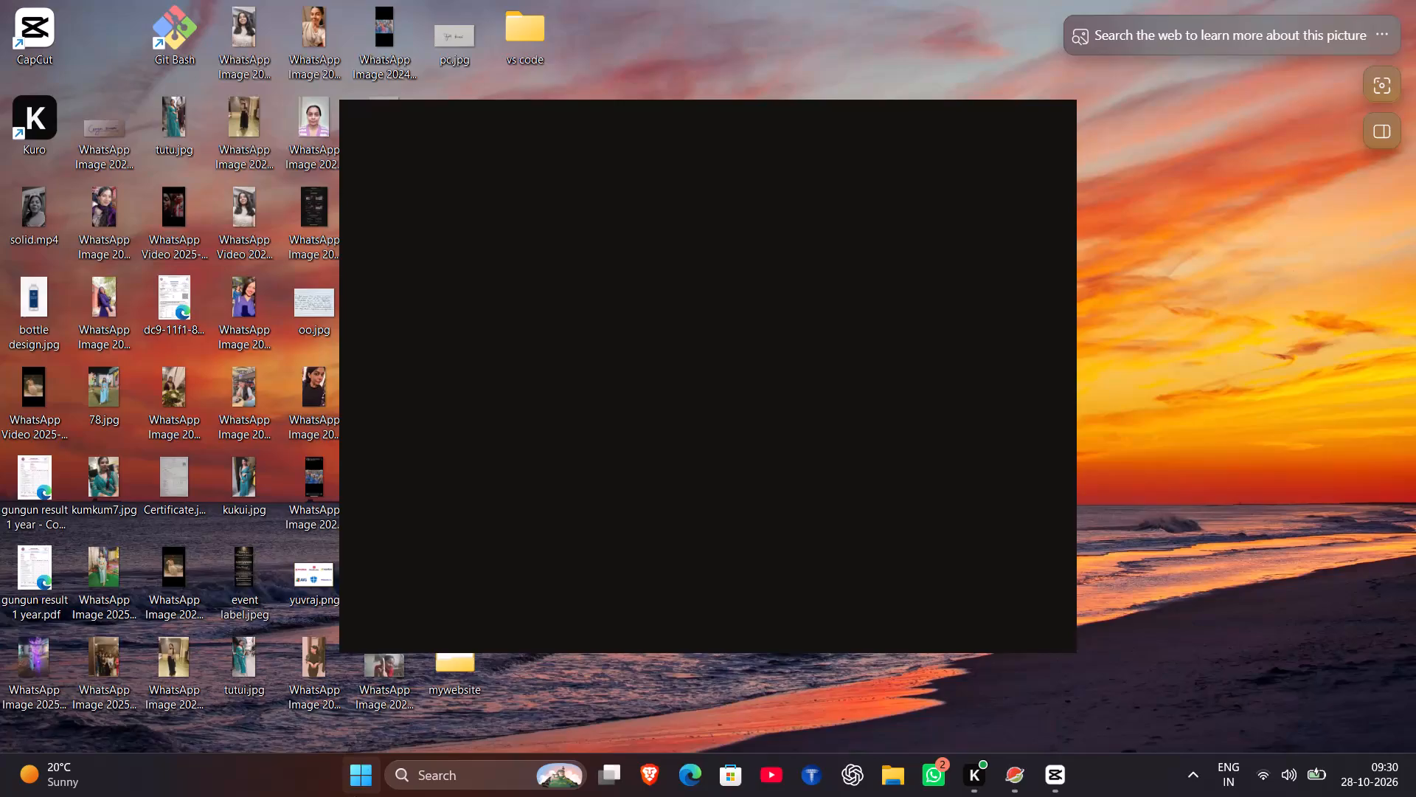
# Find the Canva app through the system search and launch it.
pyautogui.click(356, 796)
pyautogui.write('canva')
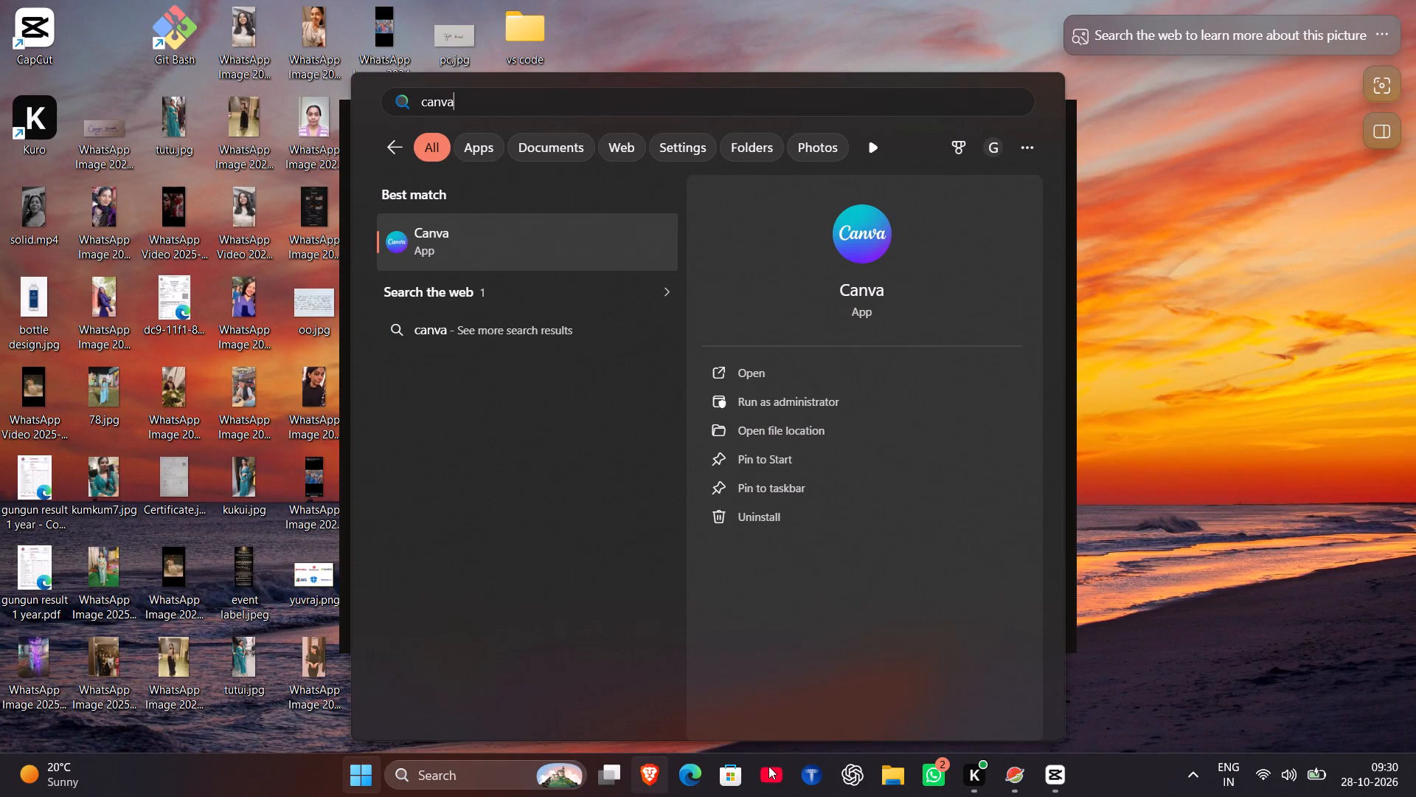
pyautogui.click(844, 373)
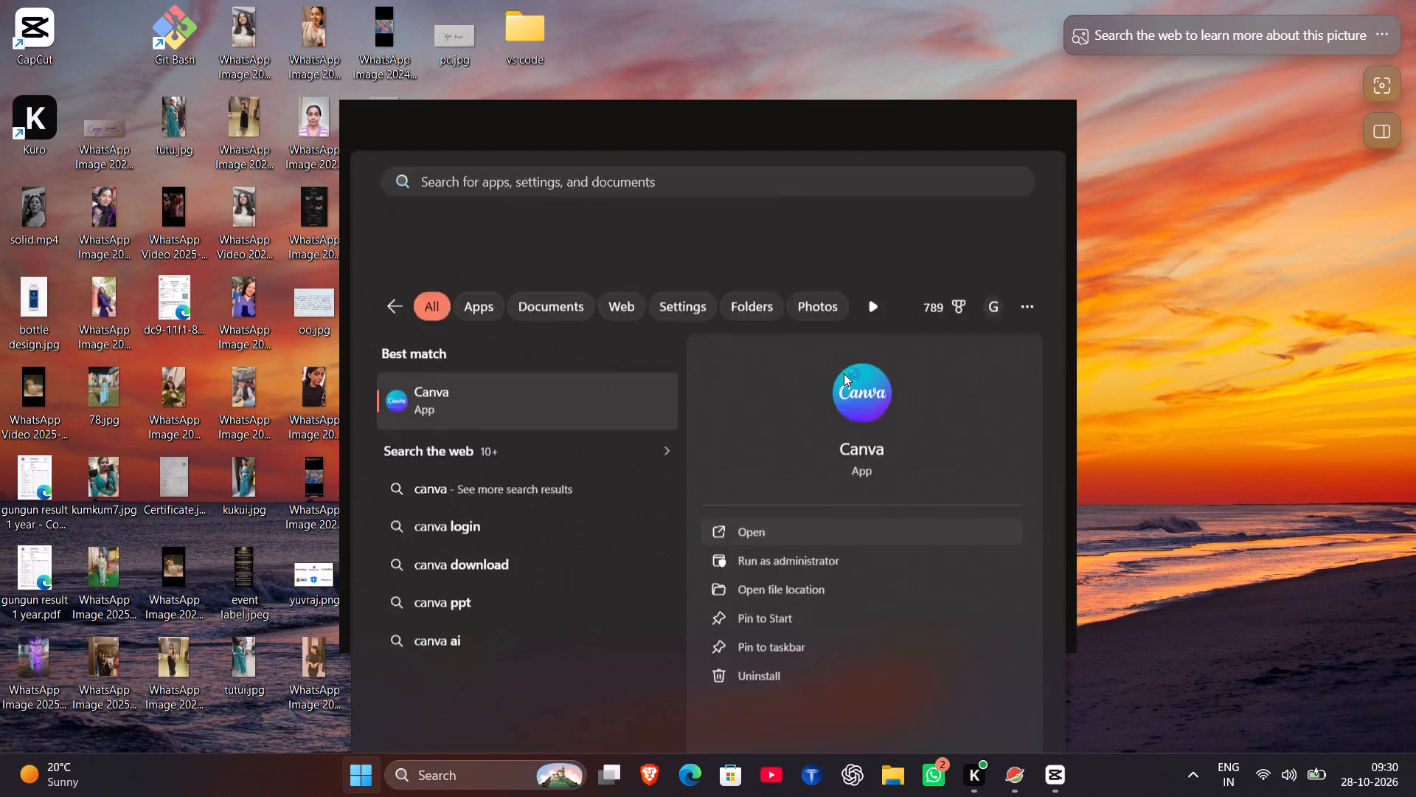
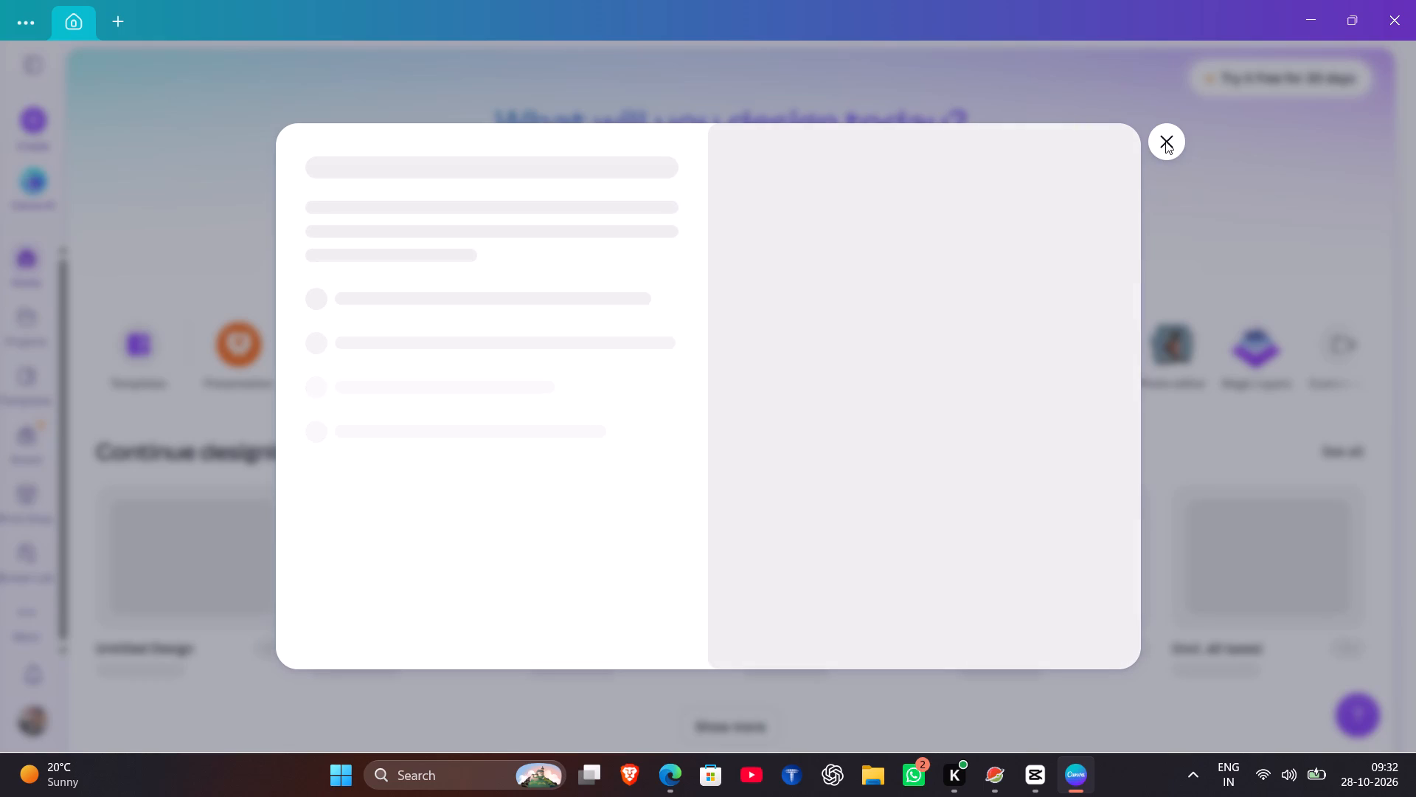
# Dismiss the pop-up covering the home page.
pyautogui.click(1165, 141)
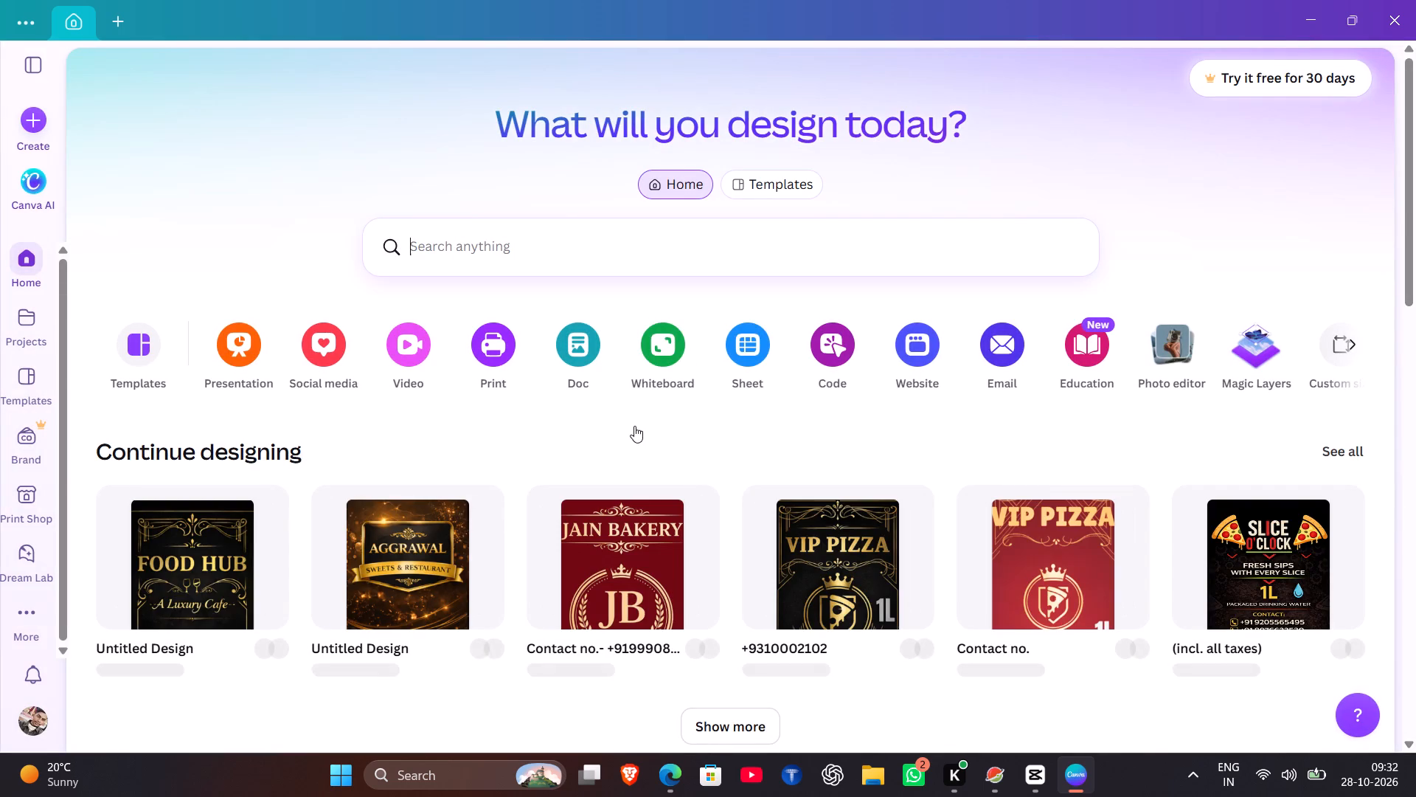
# Look through the home page and the full list of recent designs down to the oldest ones.
pyautogui.scroll(-2, 624, 438)
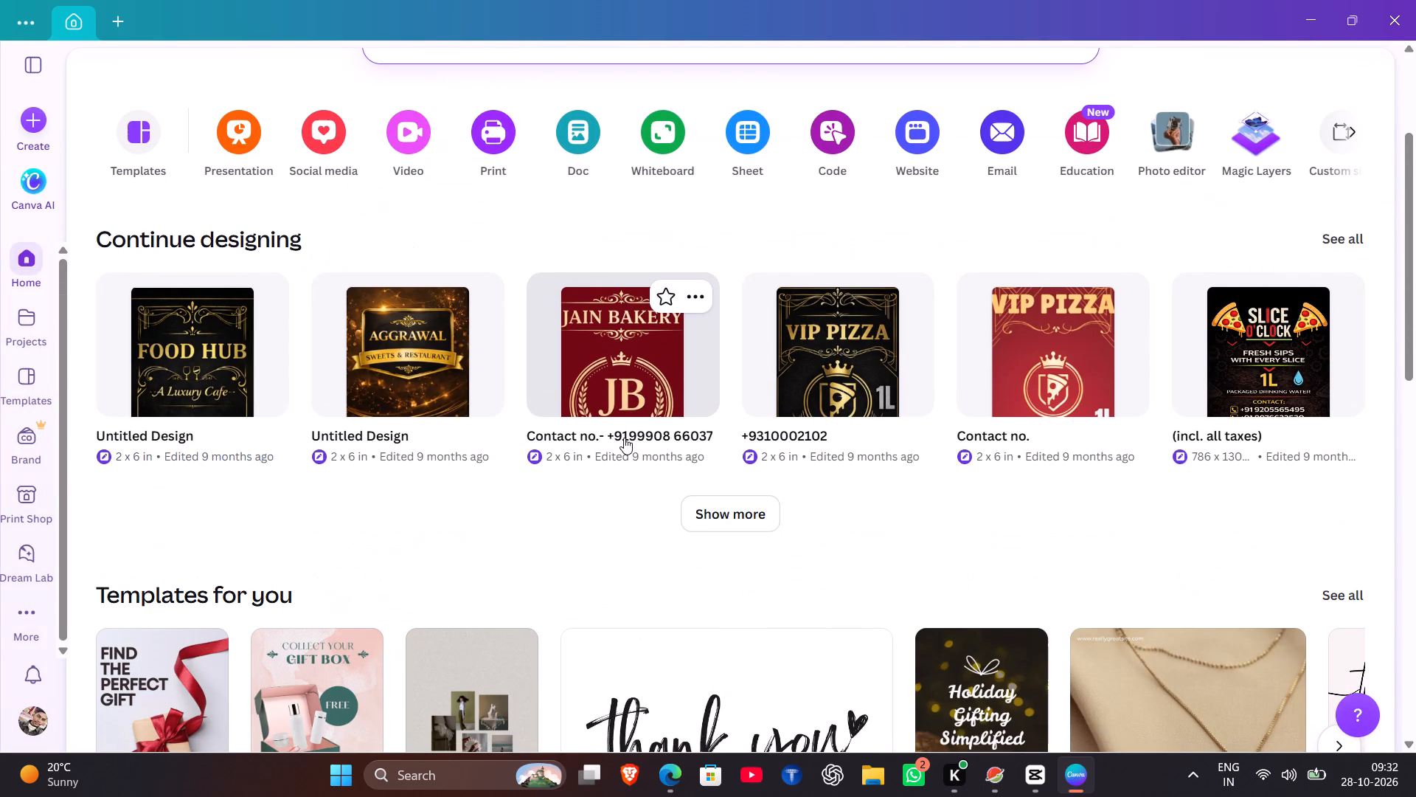
pyautogui.scroll(-1, 624, 438)
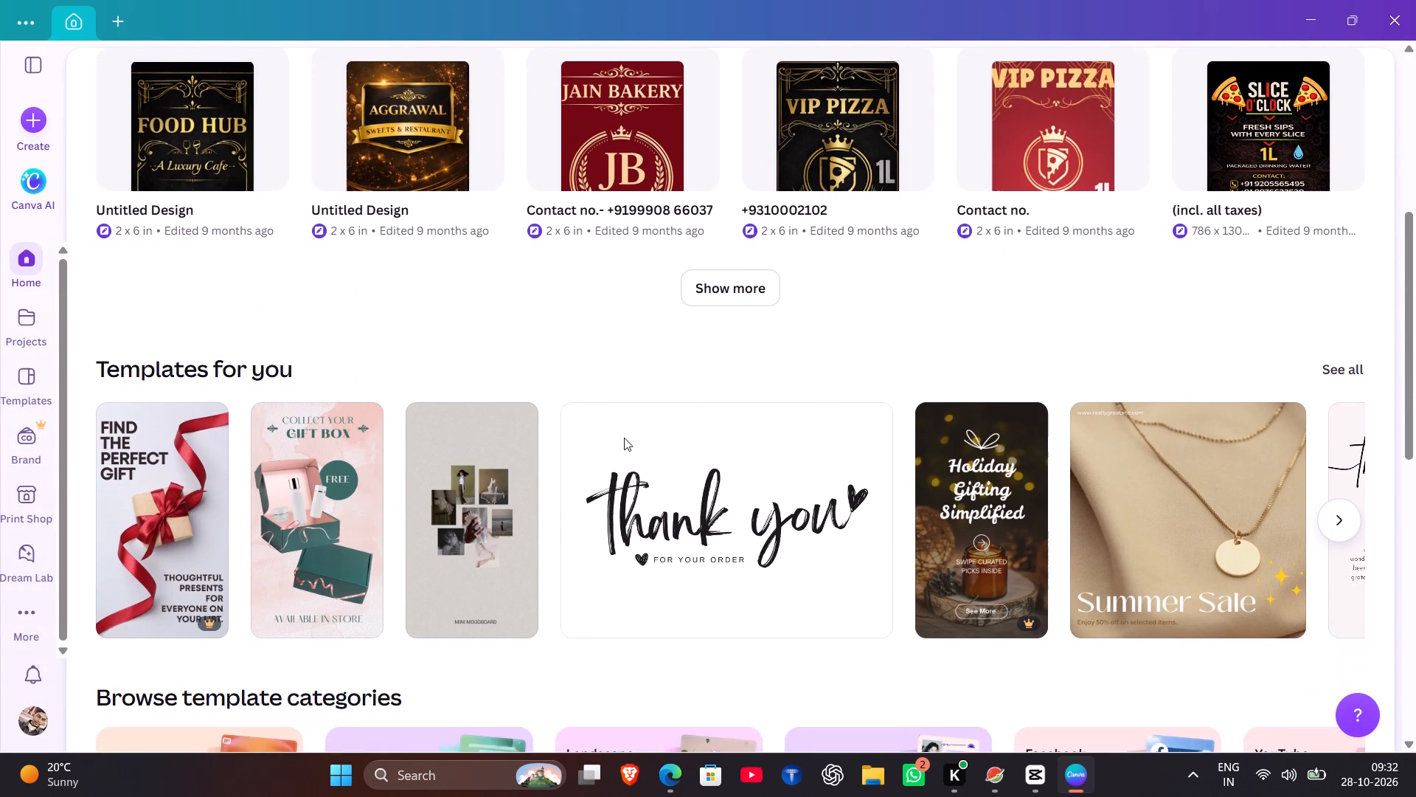
pyautogui.scroll(-1, 624, 438)
pyautogui.click(1328, 312)
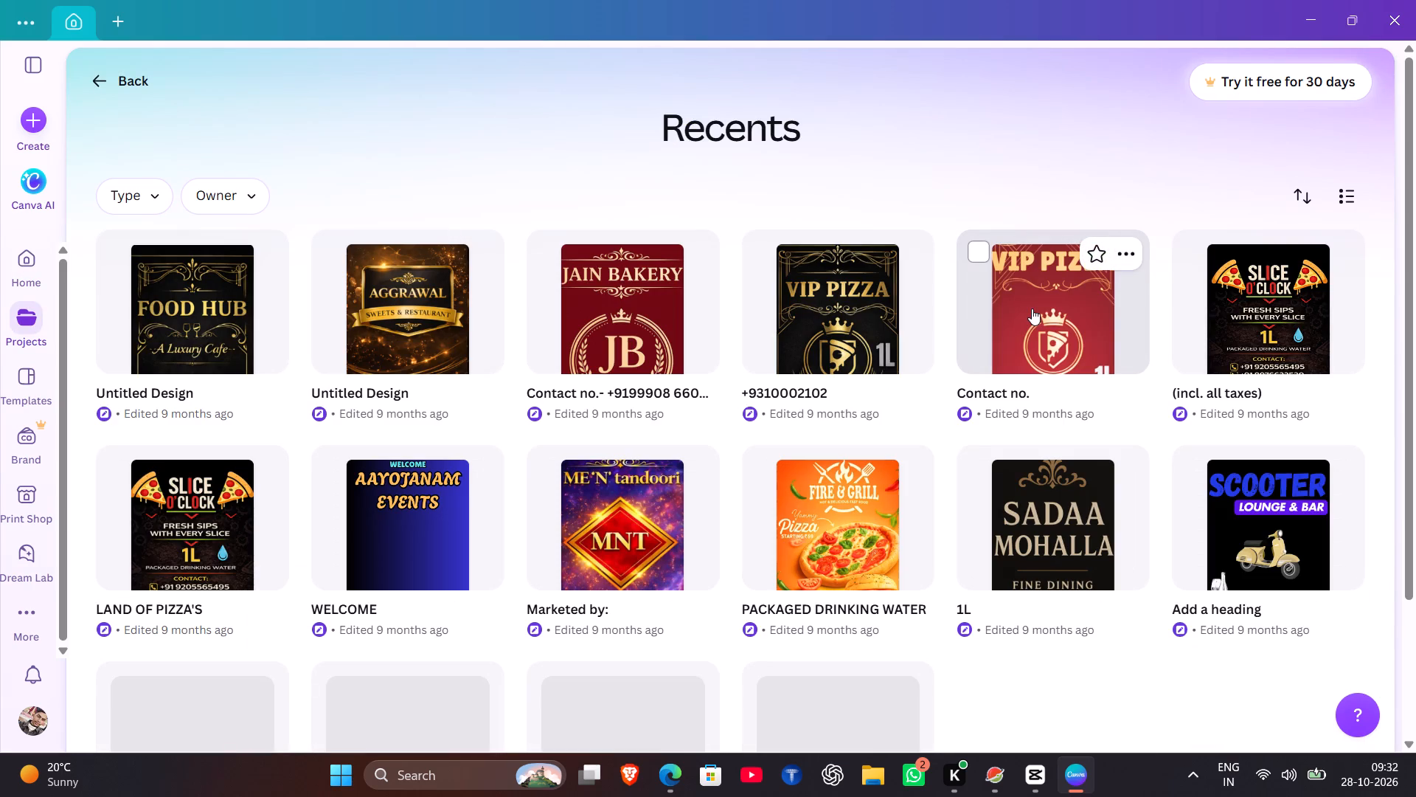
pyautogui.scroll(-1, 1032, 308)
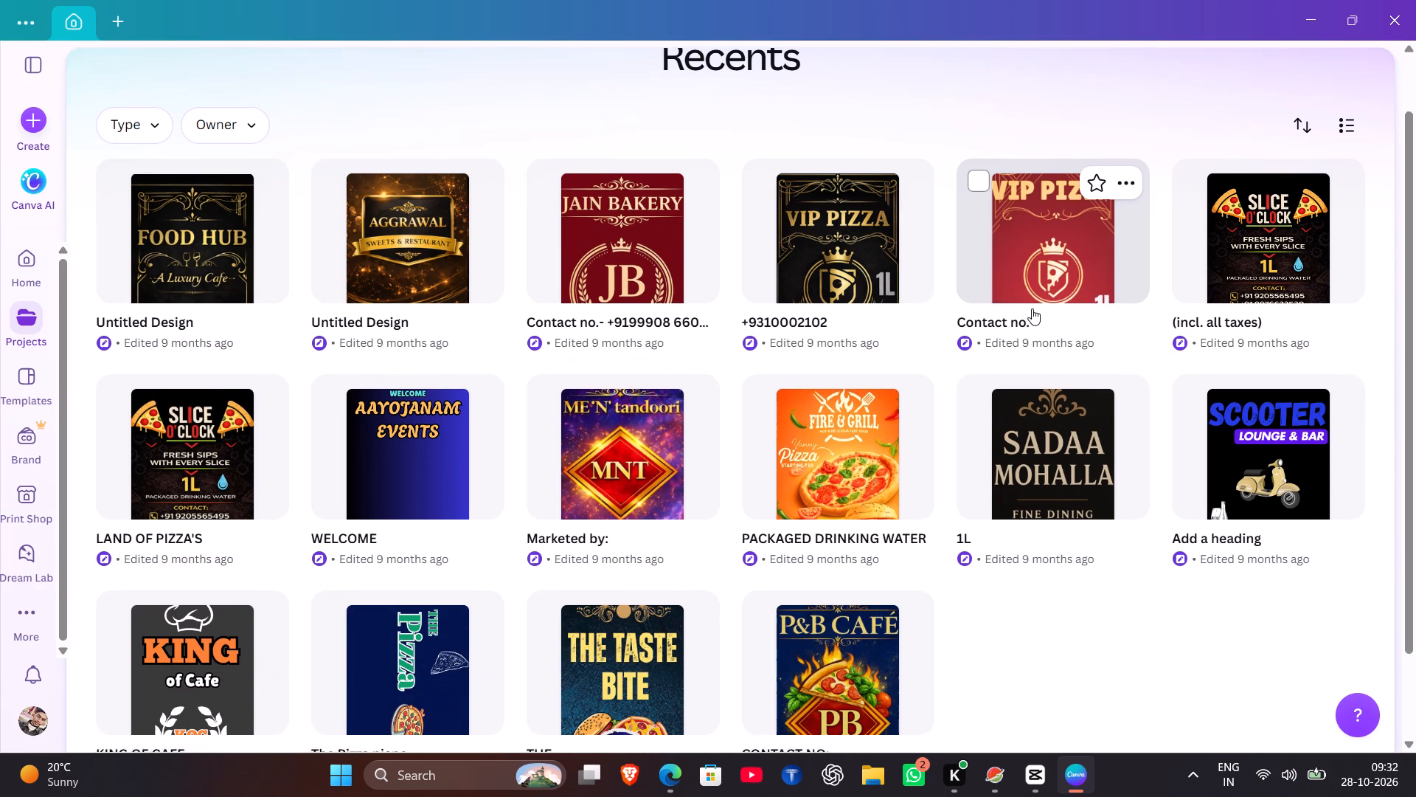
pyautogui.scroll(-1, 1032, 308)
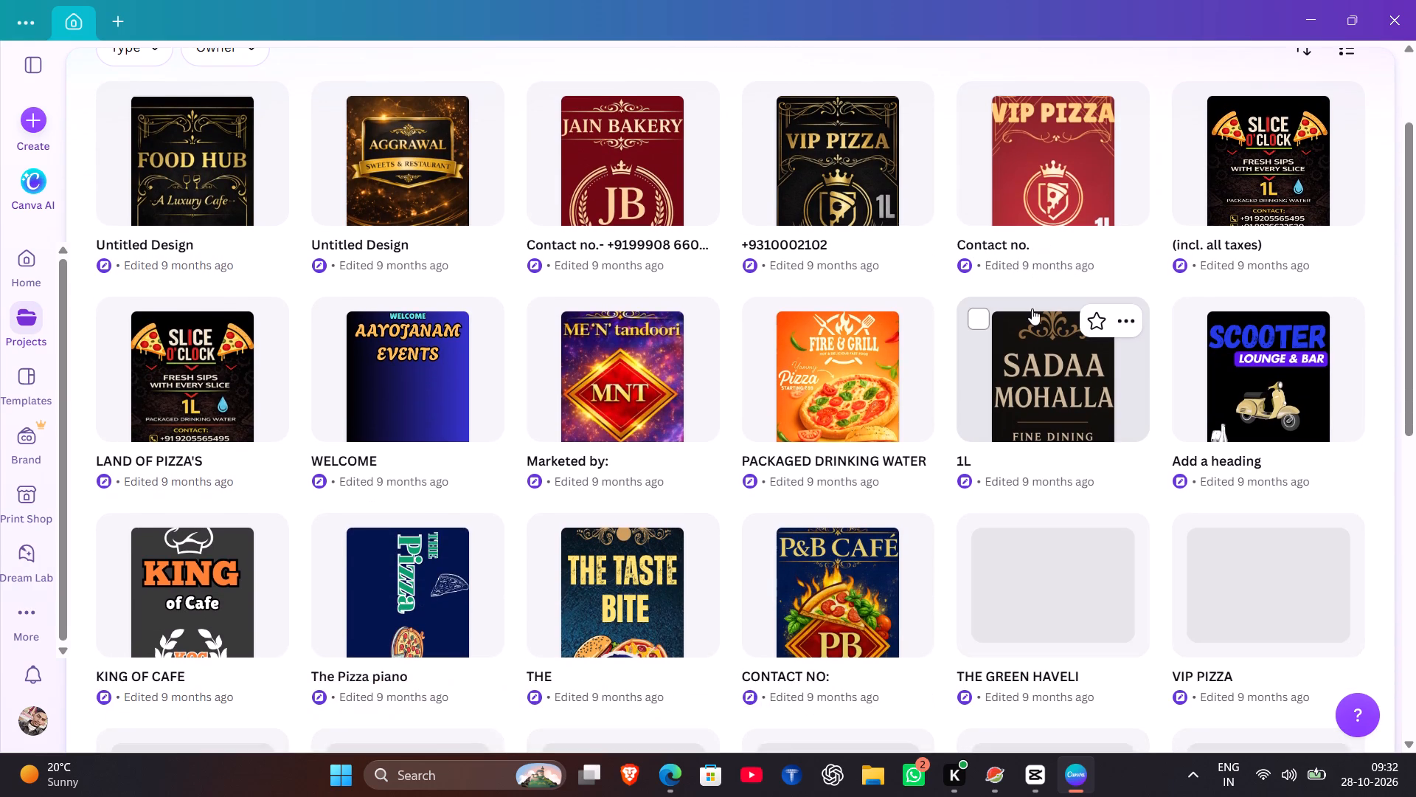
pyautogui.scroll(-2, 1032, 308)
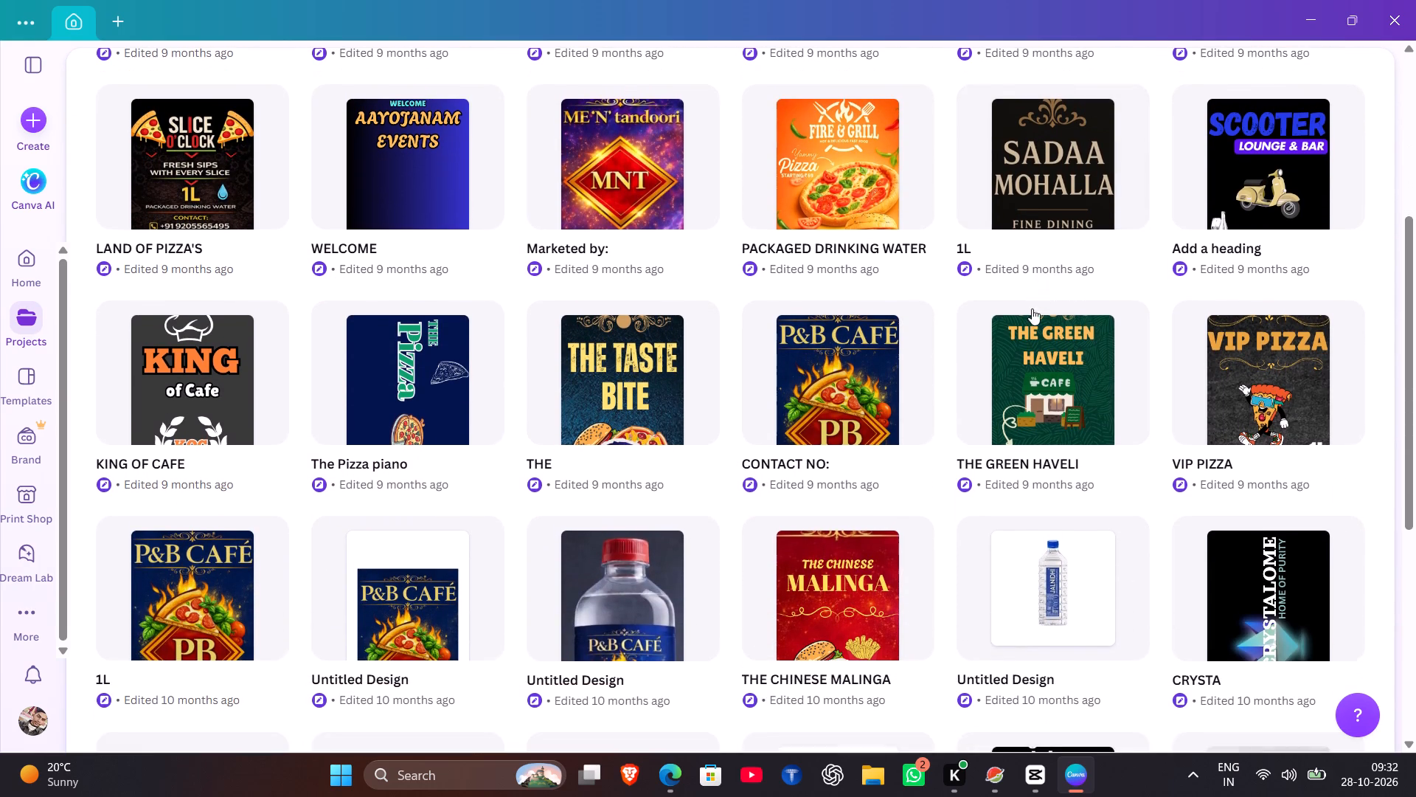
pyautogui.scroll(-3, 1032, 308)
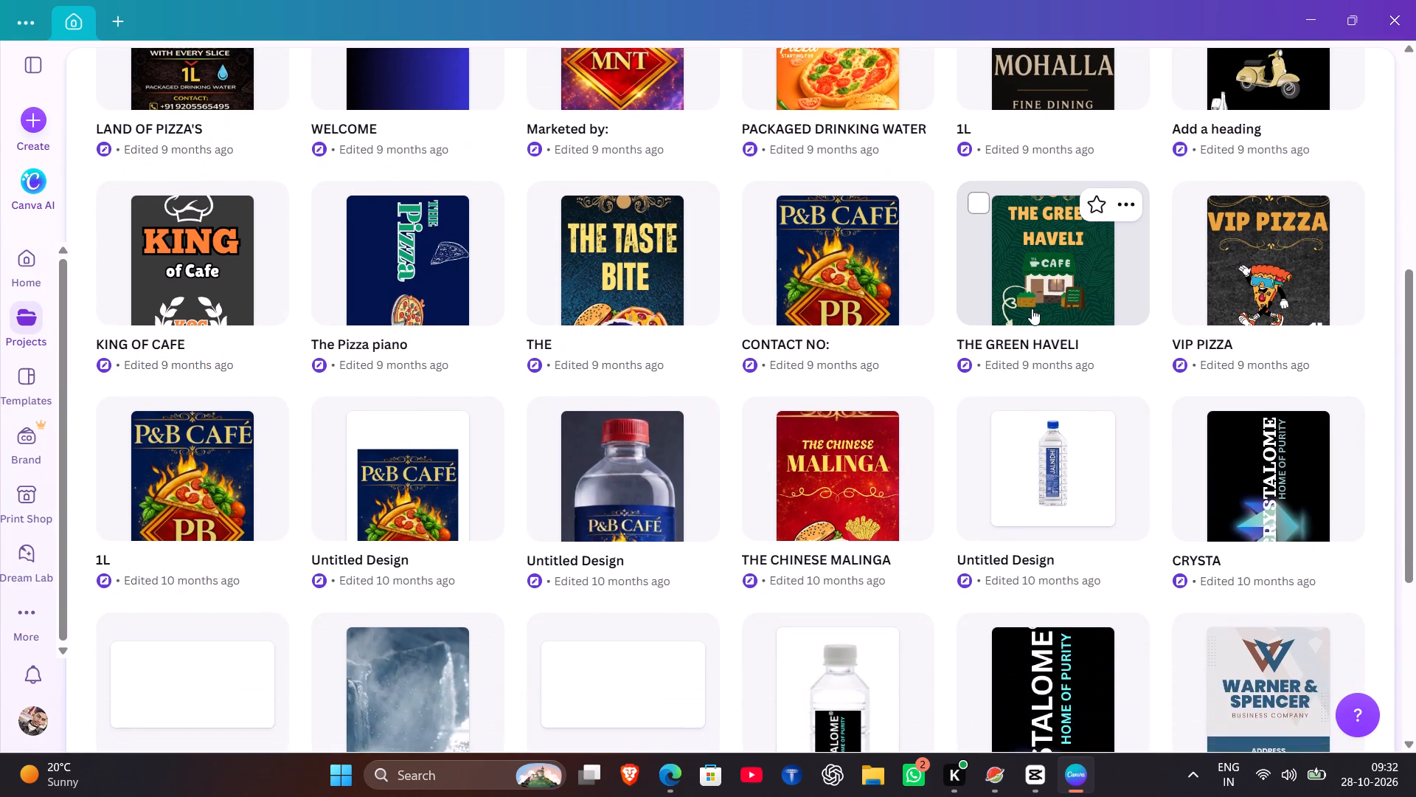
pyautogui.scroll(-1, 1032, 308)
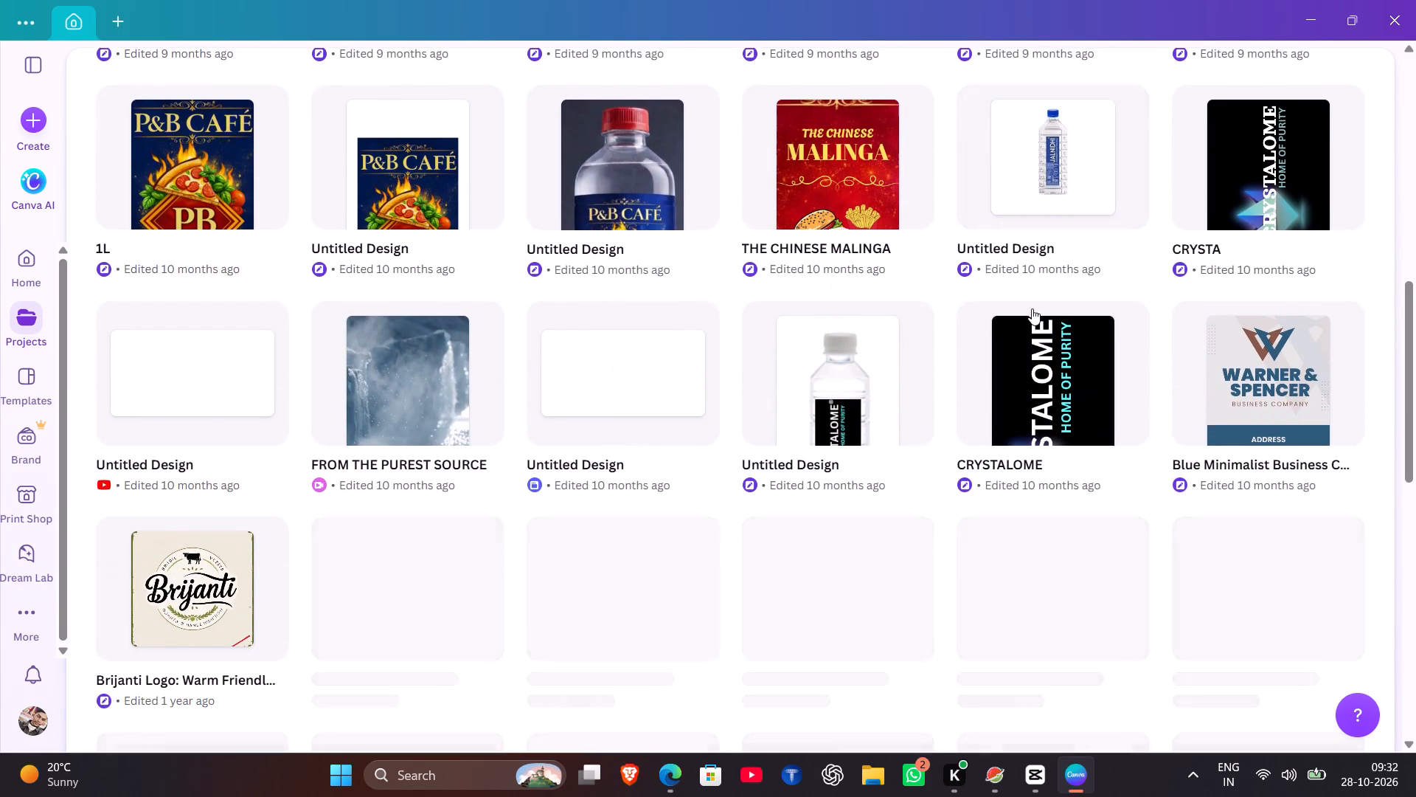
pyautogui.scroll(-2, 1032, 308)
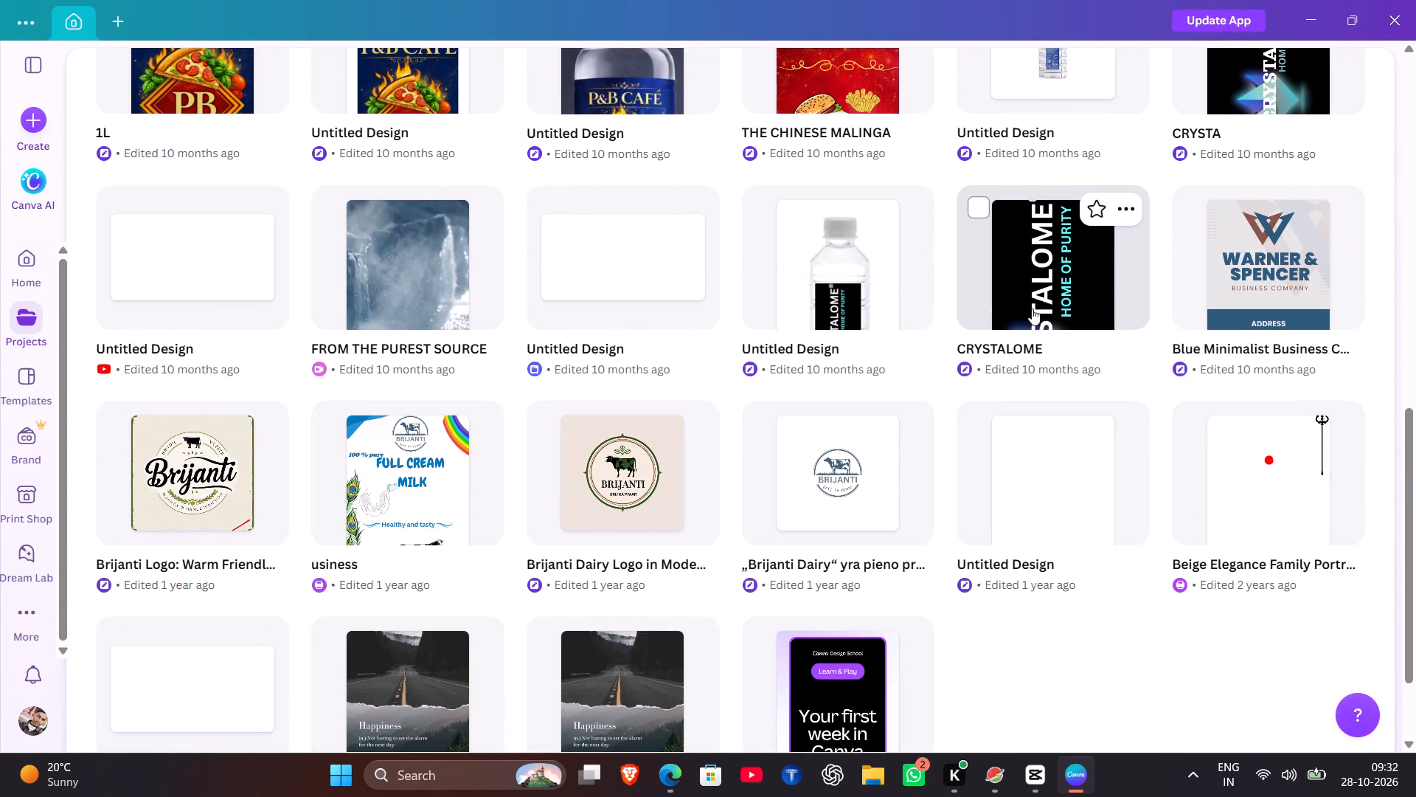
pyautogui.scroll(-1, 1032, 308)
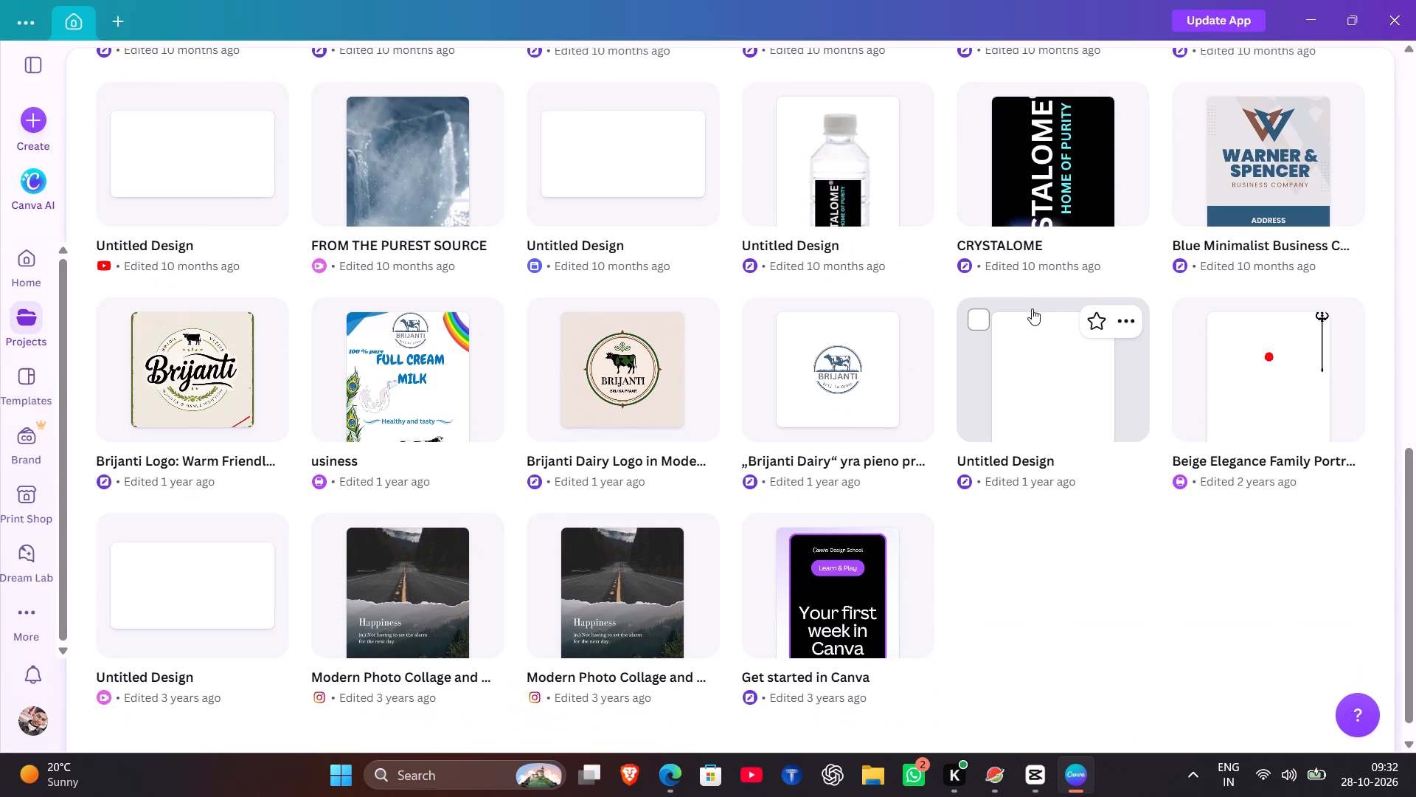
pyautogui.scroll(-1, 1032, 308)
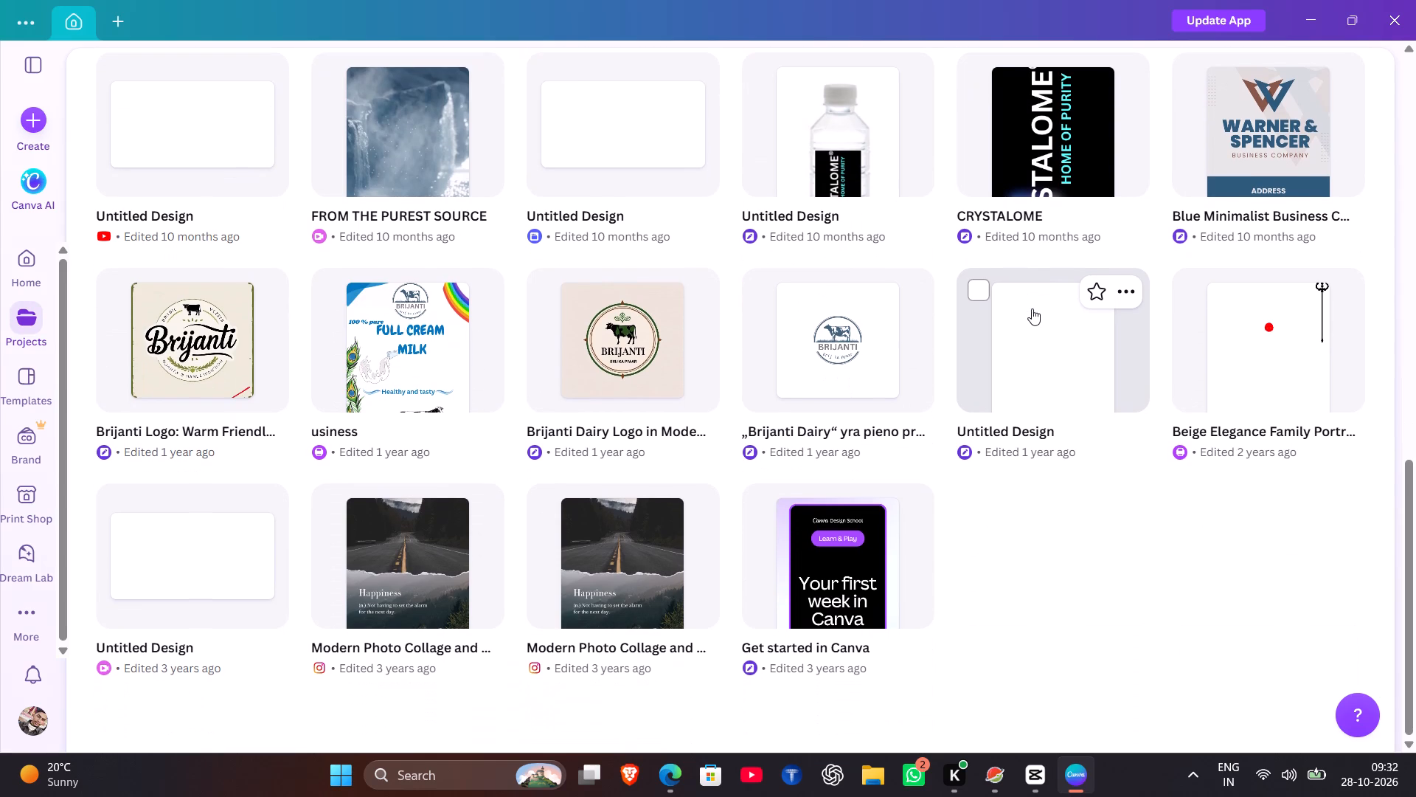
pyautogui.scroll(-1, 1032, 308)
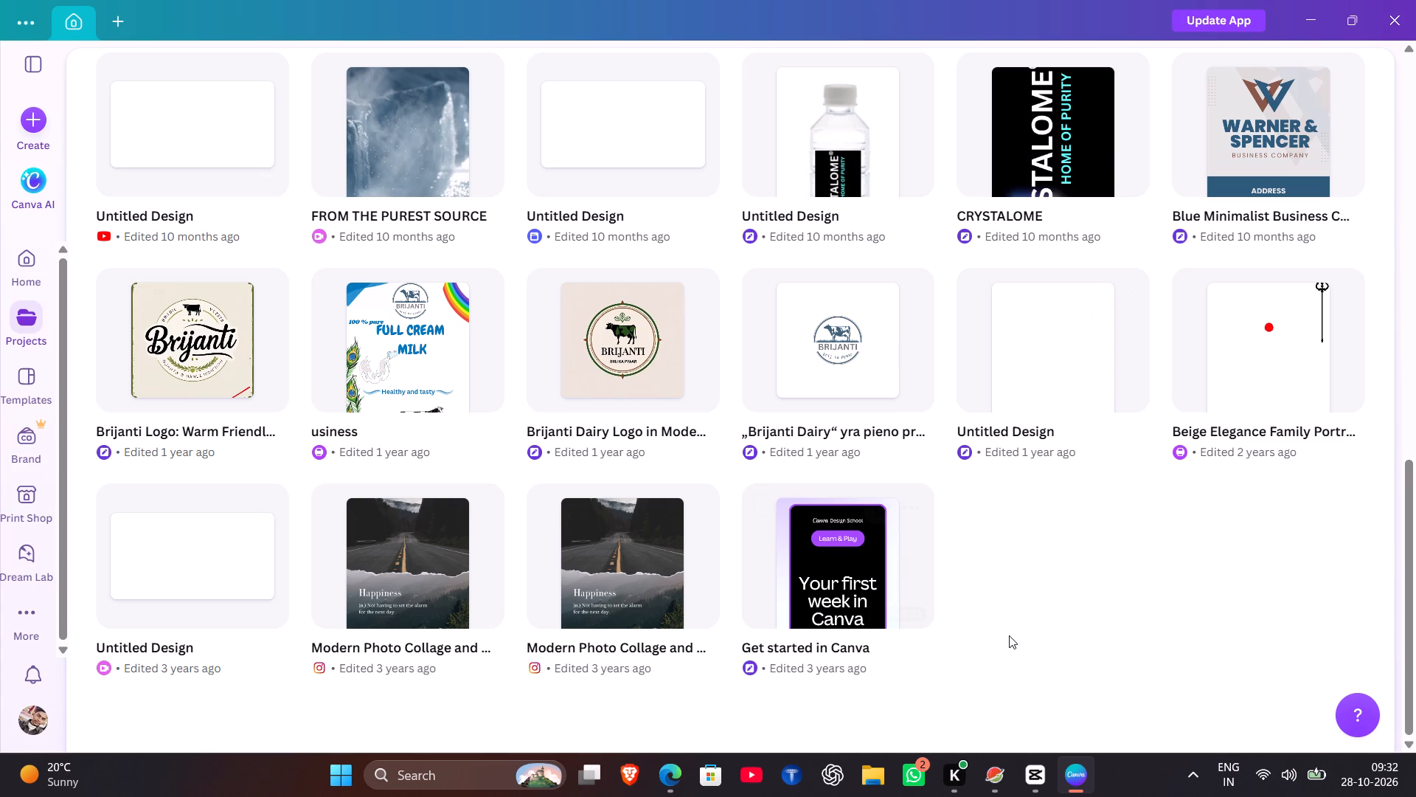
# Start creating a new design, browse the suggested design types, and open the custom size option.
pyautogui.scroll(9, 1030, 527)
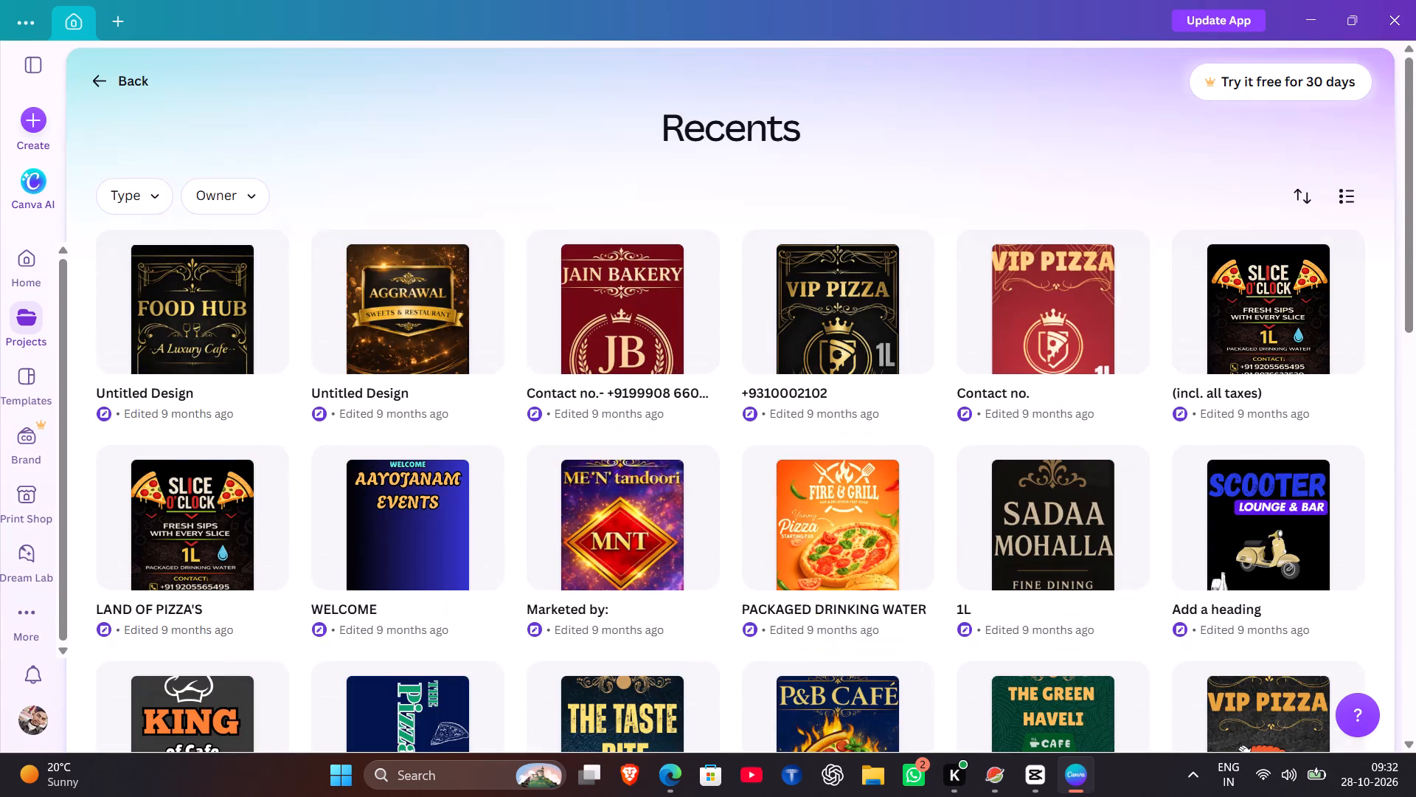
pyautogui.click(30, 142)
pyautogui.click(38, 117)
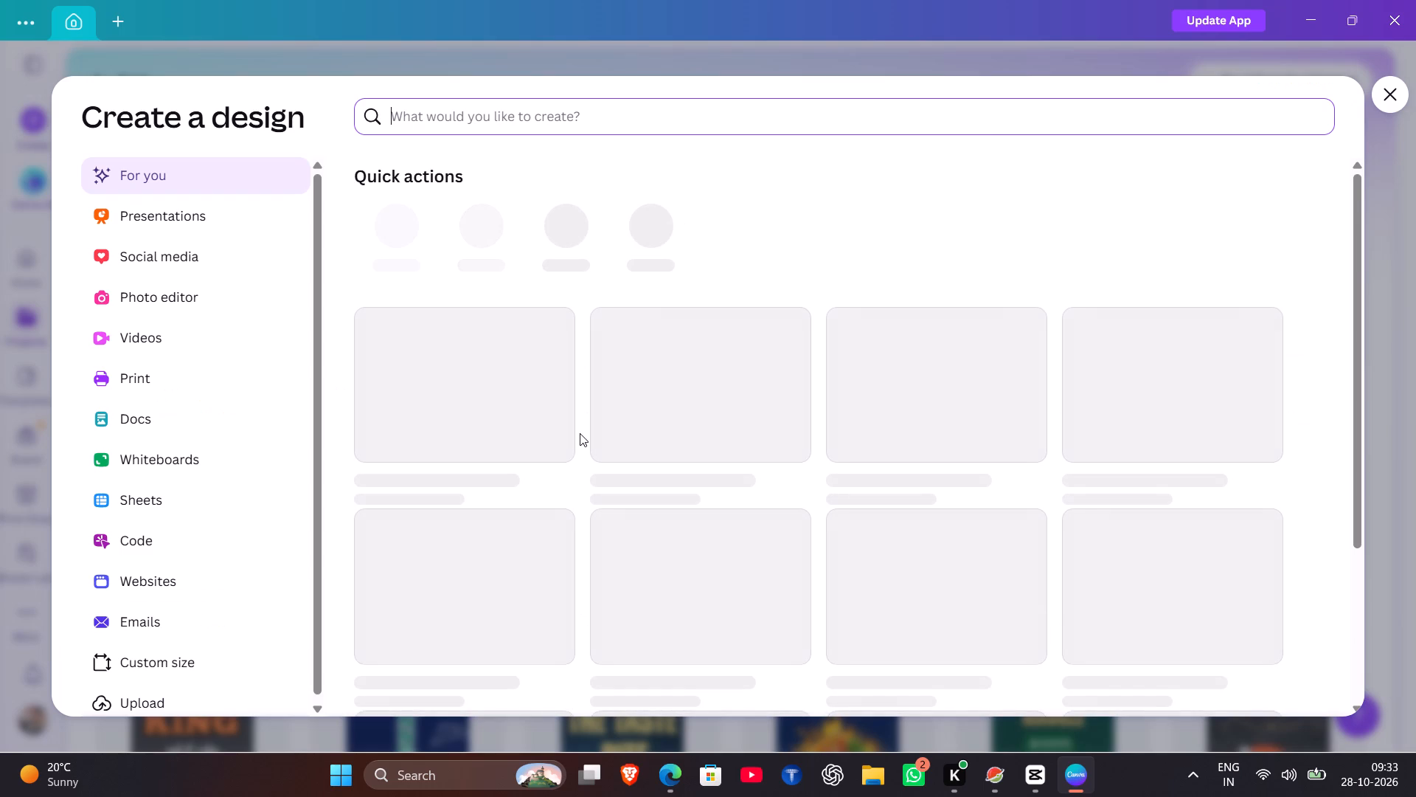
pyautogui.scroll(-1, 513, 435)
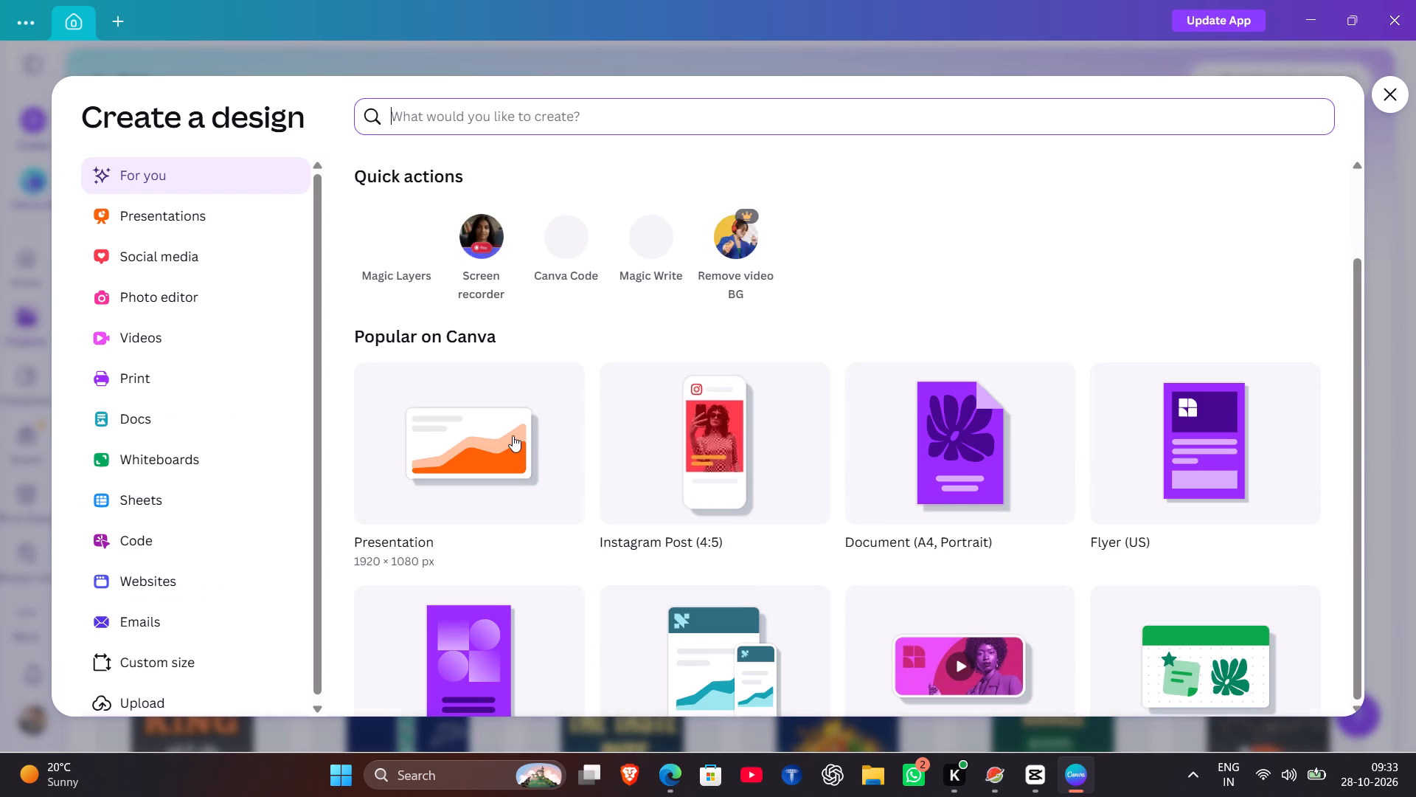
pyautogui.scroll(-3, 513, 435)
pyautogui.scroll(-5, 873, 555)
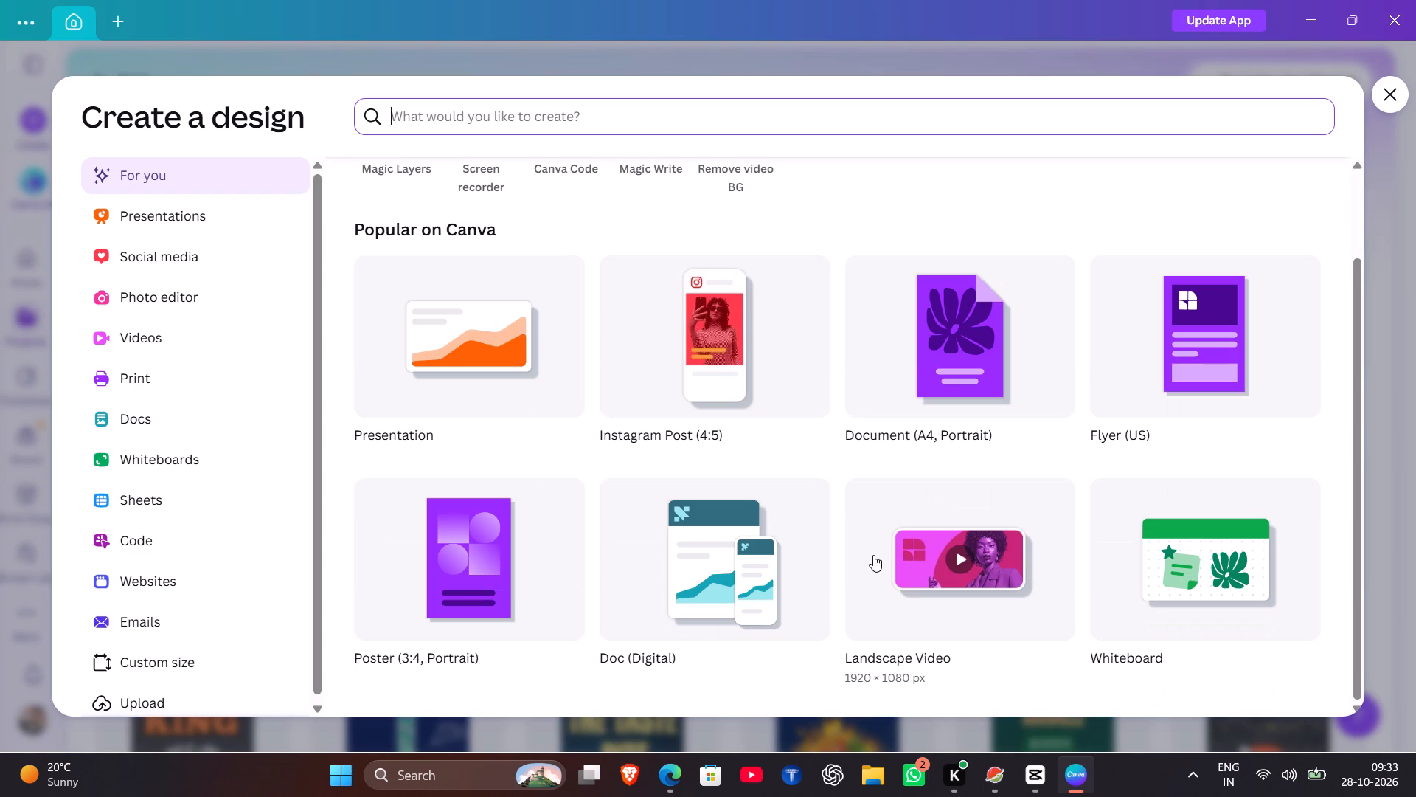
pyautogui.scroll(2, 873, 555)
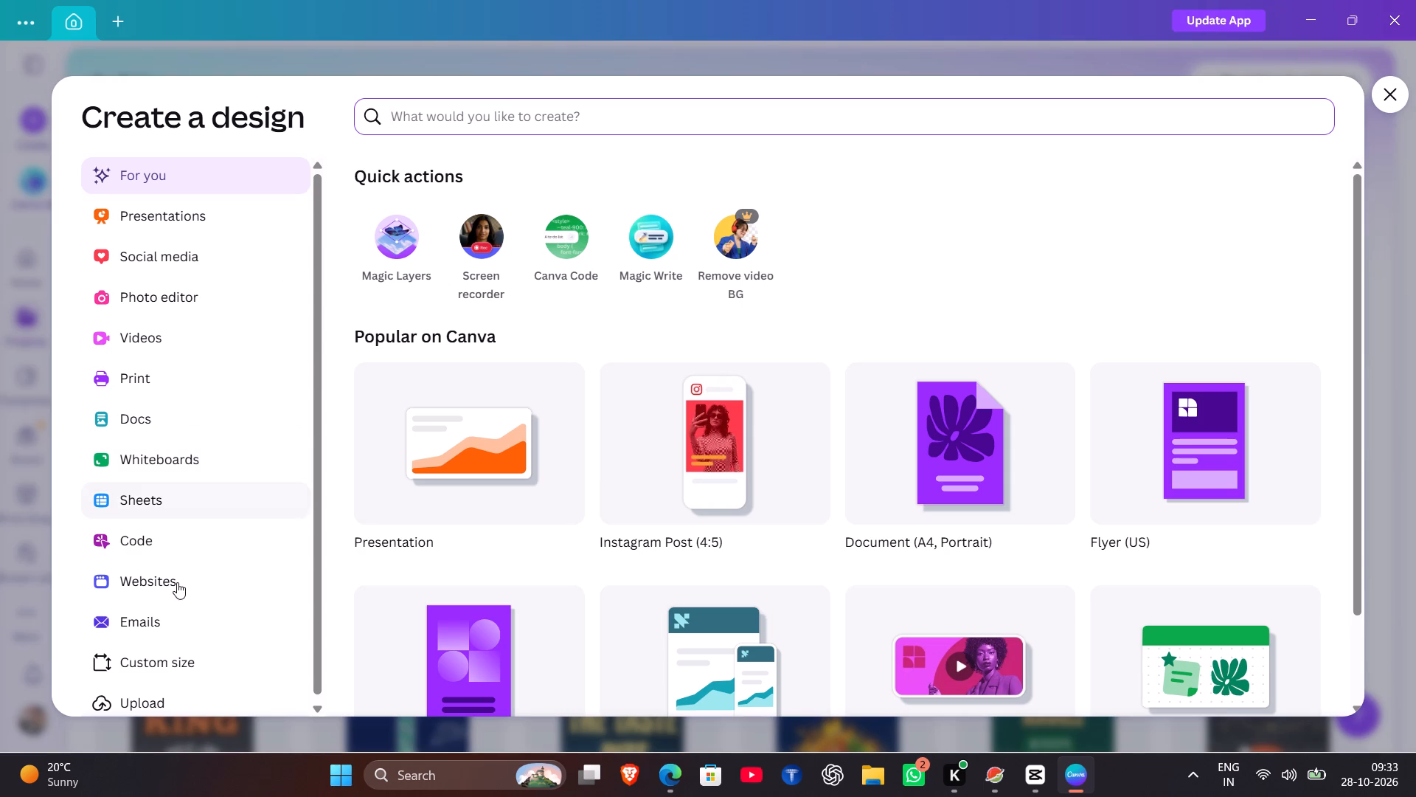
pyautogui.click(167, 672)
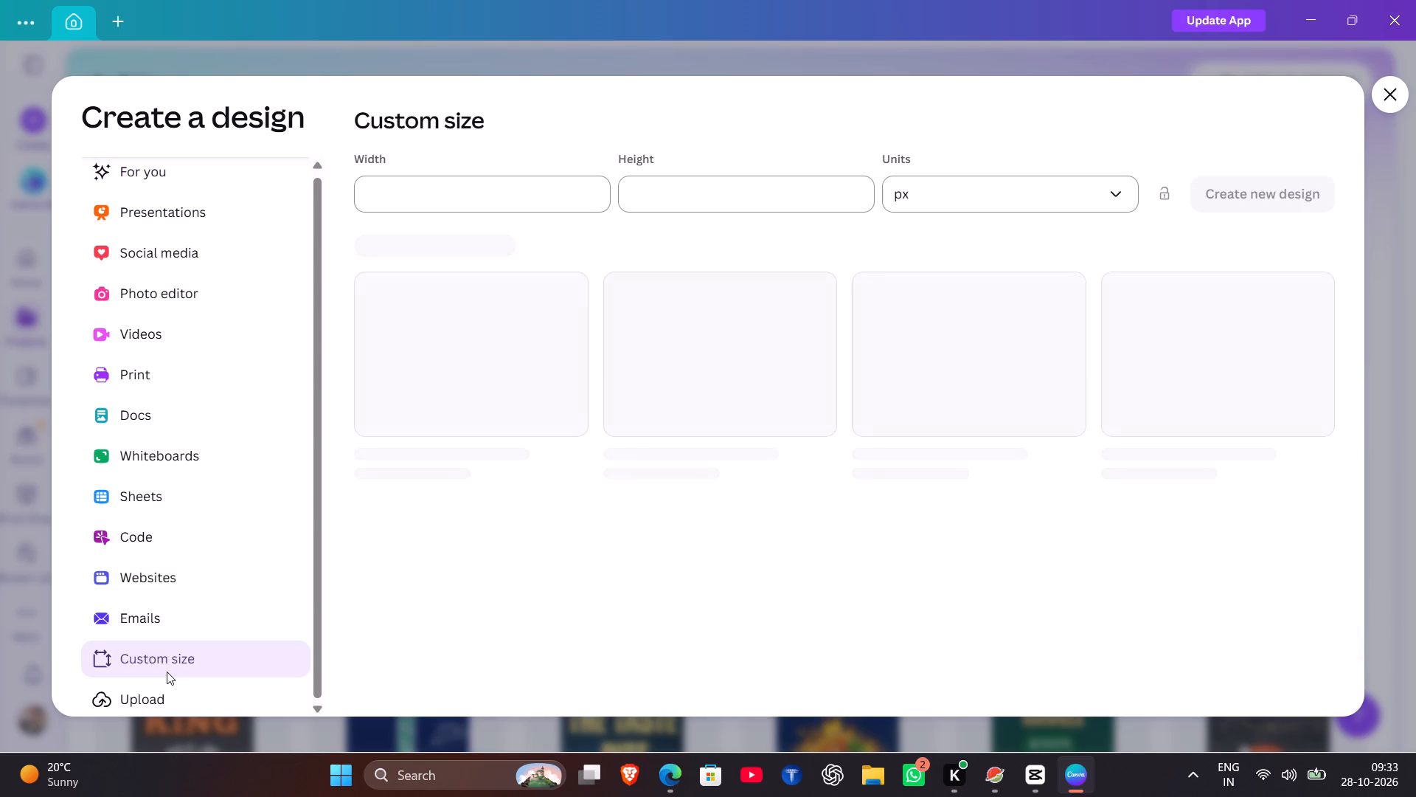
# Create a new custom-size design 18 in wide and 6 in high.
pyautogui.click(1007, 176)
pyautogui.click(947, 282)
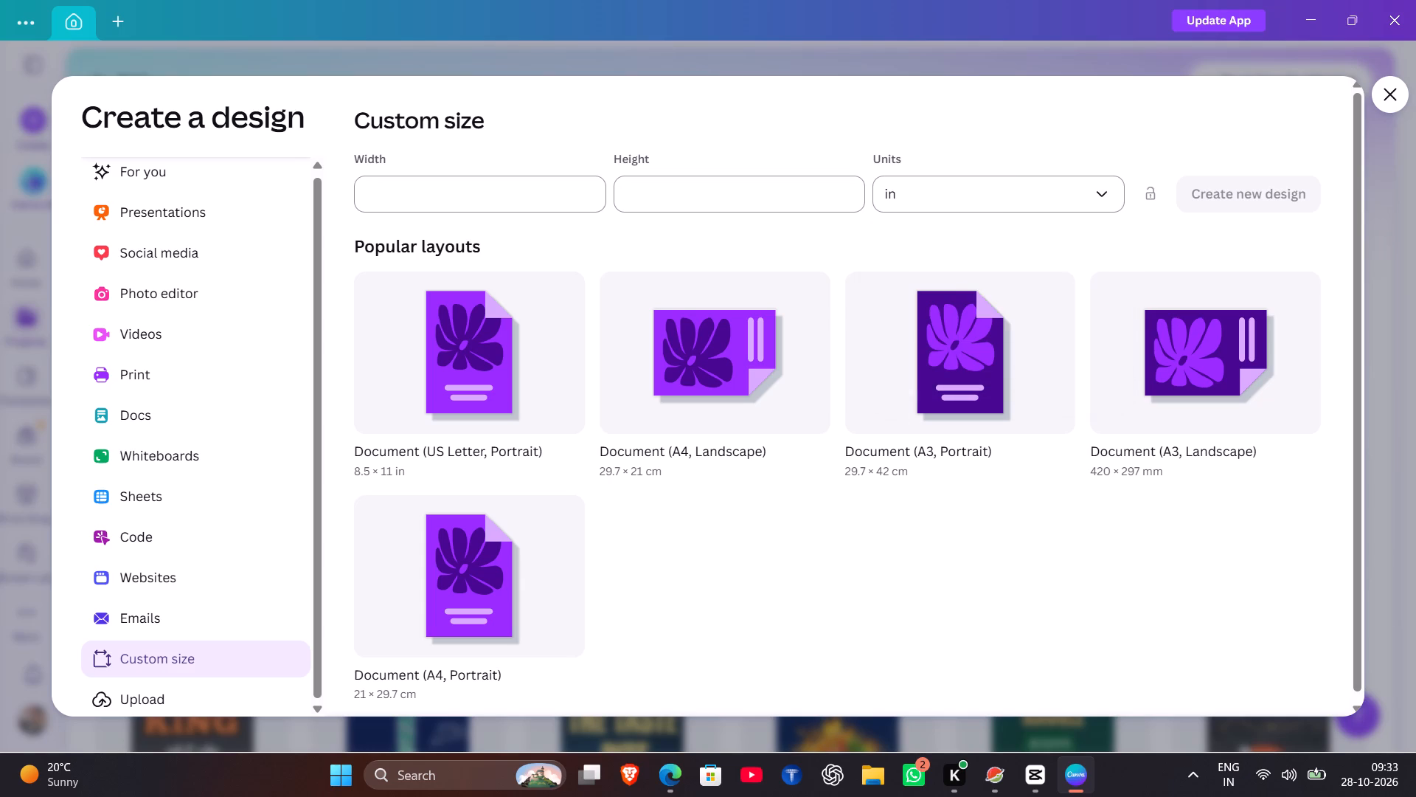
pyautogui.click(592, 204)
pyautogui.press('2')
pyautogui.press('BackSpace')
pyautogui.write('18')
pyautogui.click(664, 182)
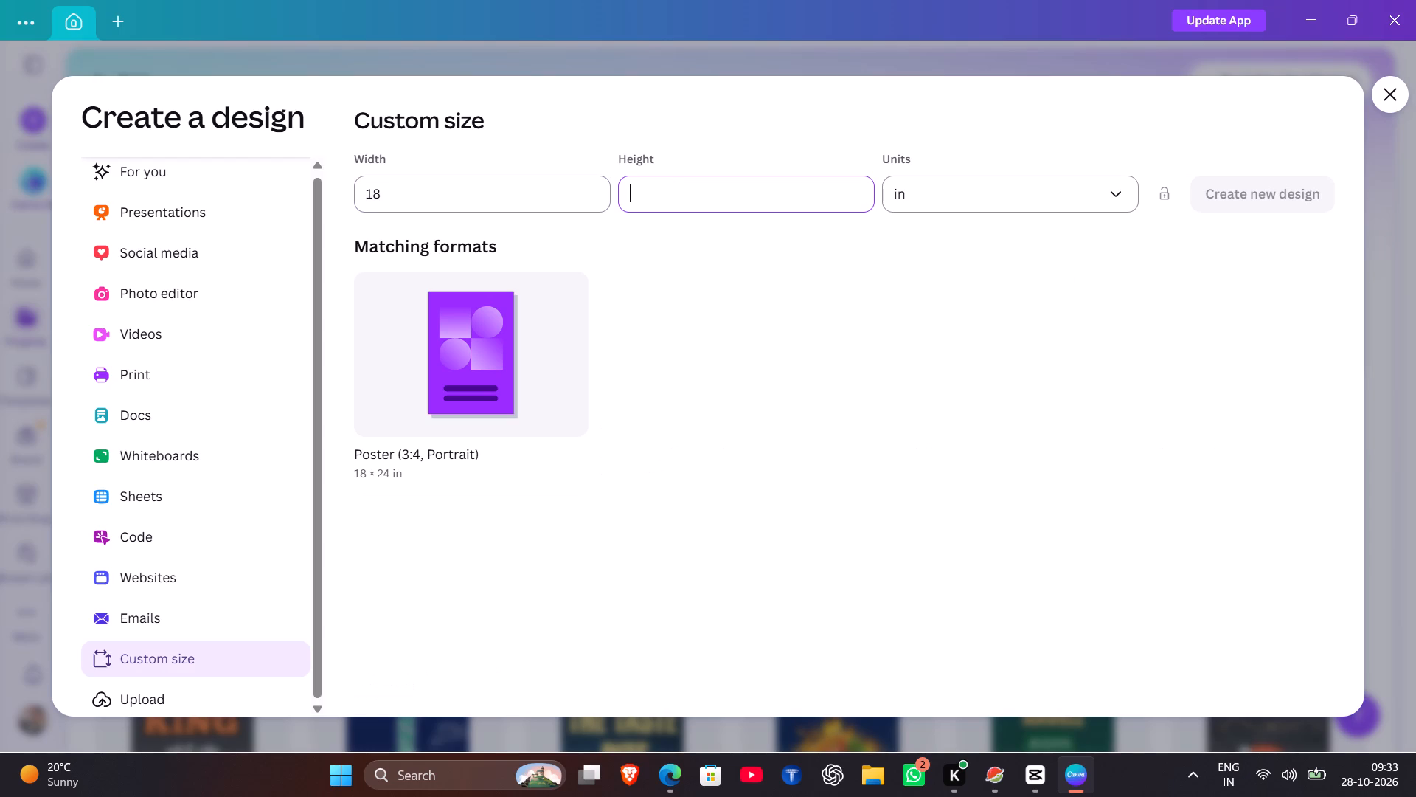
pyautogui.press('6')
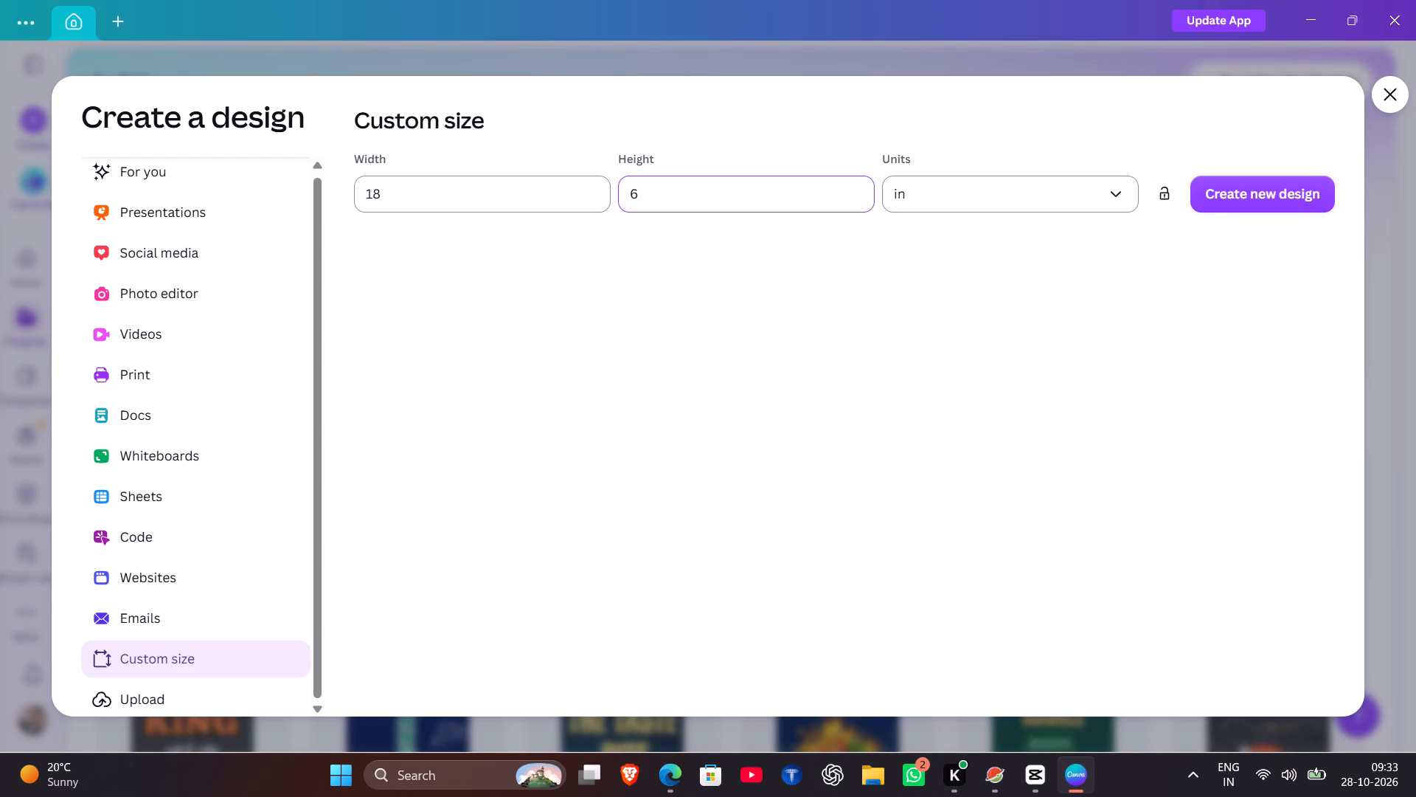
pyautogui.click(1207, 190)
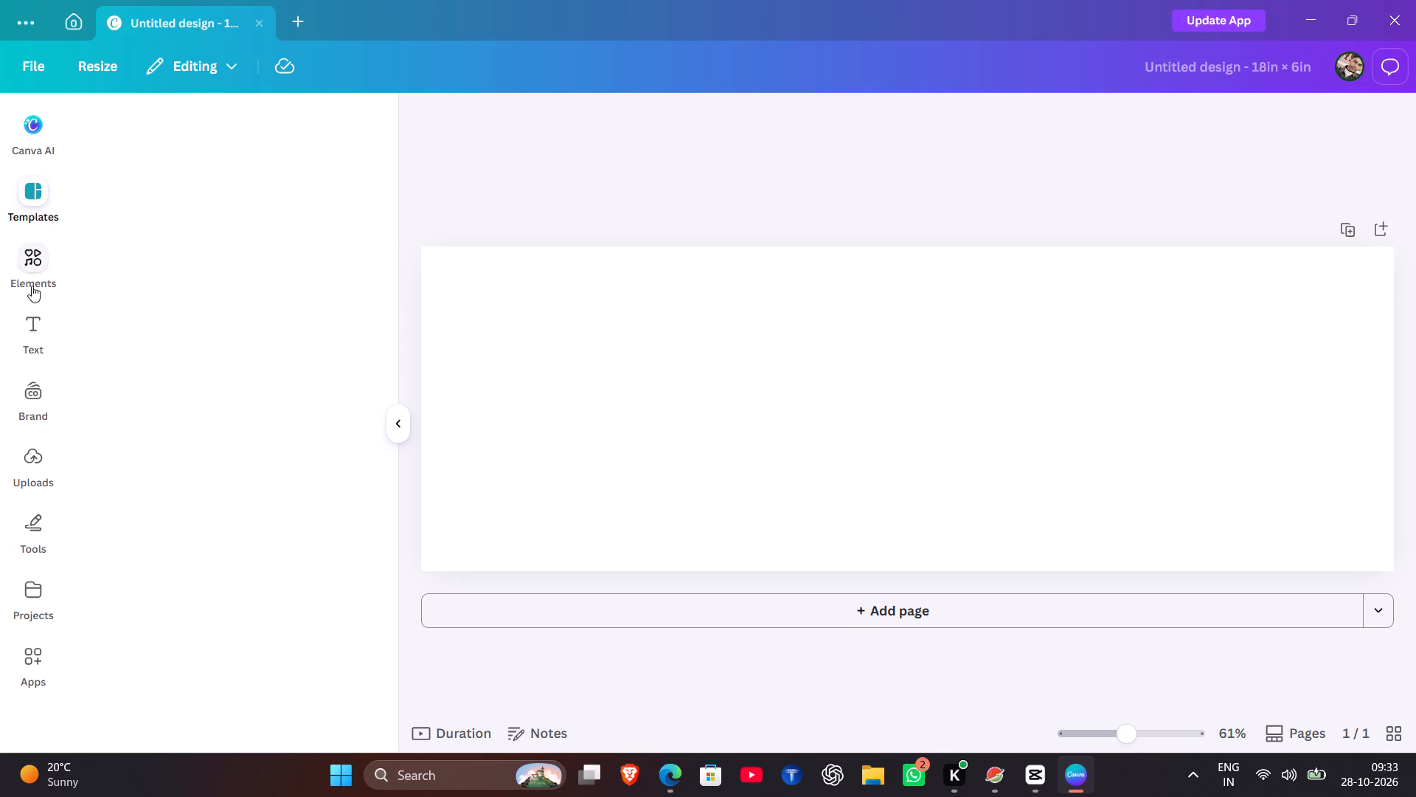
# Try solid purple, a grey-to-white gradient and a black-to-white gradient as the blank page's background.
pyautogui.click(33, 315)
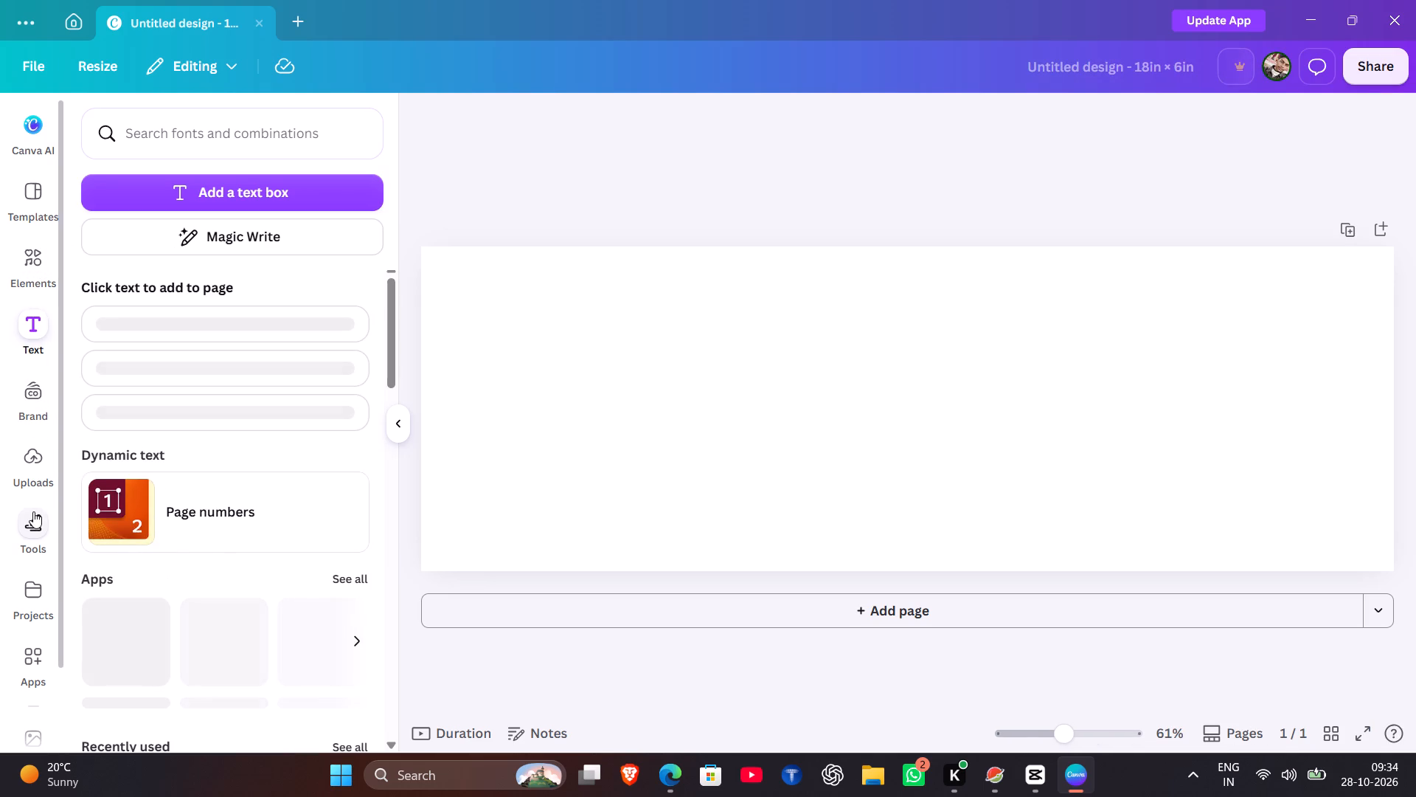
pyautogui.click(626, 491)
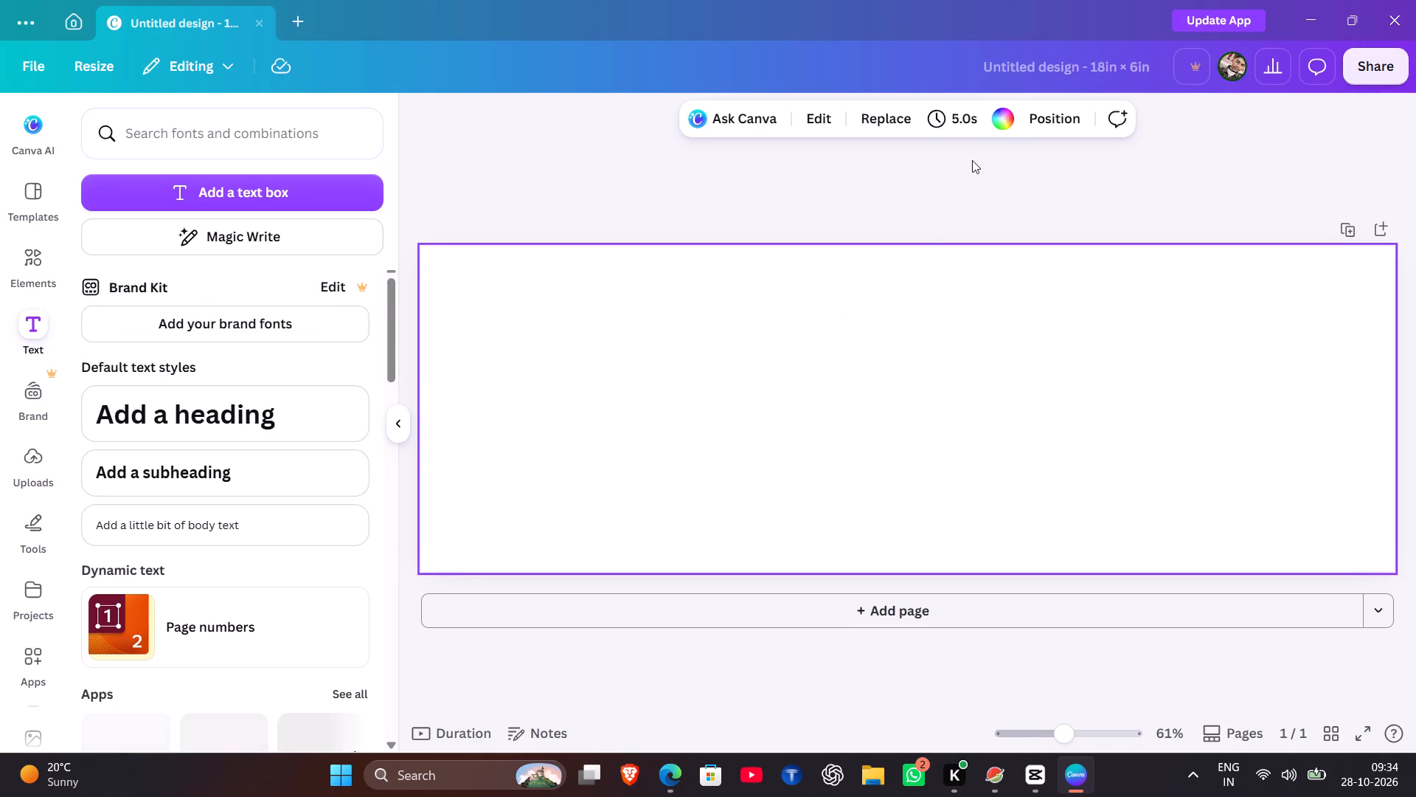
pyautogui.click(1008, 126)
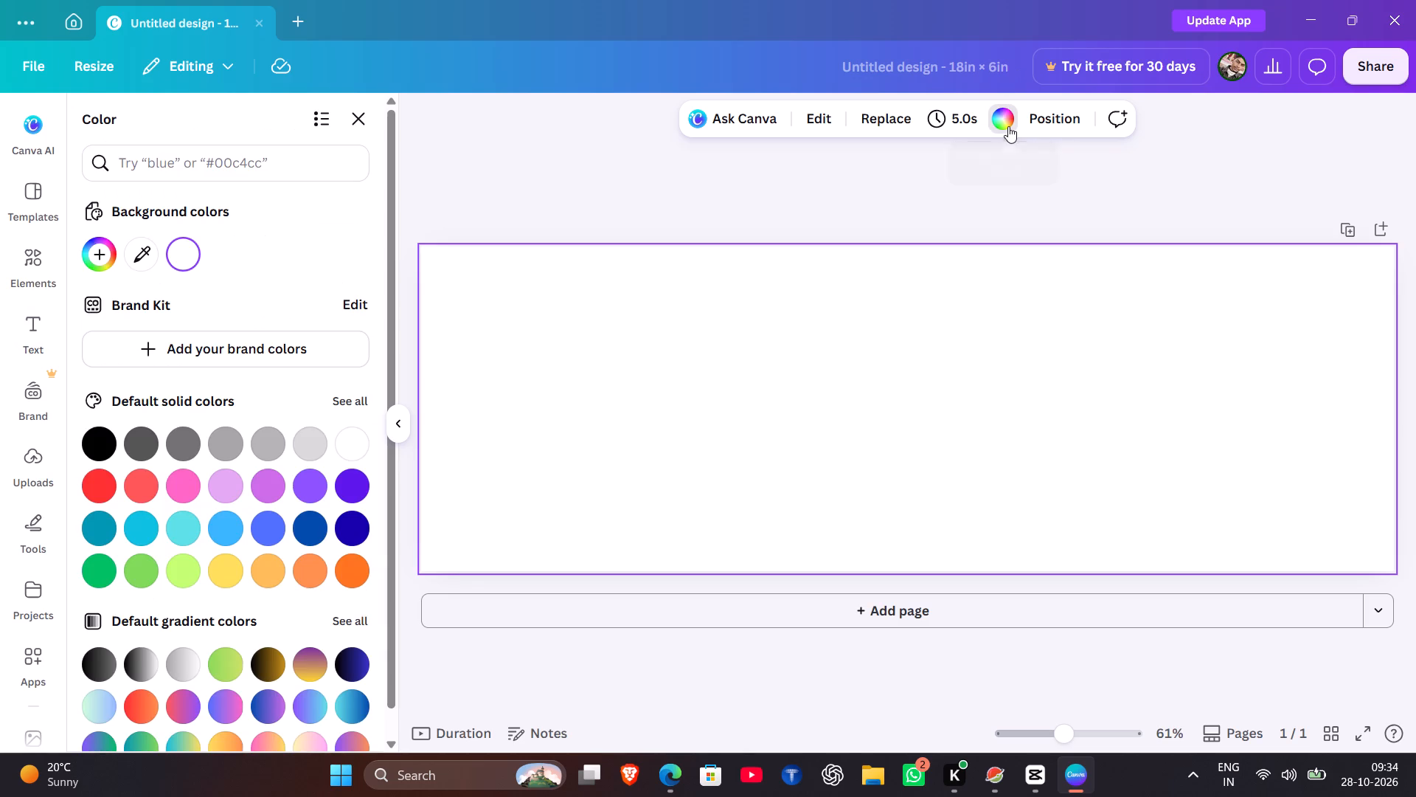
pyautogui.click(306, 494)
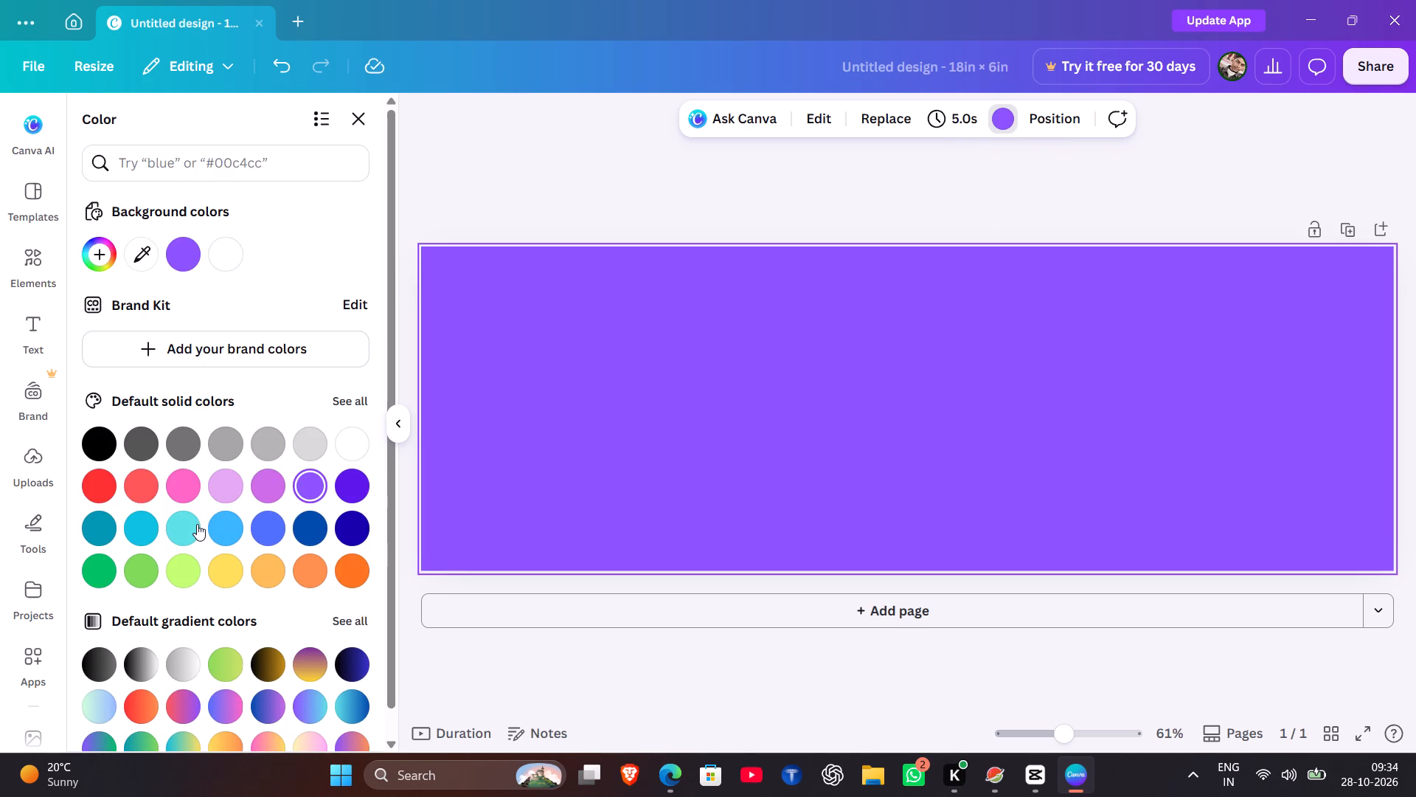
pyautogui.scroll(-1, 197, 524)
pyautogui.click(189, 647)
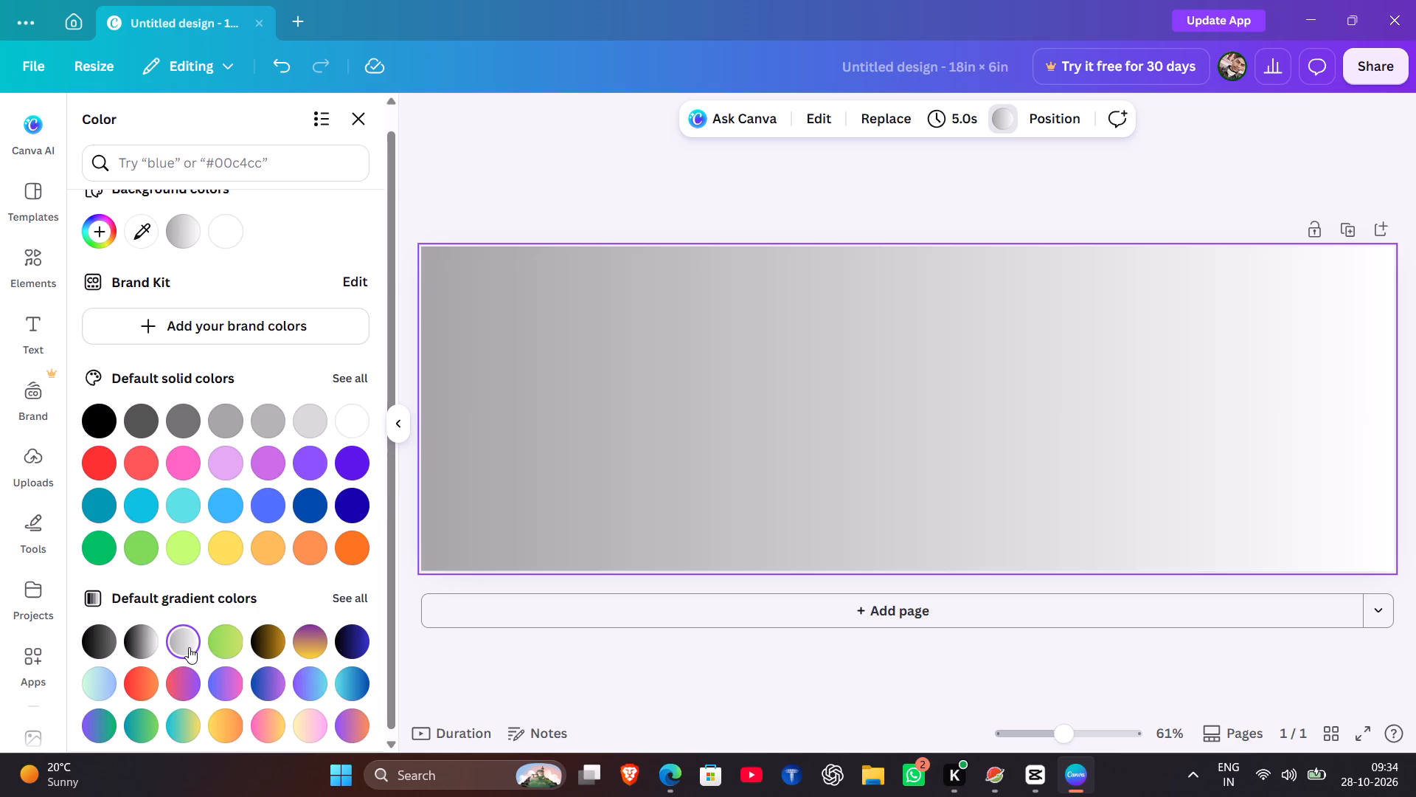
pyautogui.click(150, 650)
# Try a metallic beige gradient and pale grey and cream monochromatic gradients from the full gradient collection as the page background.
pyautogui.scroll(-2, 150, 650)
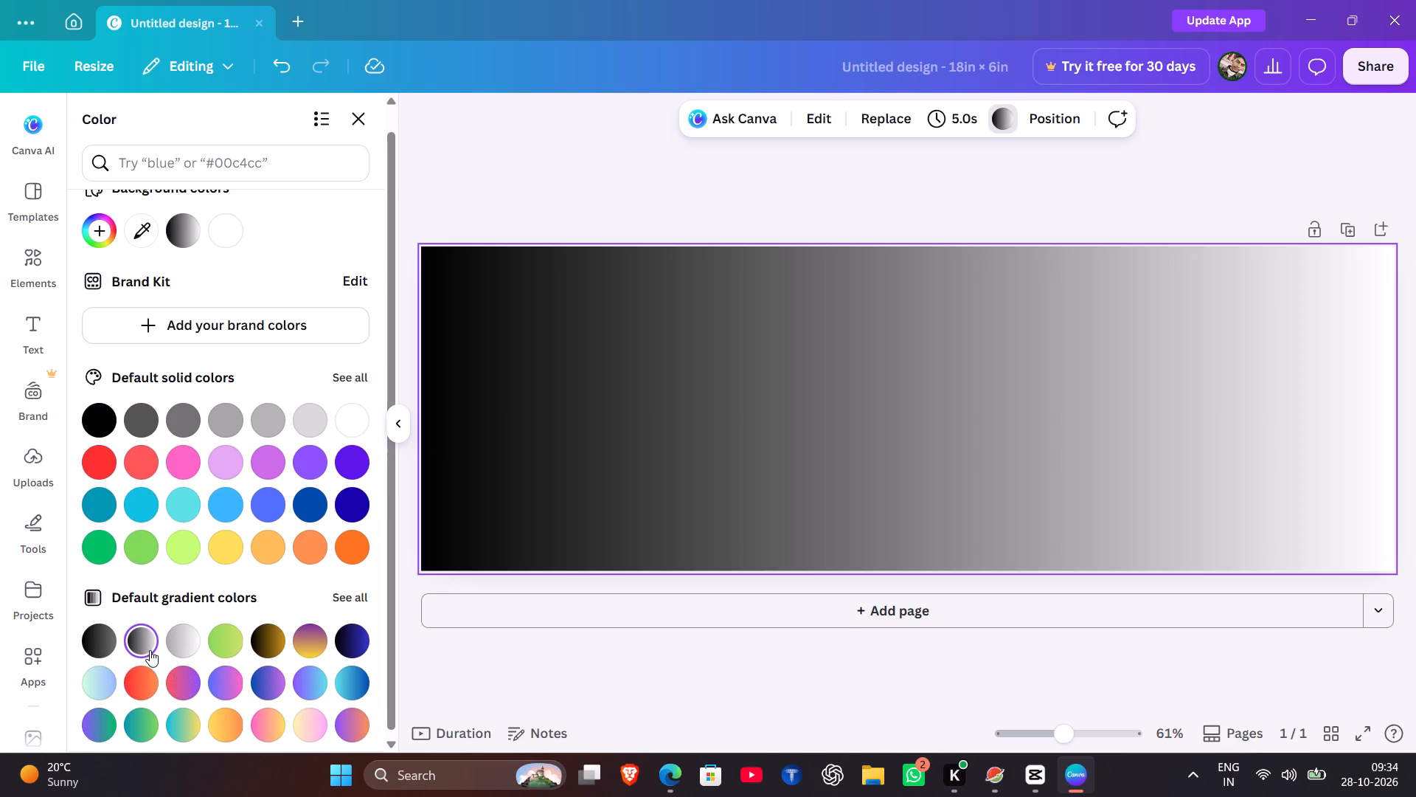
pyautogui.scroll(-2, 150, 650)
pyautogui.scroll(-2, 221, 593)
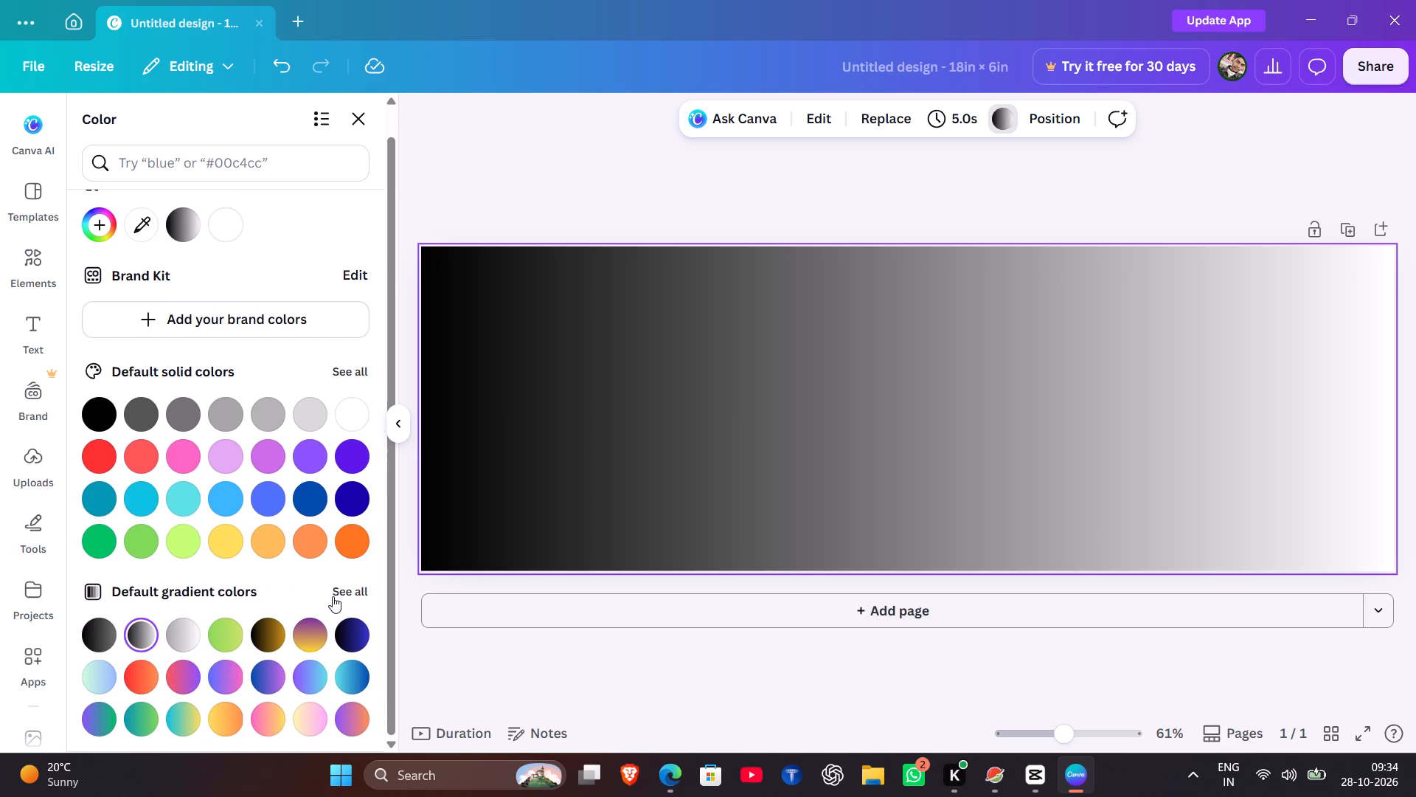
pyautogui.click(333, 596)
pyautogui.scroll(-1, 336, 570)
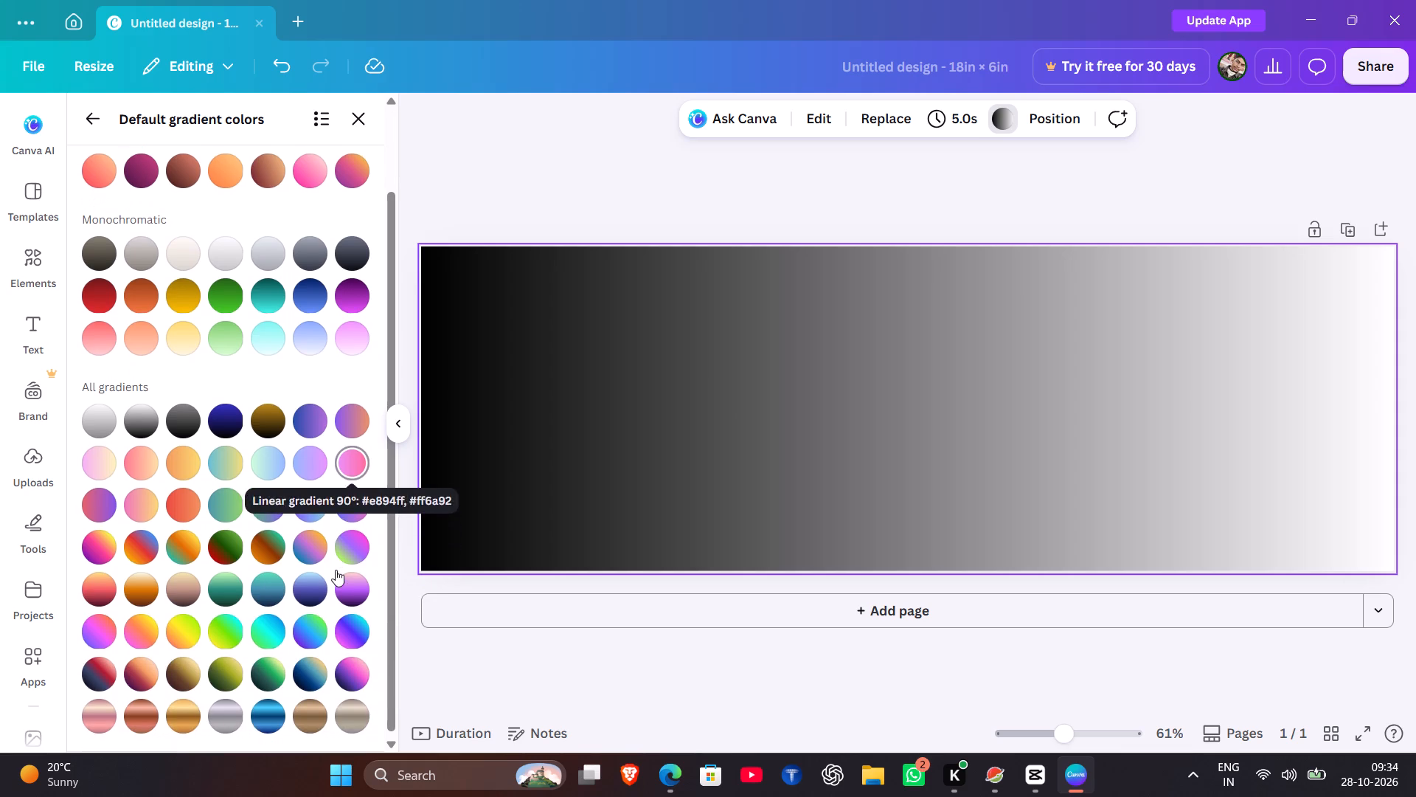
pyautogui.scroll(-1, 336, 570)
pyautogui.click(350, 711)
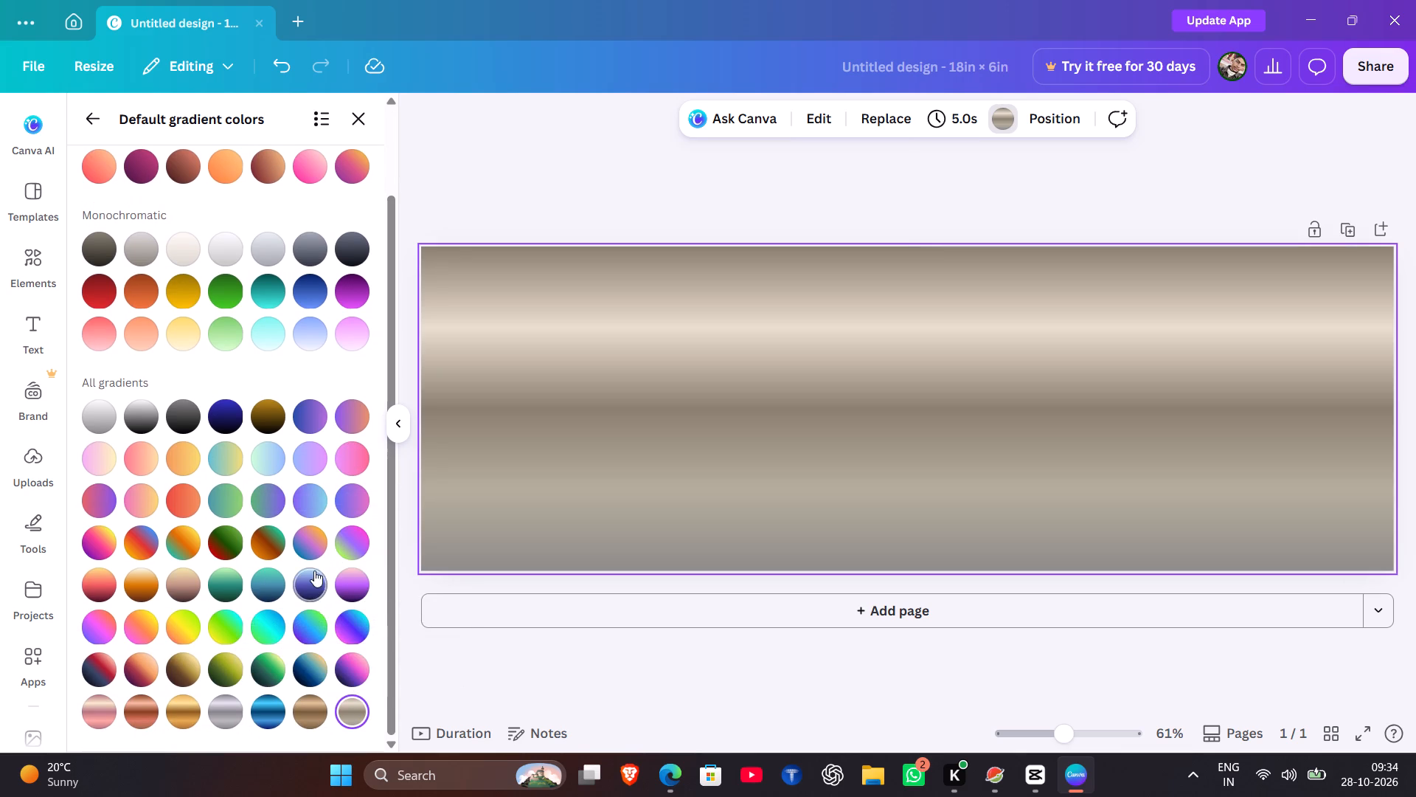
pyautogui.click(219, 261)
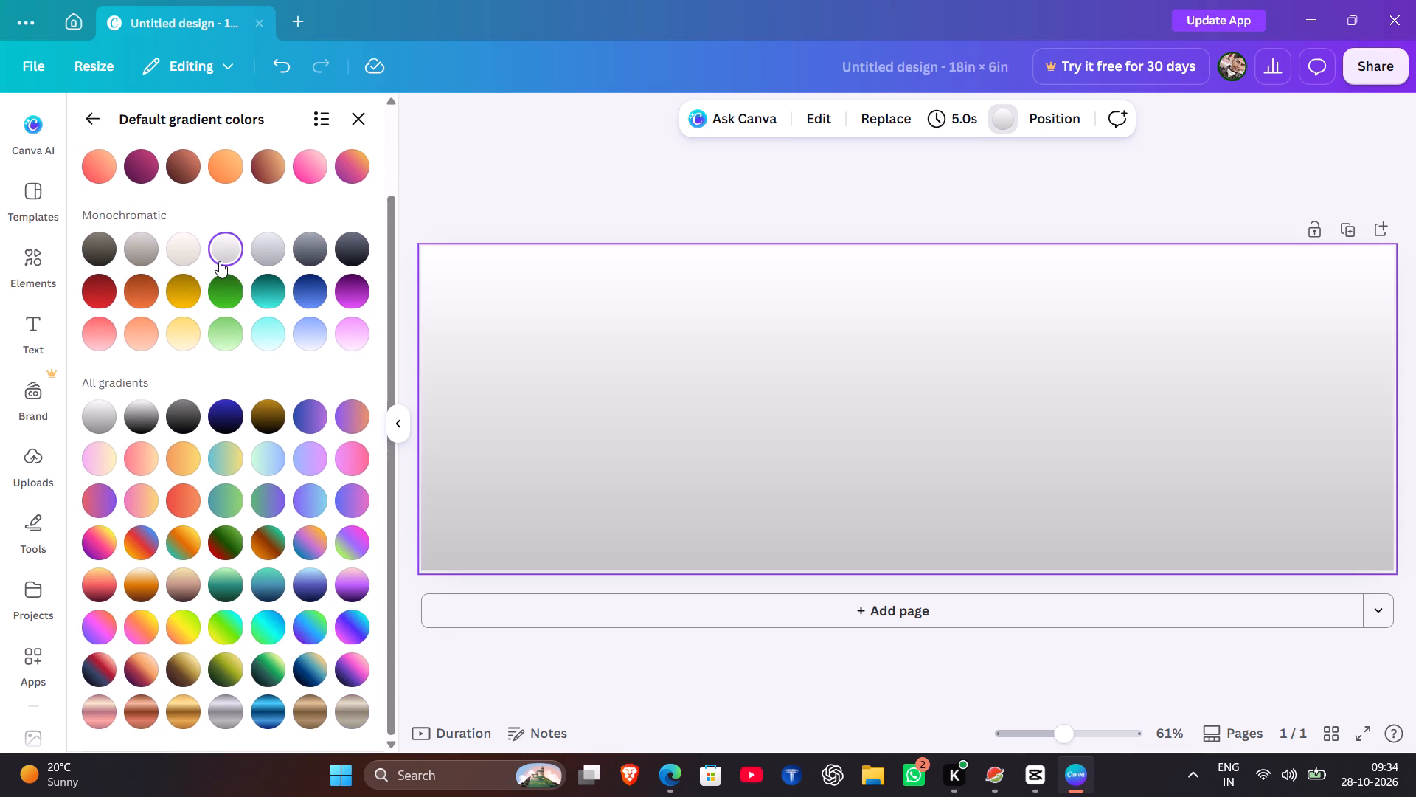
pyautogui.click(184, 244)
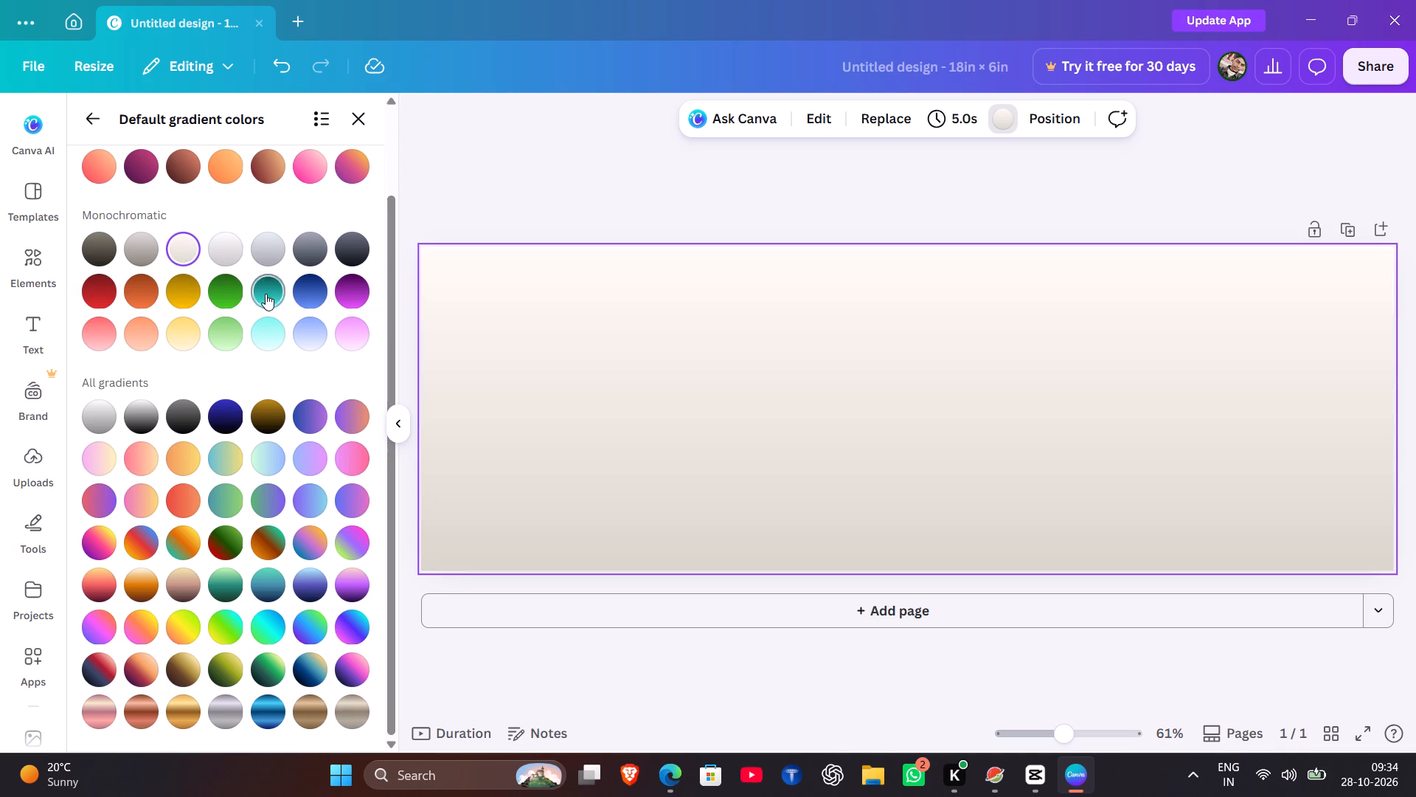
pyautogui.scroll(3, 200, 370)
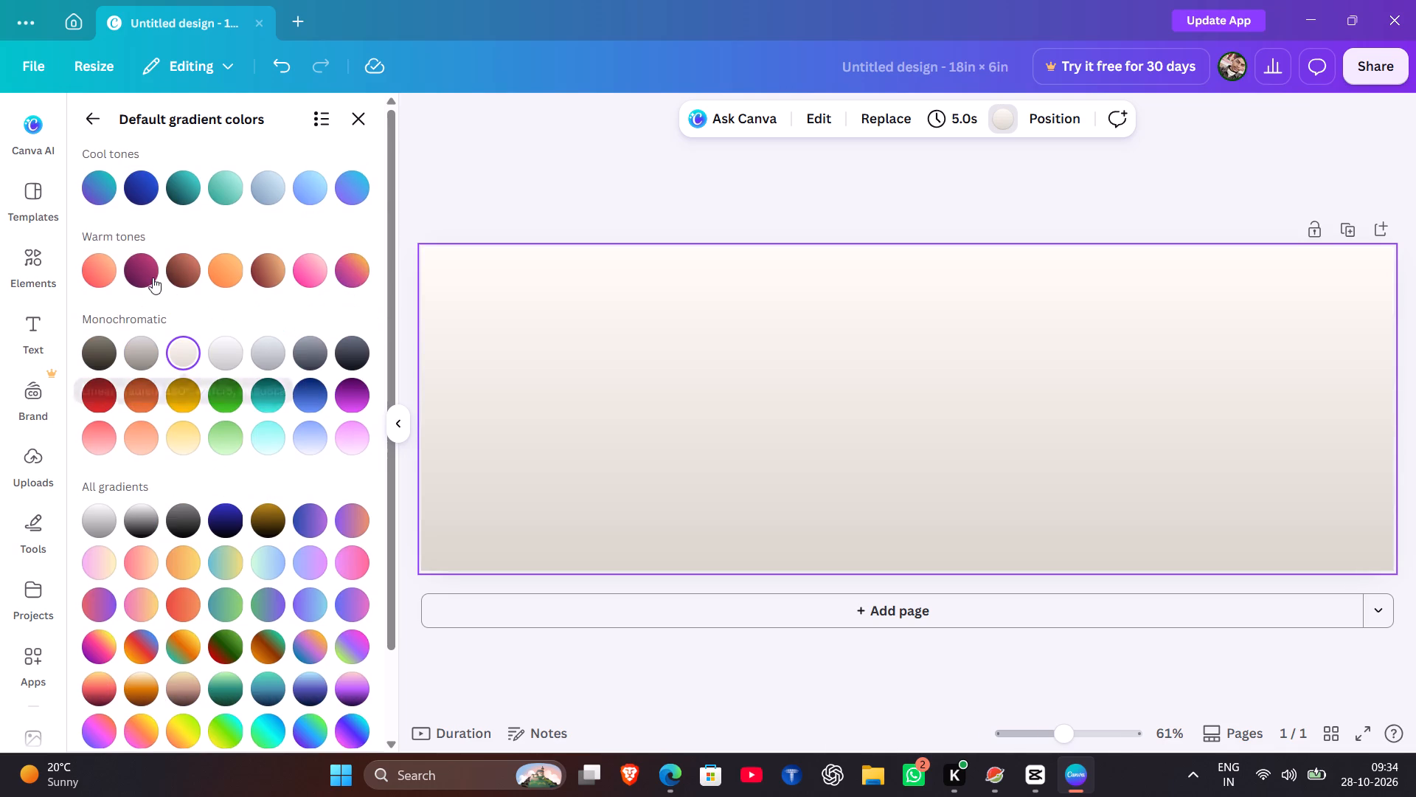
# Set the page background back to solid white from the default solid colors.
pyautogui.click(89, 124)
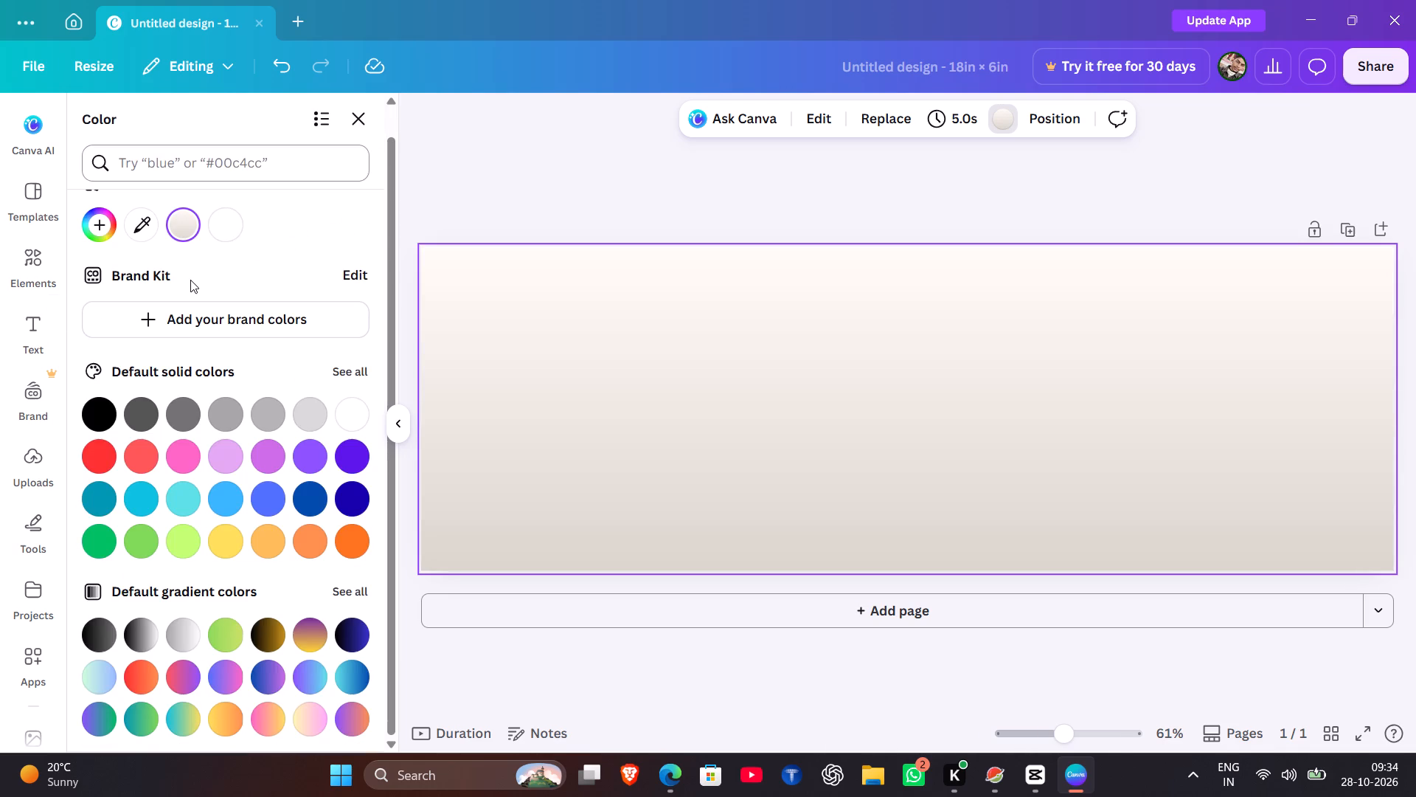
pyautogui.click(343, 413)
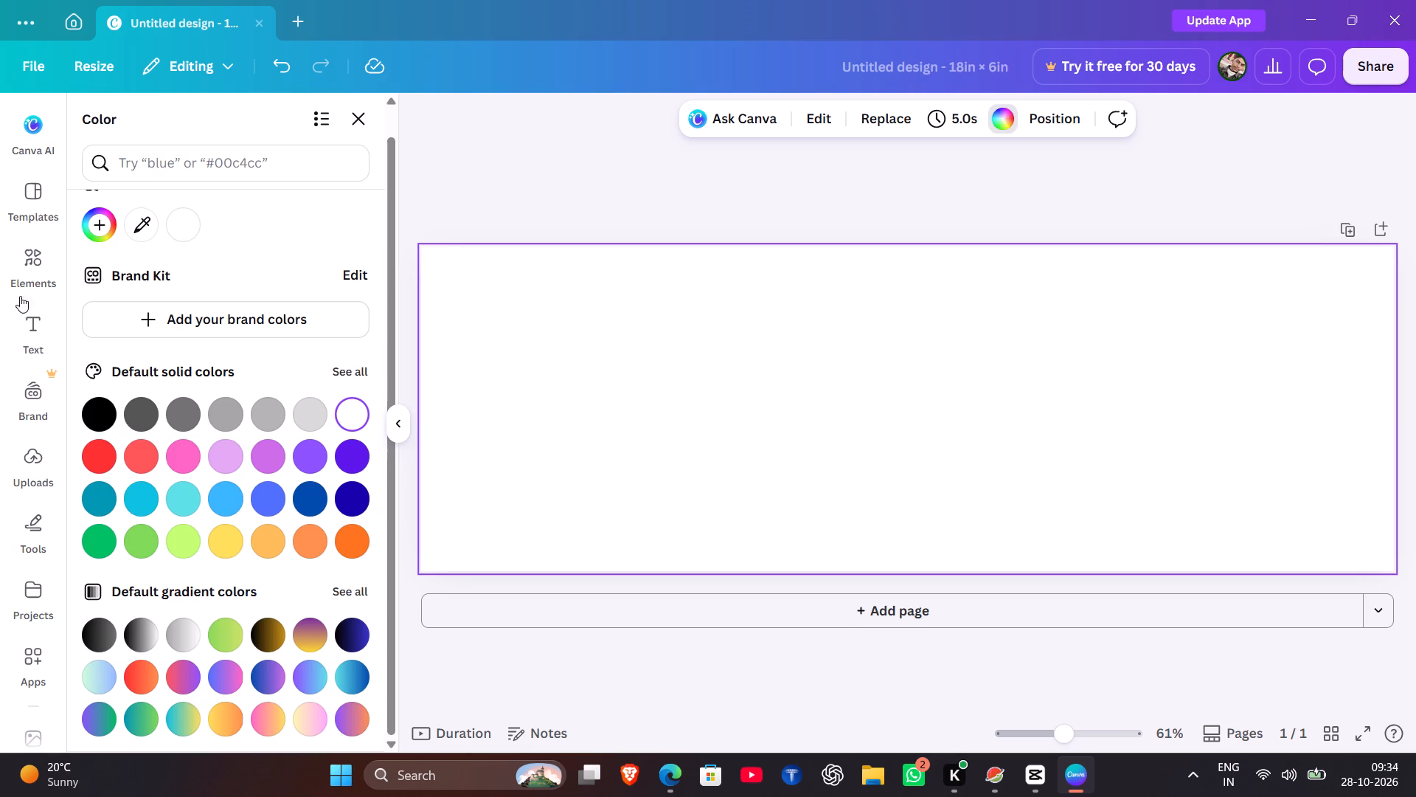
pyautogui.click(36, 327)
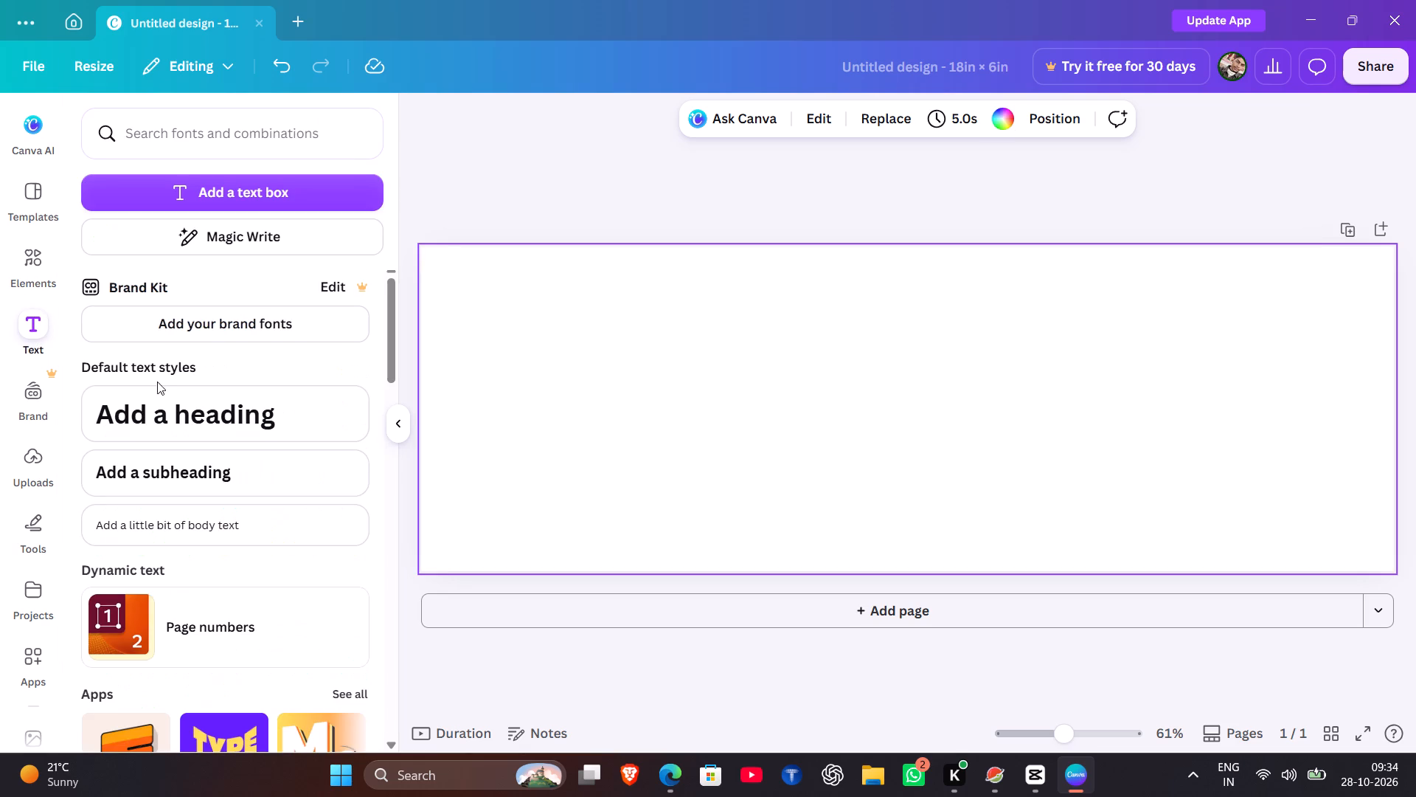
pyautogui.scroll(-1, 161, 384)
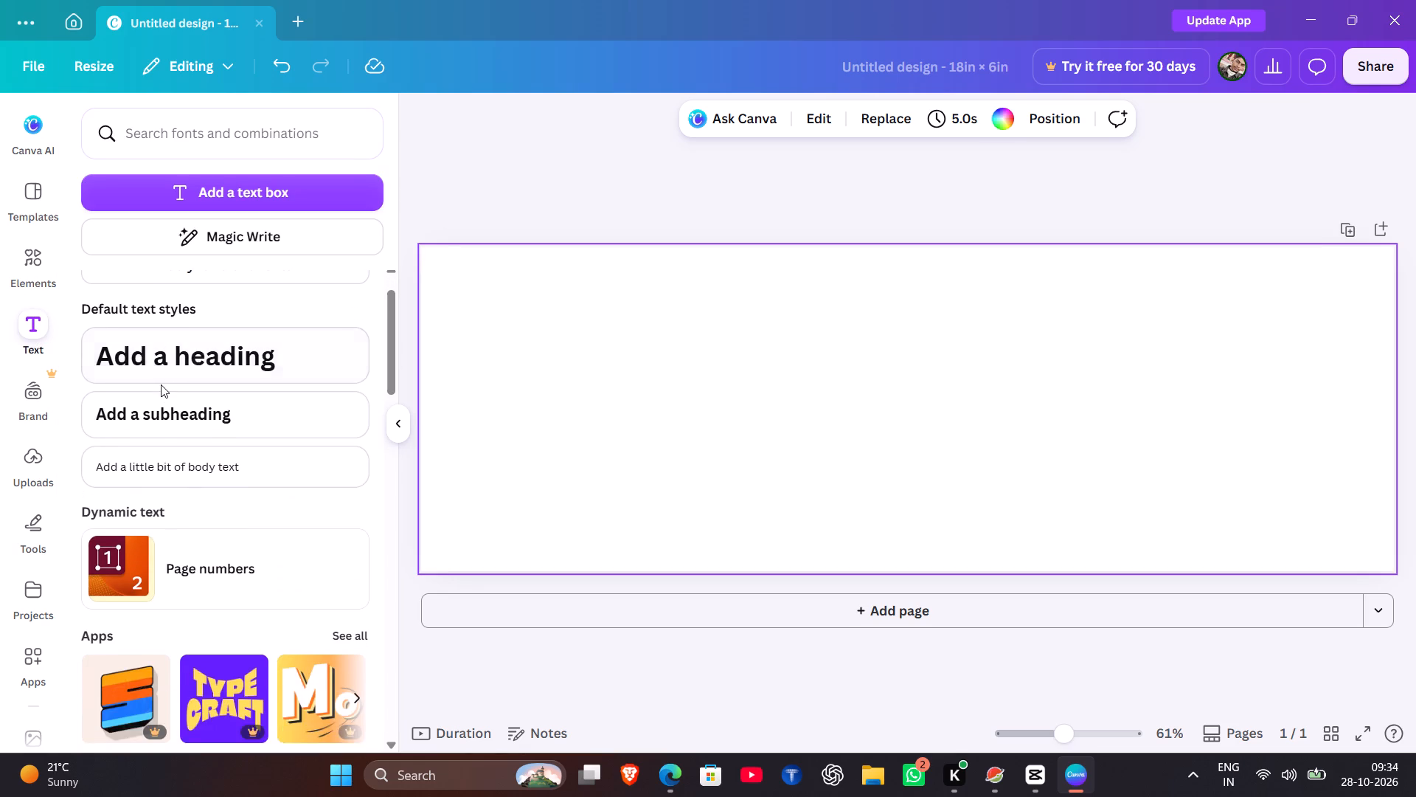
pyautogui.scroll(-2, 161, 384)
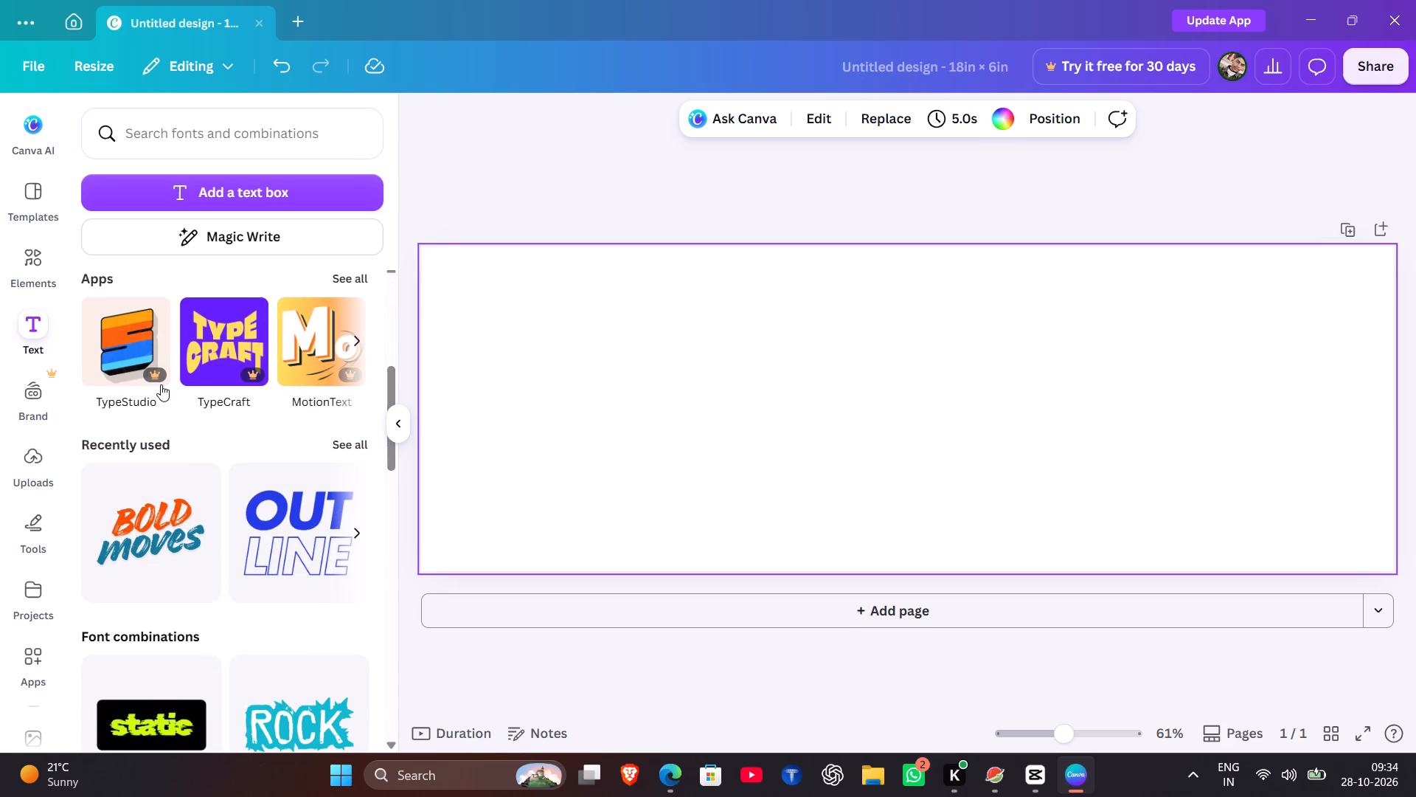
pyautogui.scroll(-3, 161, 384)
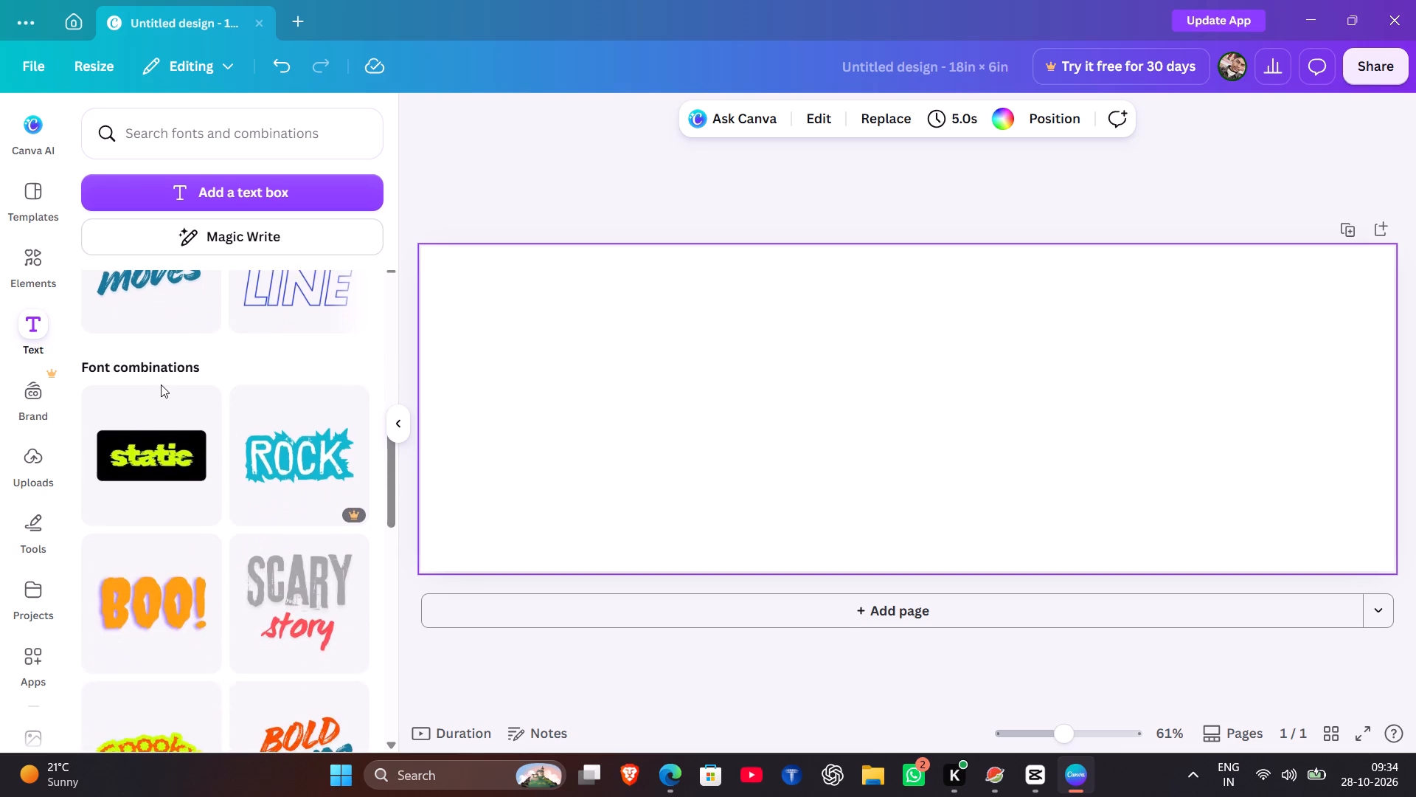
pyautogui.scroll(-9, 161, 384)
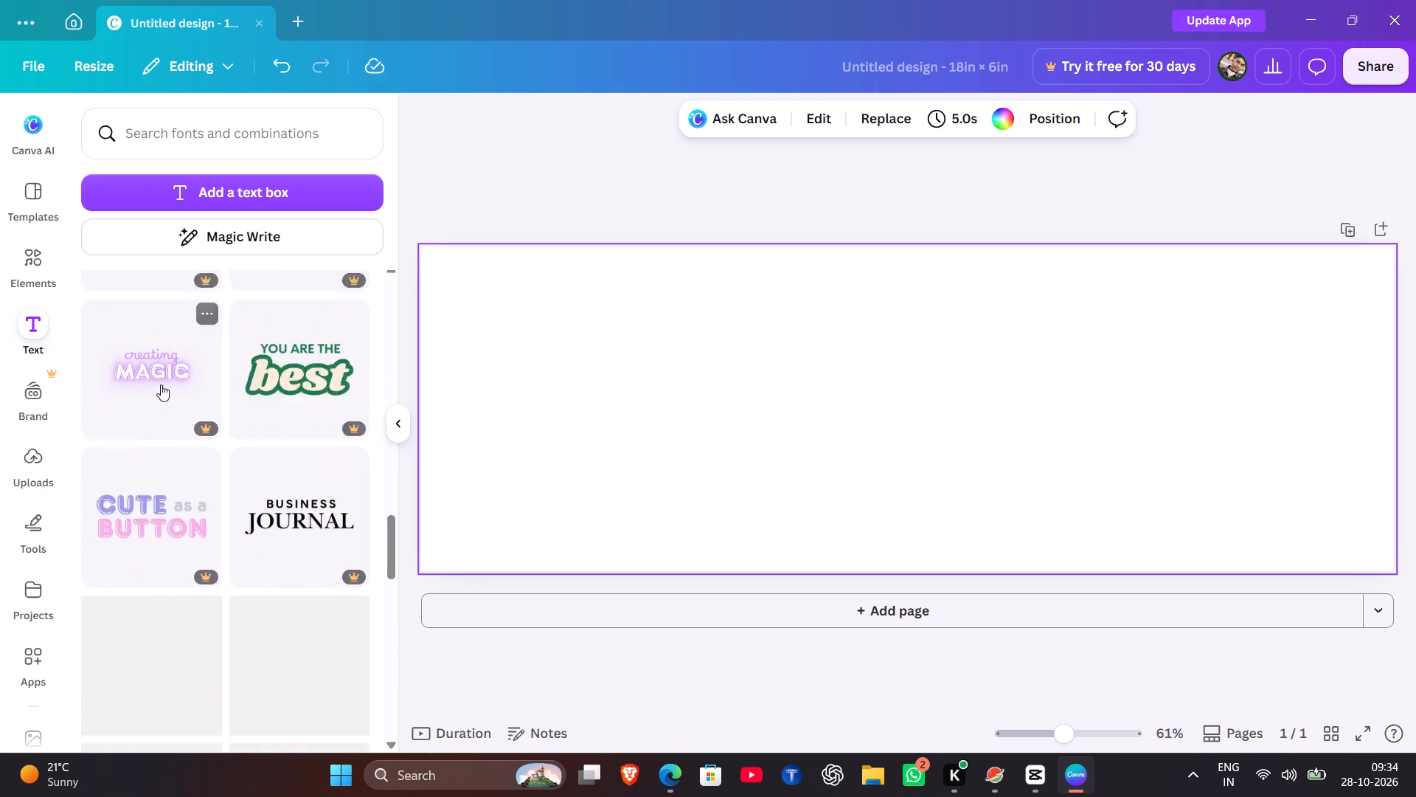
pyautogui.scroll(-3, 161, 384)
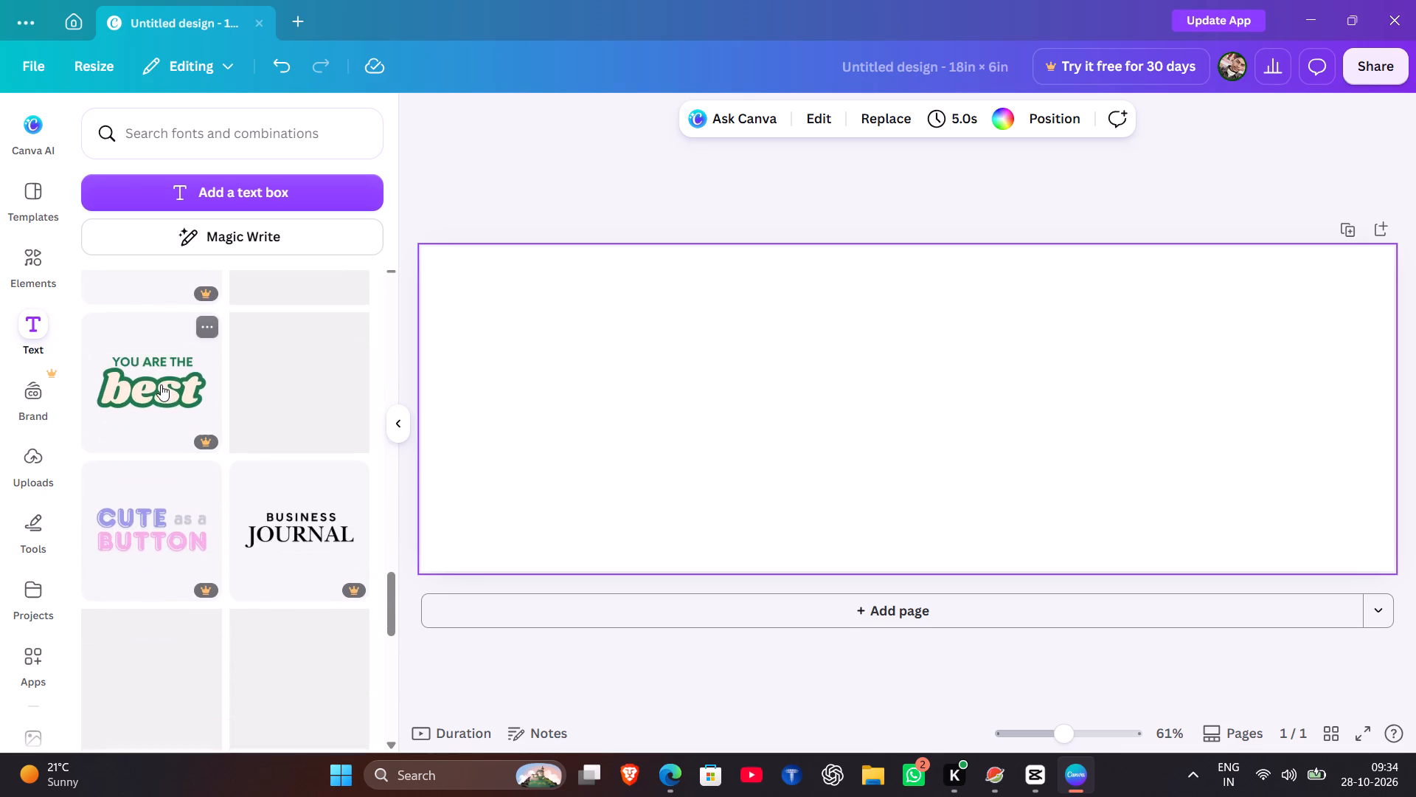
pyautogui.scroll(-4, 161, 384)
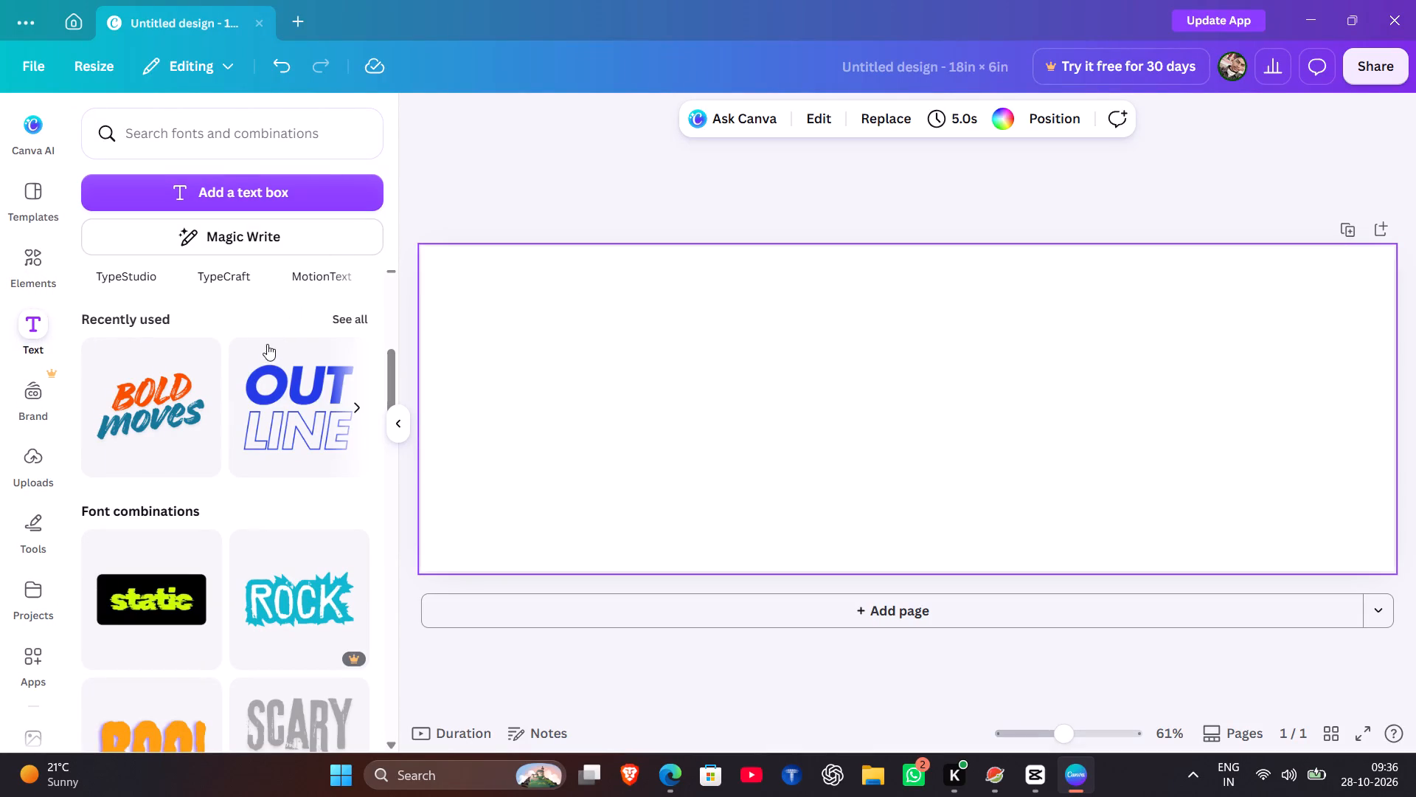
# Look through the text styles and the full collection of text apps, including recommended apps and text generators, for a lettering tool.
pyautogui.scroll(5, 257, 351)
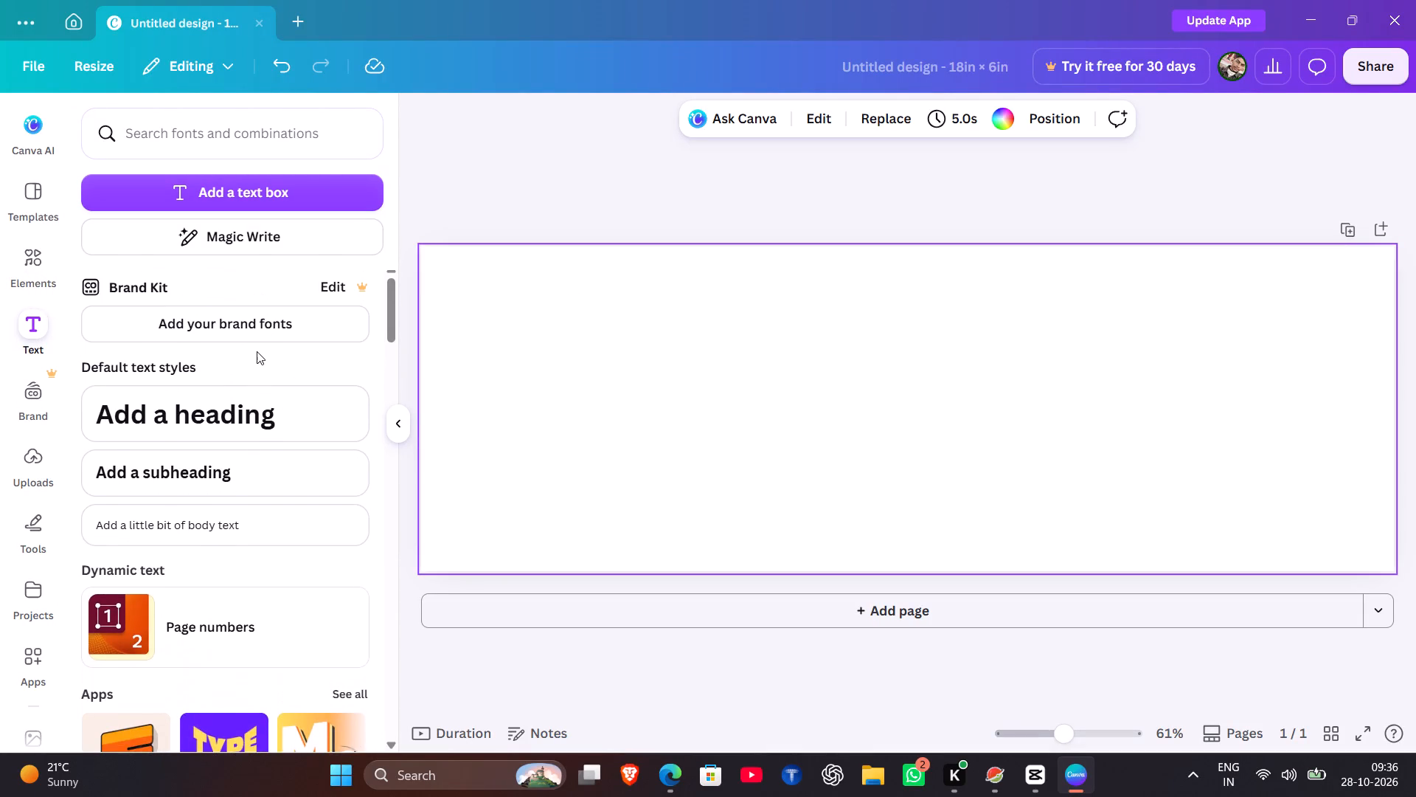
pyautogui.scroll(-2, 247, 360)
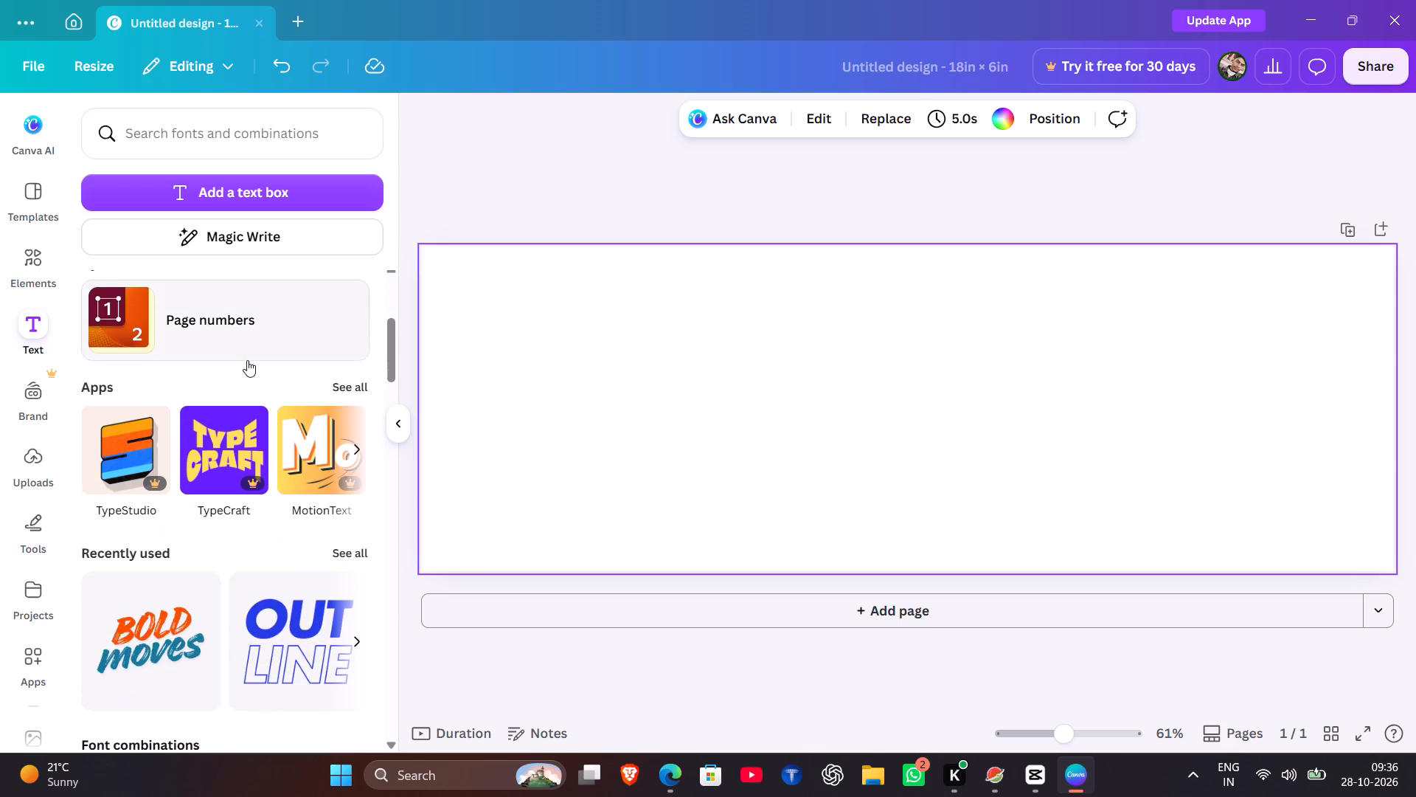
pyautogui.scroll(-1, 247, 360)
pyautogui.click(362, 379)
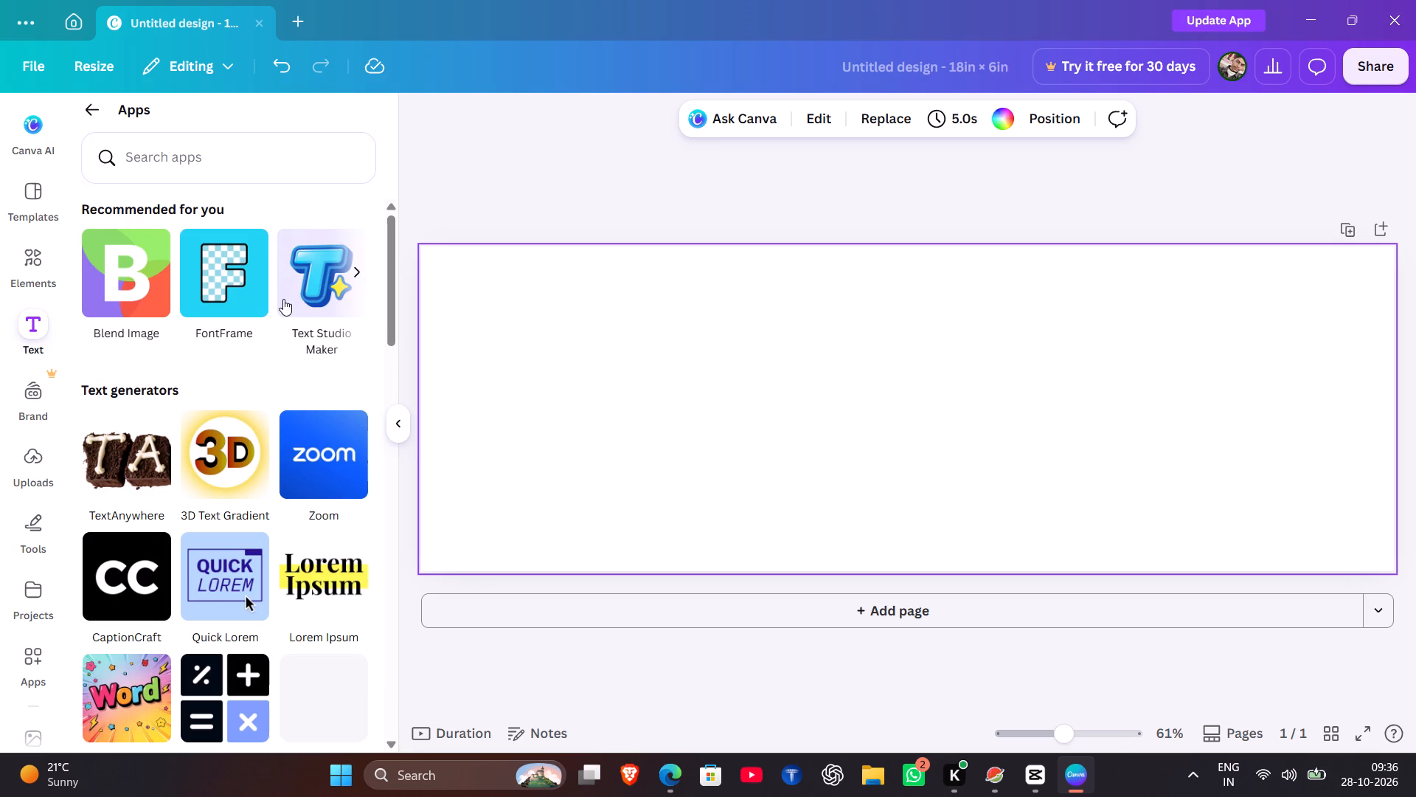
pyautogui.hscroll(-4, 283, 299)
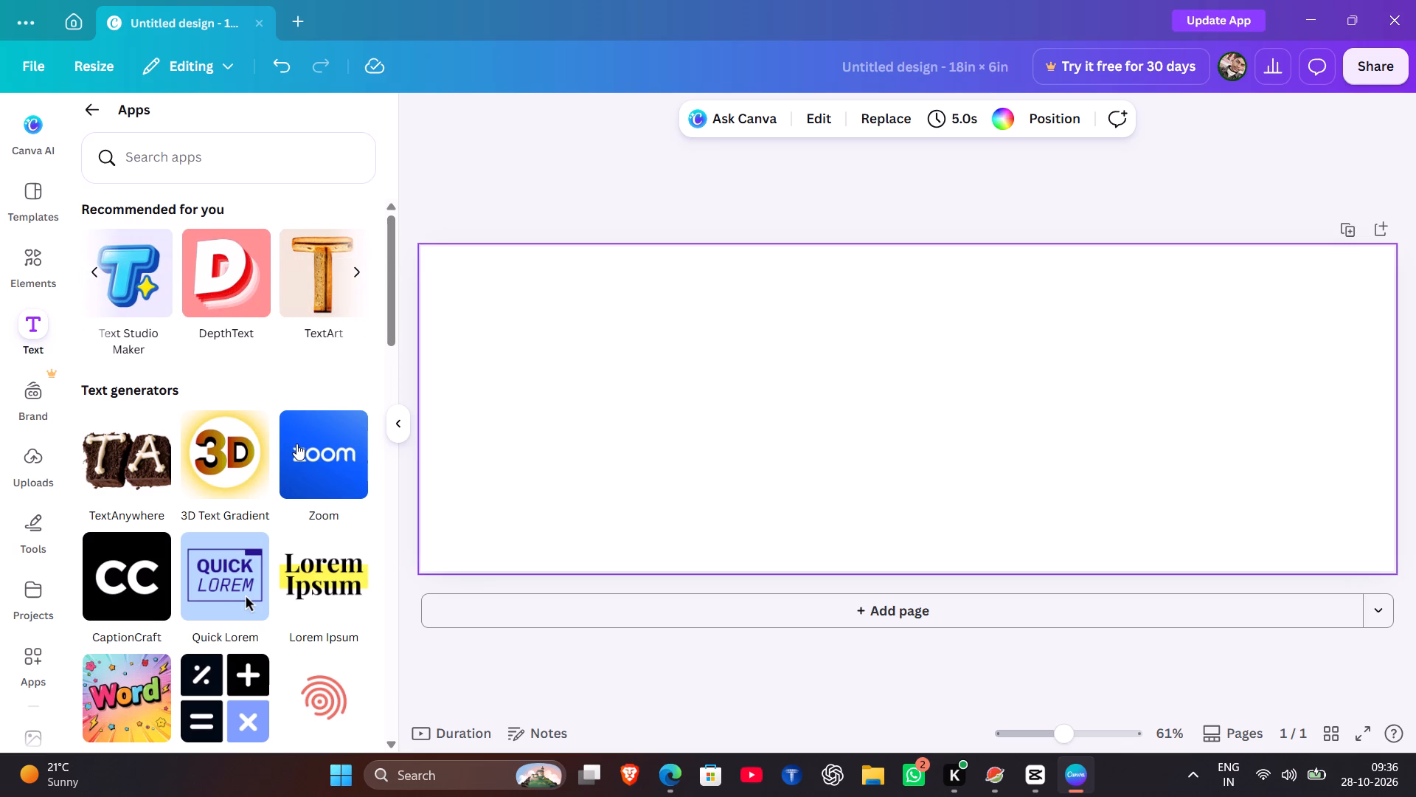
pyautogui.hscroll(-2, 296, 444)
pyautogui.scroll(-1, 296, 444)
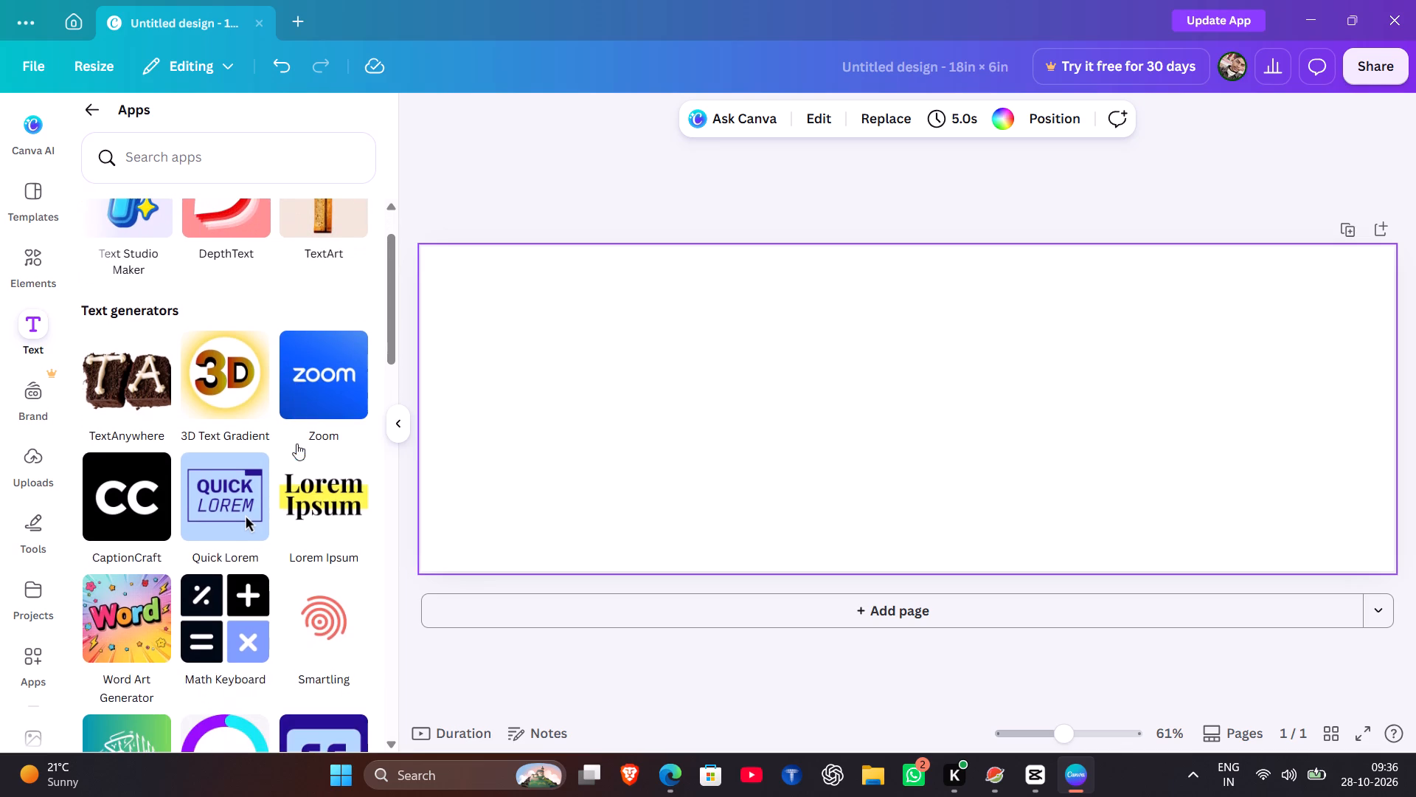
pyautogui.scroll(-1, 296, 444)
pyautogui.scroll(-1, 146, 495)
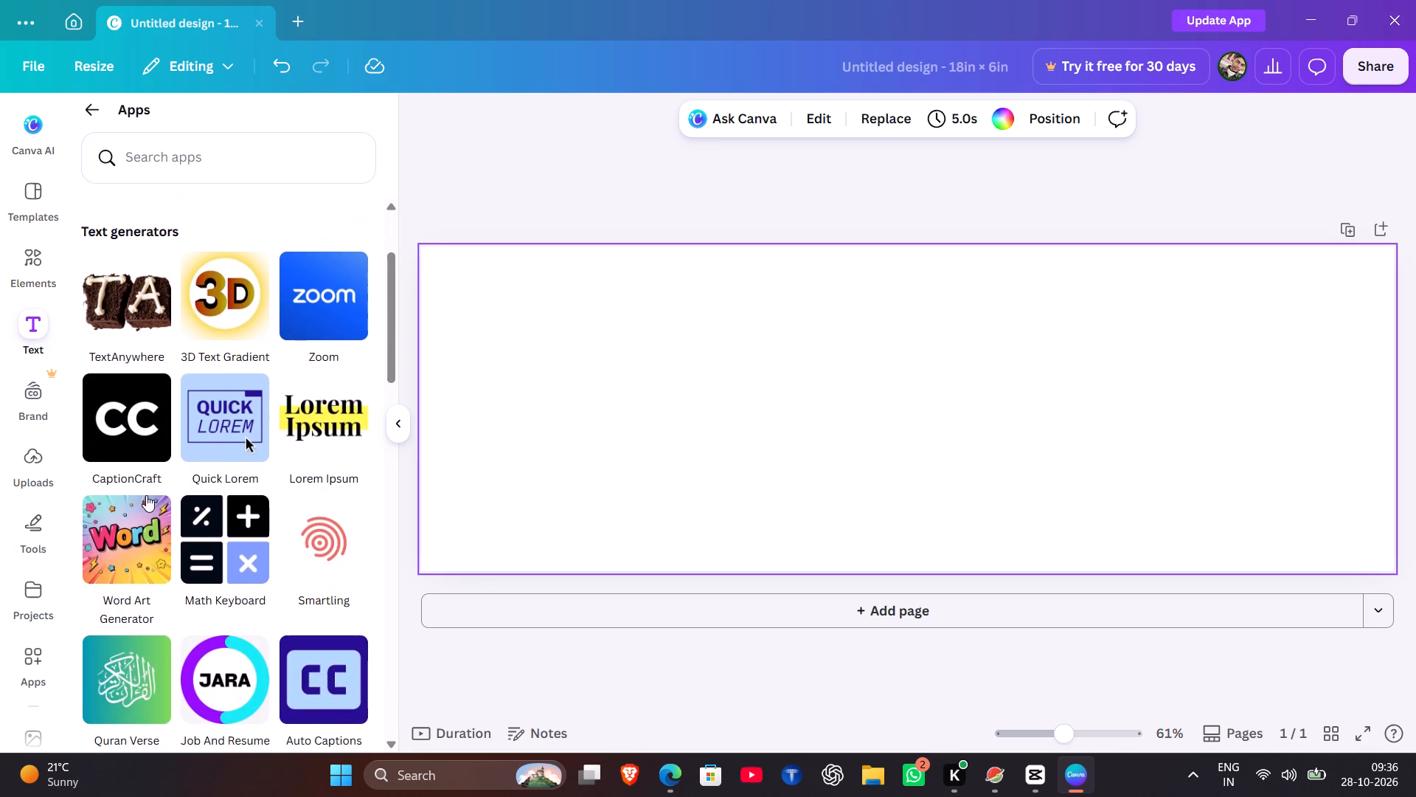
pyautogui.scroll(-2, 146, 495)
# Open the Job And Resume AI app, look over its input form, and return to the text apps collection.
pyautogui.click(192, 486)
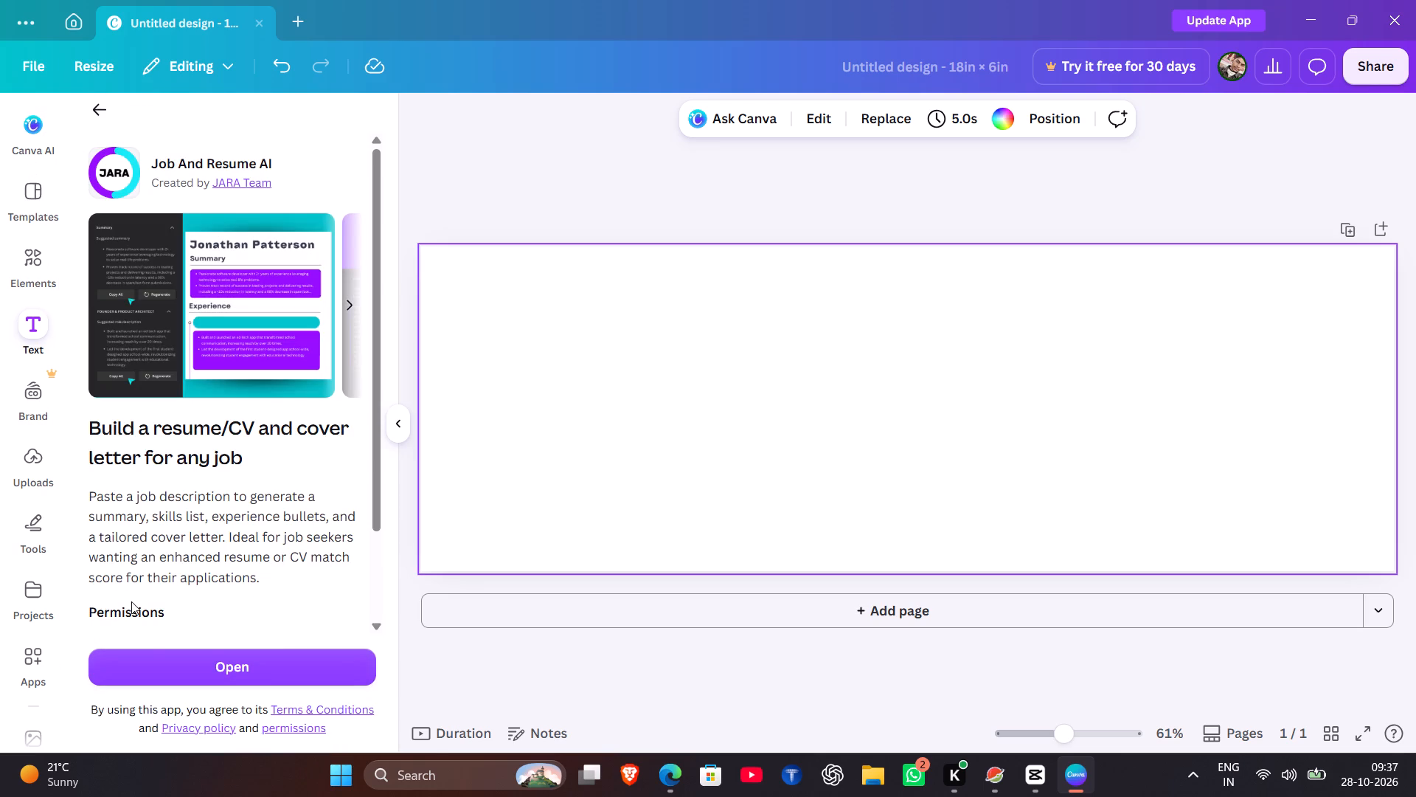
pyautogui.click(97, 109)
pyautogui.tripleClick(230, 436)
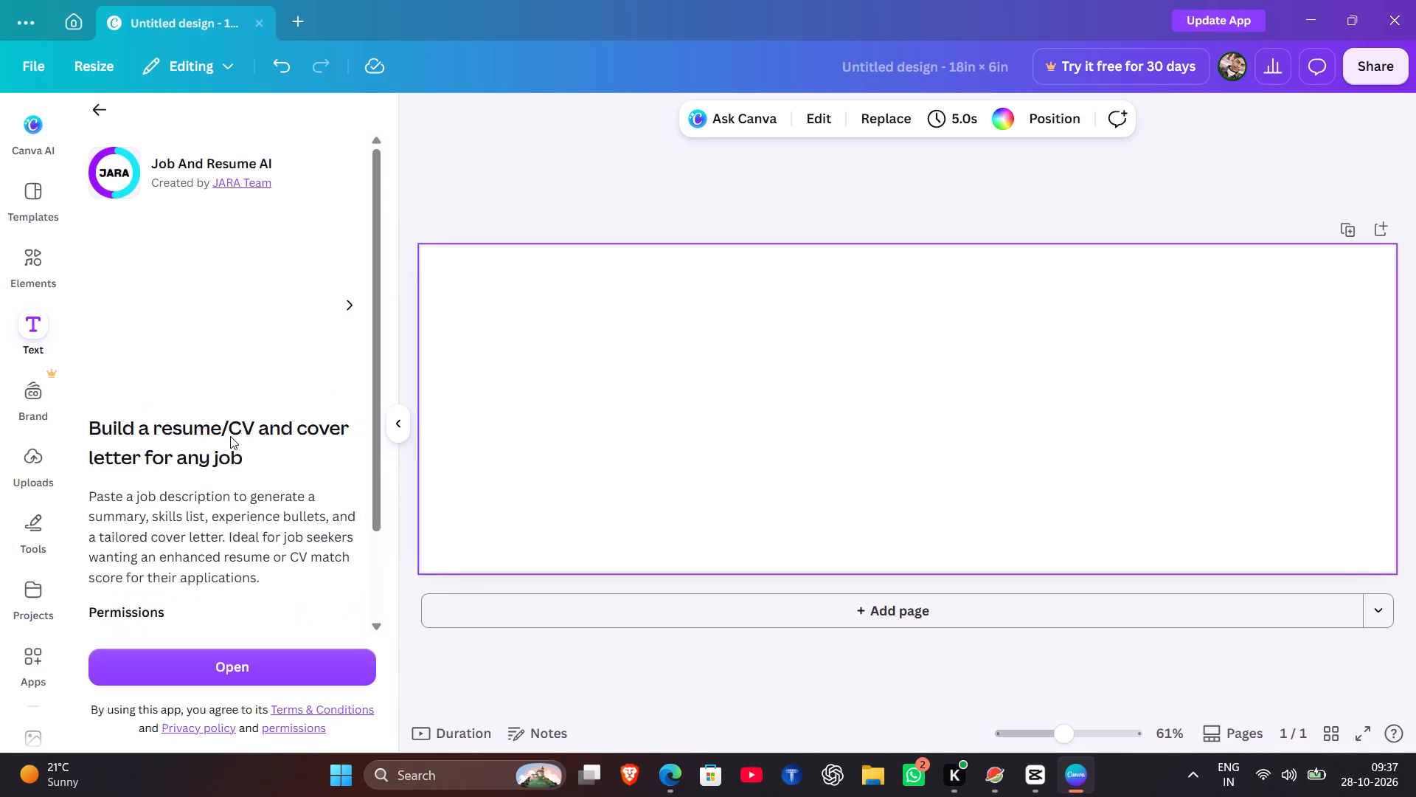
pyautogui.click(243, 650)
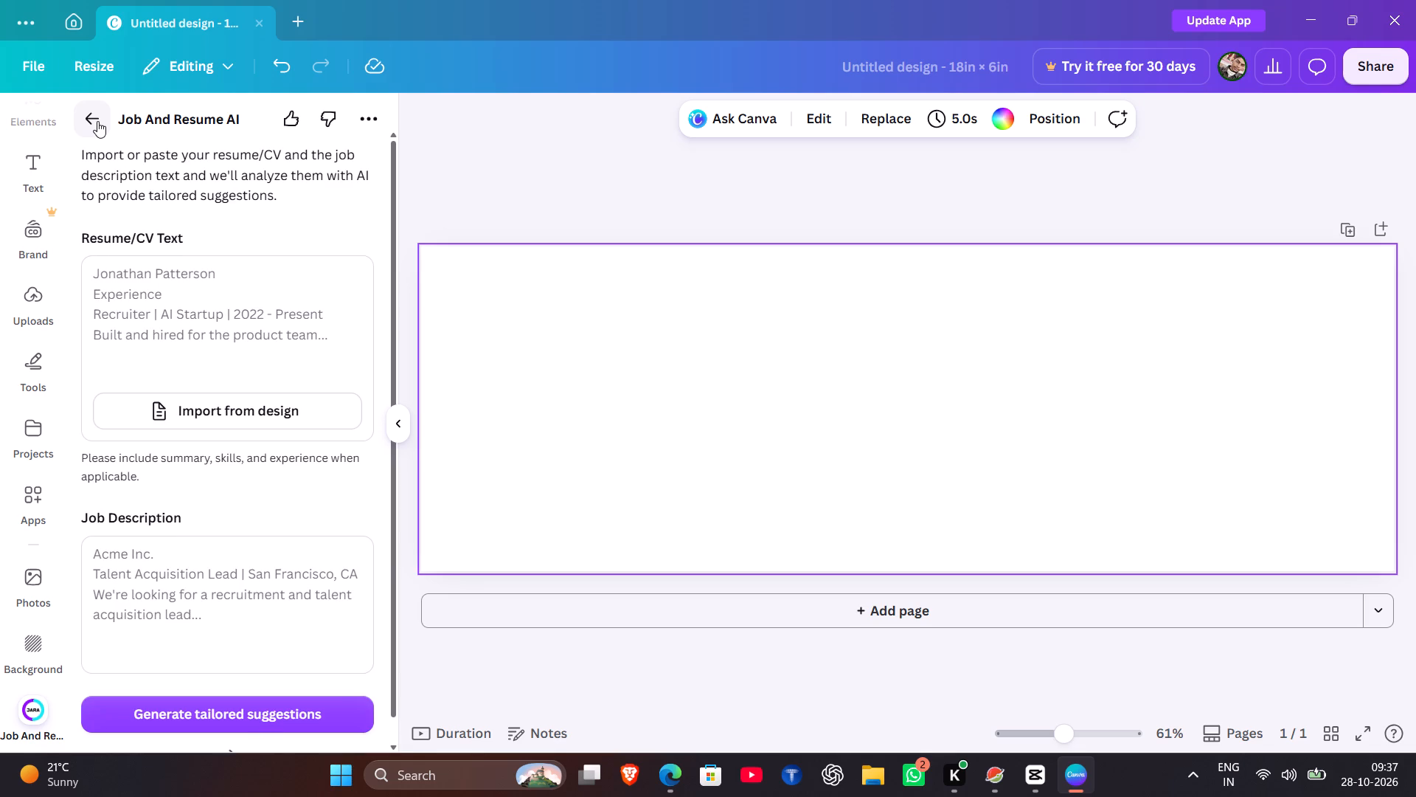
pyautogui.scroll(-1, 265, 414)
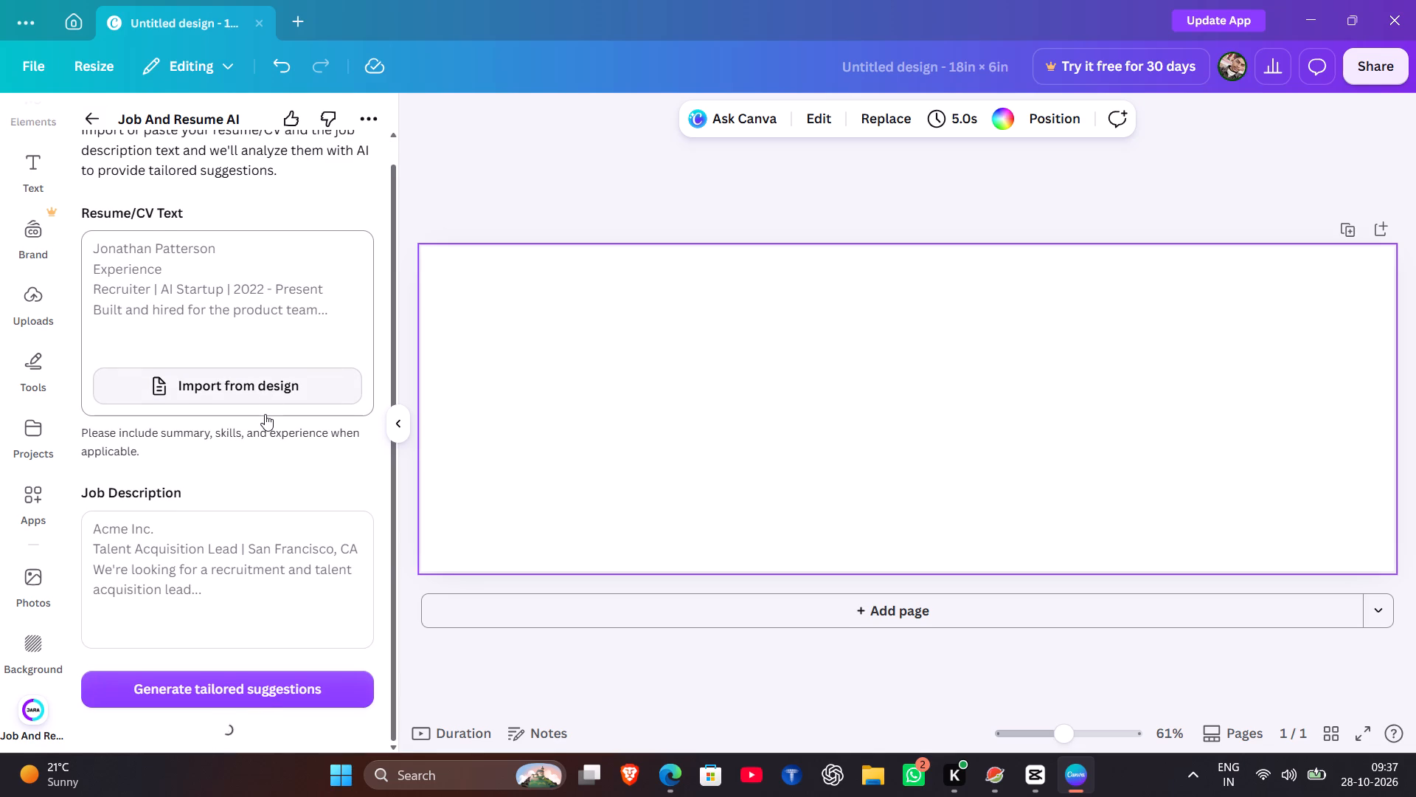
pyautogui.scroll(2, 265, 414)
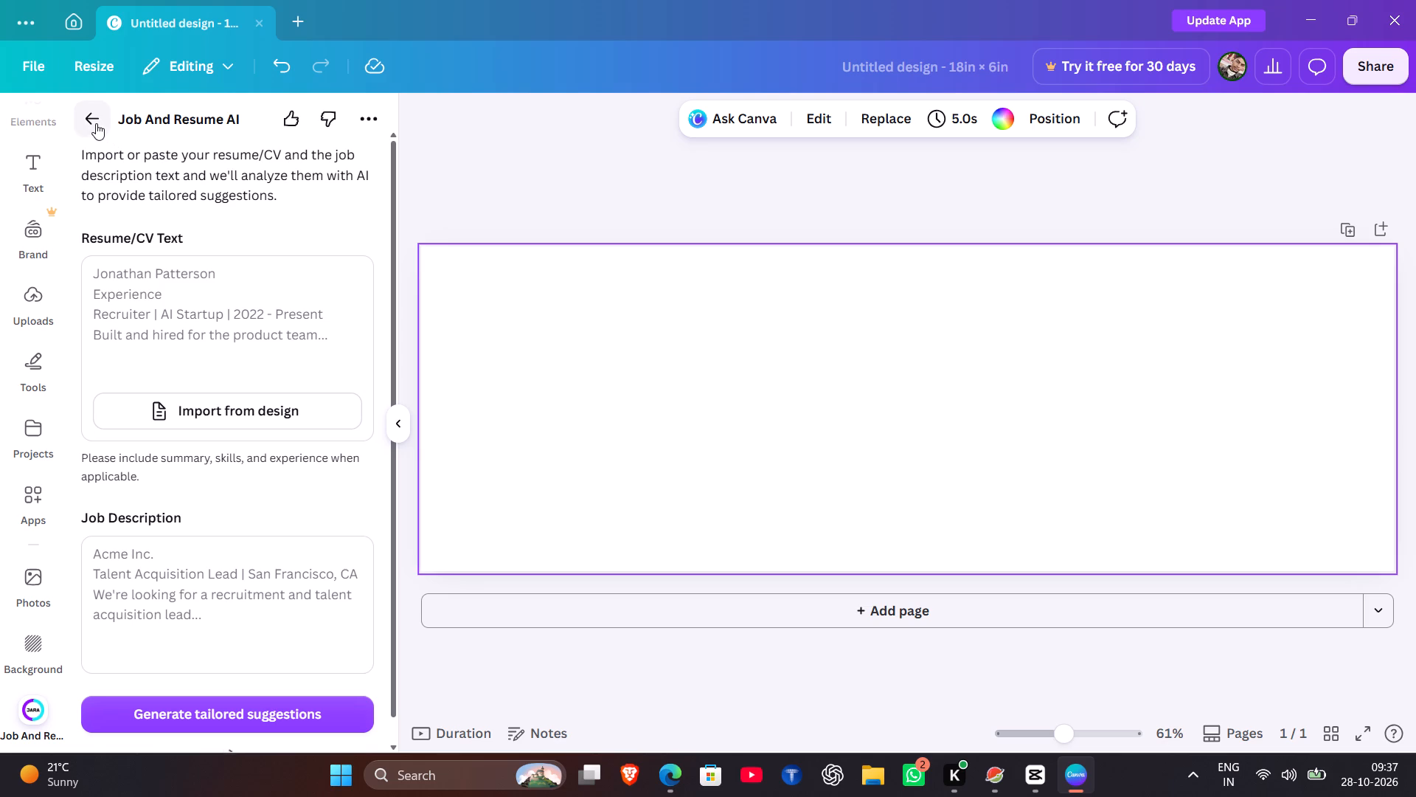
pyautogui.click(96, 123)
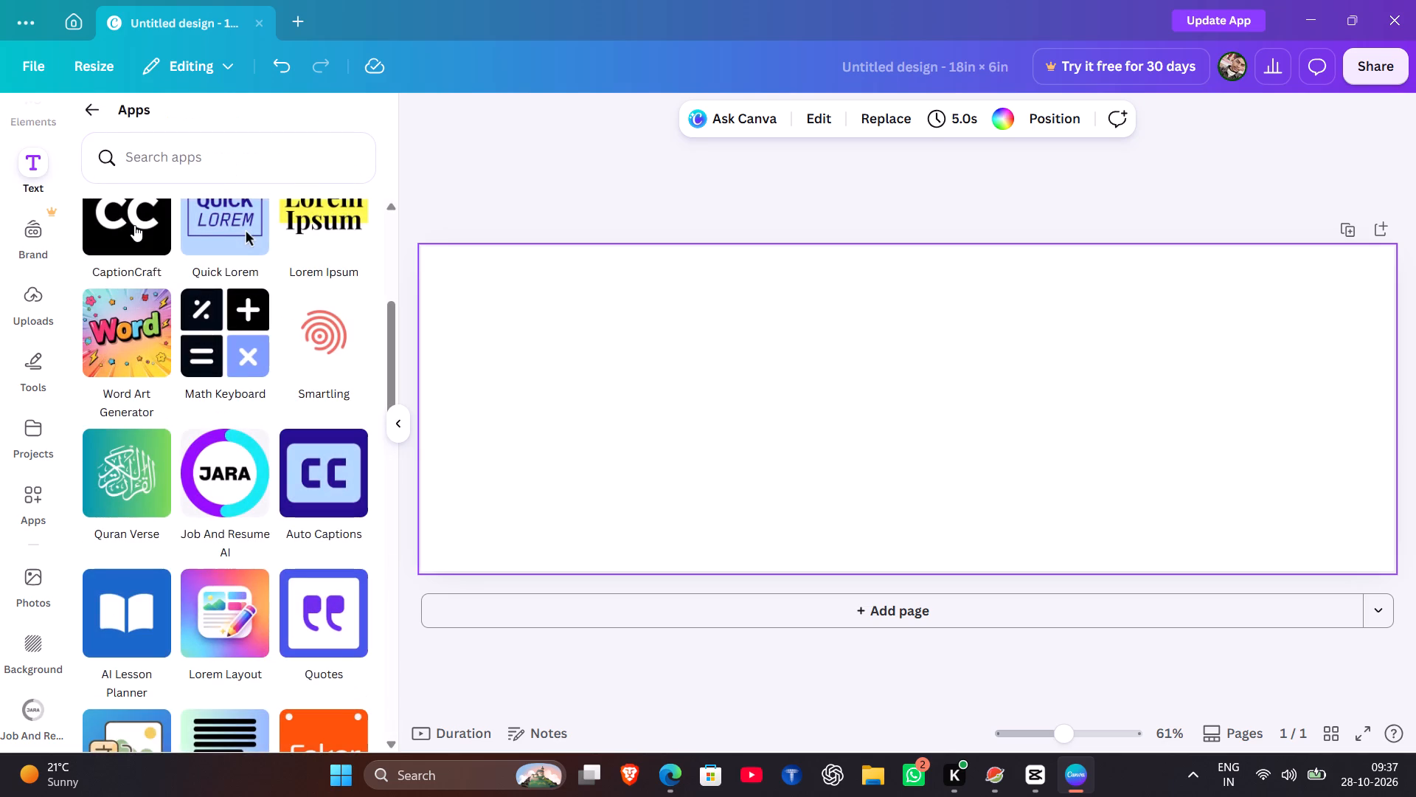
# Review the CaptionCraft app's description and return to the text apps collection.
pyautogui.doubleClick(134, 225)
pyautogui.click(134, 225)
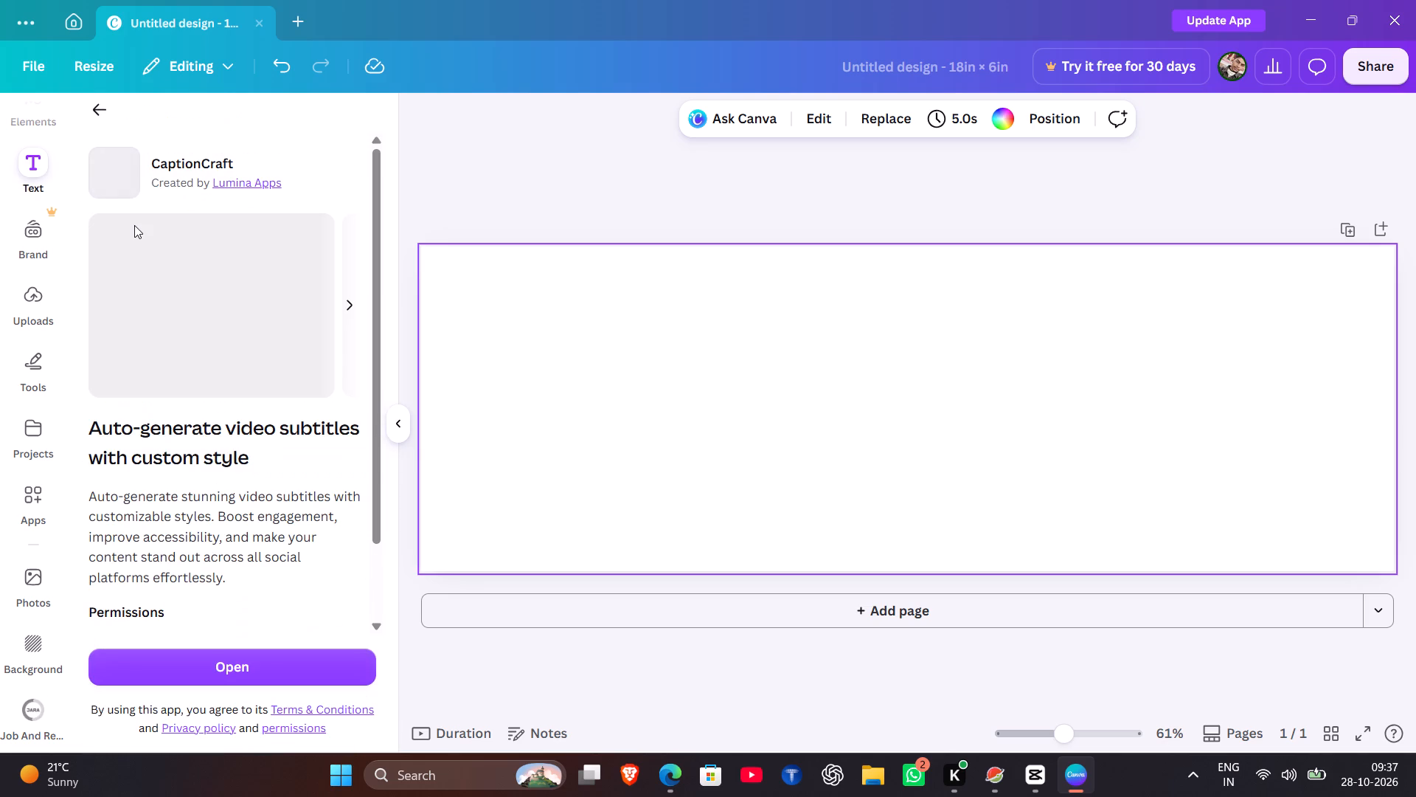
pyautogui.click(88, 100)
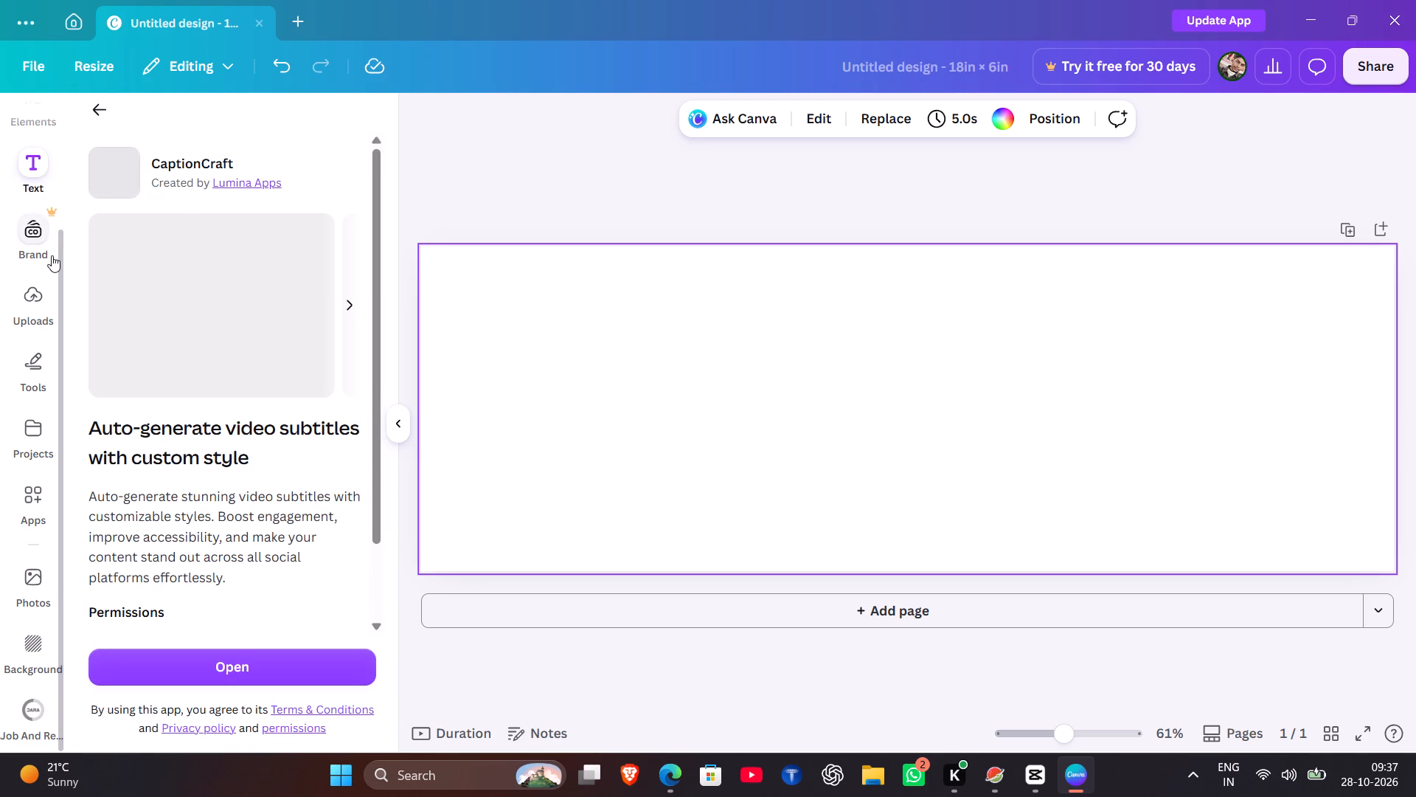
pyautogui.click(35, 177)
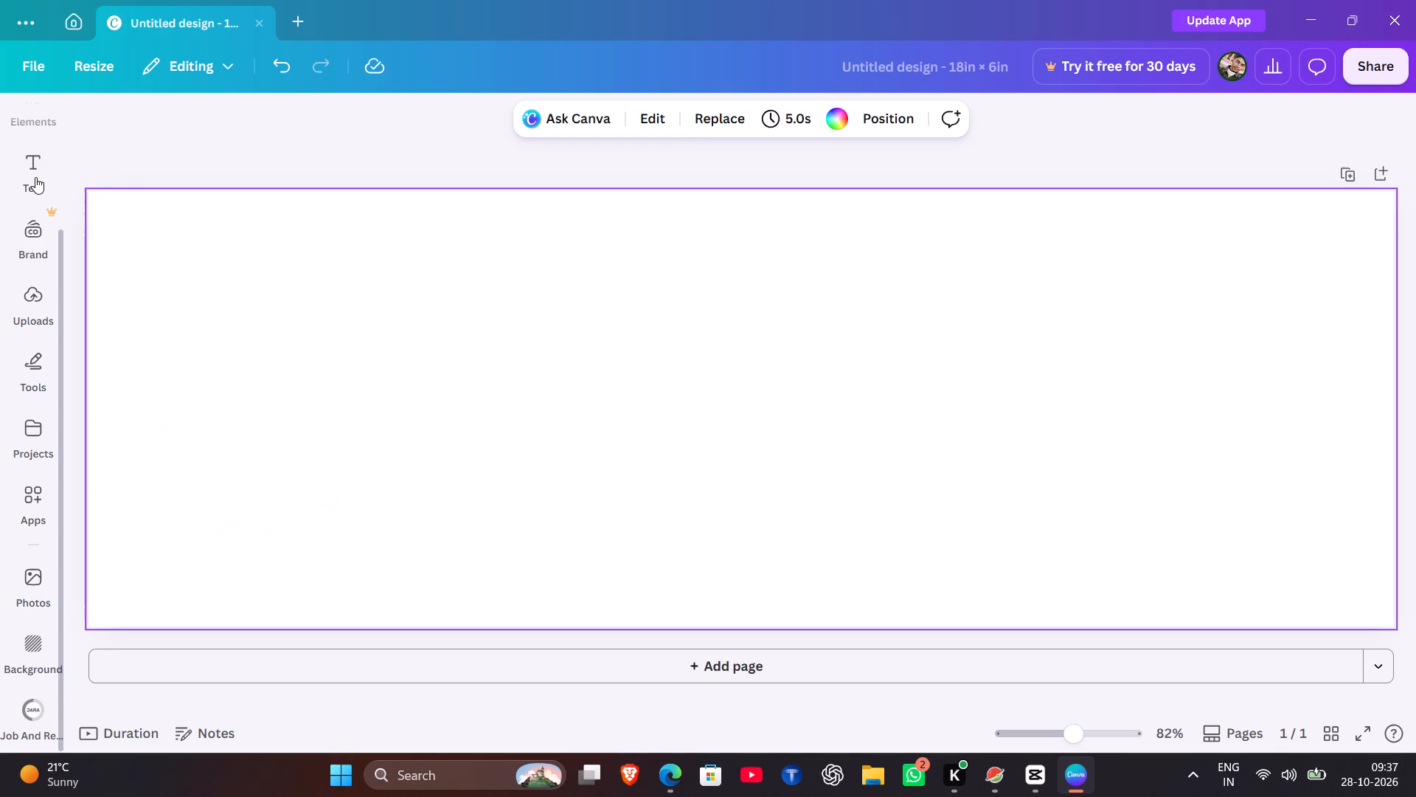
pyautogui.doubleClick(35, 177)
pyautogui.click(35, 177)
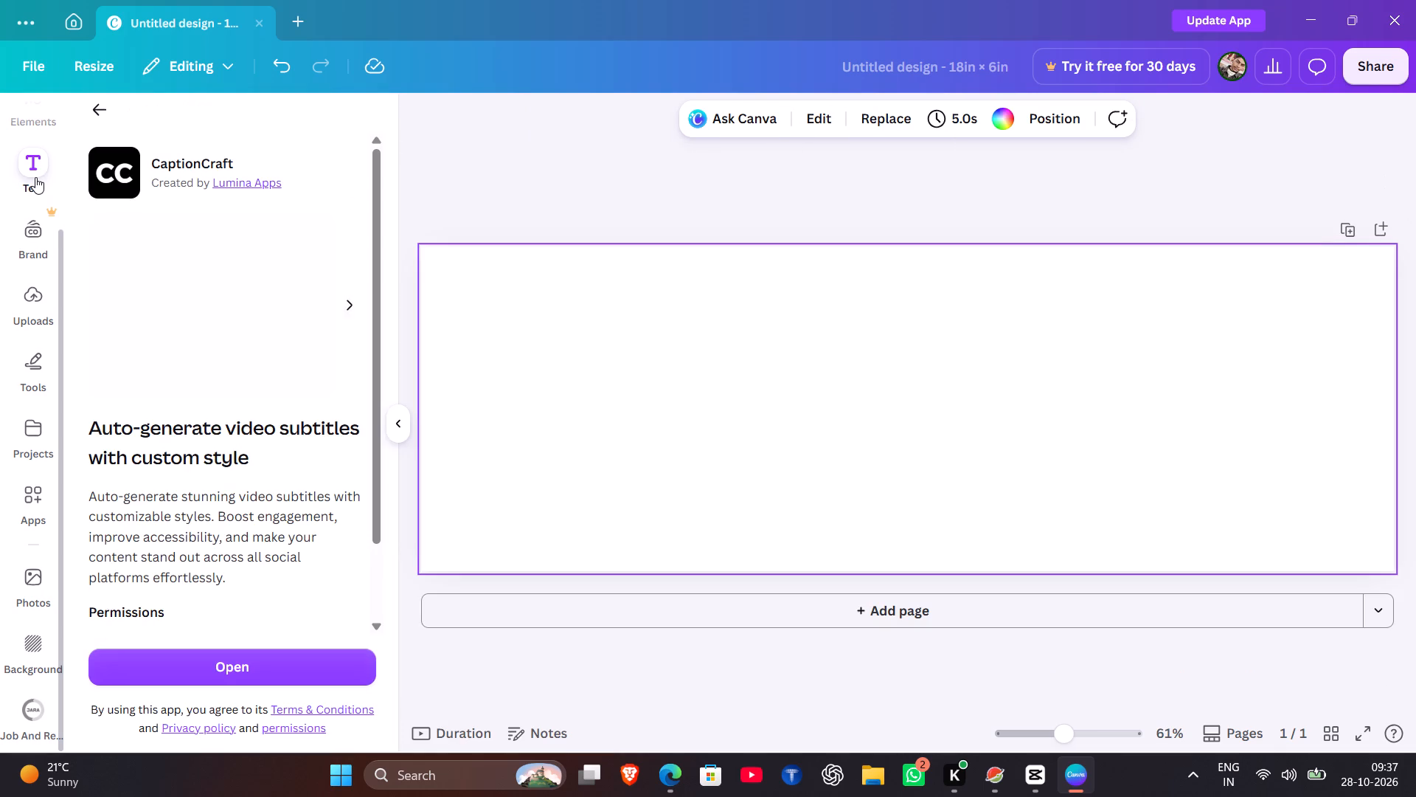
pyautogui.click(105, 103)
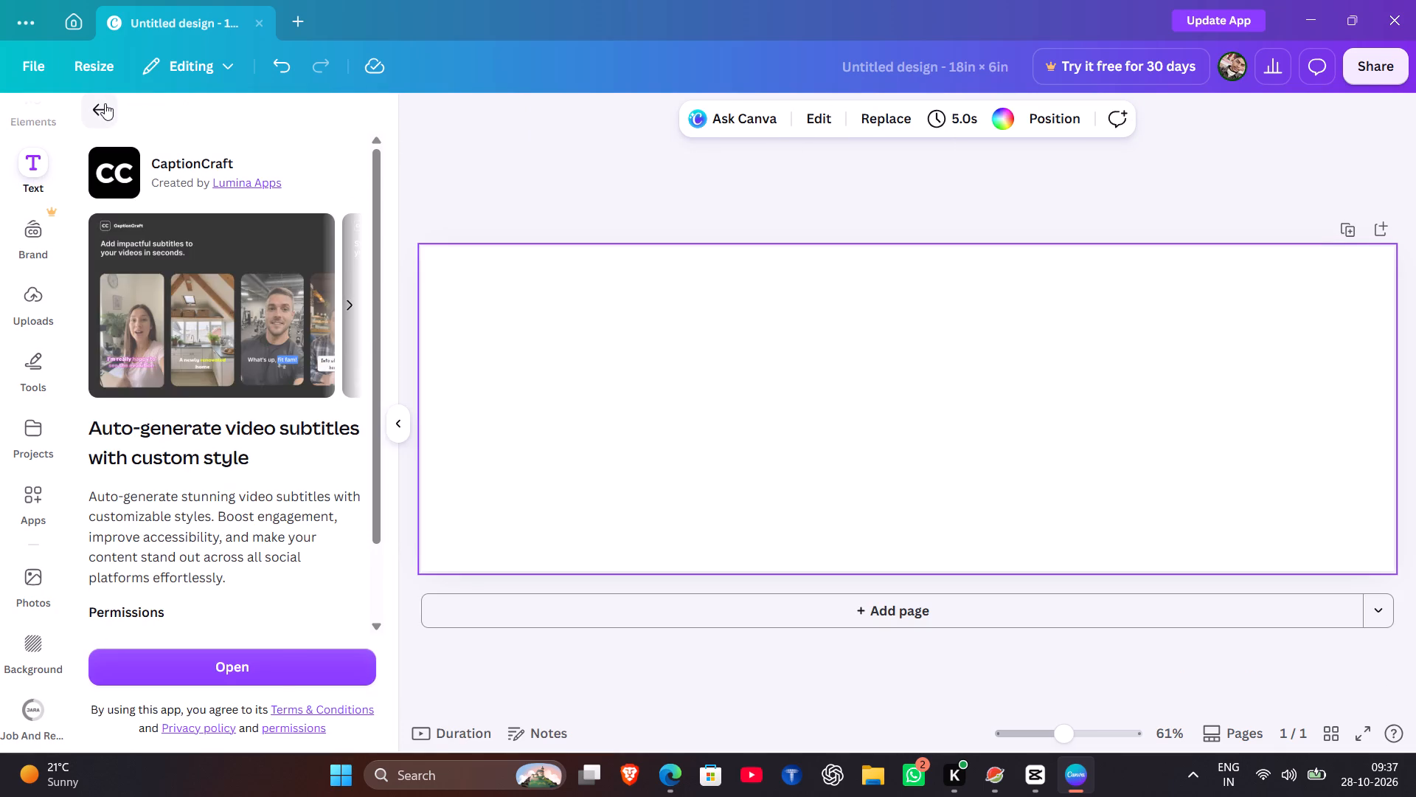
pyautogui.click(105, 103)
# Search the text apps collection for "logo".
pyautogui.scroll(-1, 181, 398)
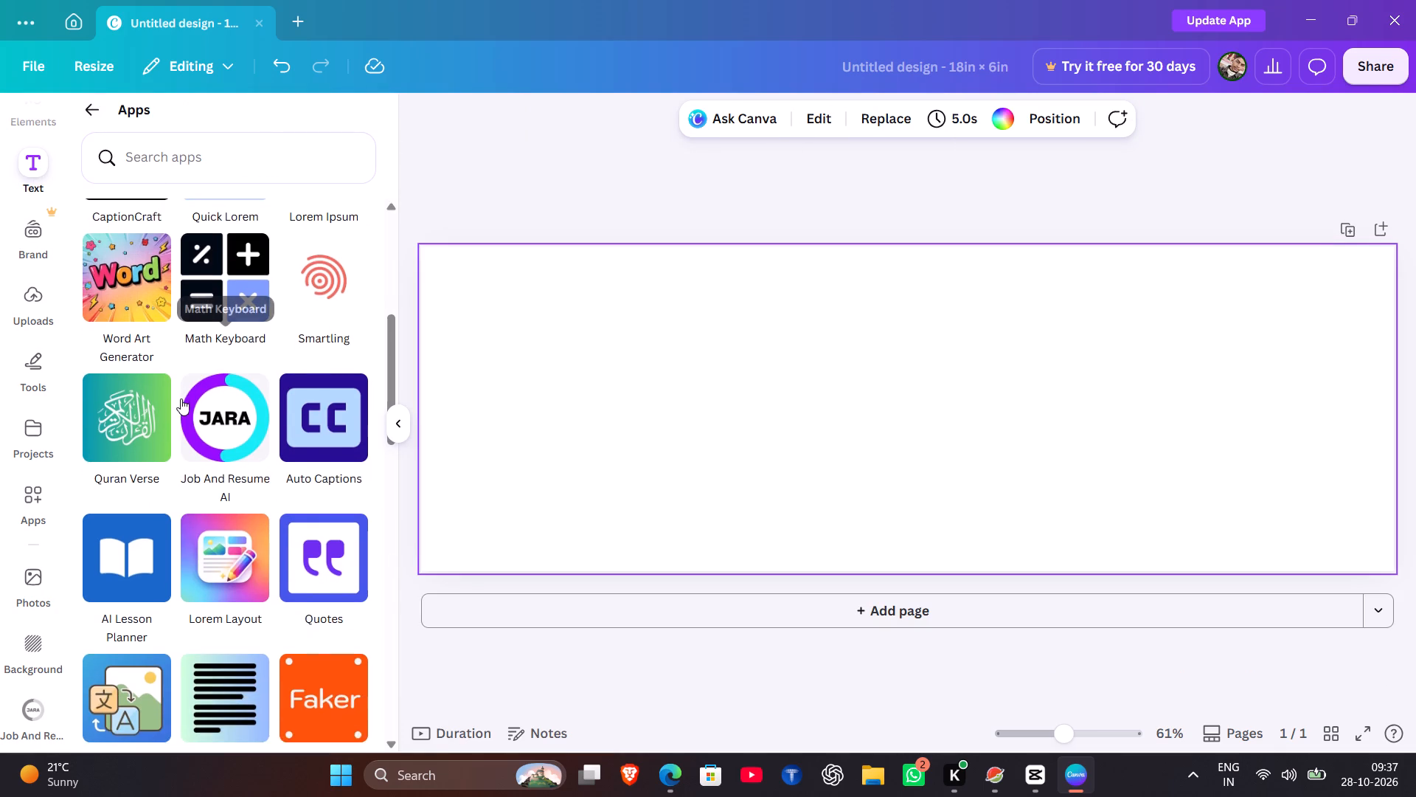
pyautogui.scroll(-1, 181, 398)
pyautogui.scroll(1, 181, 398)
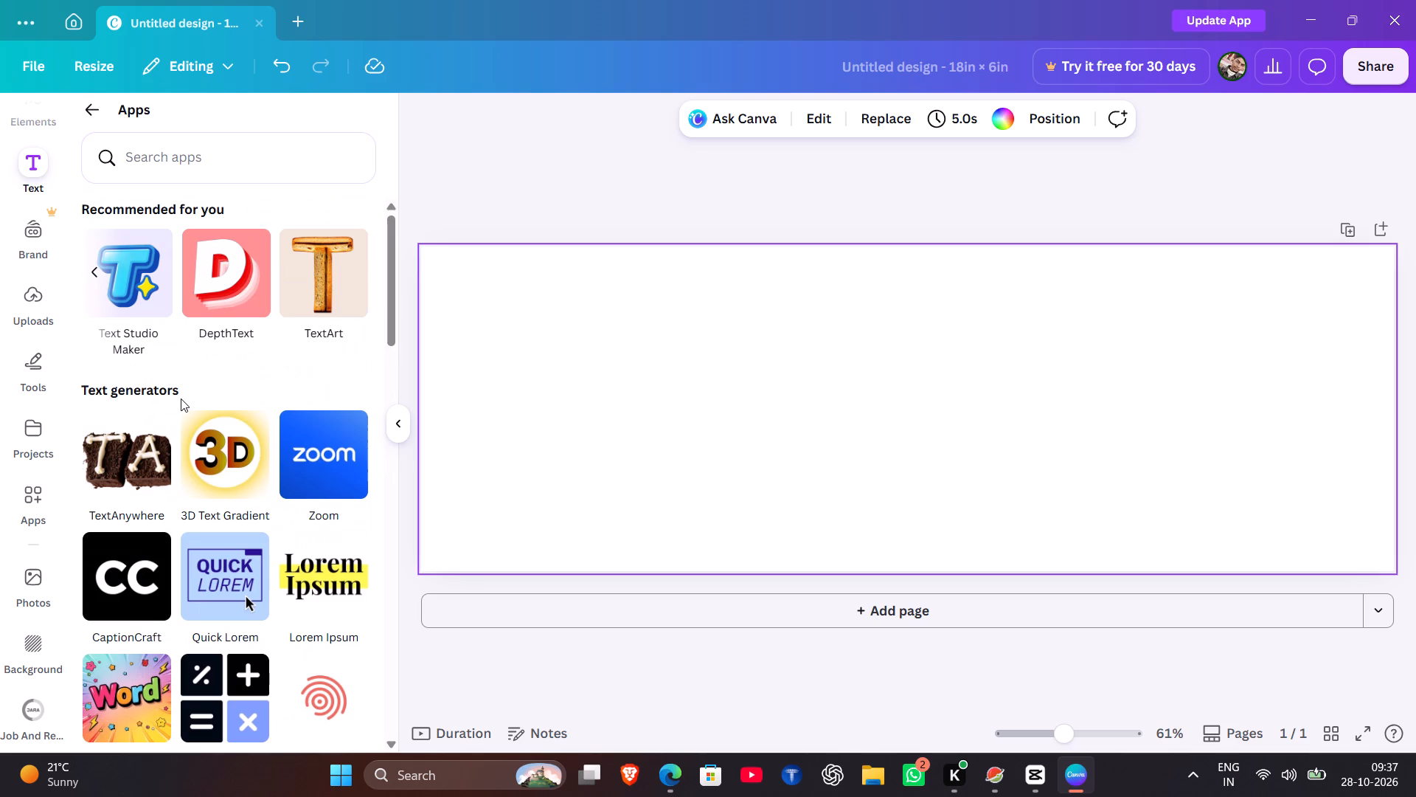
pyautogui.hscroll(-1, 256, 280)
pyautogui.hscroll(2, 230, 260)
pyautogui.click(216, 162)
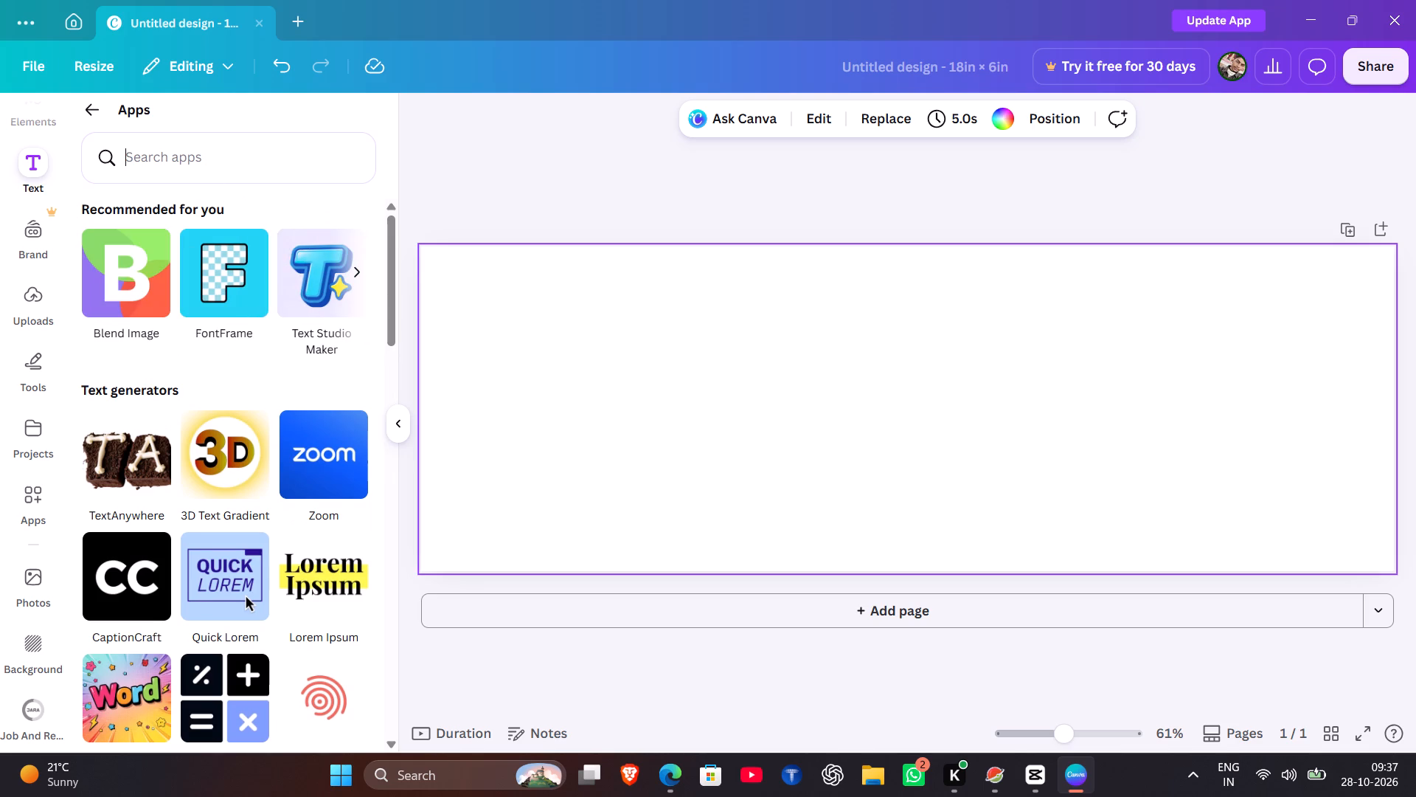
pyautogui.write('logo')
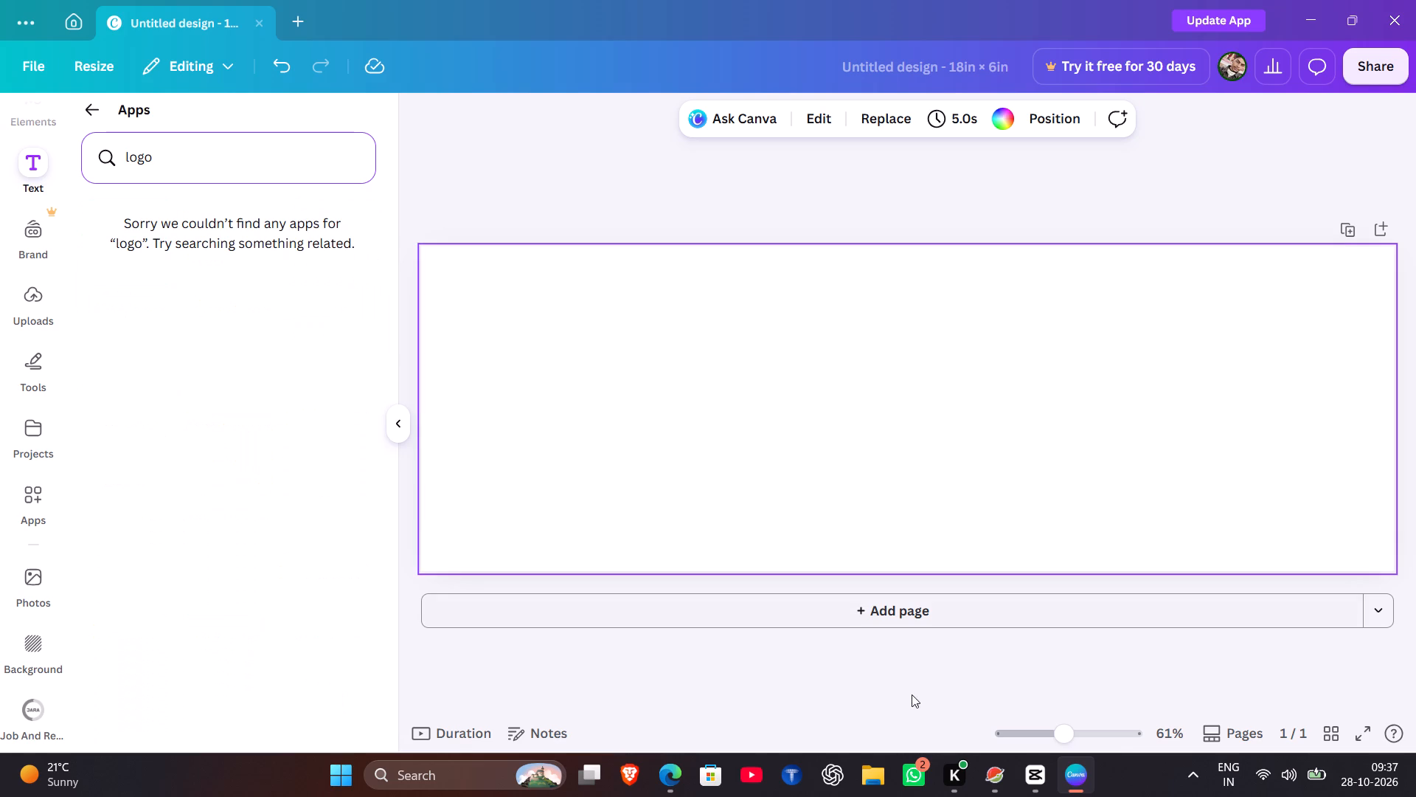
# Switch to PlanetVPN, disconnect the USA Portland connection, and return to the Canva design.
pyautogui.click(1002, 782)
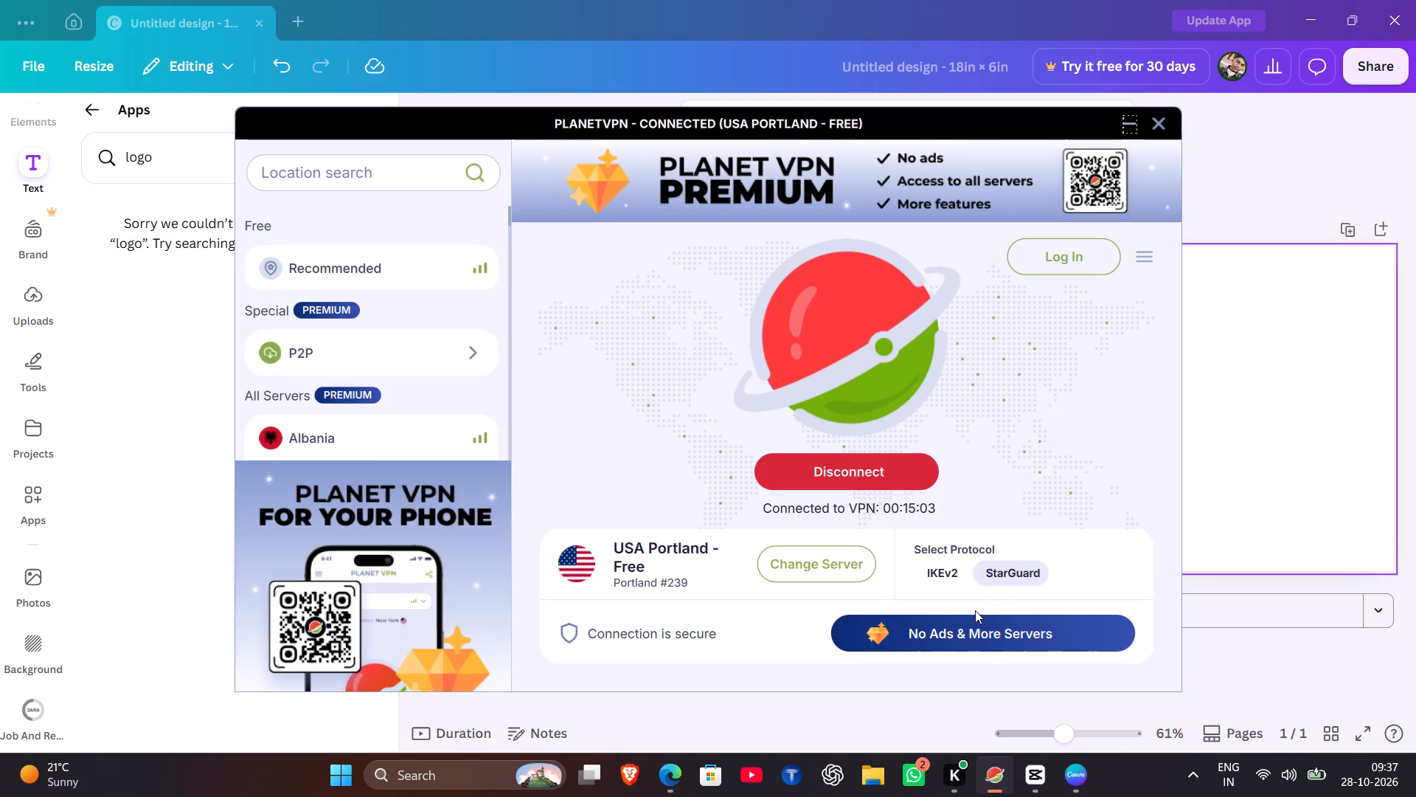
pyautogui.click(873, 453)
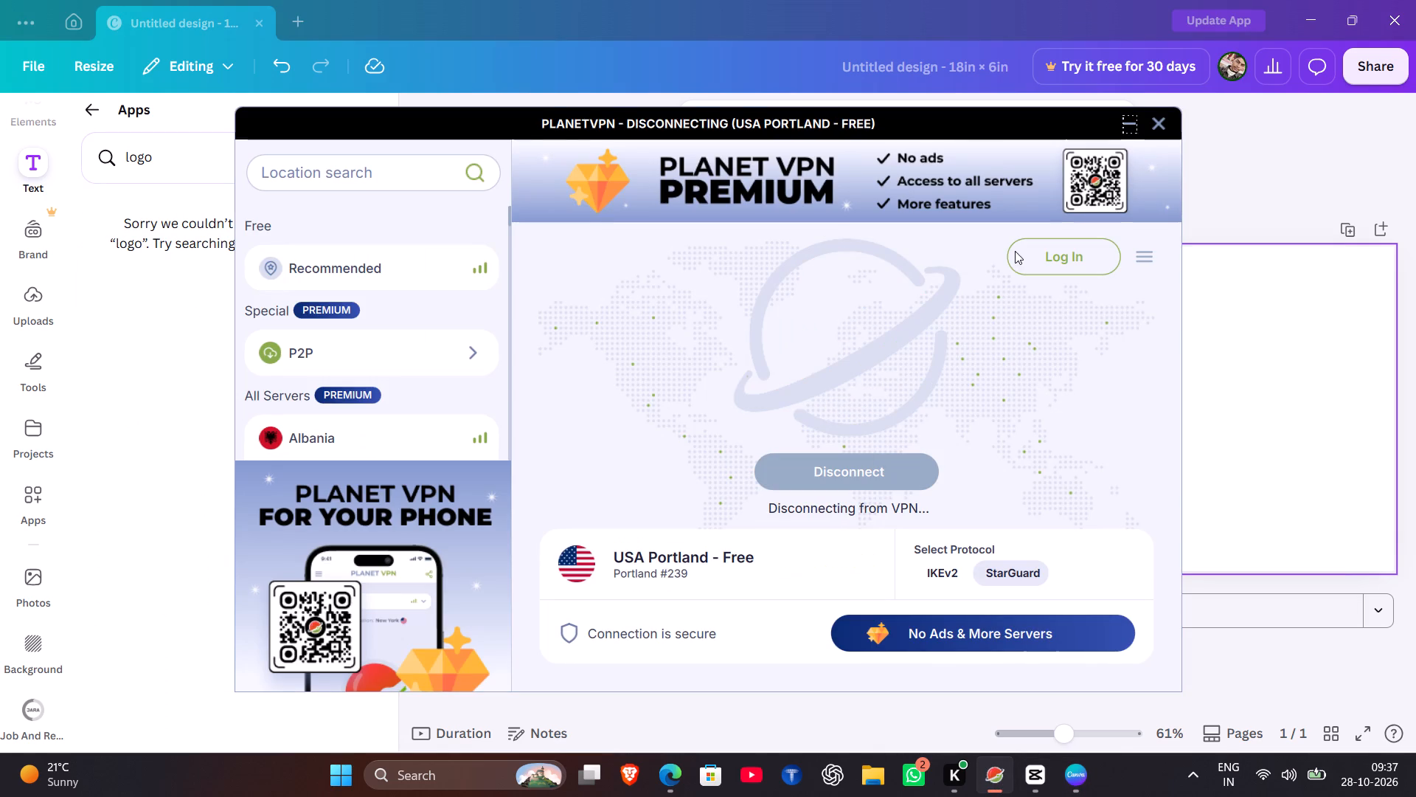
pyautogui.click(1129, 120)
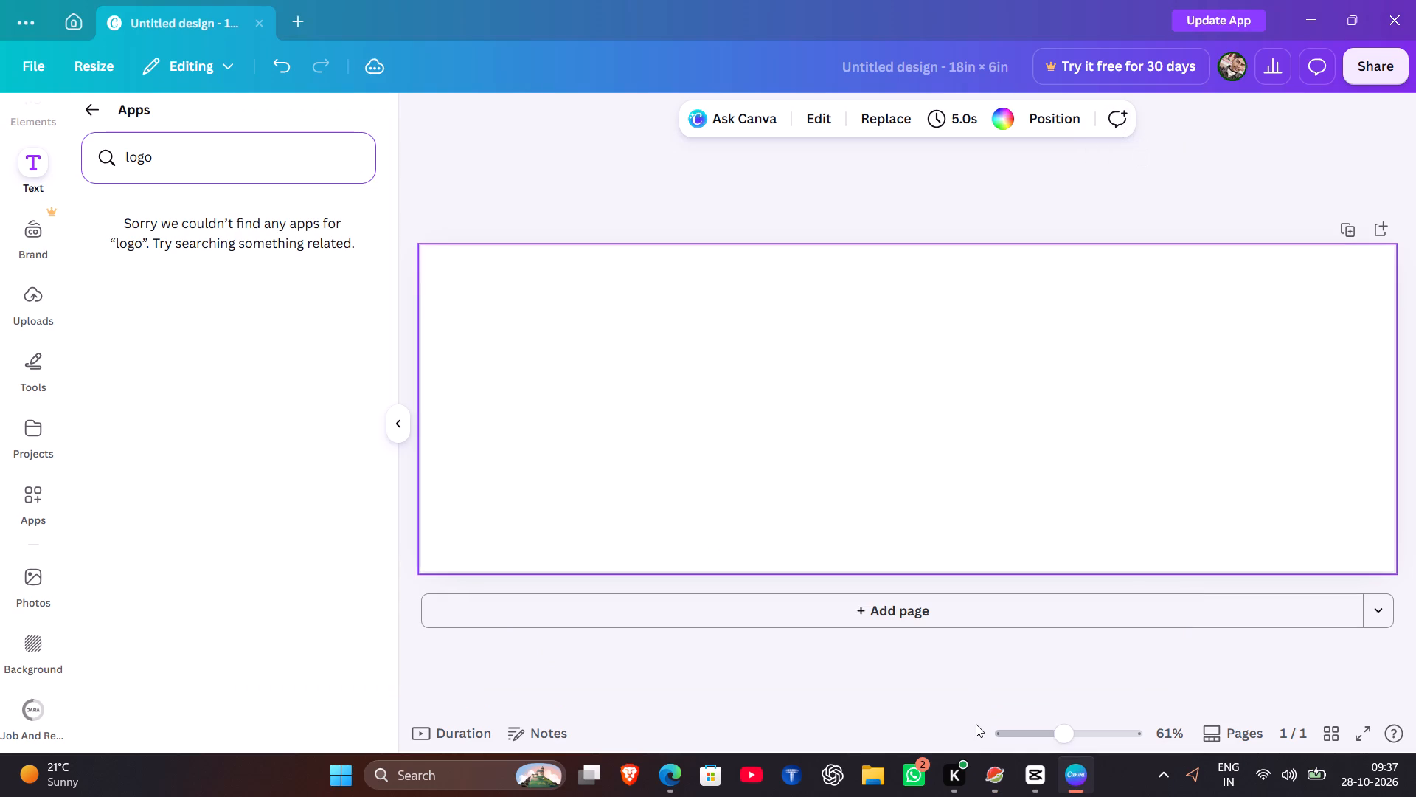
# Clear the app search and look through the text generator apps again.
pyautogui.press('BackSpace')
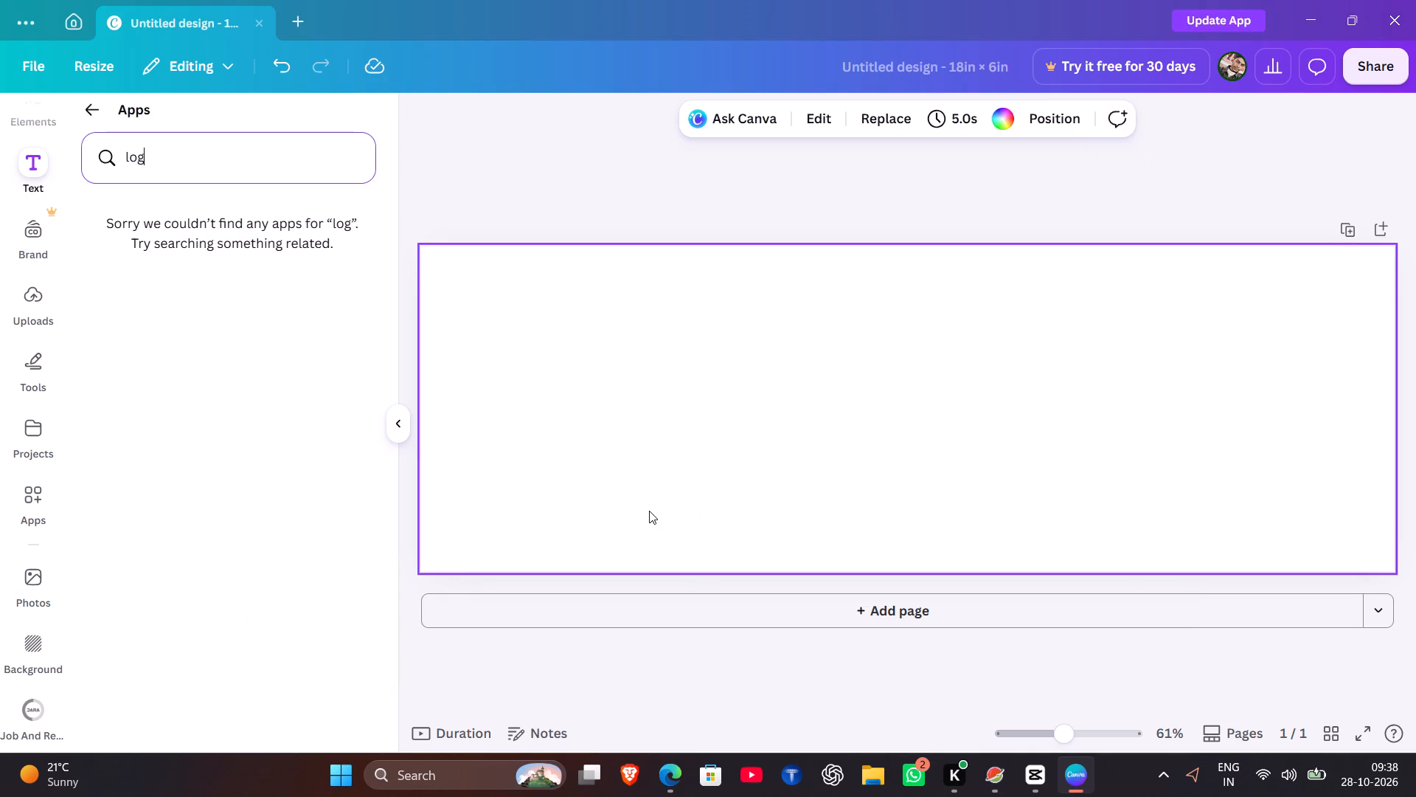
pyautogui.press('BackSpace')
pyautogui.press('BackSpace')
pyautogui.press('BackSpace')
pyautogui.press('BackSpace')
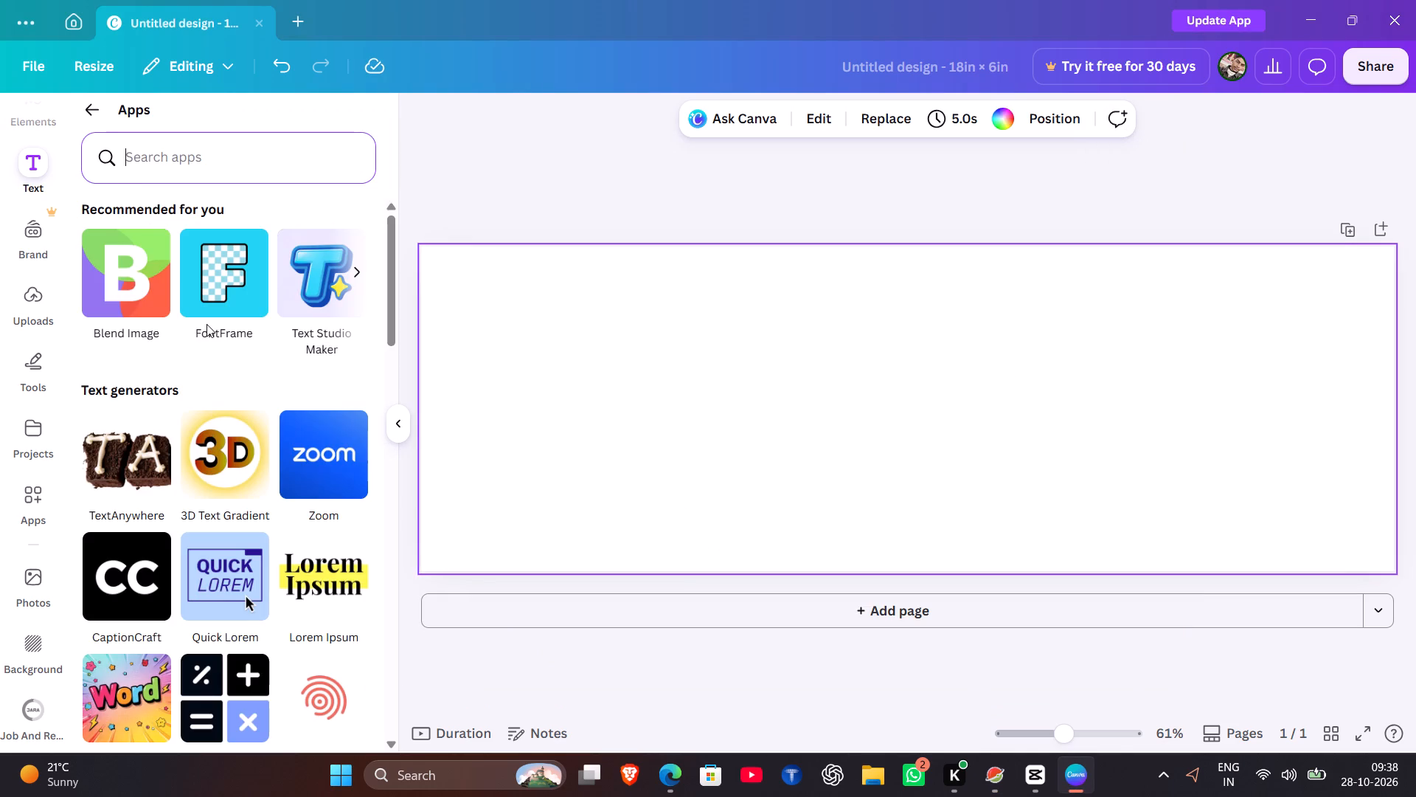
pyautogui.scroll(-3, 206, 323)
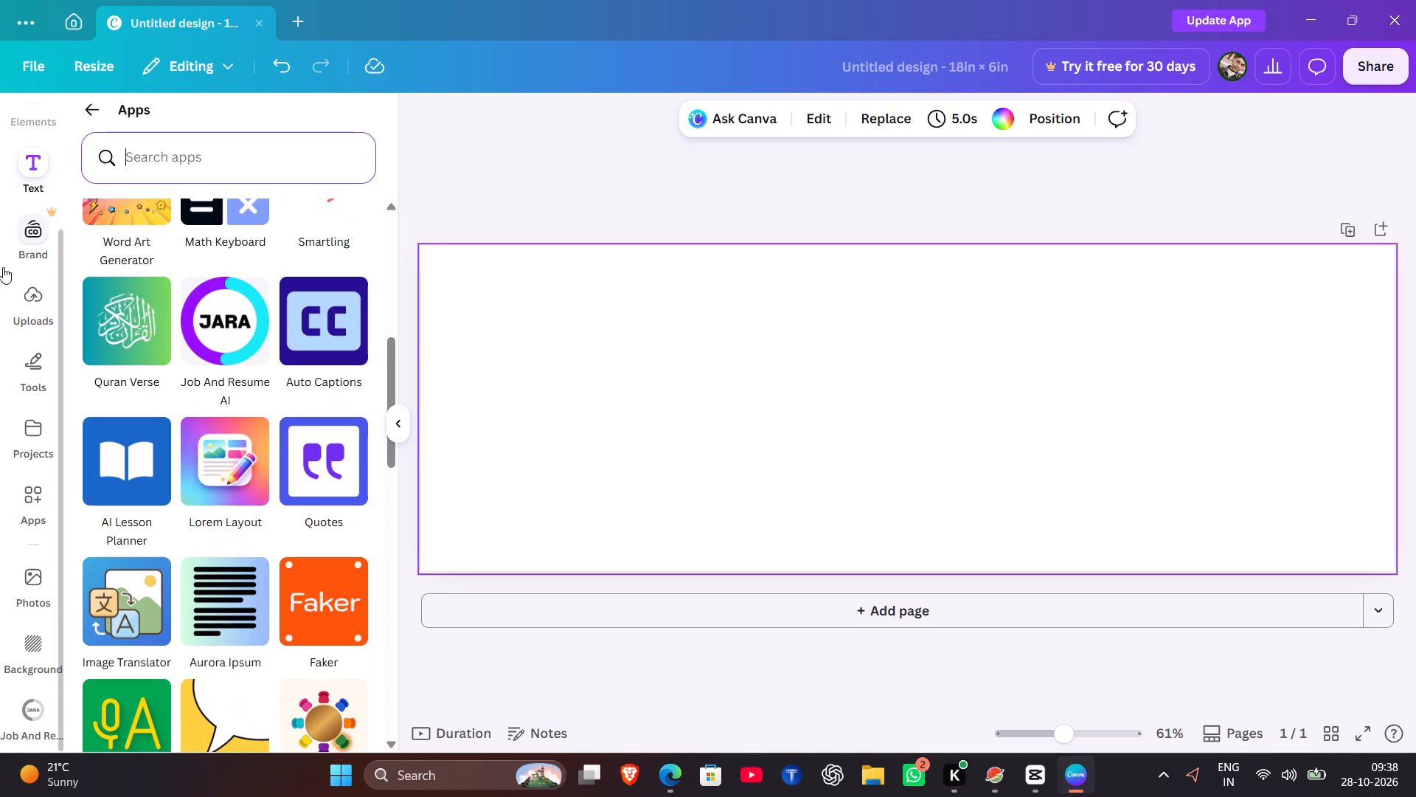
# Examine the Brand Kit's logo, color and font sections and its kit choices for usable logo assets.
pyautogui.click(27, 303)
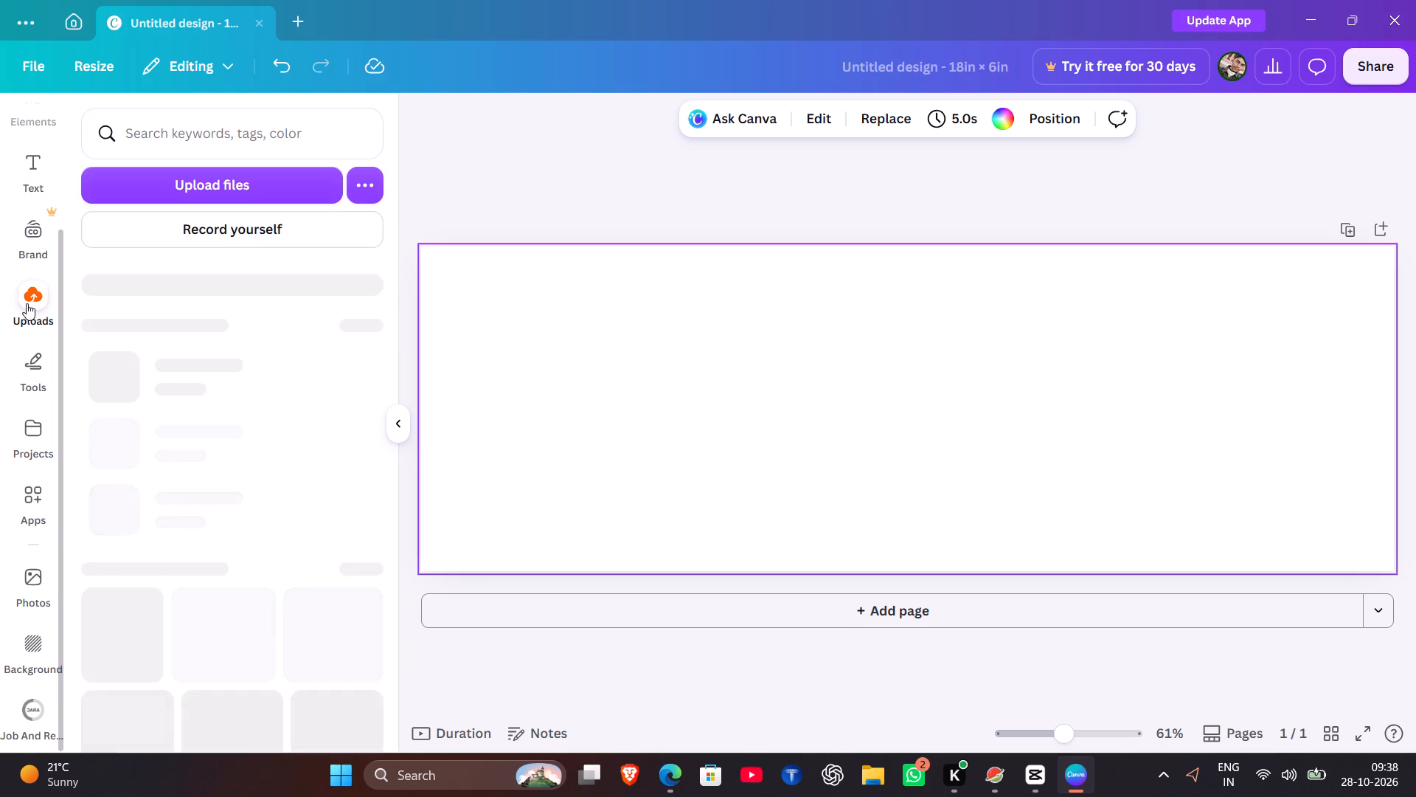
pyautogui.scroll(3, 27, 303)
pyautogui.click(29, 411)
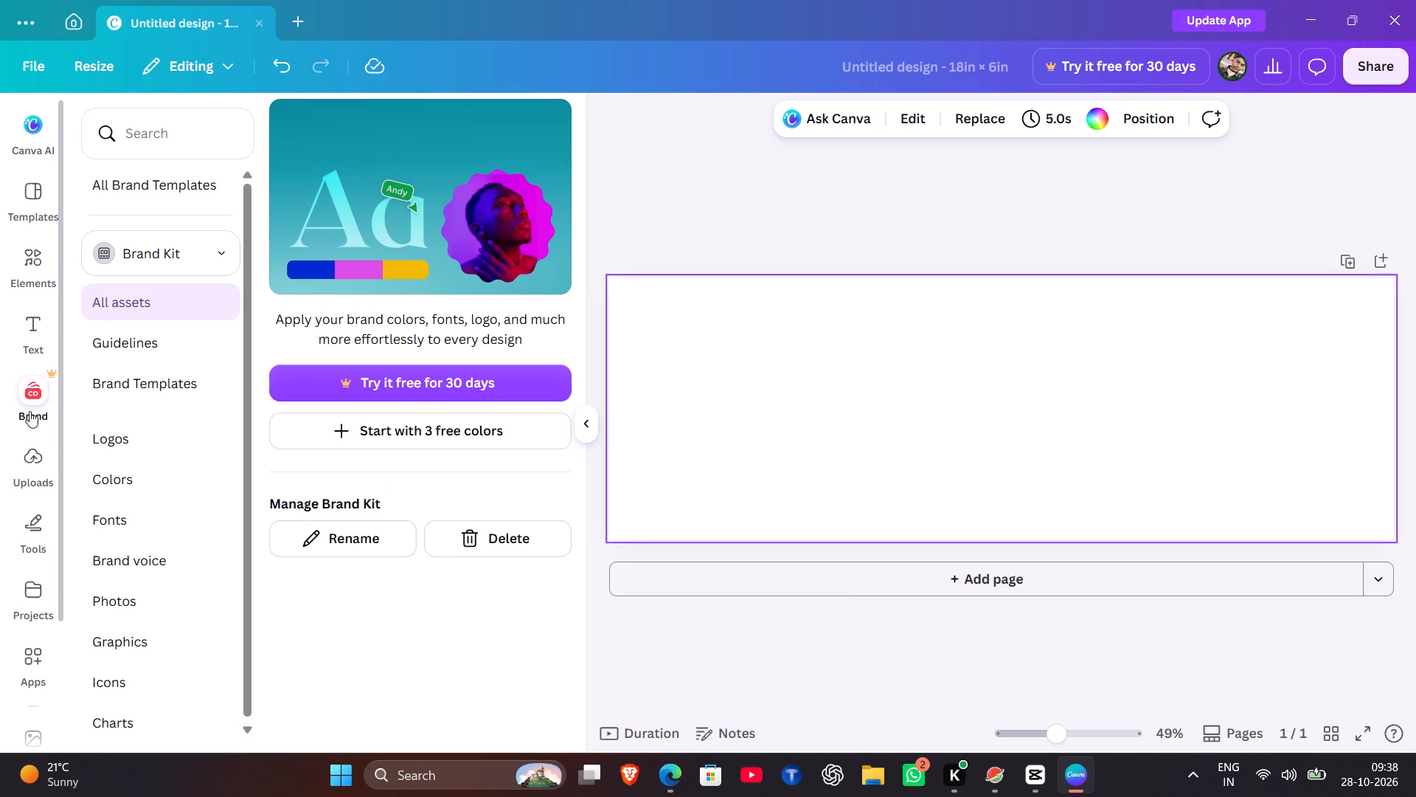
pyautogui.click(117, 430)
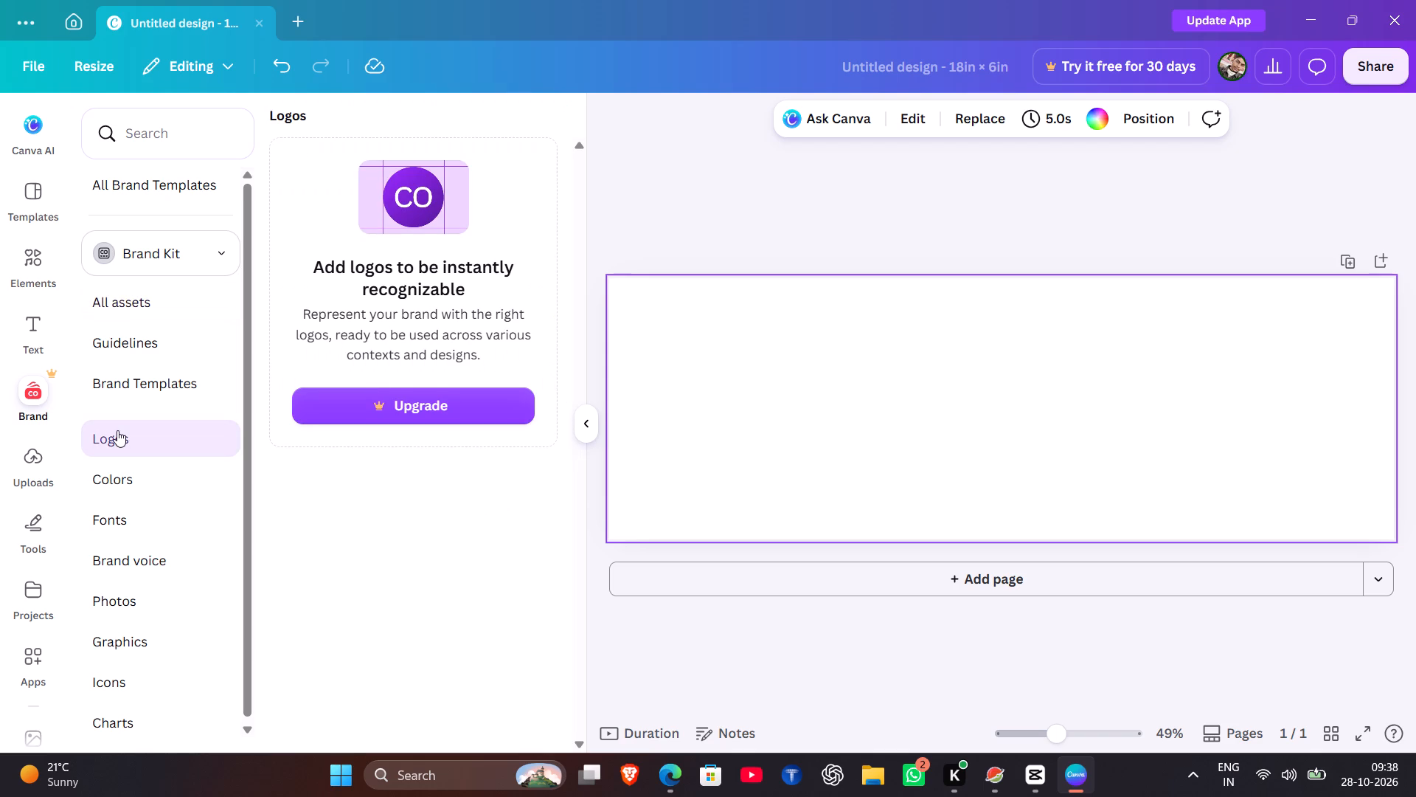
pyautogui.click(149, 472)
pyautogui.click(142, 511)
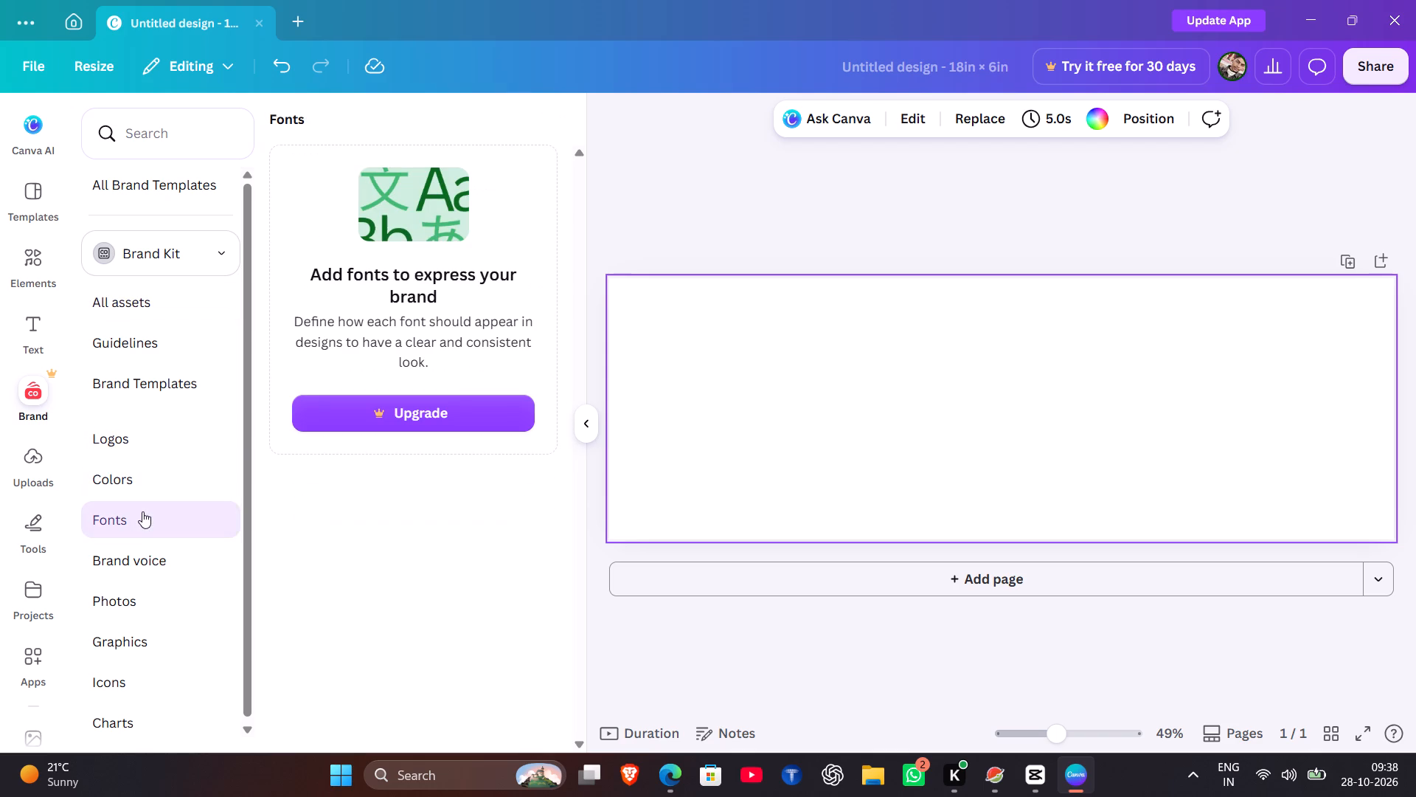
pyautogui.scroll(-1, 173, 356)
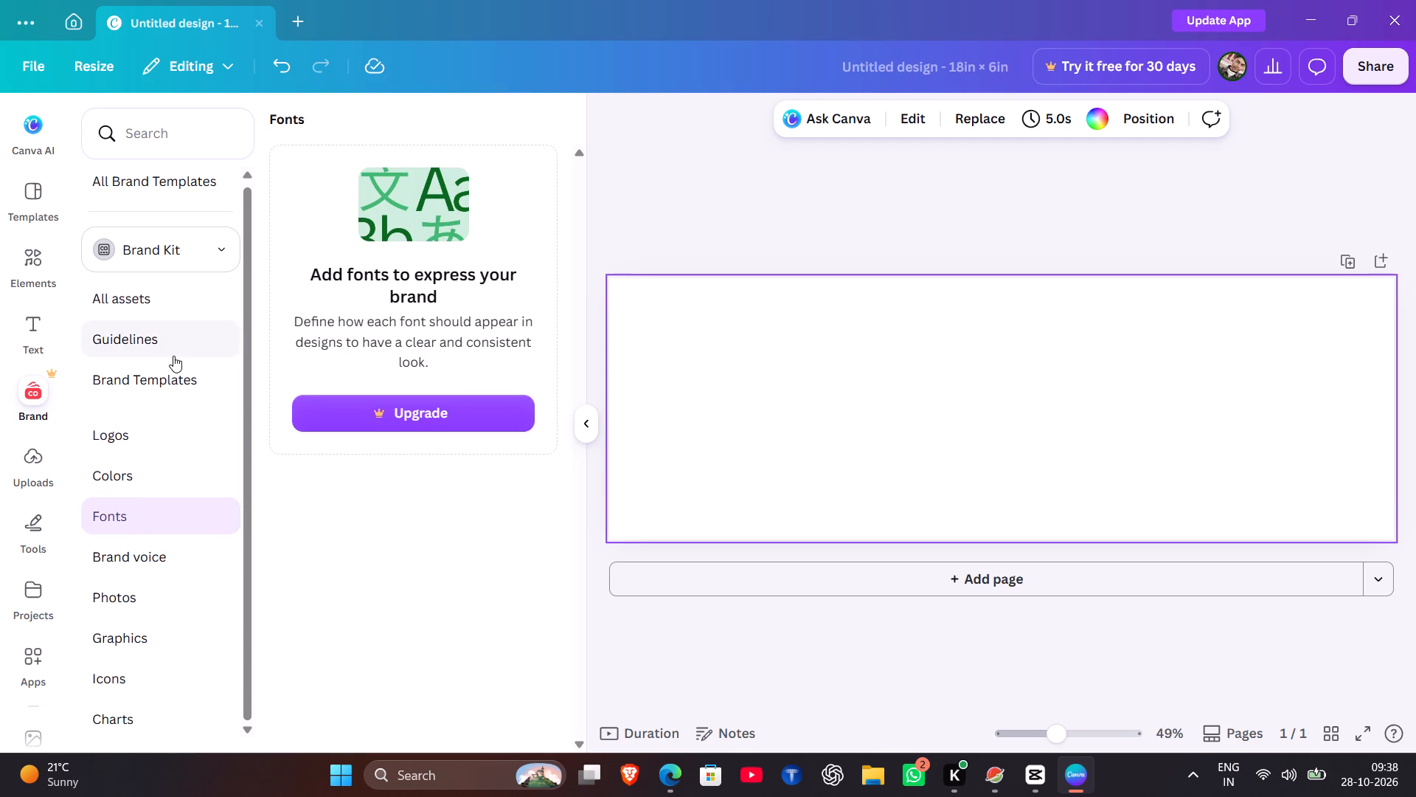
pyautogui.scroll(-1, 173, 356)
pyautogui.click(181, 270)
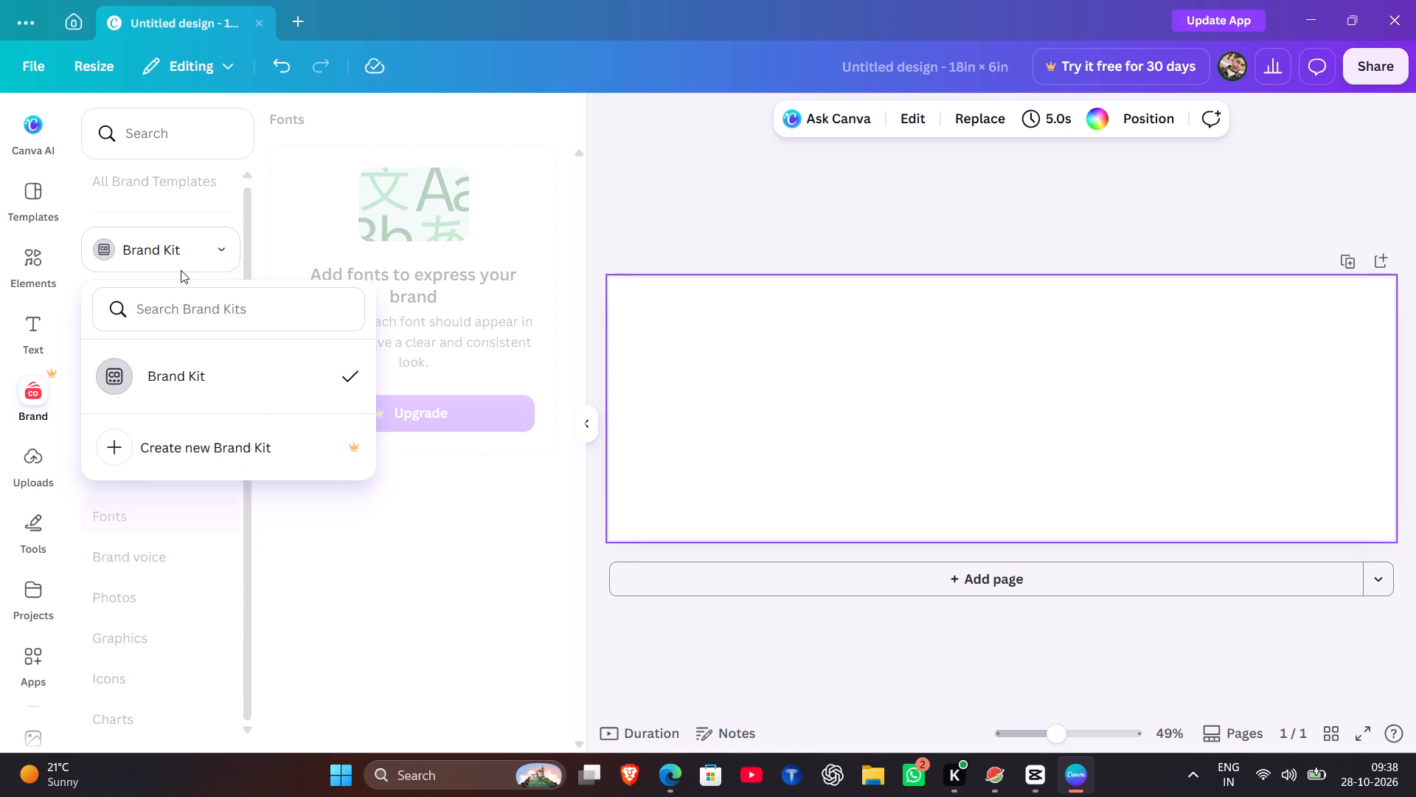
pyautogui.click(310, 567)
pyautogui.scroll(-2, 191, 562)
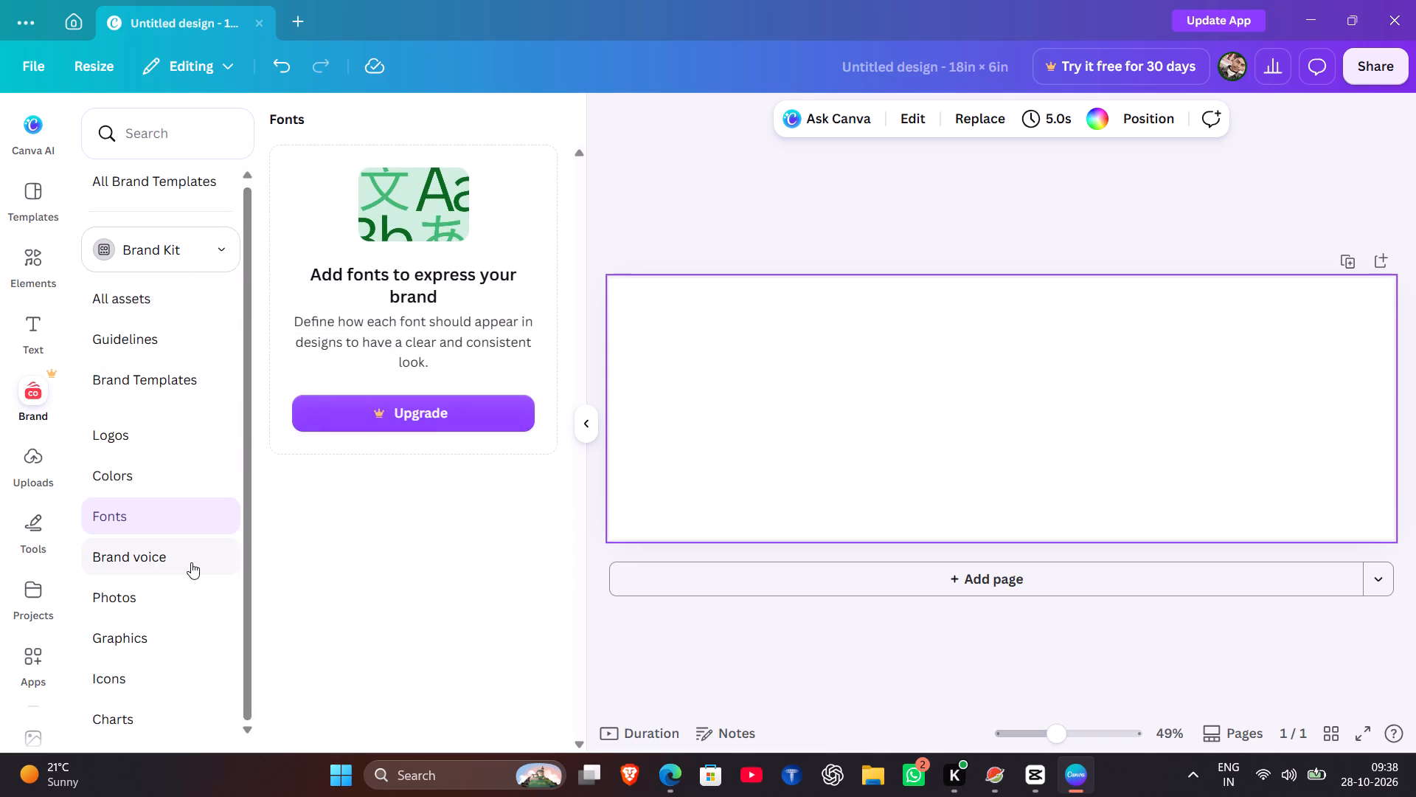
# Examine the brand charts section, the element categories and the drawing tools for something usable for the logo.
pyautogui.moveTo(147, 657); pyautogui.dragTo(146, 708)
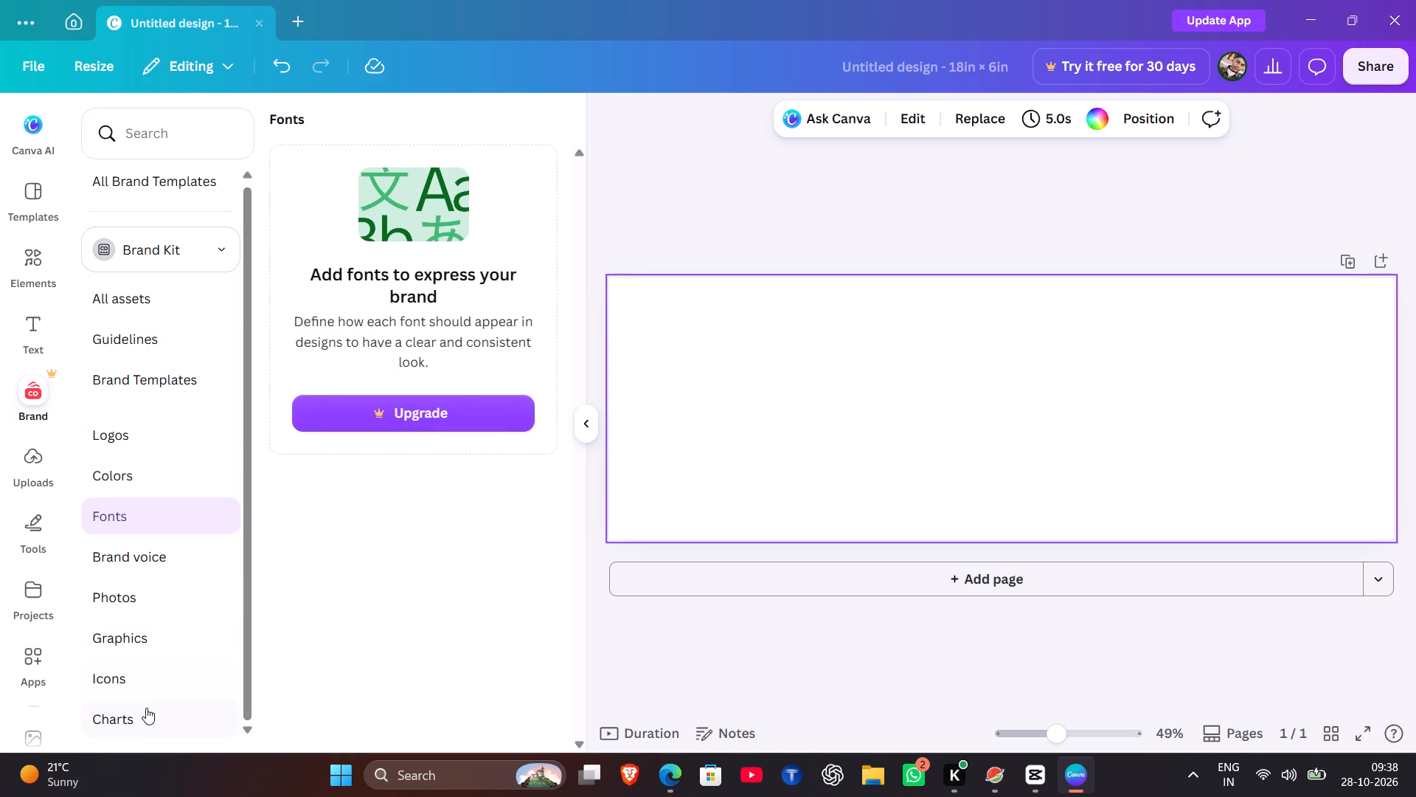
pyautogui.click(146, 708)
pyautogui.click(145, 697)
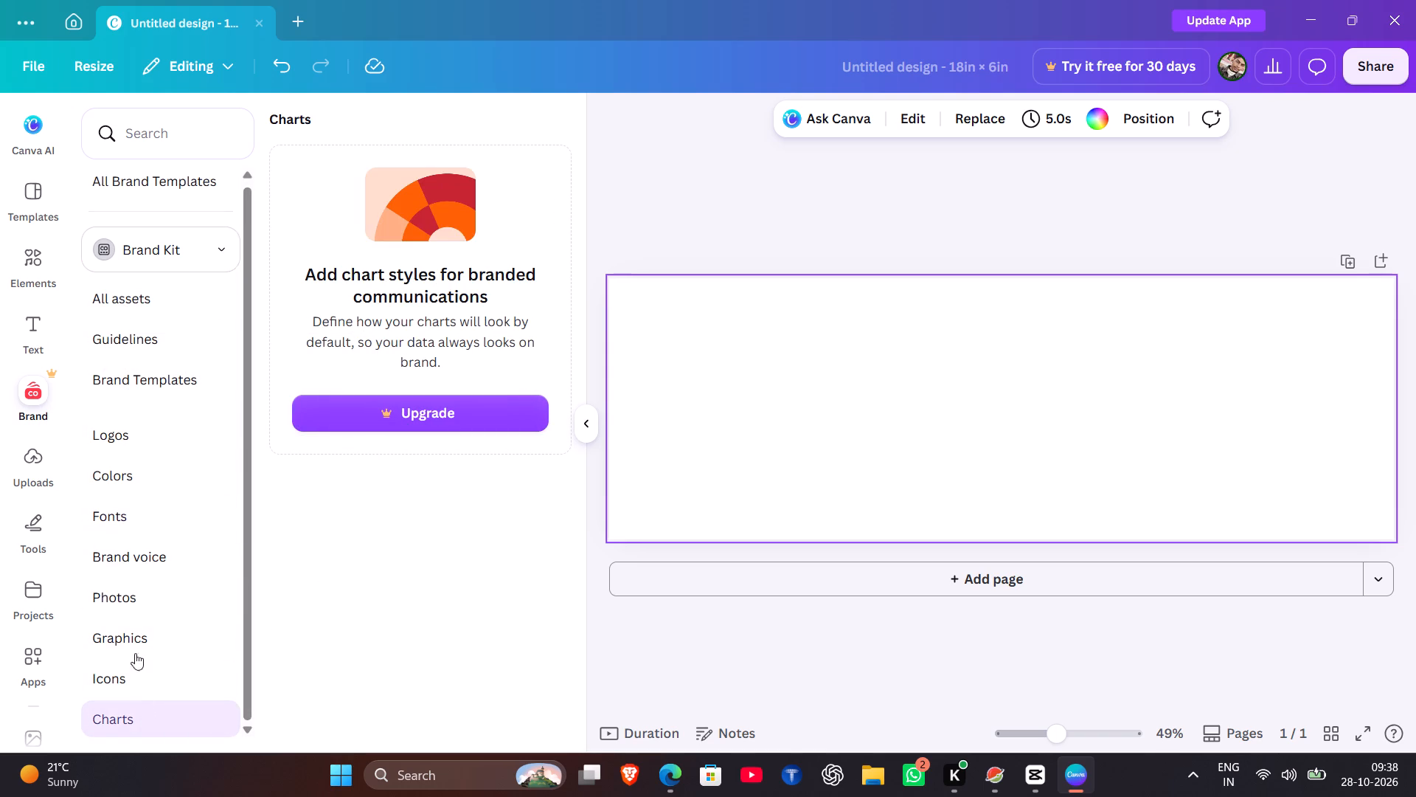
pyautogui.click(35, 282)
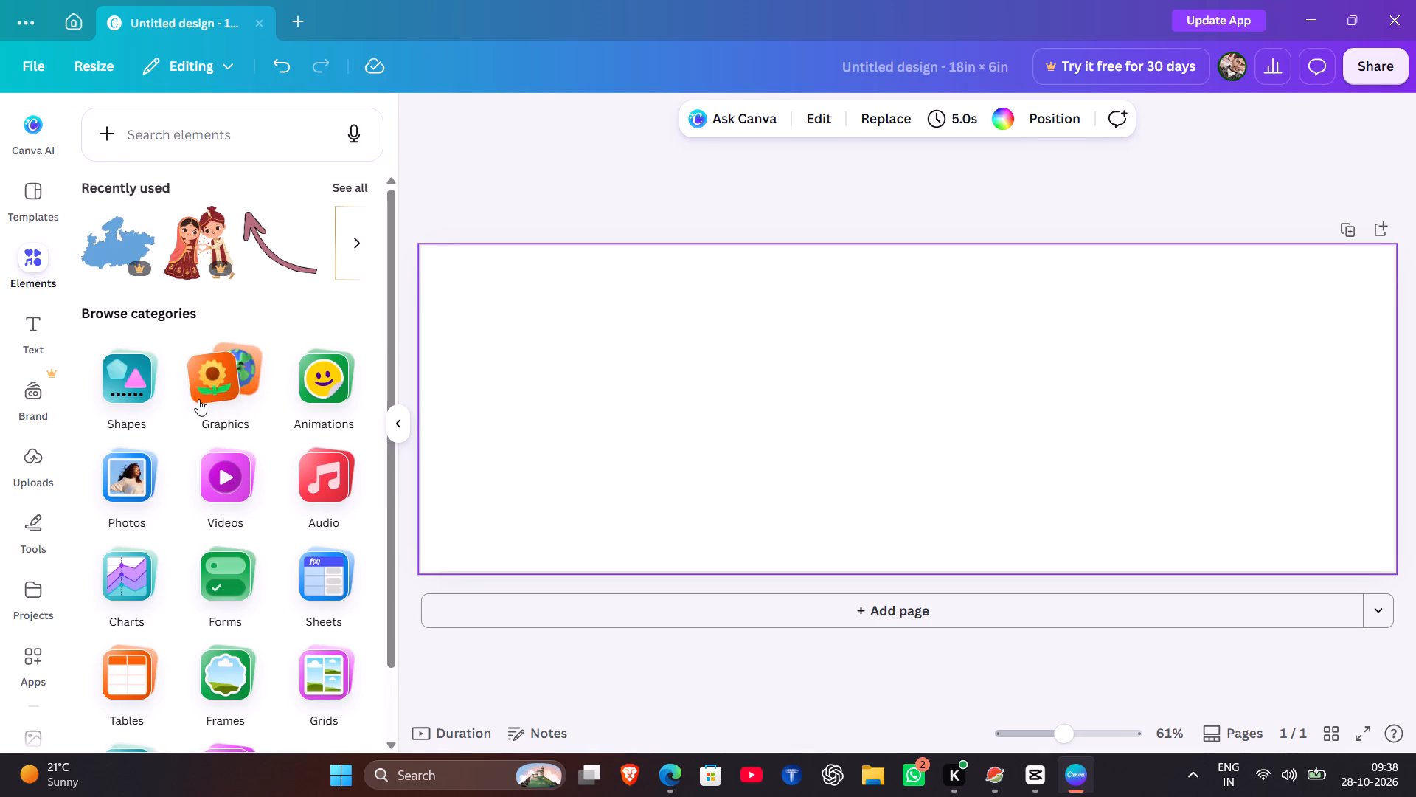
pyautogui.scroll(-1, 209, 481)
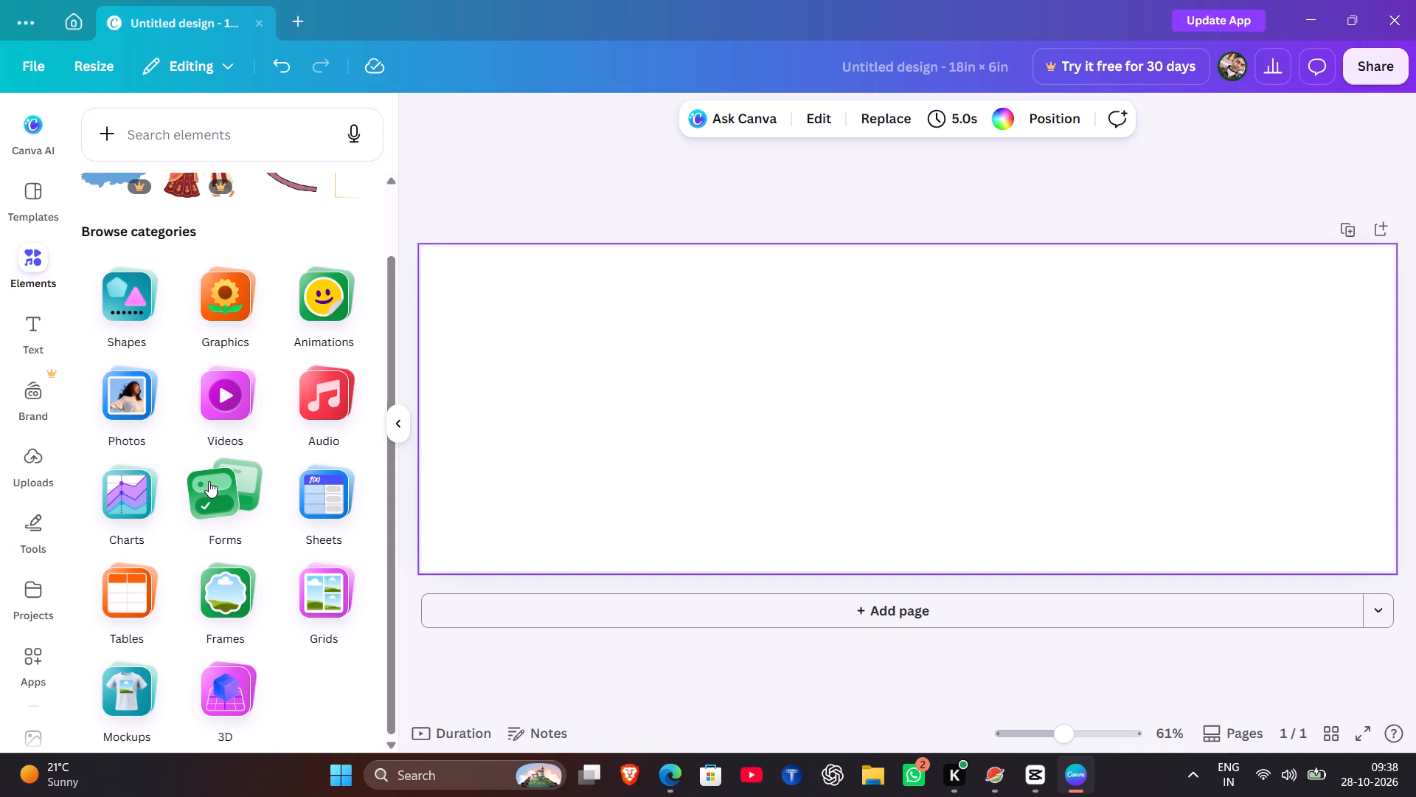
pyautogui.scroll(4, 215, 527)
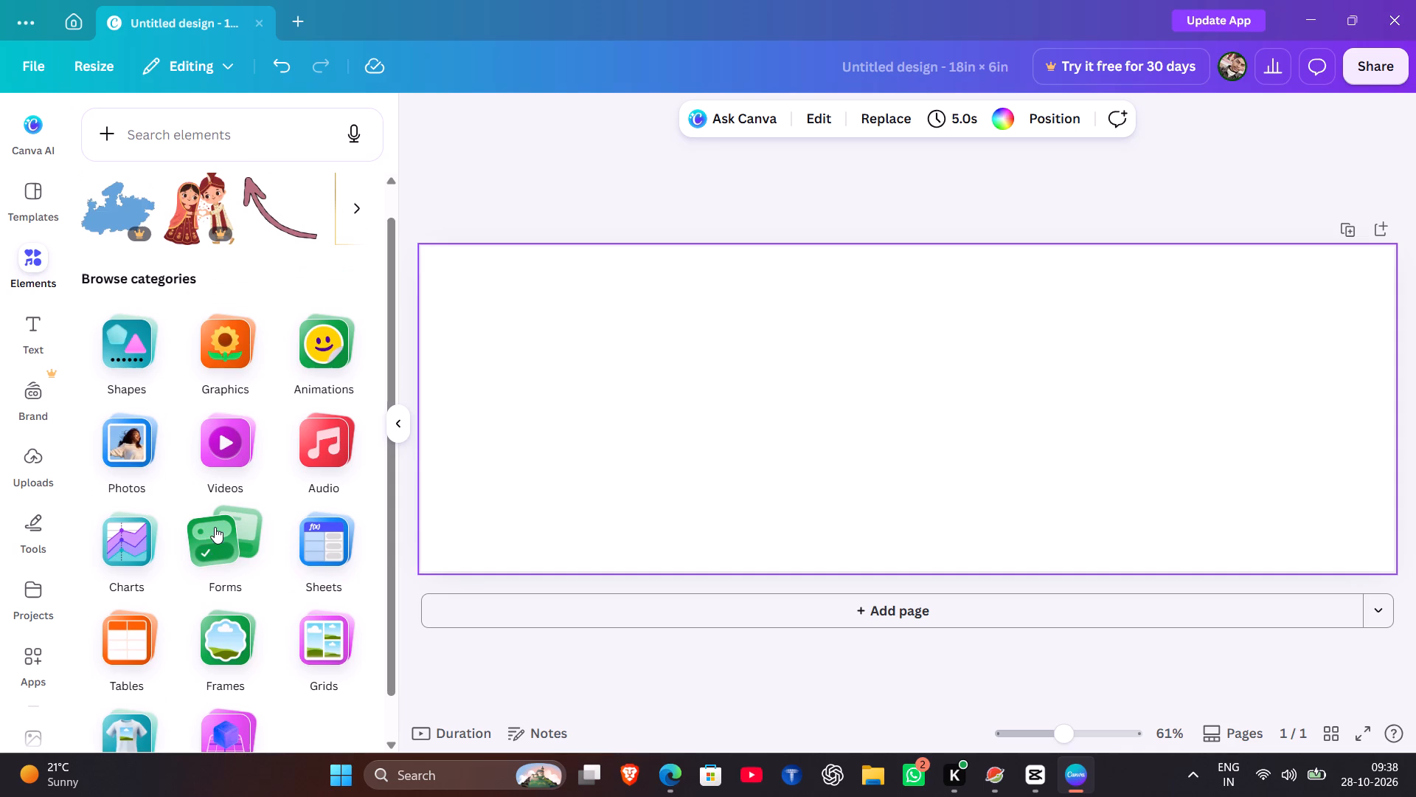
pyautogui.scroll(-4, 215, 527)
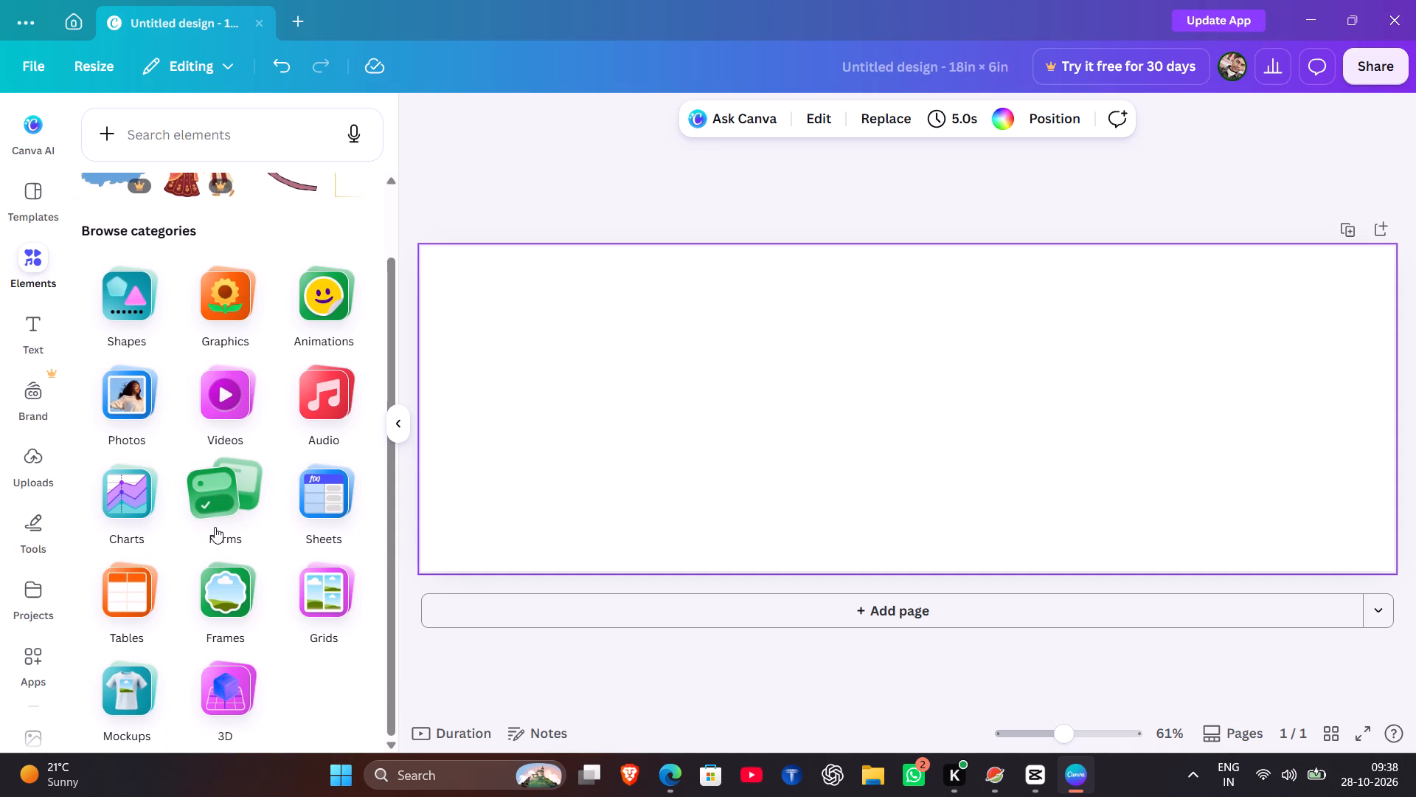
pyautogui.click(28, 553)
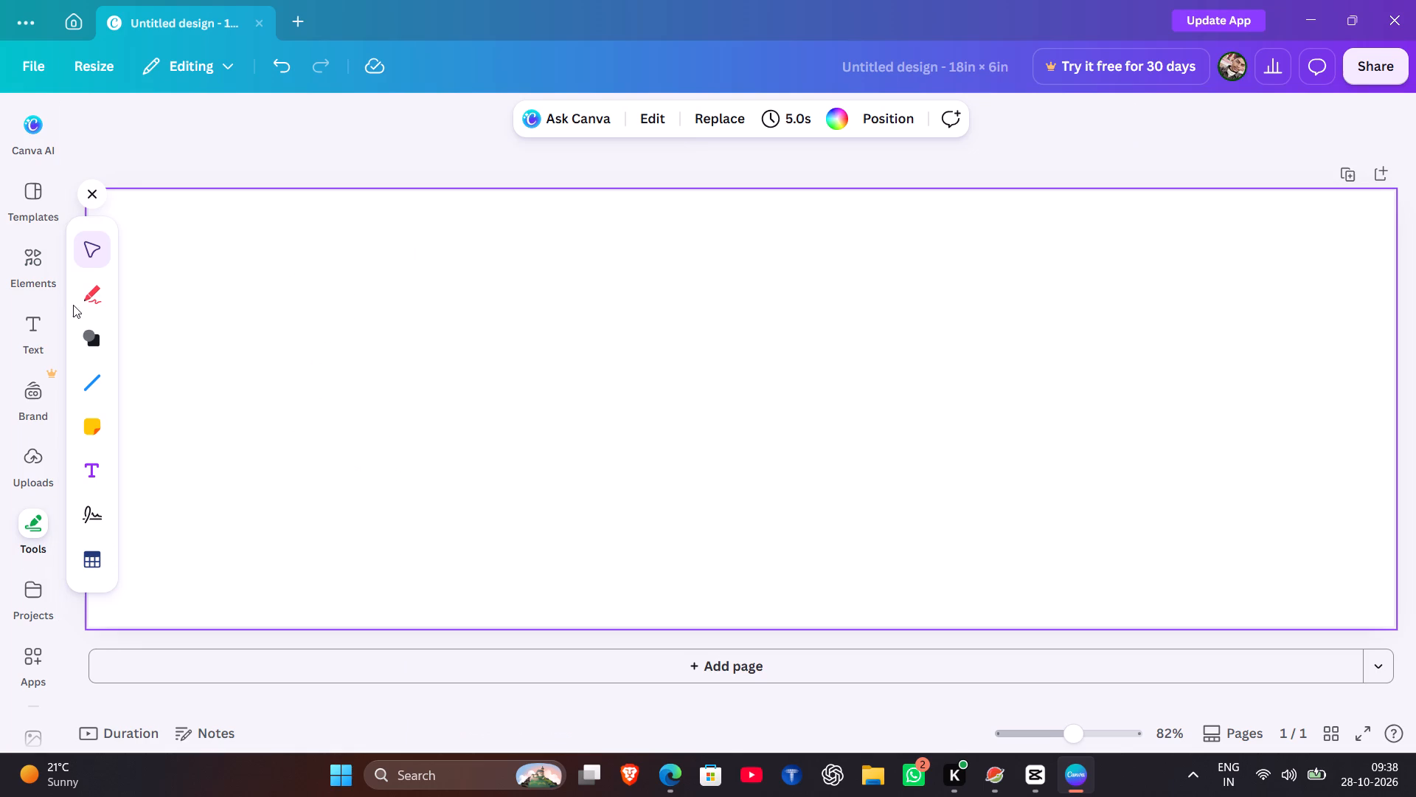
# Leave the text apps collection and add a heading to the page reading "SG".
pyautogui.click(39, 330)
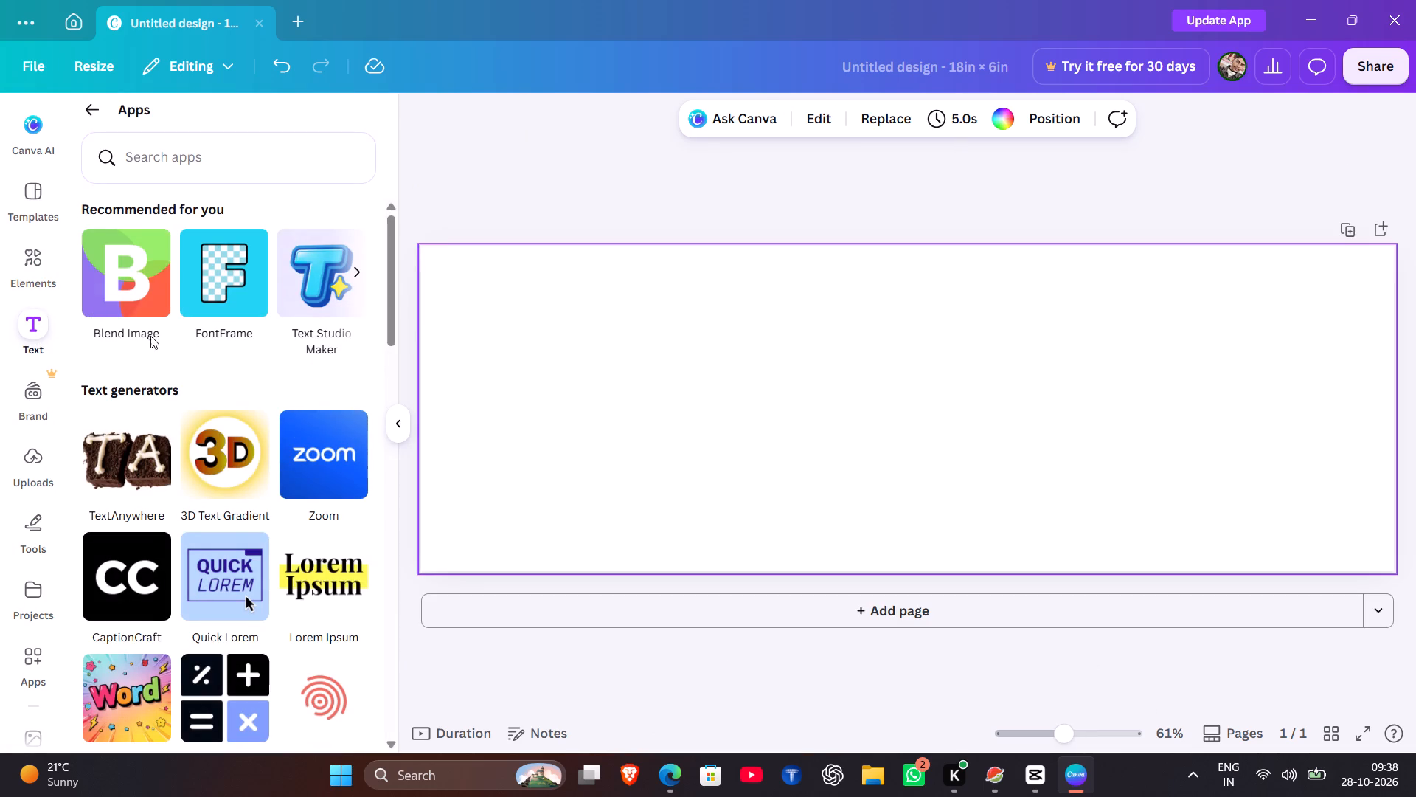
pyautogui.click(91, 120)
pyautogui.scroll(4, 142, 308)
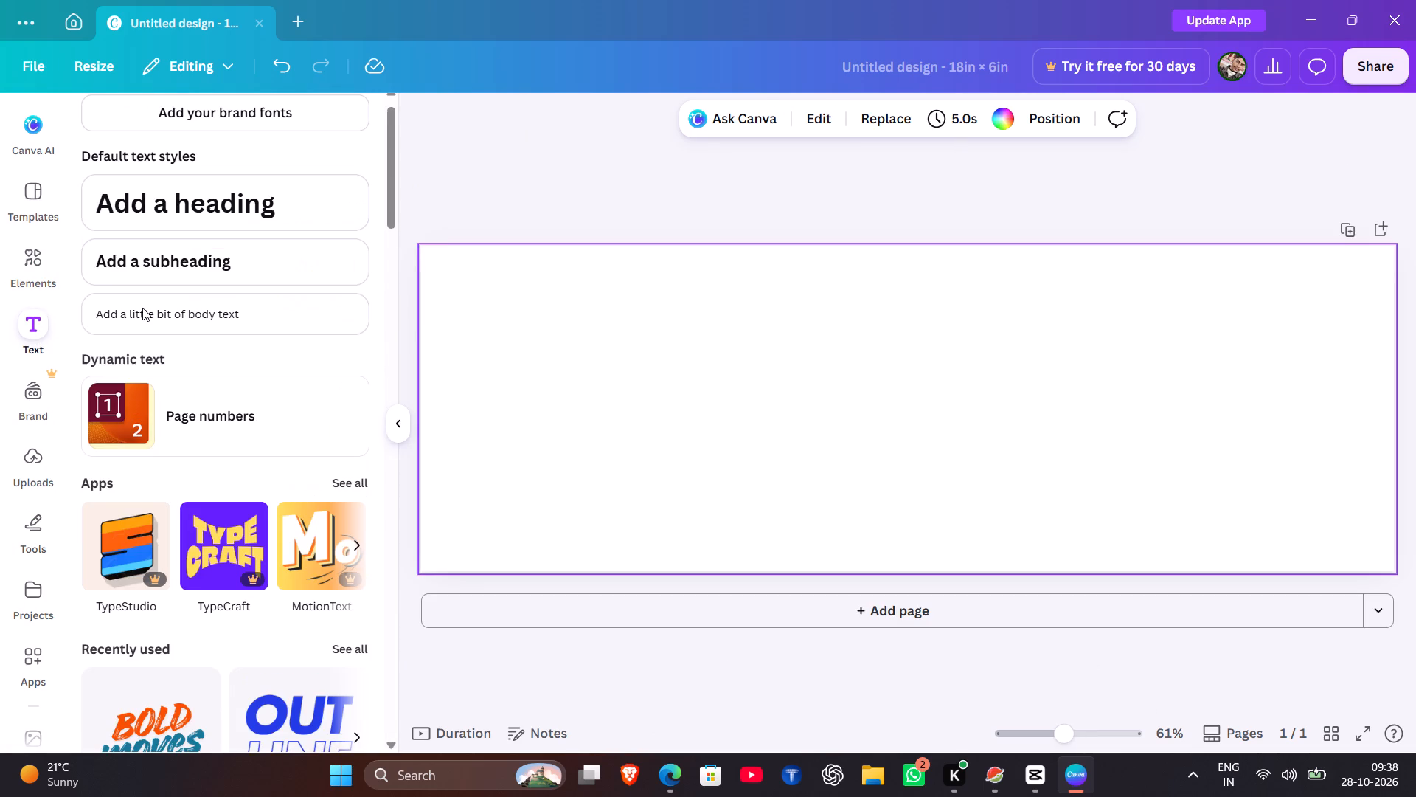
pyautogui.click(179, 231)
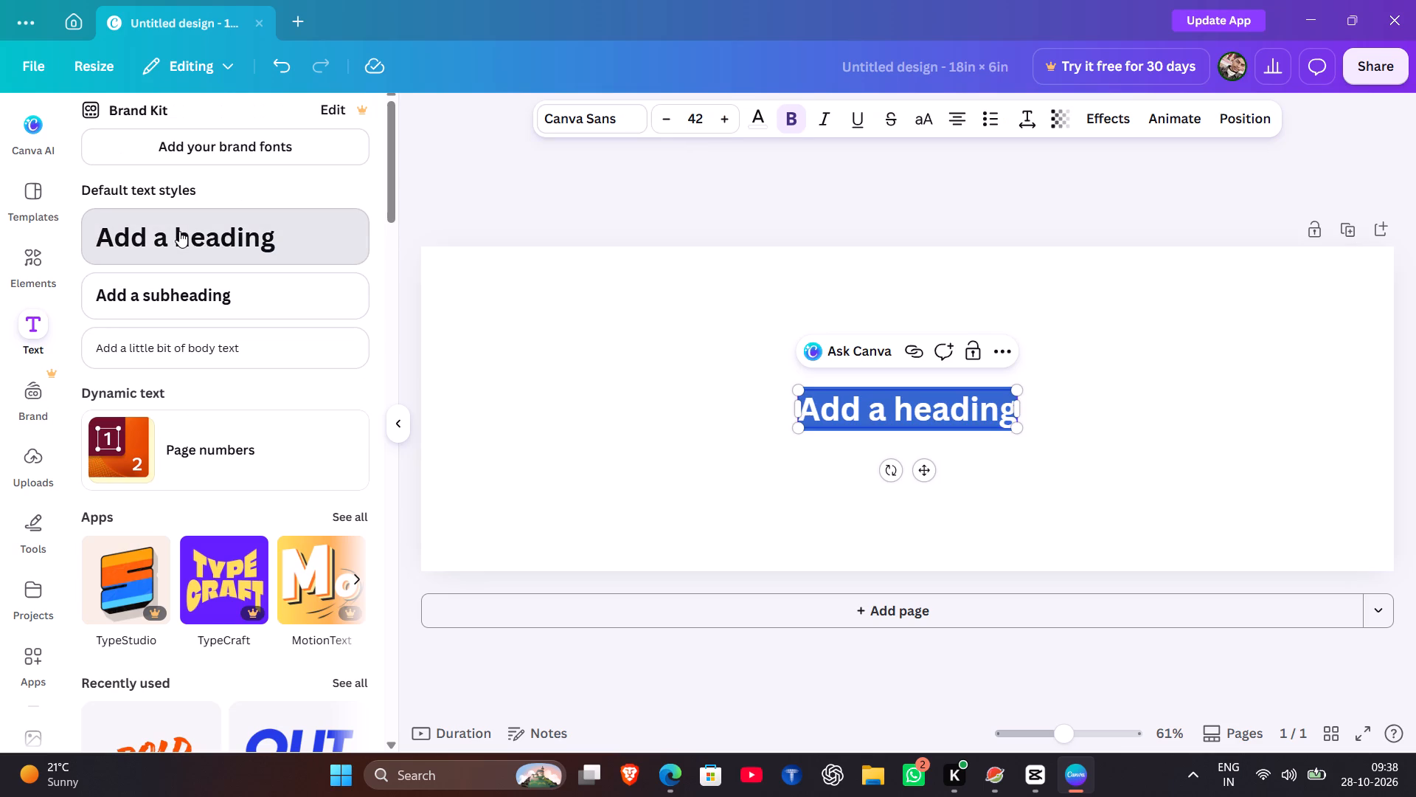
pyautogui.press('BackSpace')
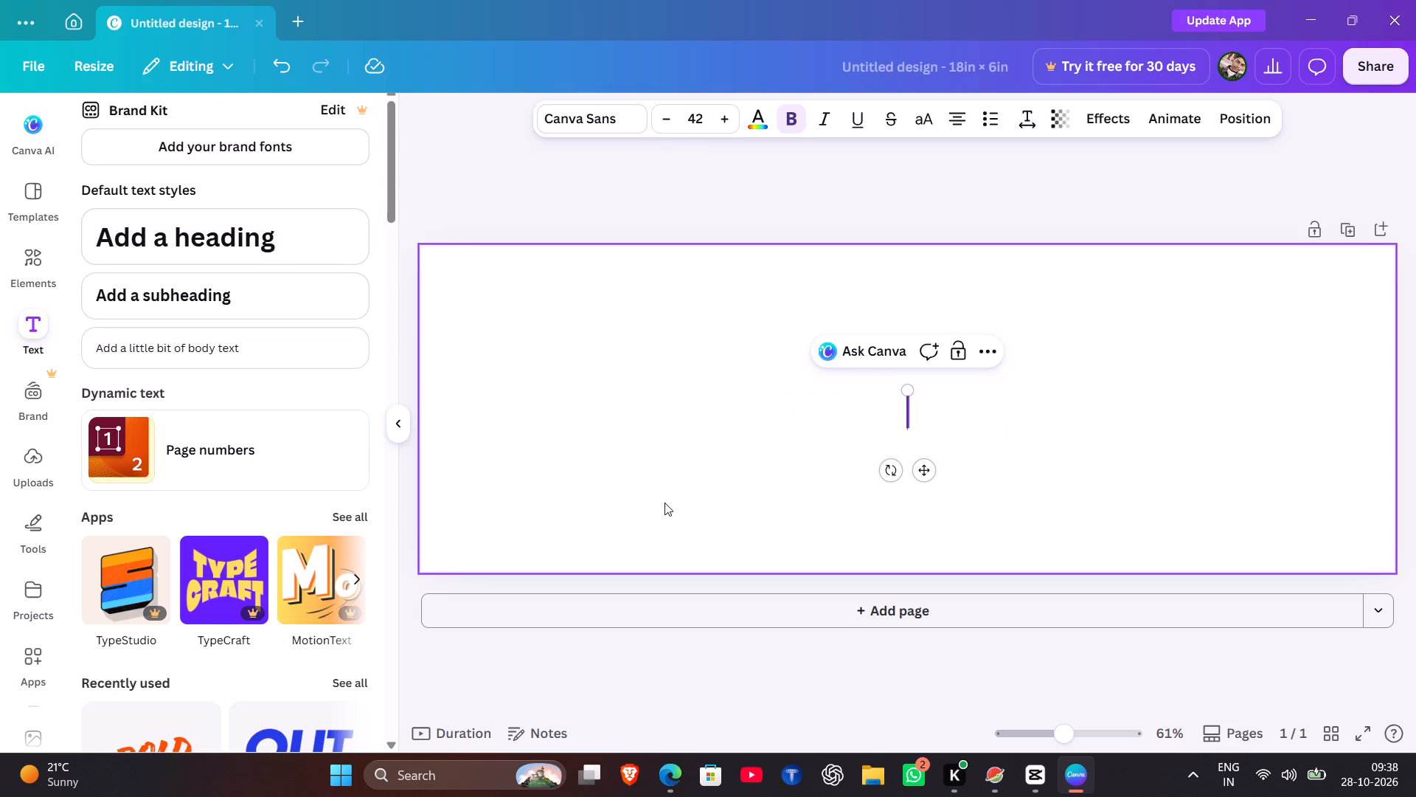
pyautogui.write('SG')
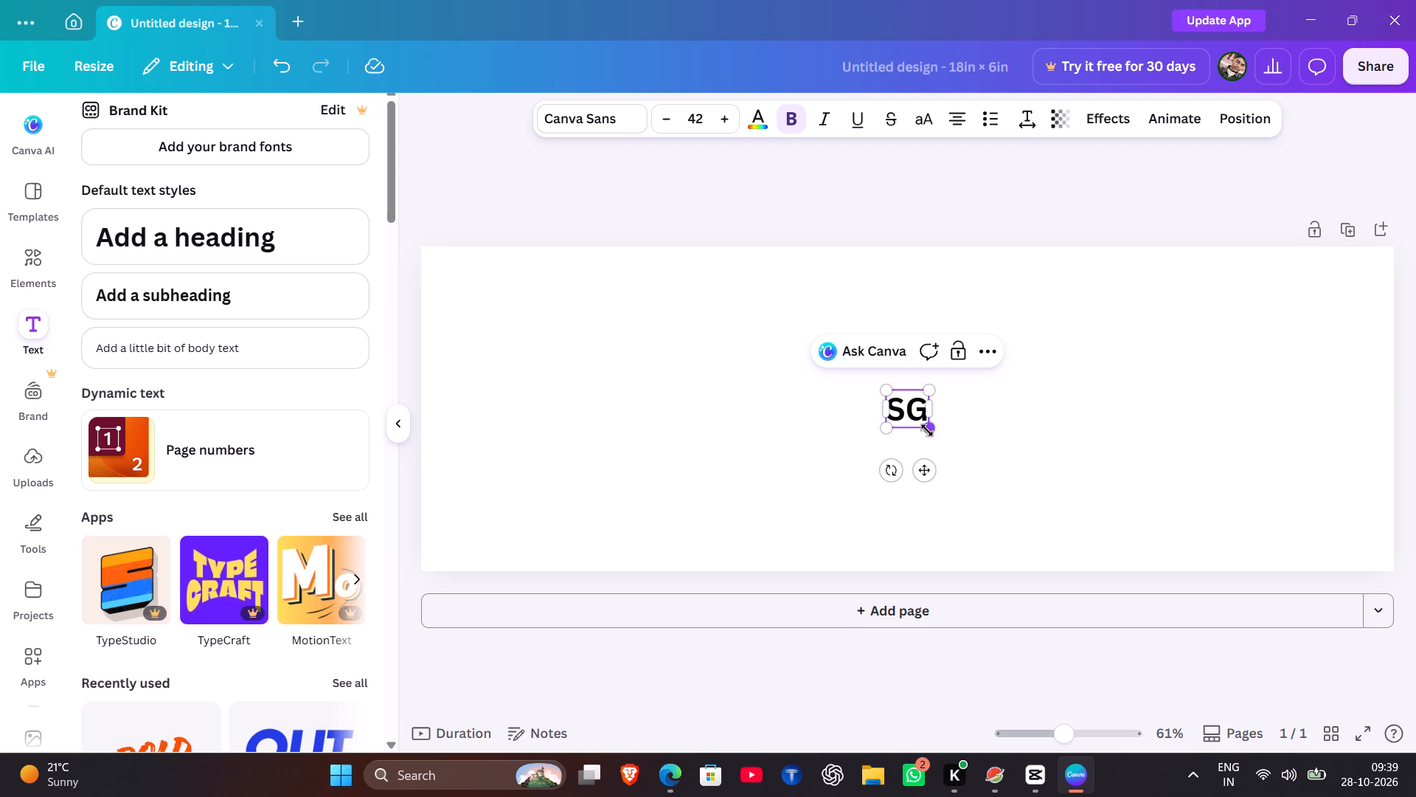
# Enlarge the SG heading to about font size 269 and place it against the page's left edge.
pyautogui.moveTo(927, 430); pyautogui.dragTo(1086, 519)
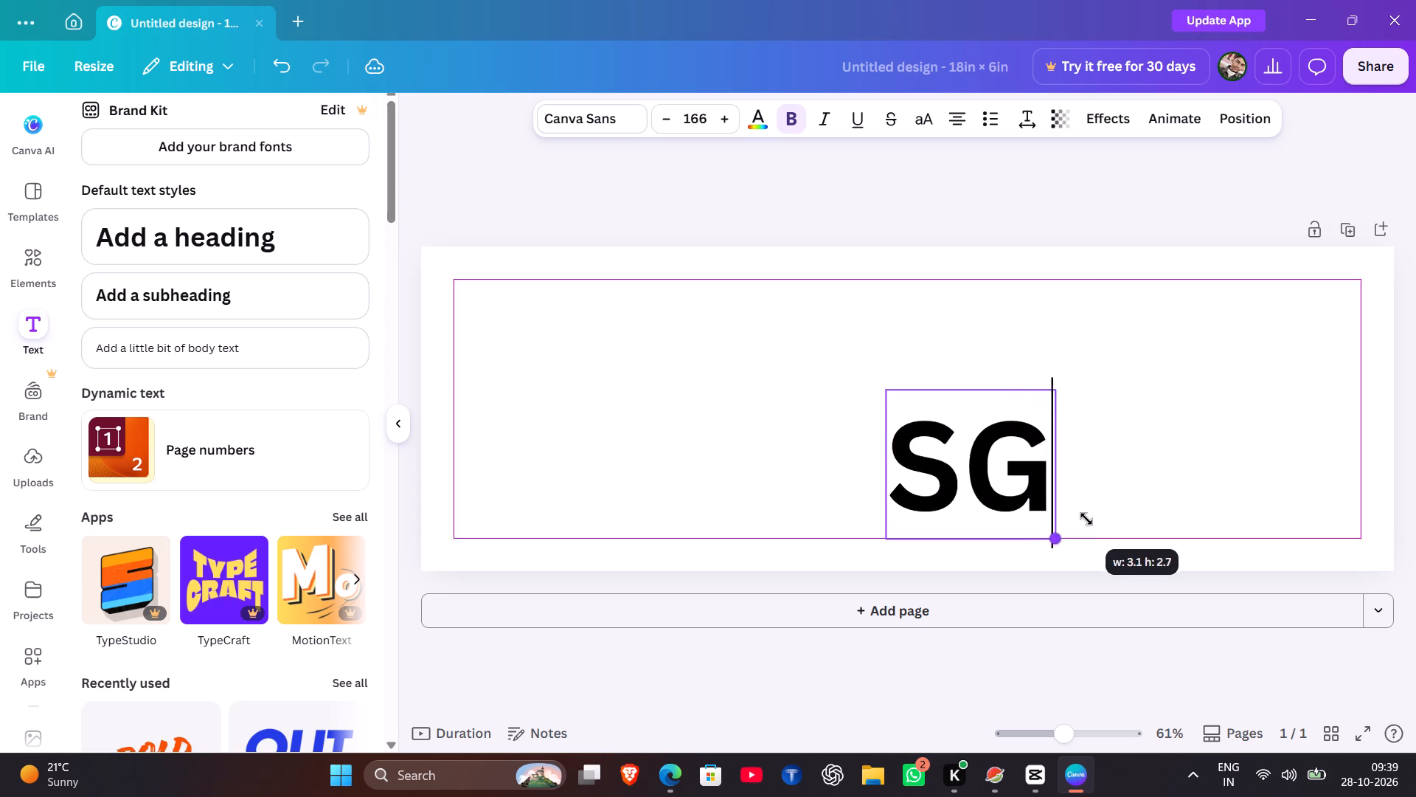
pyautogui.moveTo(1086, 519); pyautogui.dragTo(1093, 522)
pyautogui.moveTo(1024, 480); pyautogui.dragTo(1018, 480)
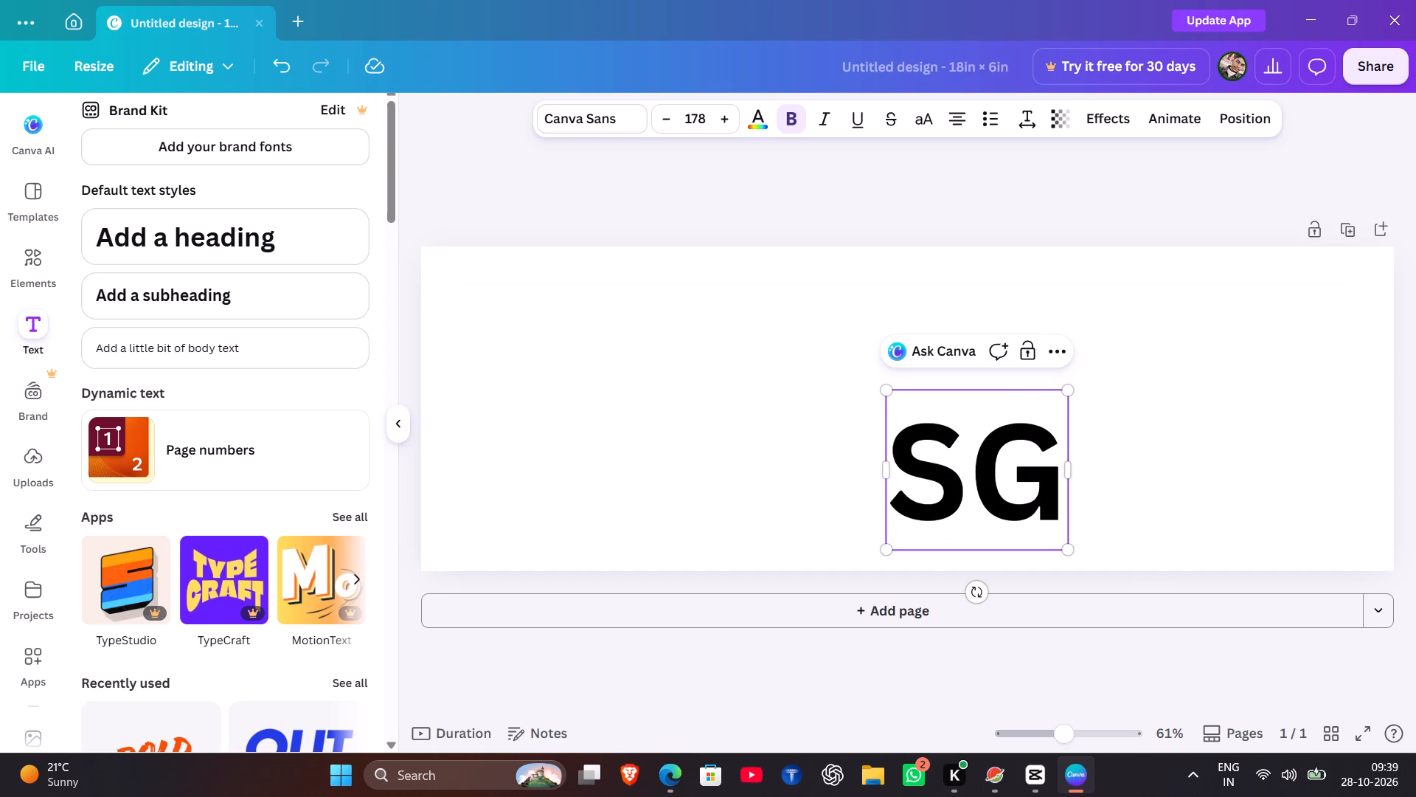
pyautogui.moveTo(1018, 480); pyautogui.dragTo(650, 394)
pyautogui.moveTo(983, 553); pyautogui.dragTo(573, 485)
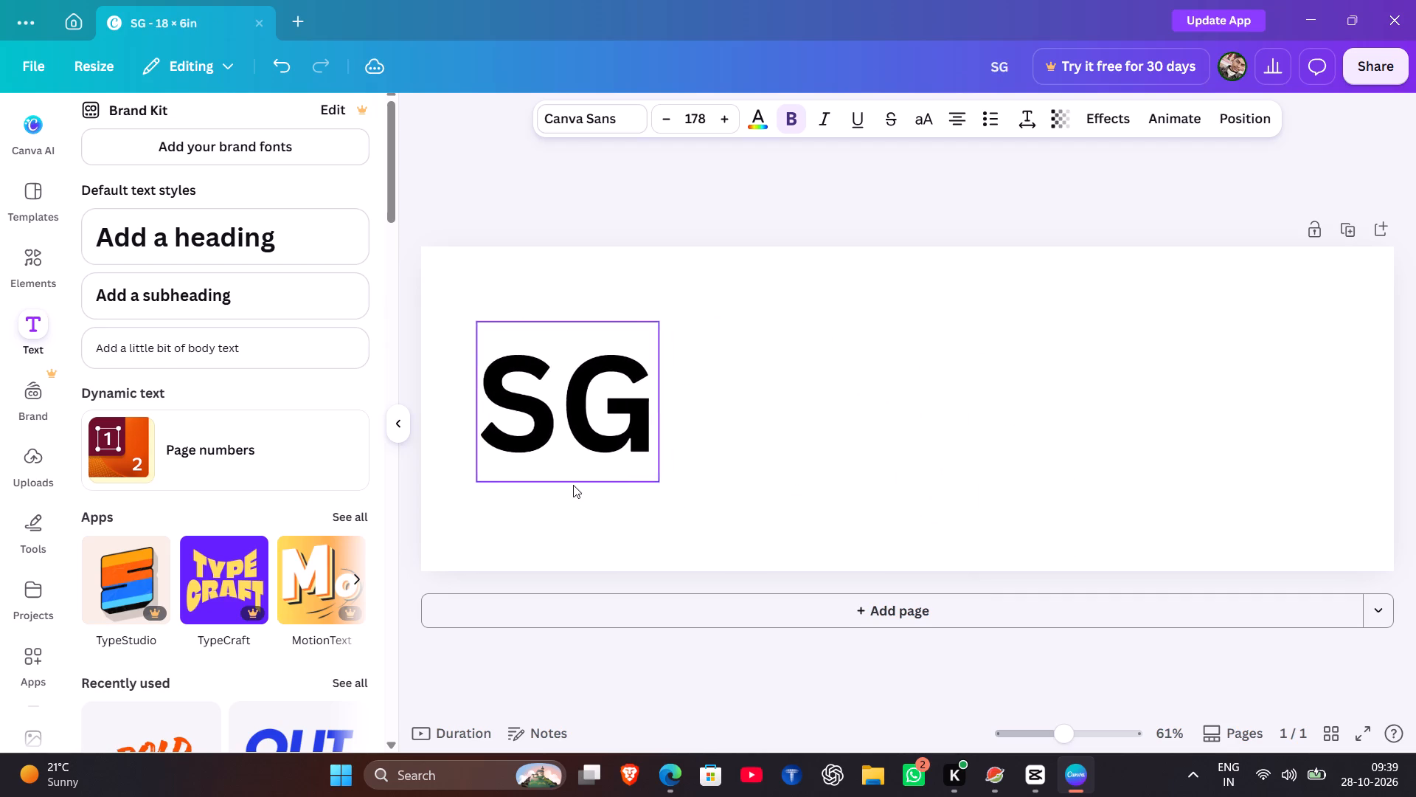
pyautogui.moveTo(573, 485); pyautogui.dragTo(541, 444)
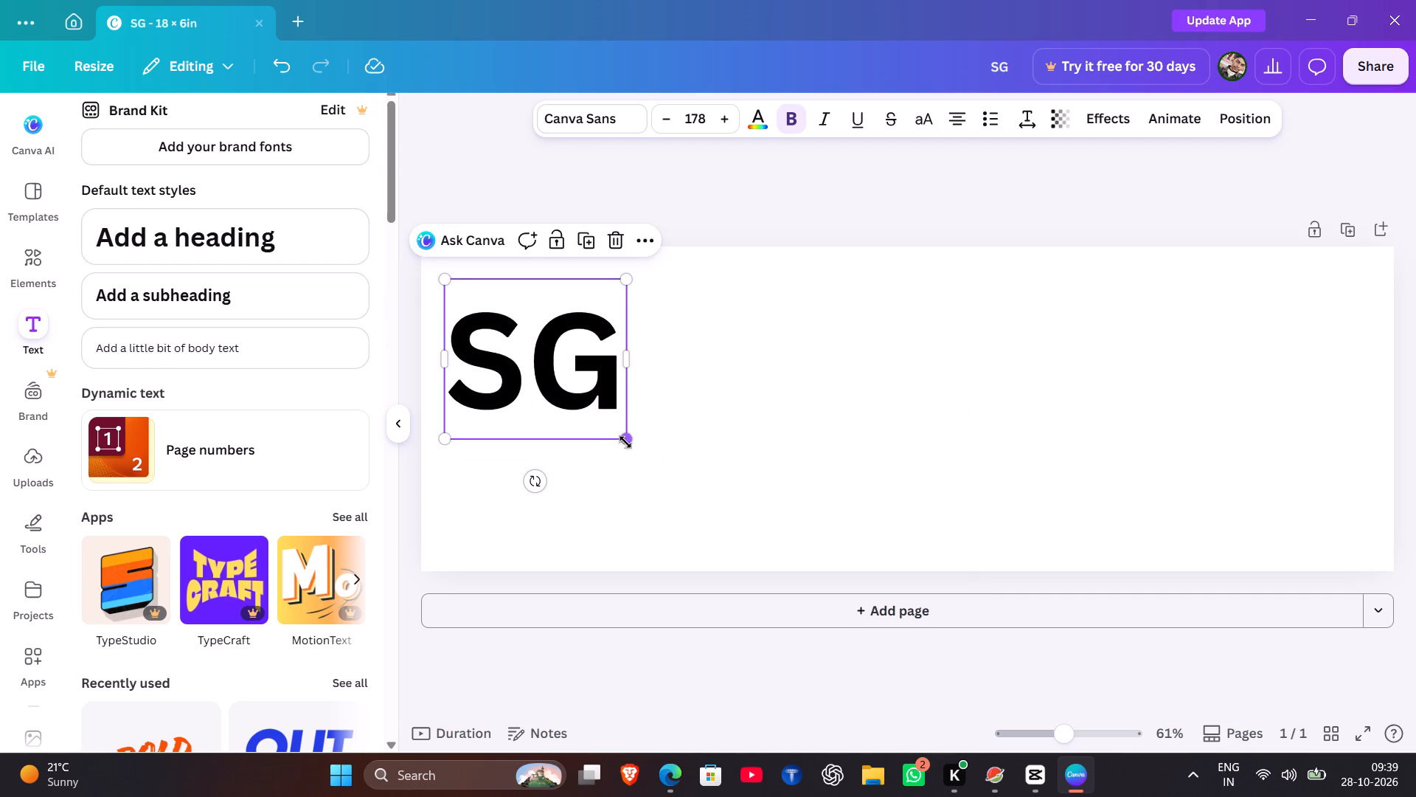
pyautogui.moveTo(626, 442); pyautogui.dragTo(690, 458)
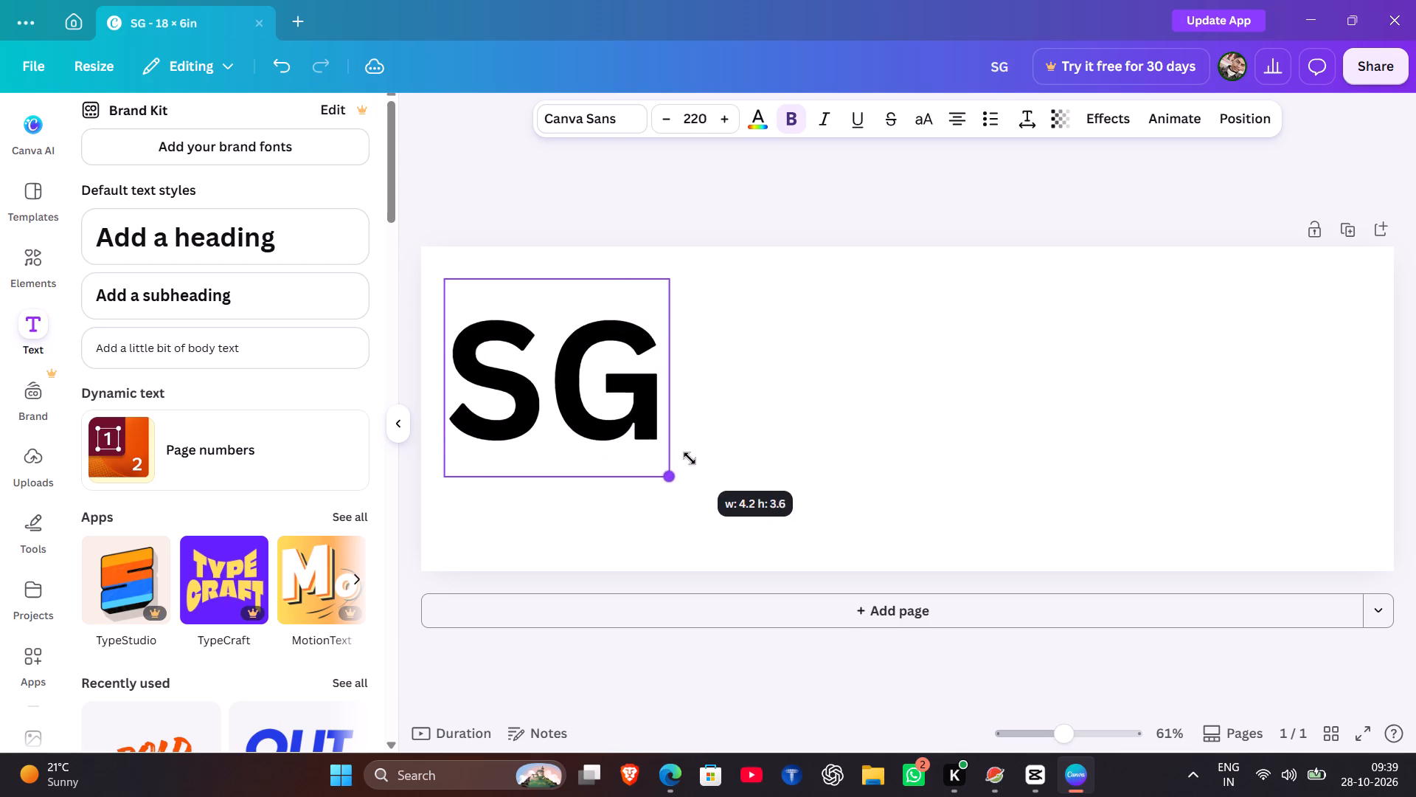
pyautogui.moveTo(690, 458); pyautogui.dragTo(716, 472)
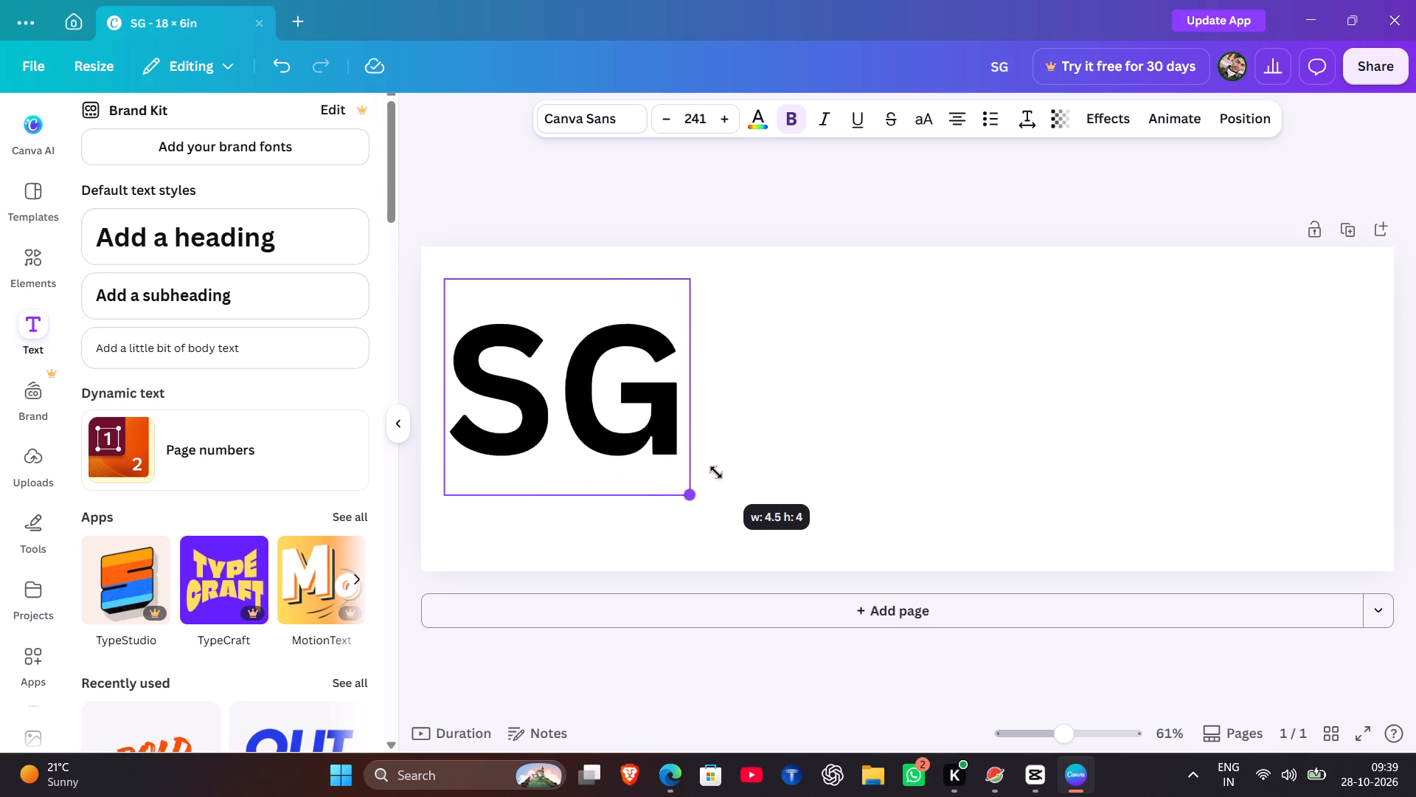
pyautogui.moveTo(716, 472); pyautogui.dragTo(734, 489)
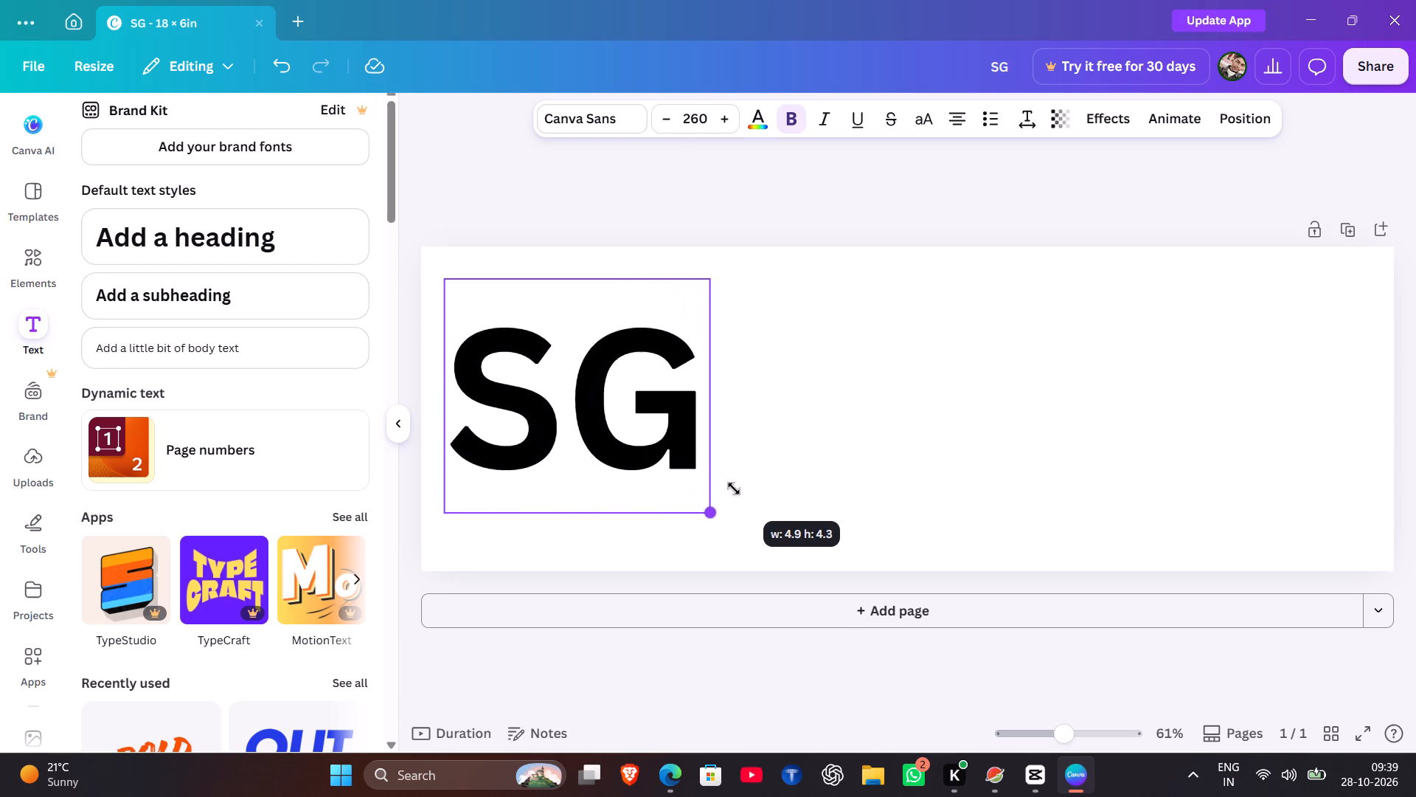
pyautogui.moveTo(734, 489); pyautogui.dragTo(741, 497)
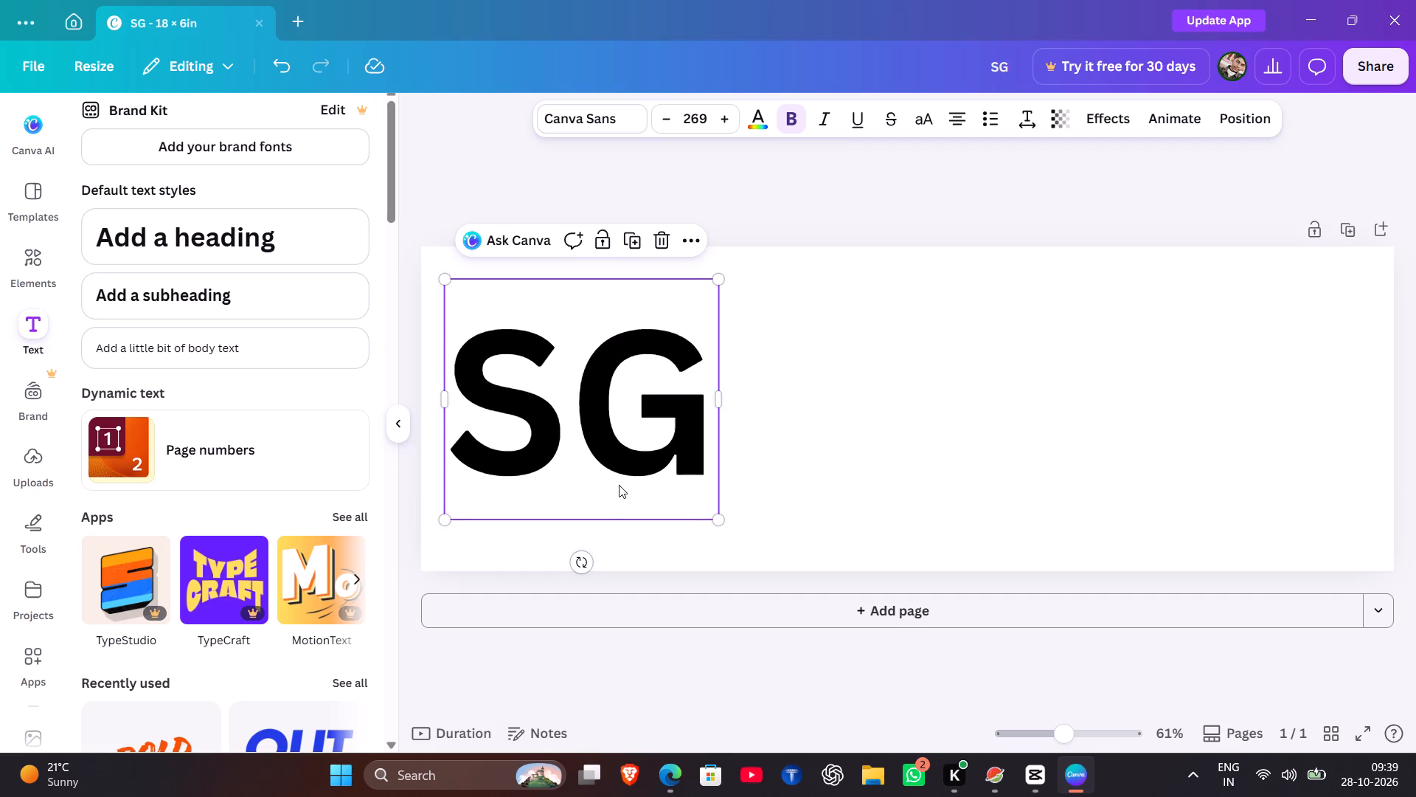
pyautogui.moveTo(610, 493); pyautogui.dragTo(582, 496)
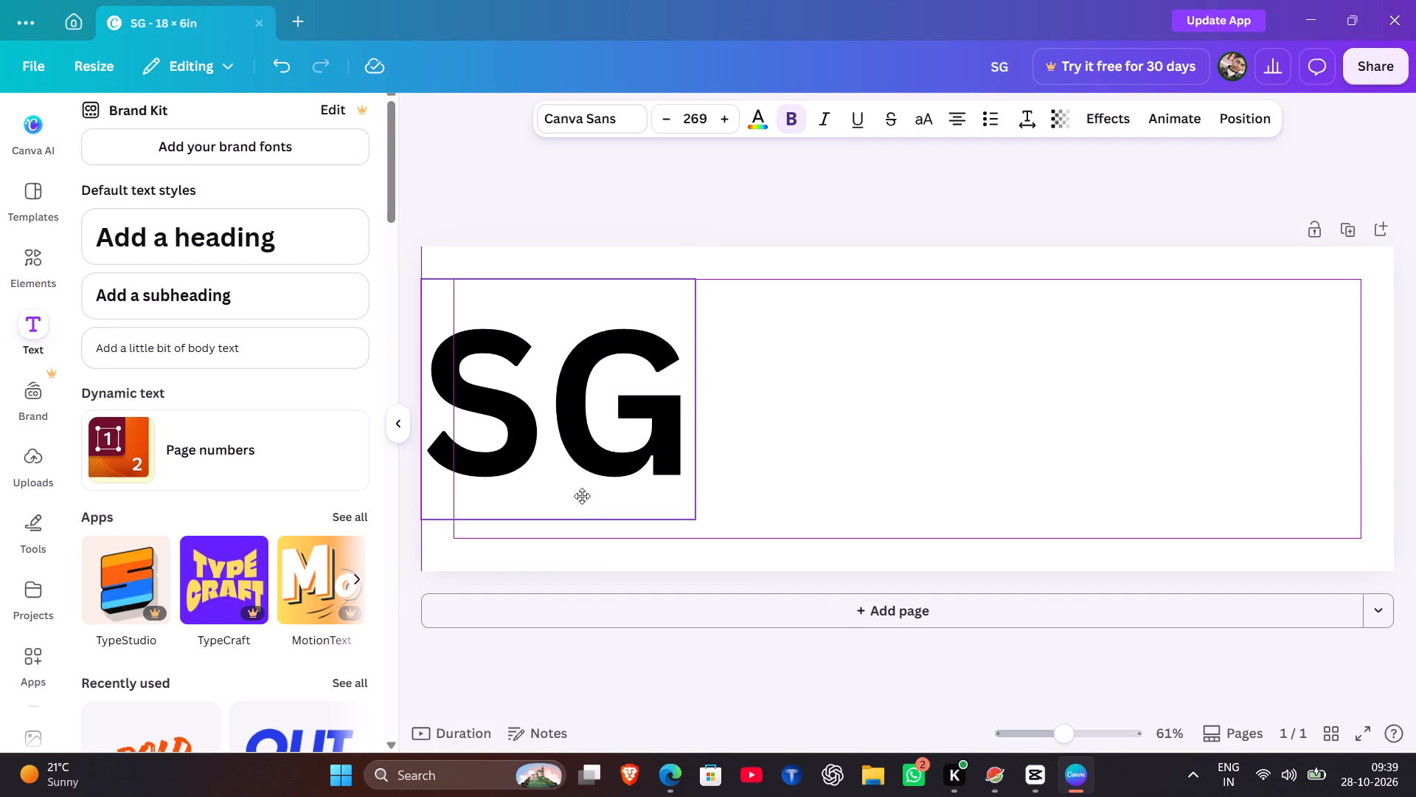
pyautogui.moveTo(582, 496); pyautogui.dragTo(583, 496)
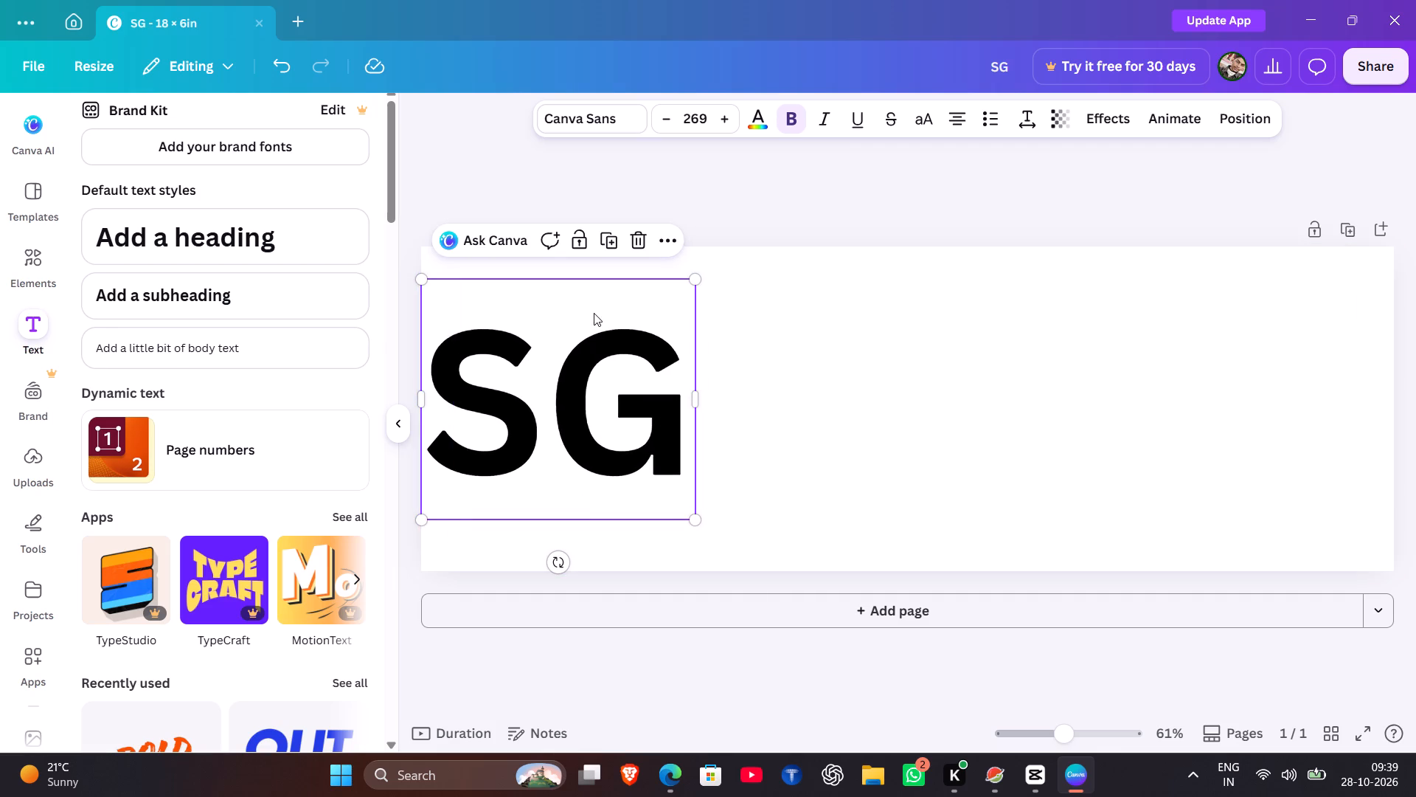
# Apply the advanced 70s text effect to the SG heading.
pyautogui.click(1112, 123)
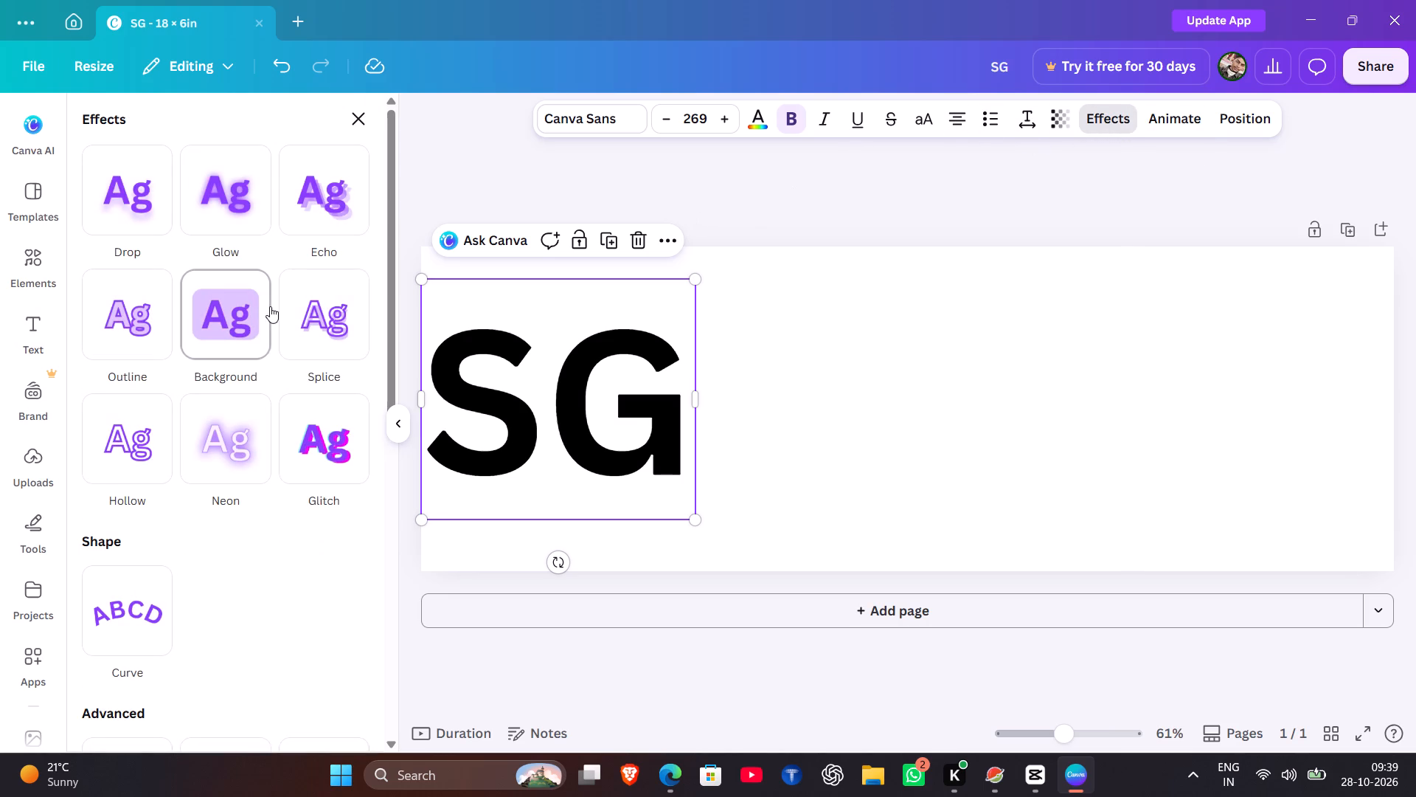
pyautogui.scroll(-2, 201, 534)
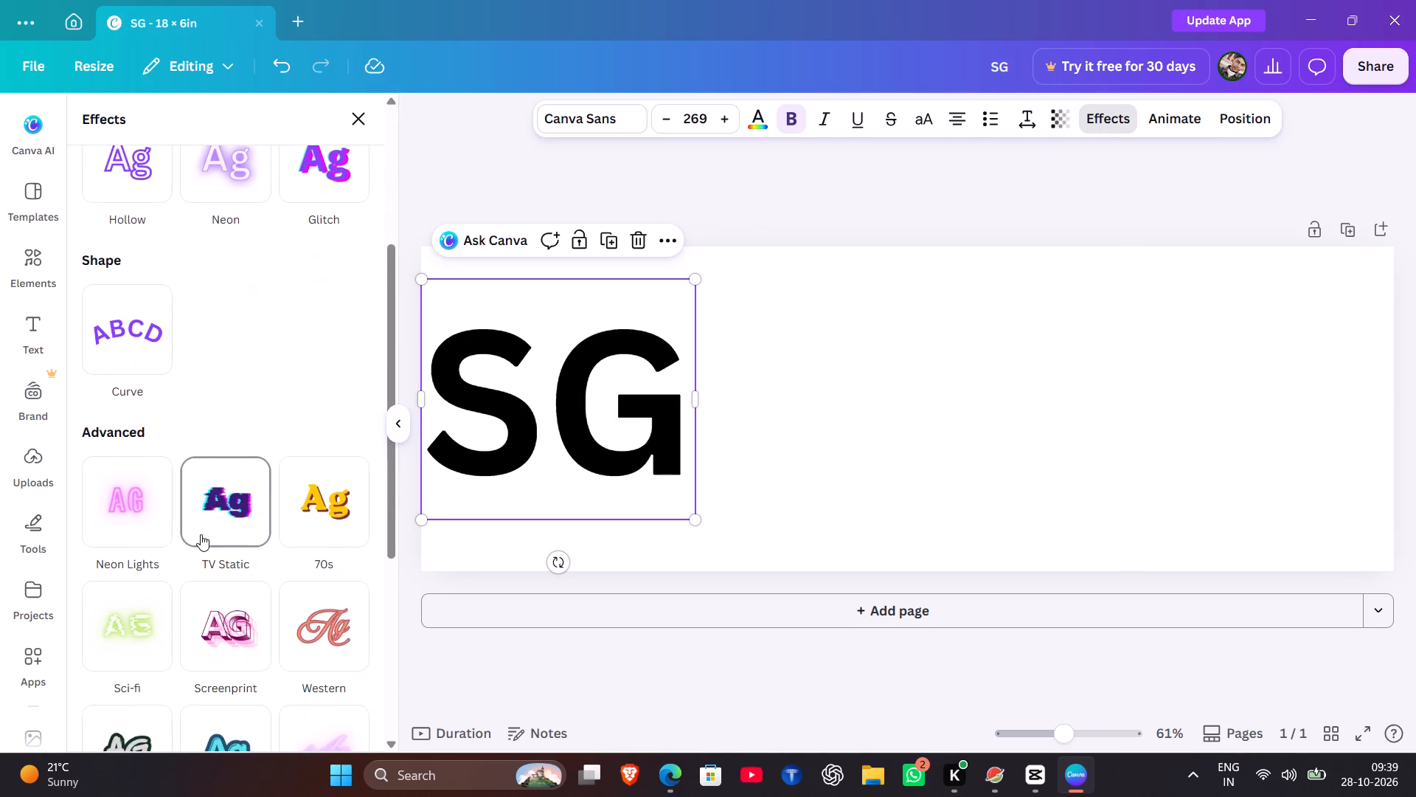
pyautogui.scroll(-1, 201, 534)
pyautogui.click(319, 480)
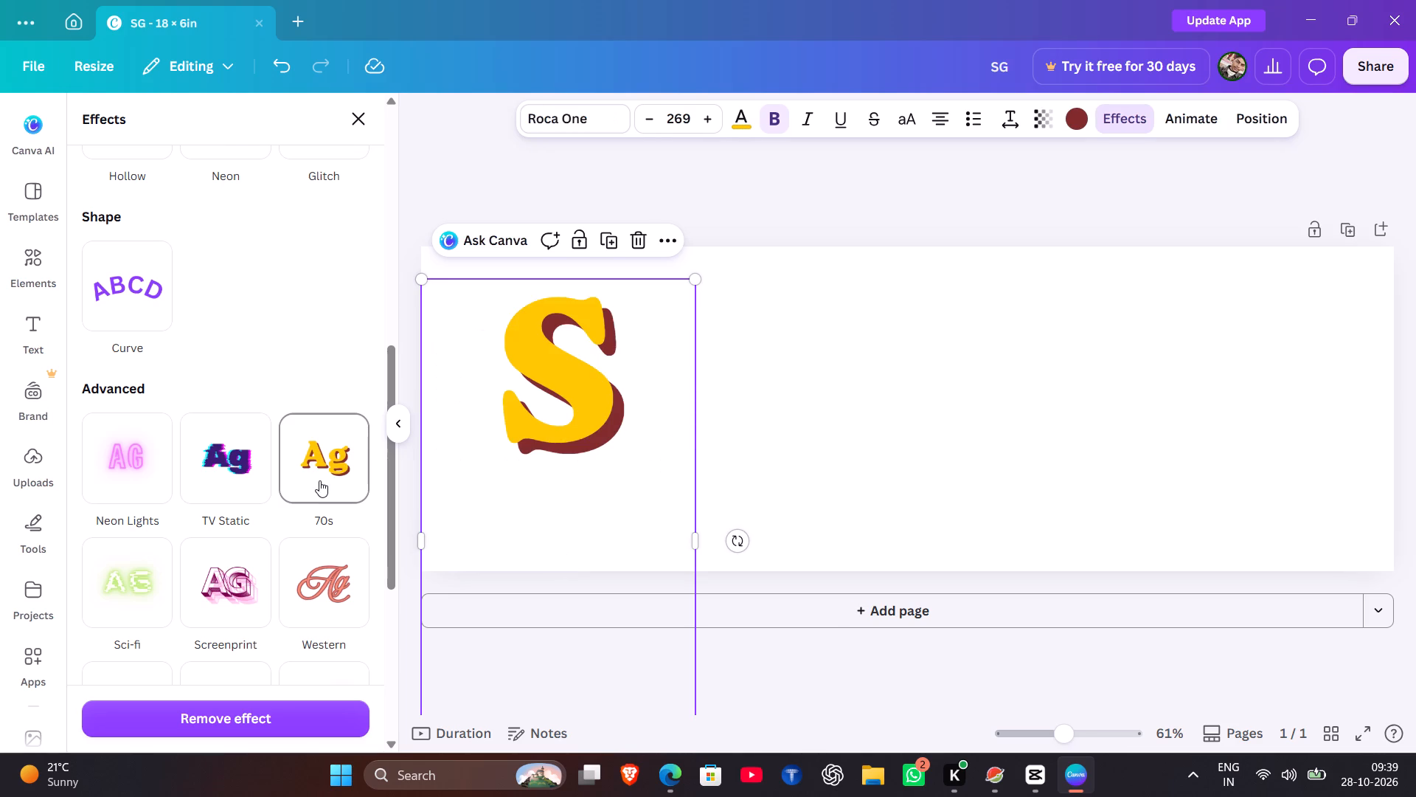
# Shrink the SG text to about font size 150 and widen its text box so both letters sit on one line.
pyautogui.scroll(-1, 319, 480)
pyautogui.scroll(-1, 521, 519)
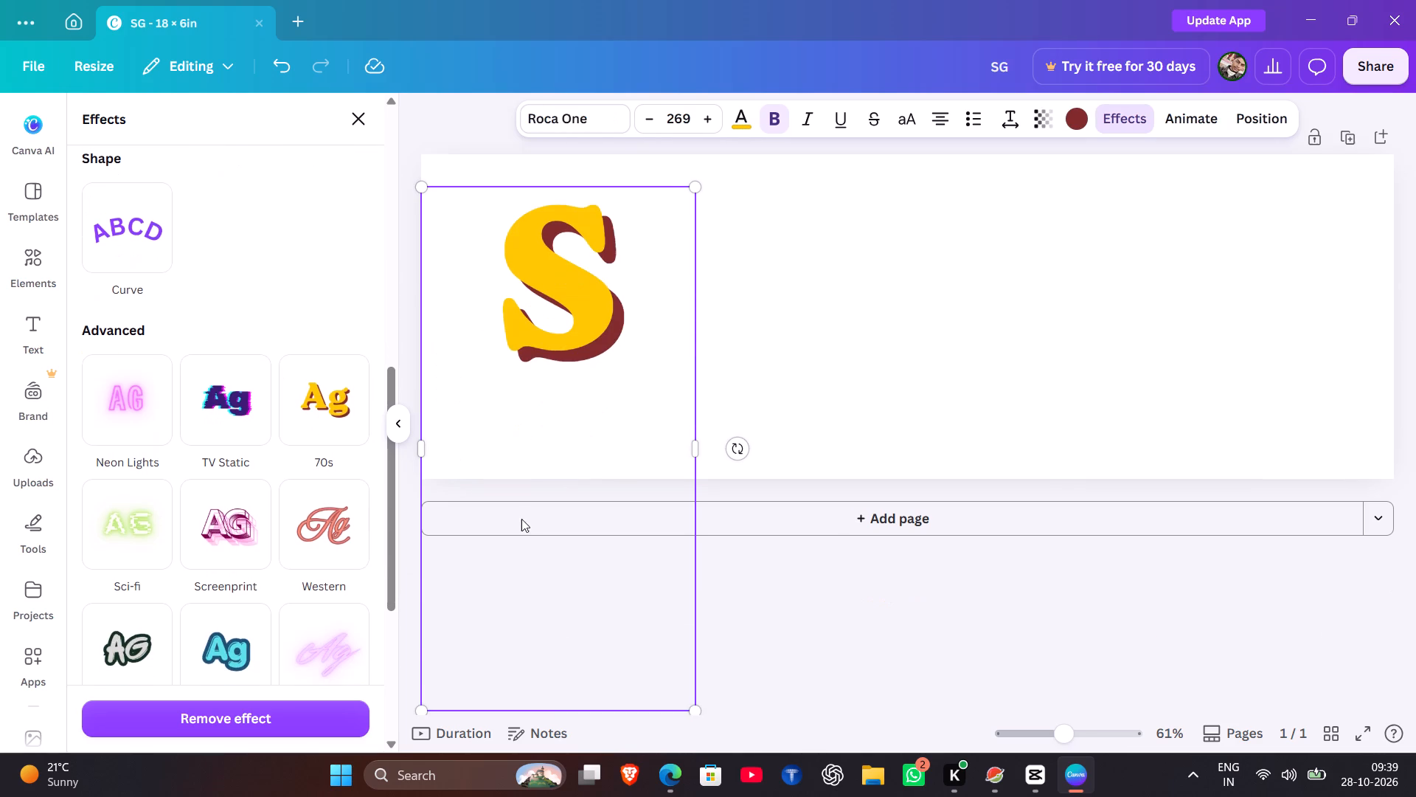
pyautogui.scroll(-1, 521, 519)
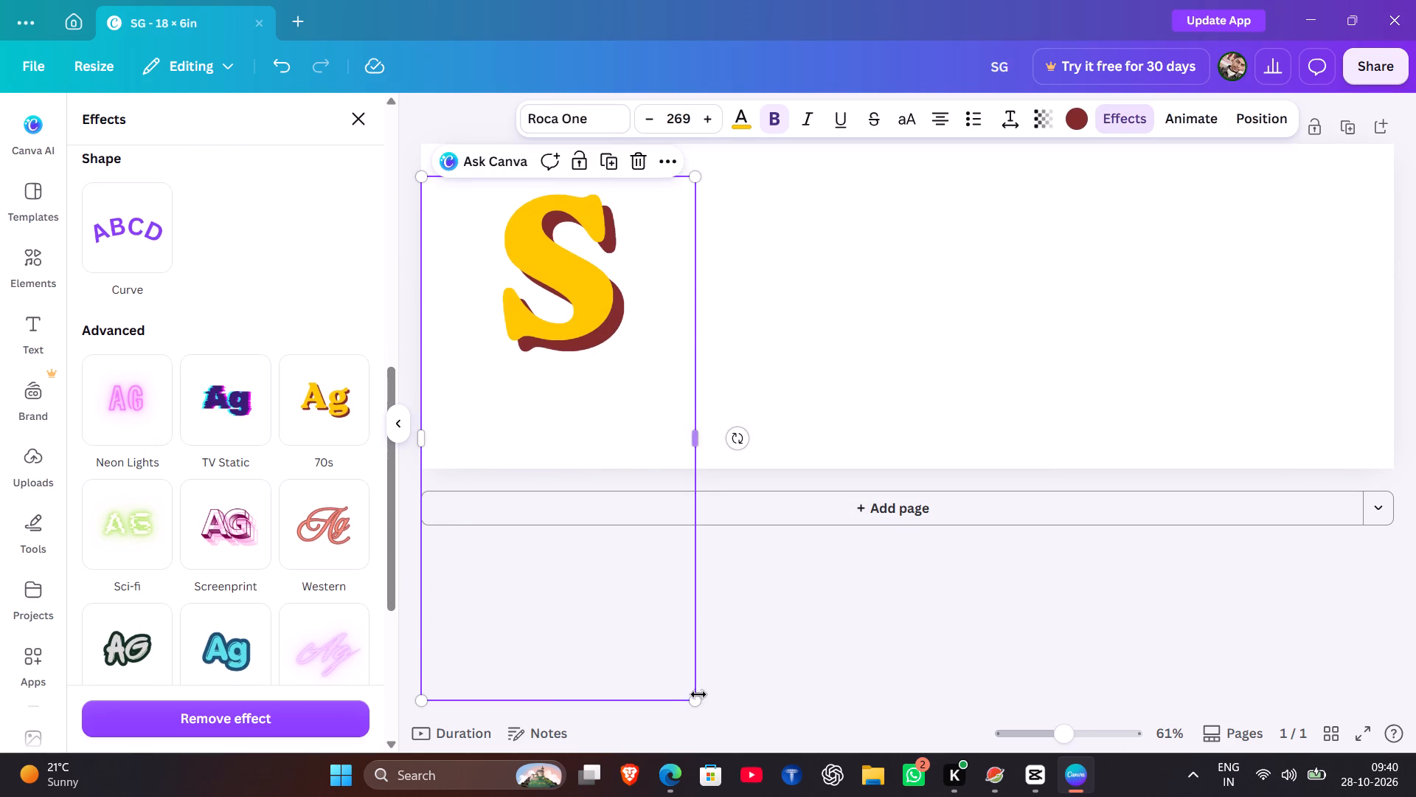
pyautogui.moveTo(696, 705); pyautogui.dragTo(618, 542)
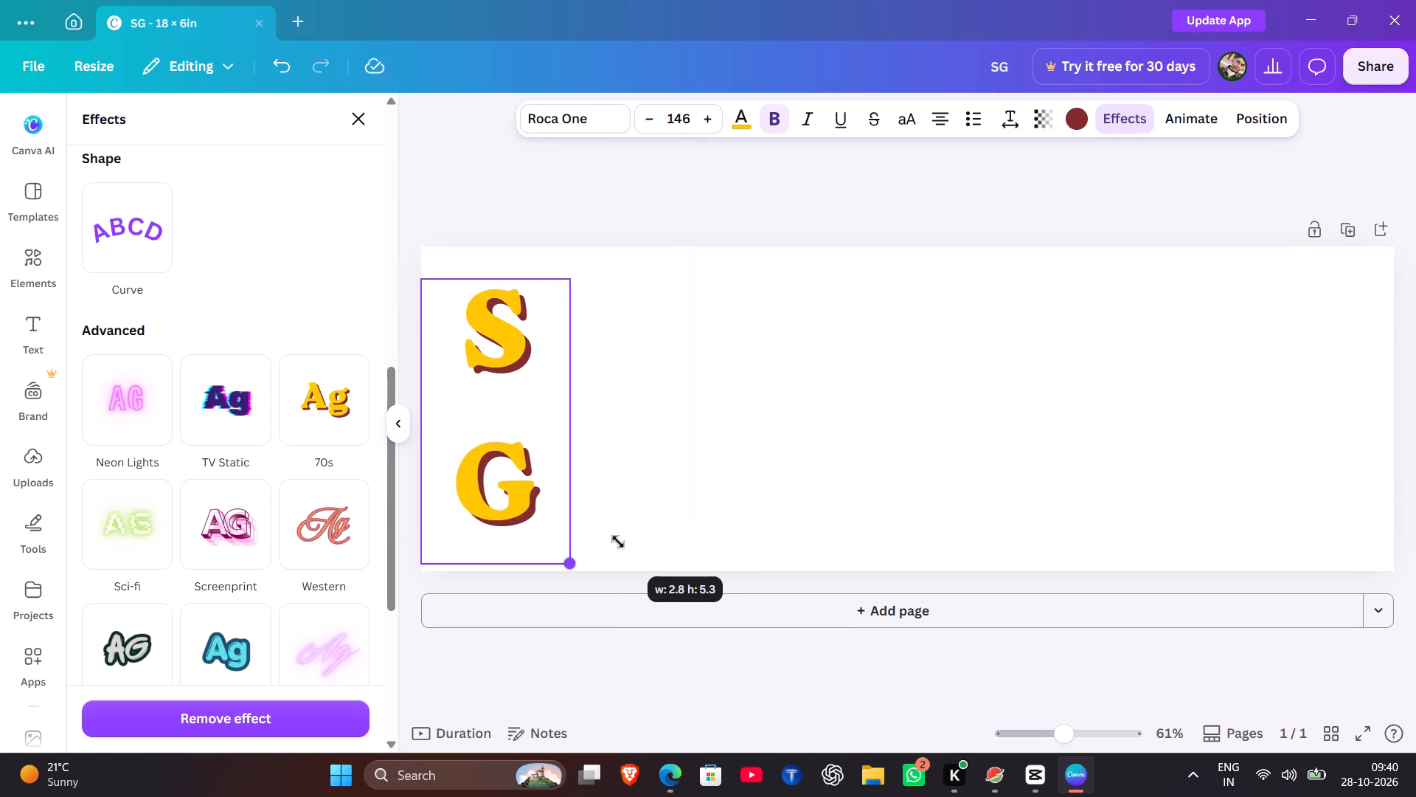
pyautogui.moveTo(618, 542); pyautogui.dragTo(628, 542)
pyautogui.moveTo(574, 424); pyautogui.dragTo(728, 422)
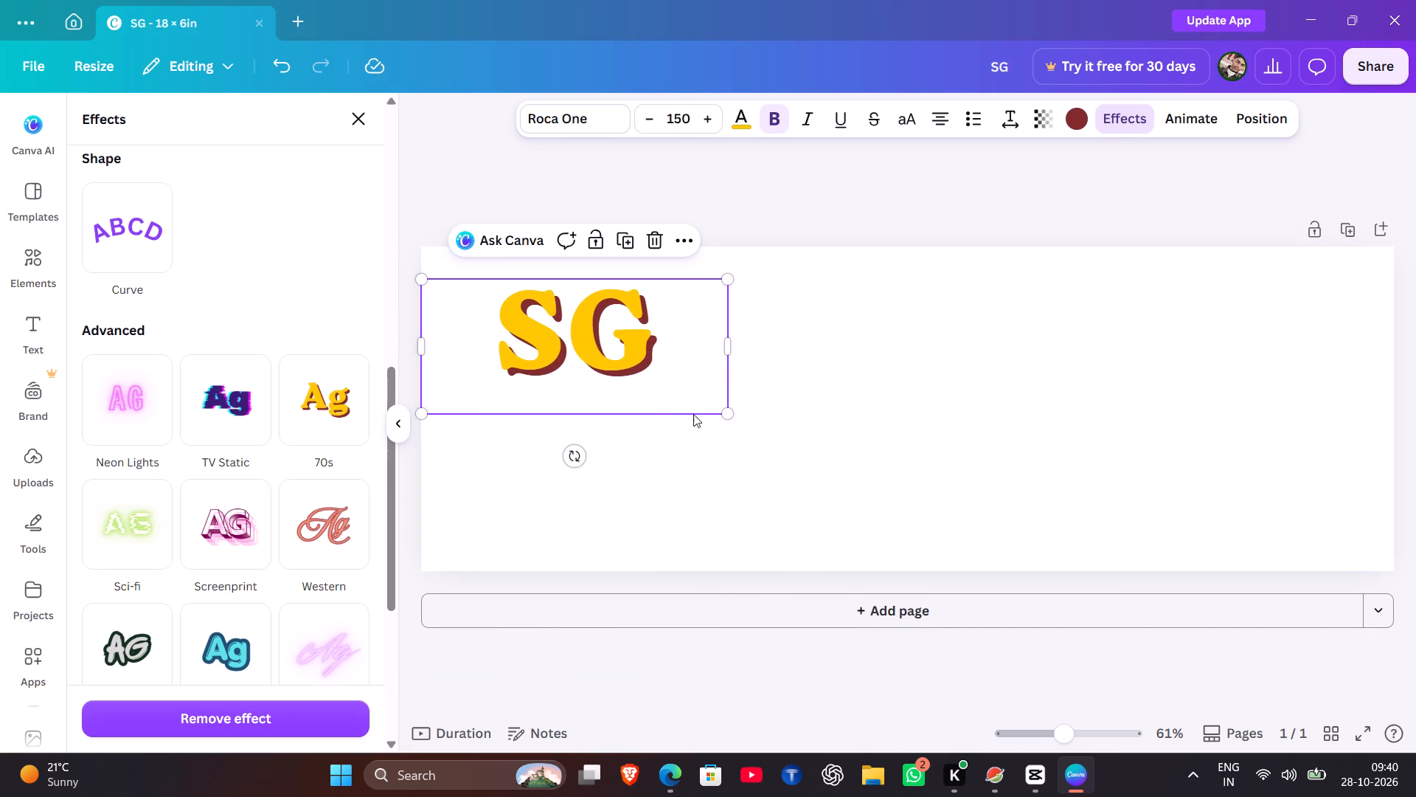
# Resize the SG text to about font size 236 near the page's left edge, trying about size 324 first.
pyautogui.moveTo(726, 412); pyautogui.dragTo(821, 478)
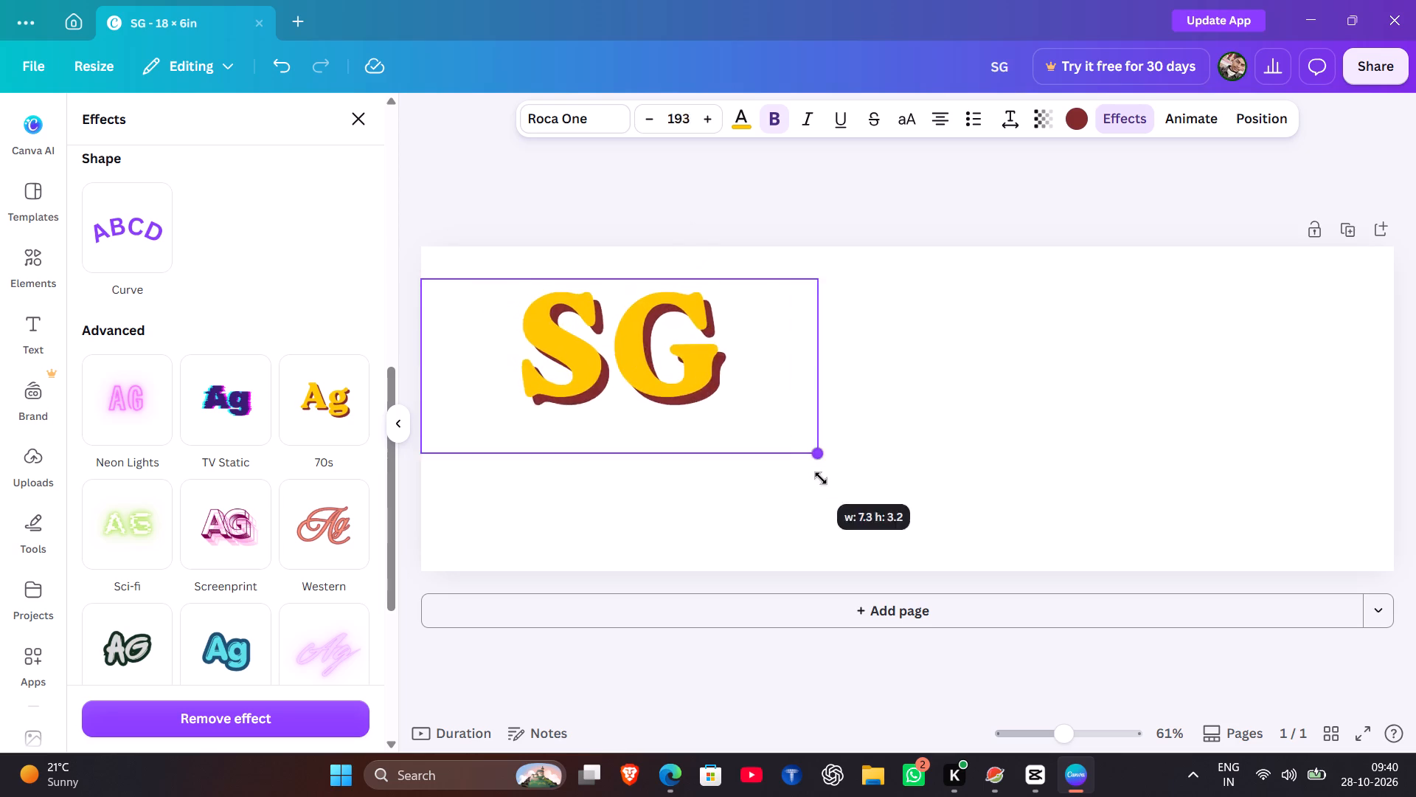
pyautogui.moveTo(821, 478); pyautogui.dragTo(1066, 618)
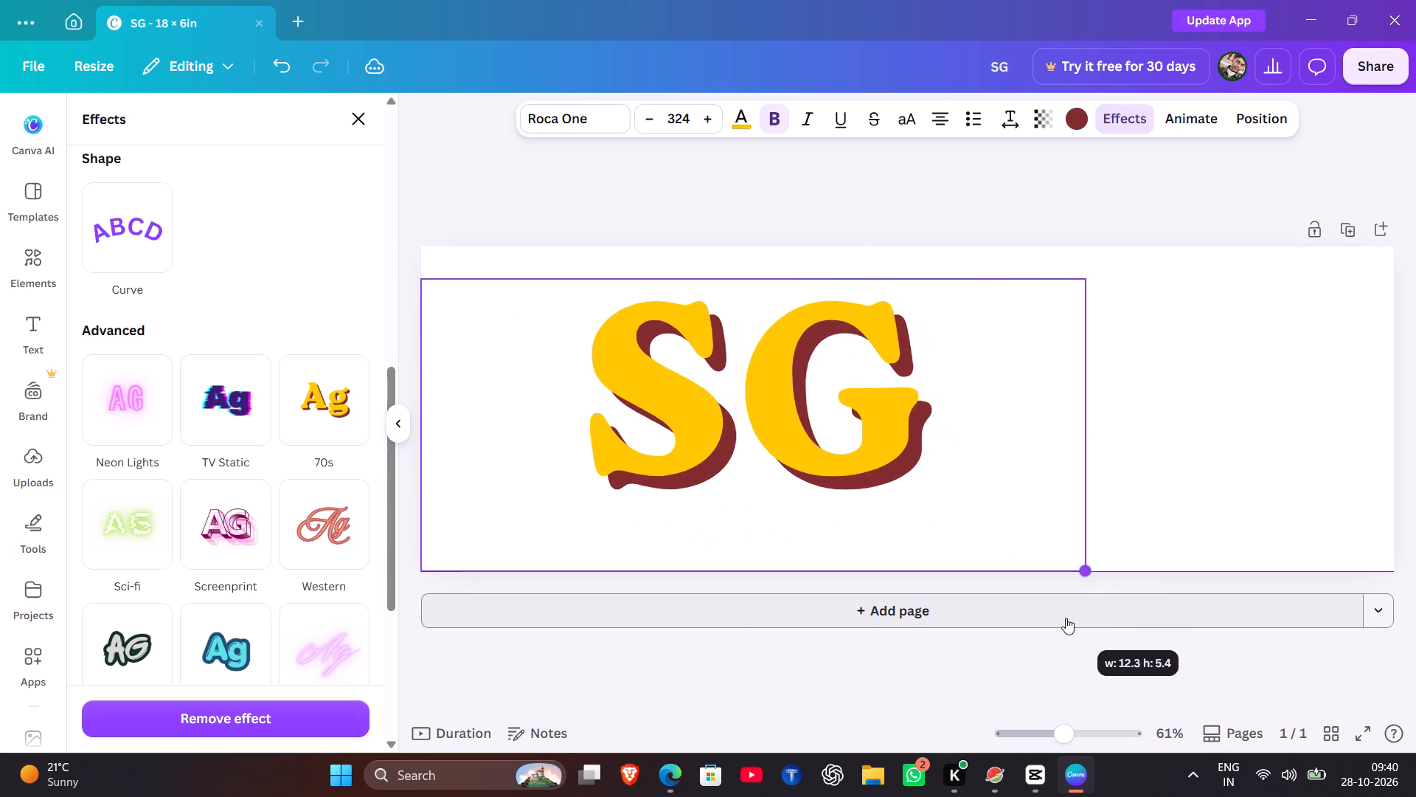
pyautogui.moveTo(794, 444); pyautogui.dragTo(659, 463)
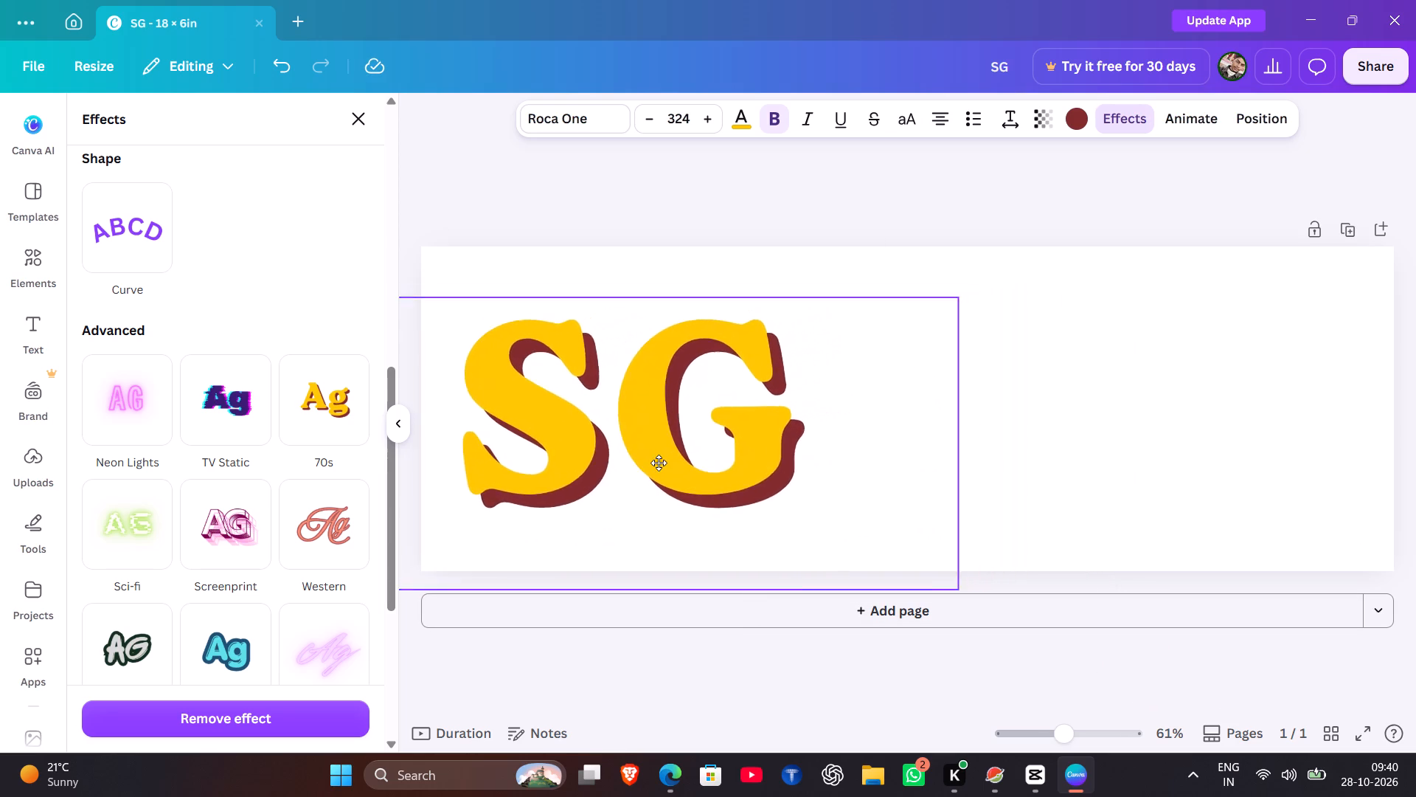
pyautogui.moveTo(659, 463); pyautogui.dragTo(639, 451)
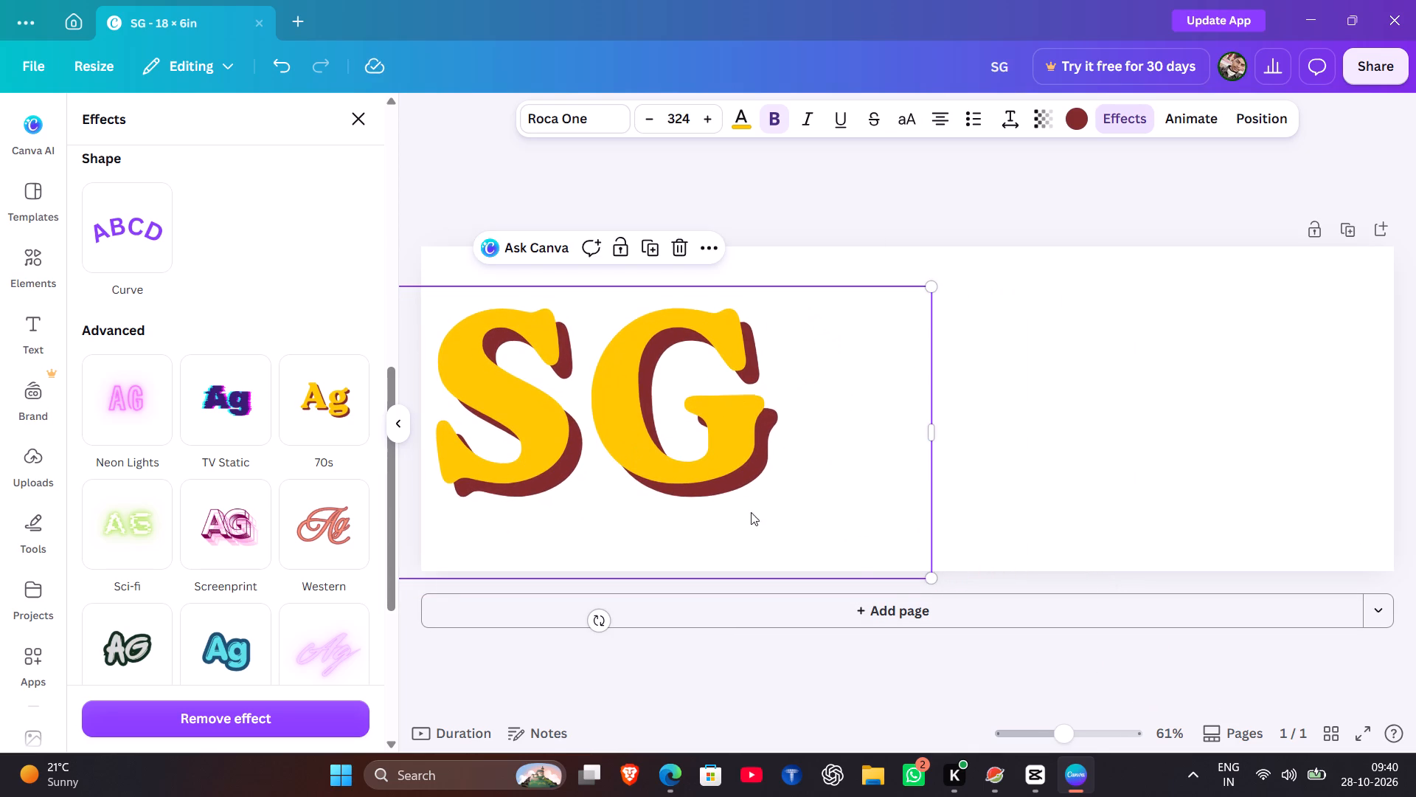
pyautogui.moveTo(929, 579); pyautogui.dragTo(887, 556)
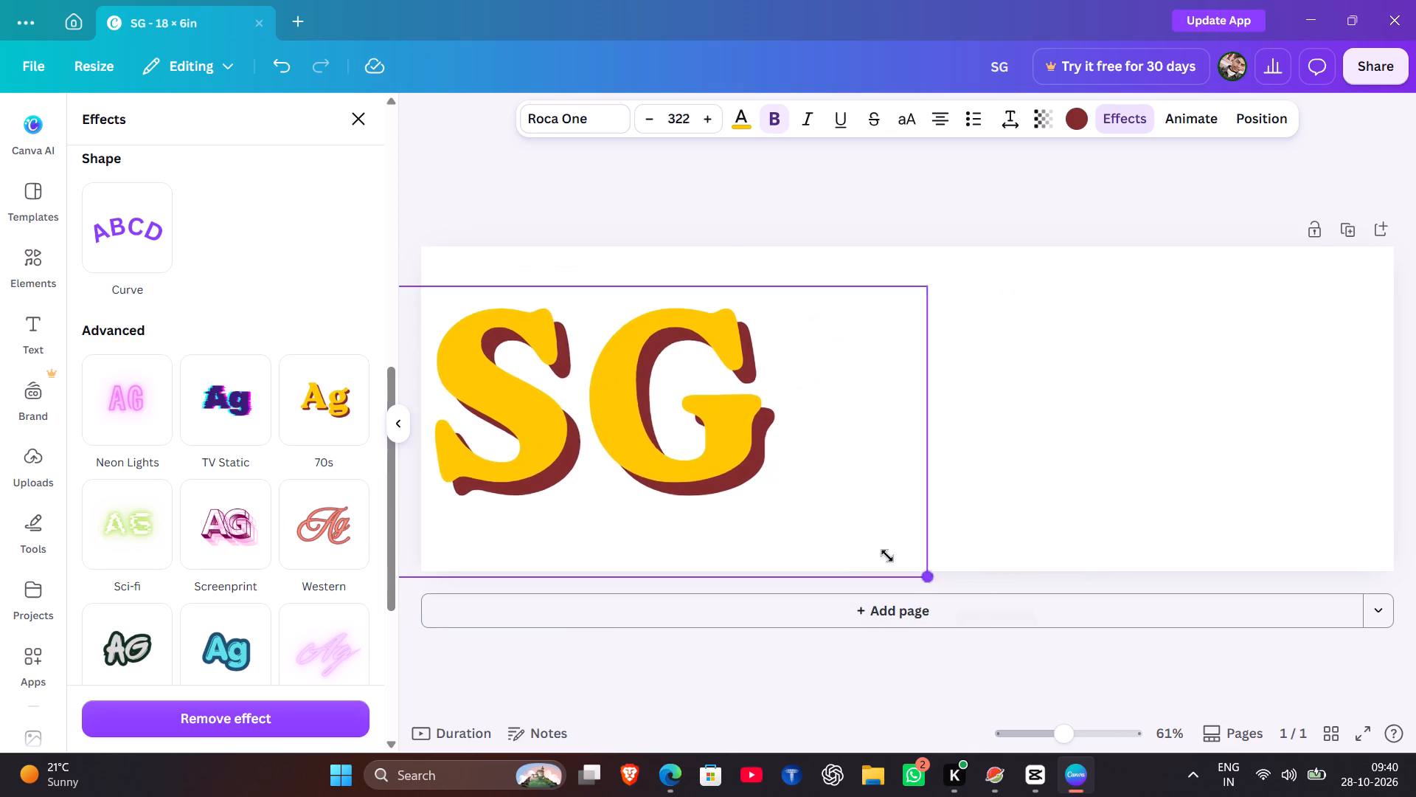
pyautogui.moveTo(887, 556); pyautogui.dragTo(755, 483)
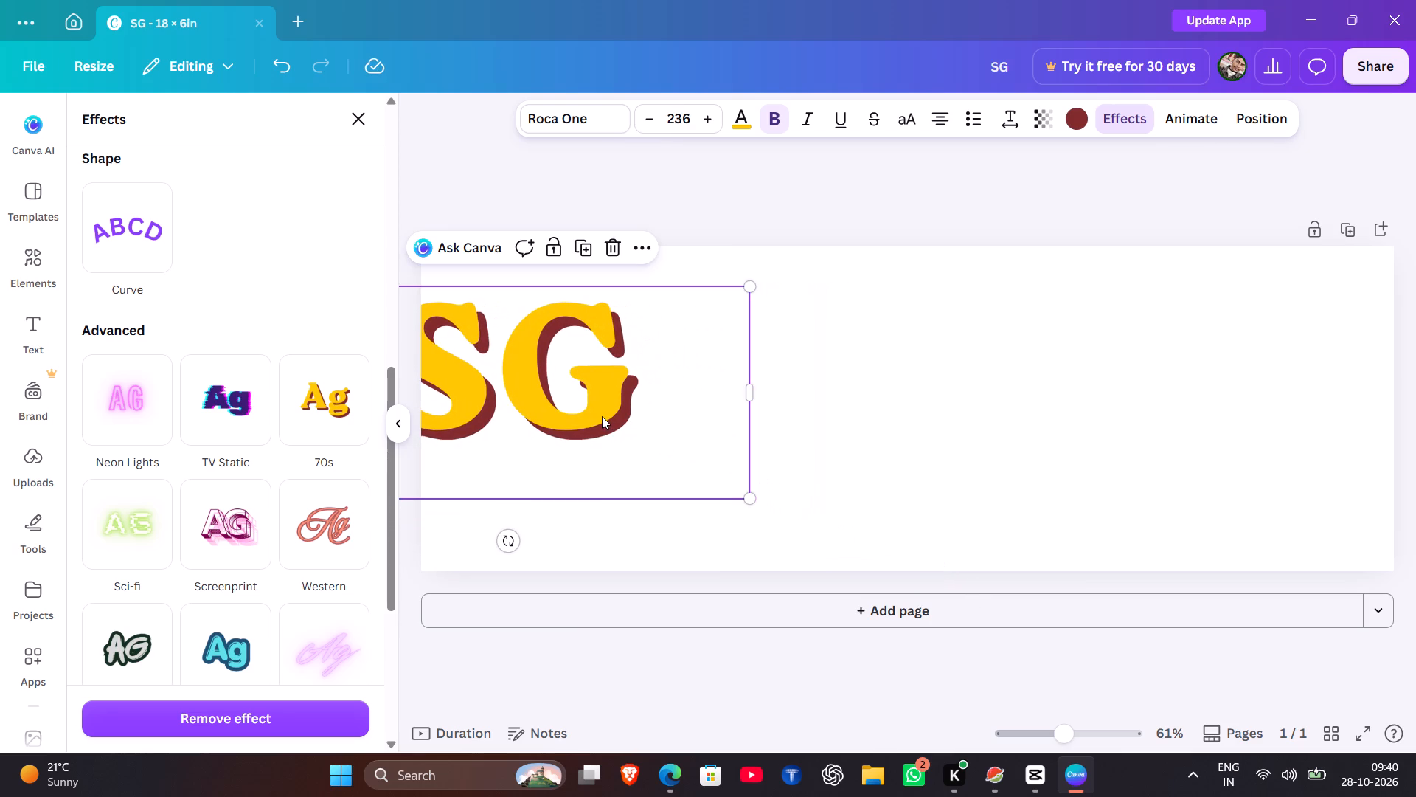
pyautogui.moveTo(602, 416); pyautogui.dragTo(628, 410)
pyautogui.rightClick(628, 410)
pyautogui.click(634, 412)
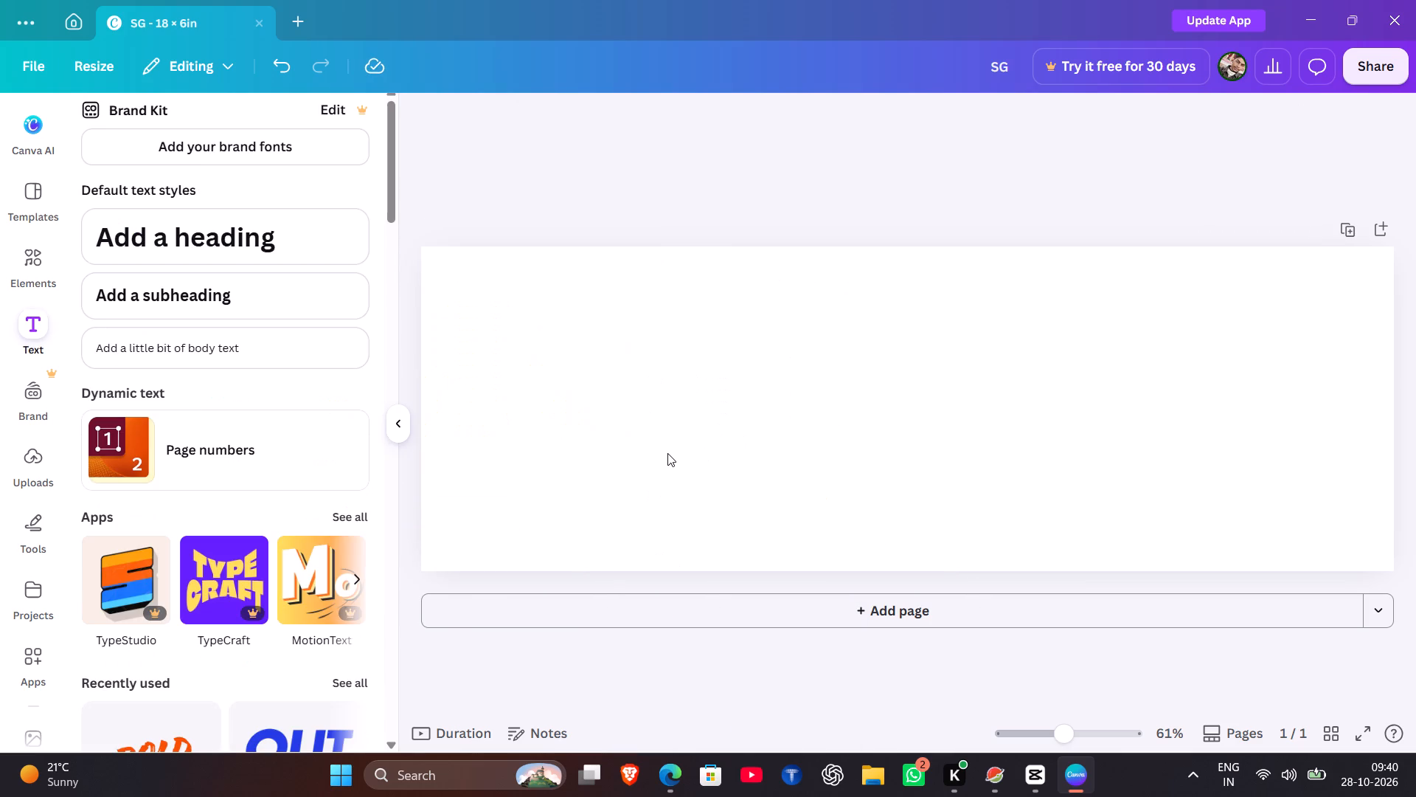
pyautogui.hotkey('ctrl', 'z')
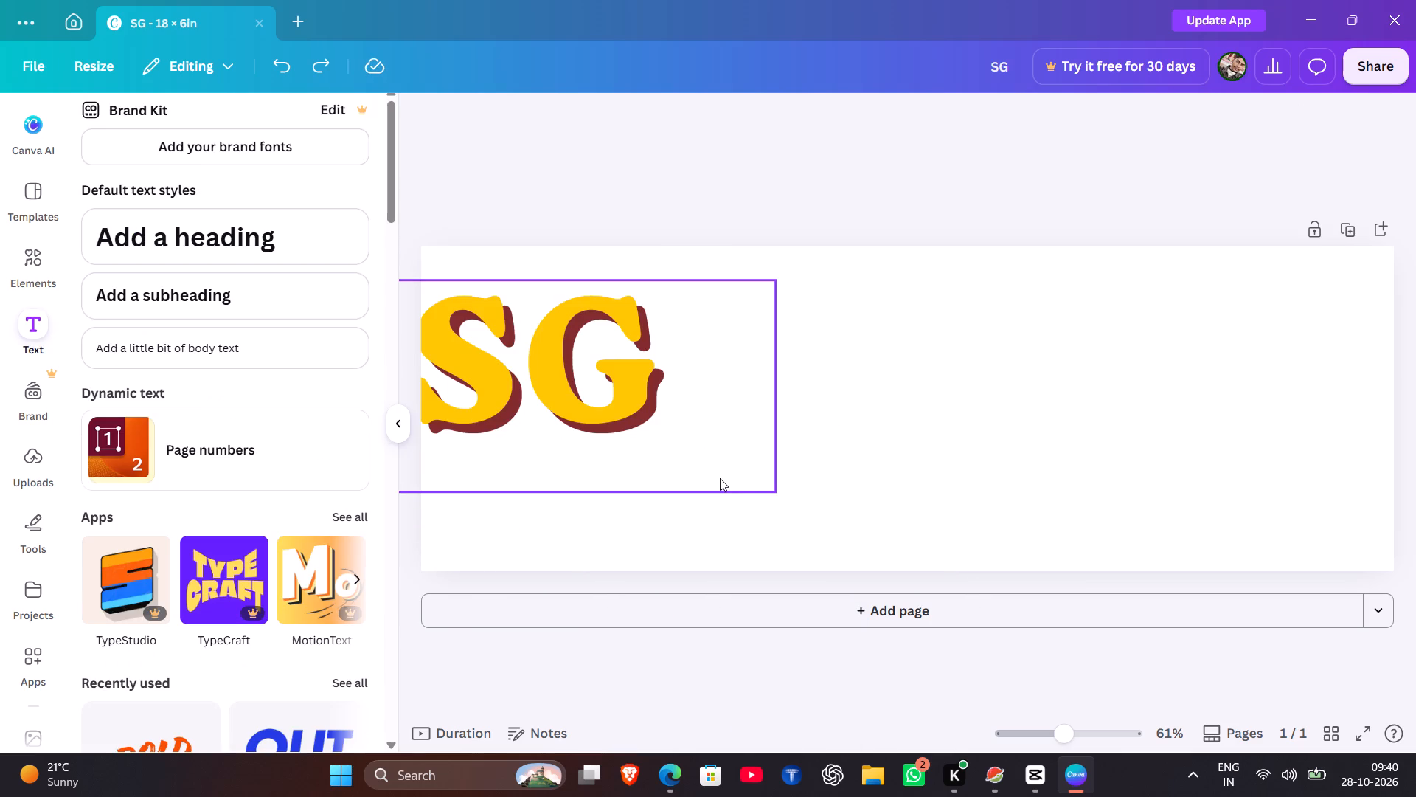
# Move the SG text so both letters sit fully inside the page, just in from its left edge.
pyautogui.moveTo(692, 443); pyautogui.dragTo(718, 462)
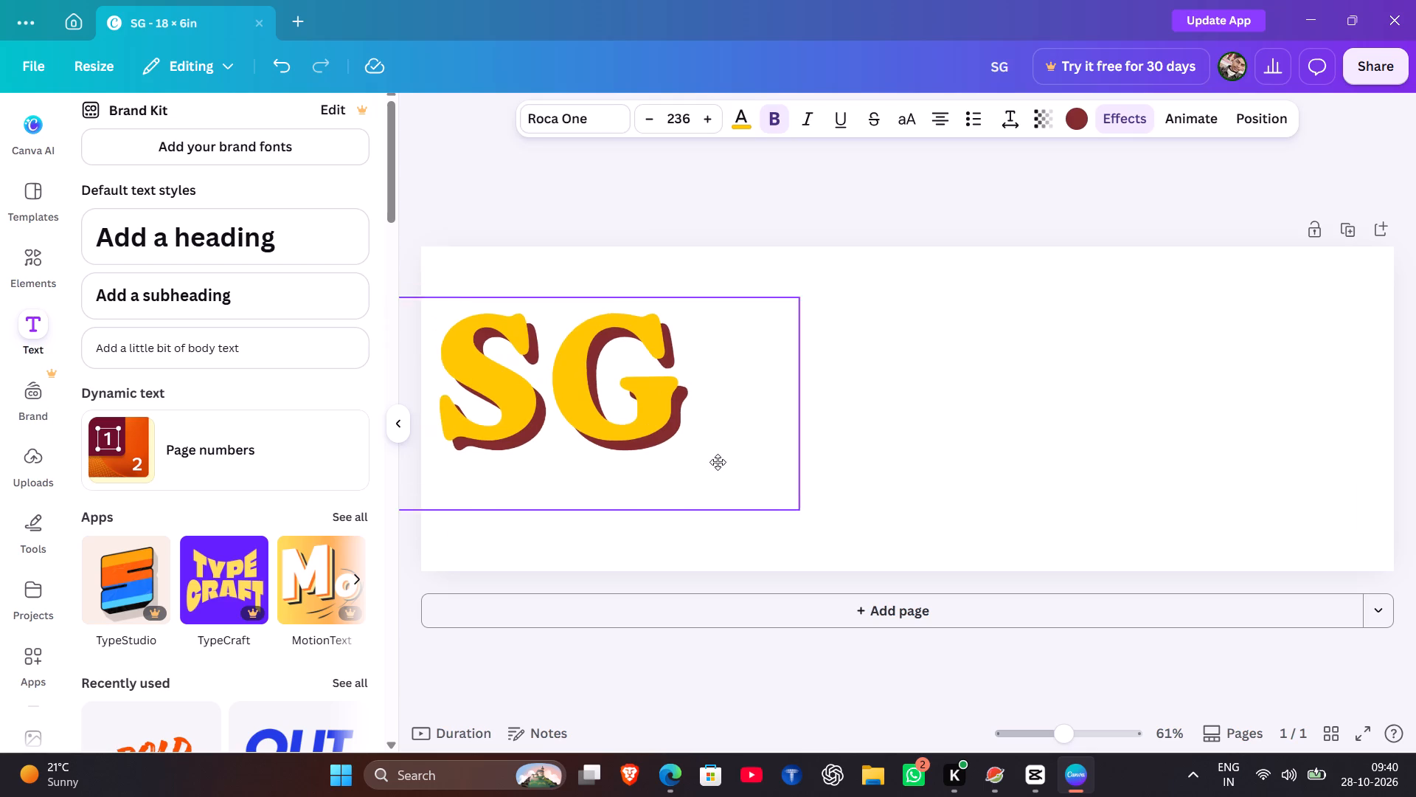
pyautogui.moveTo(718, 462); pyautogui.dragTo(726, 461)
pyautogui.click(928, 398)
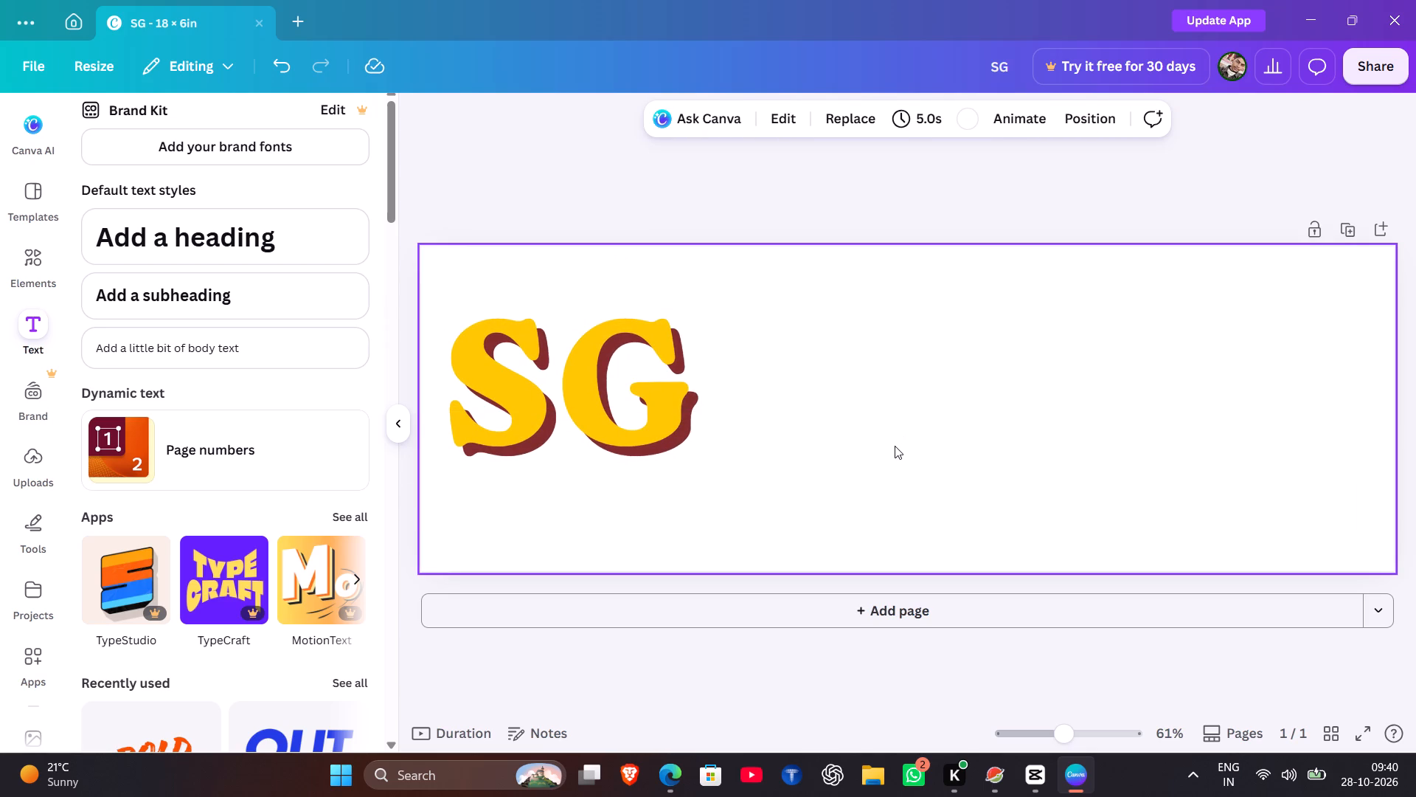
# Delete the letter G from the SG text so the heading holds only the S.
pyautogui.click(637, 445)
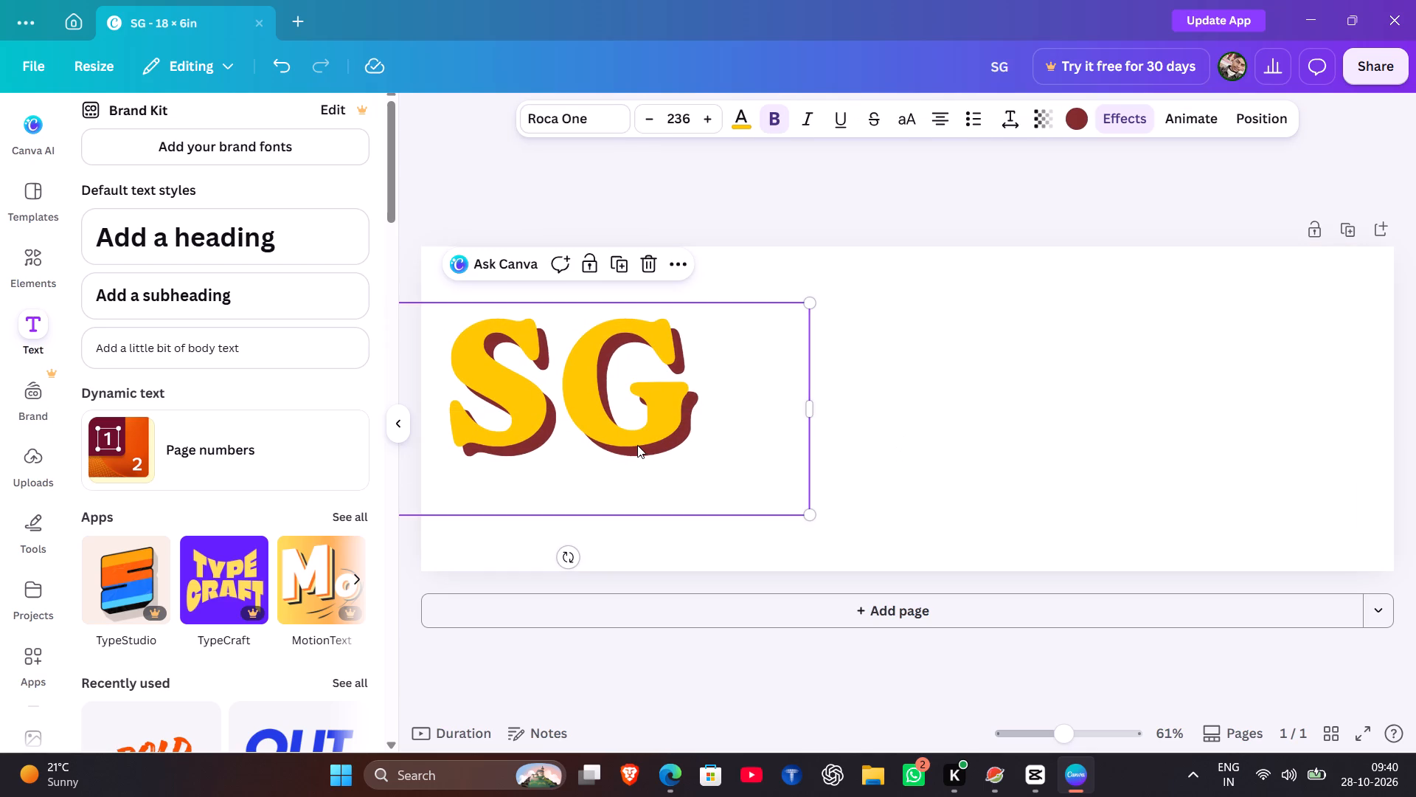
pyautogui.click(729, 120)
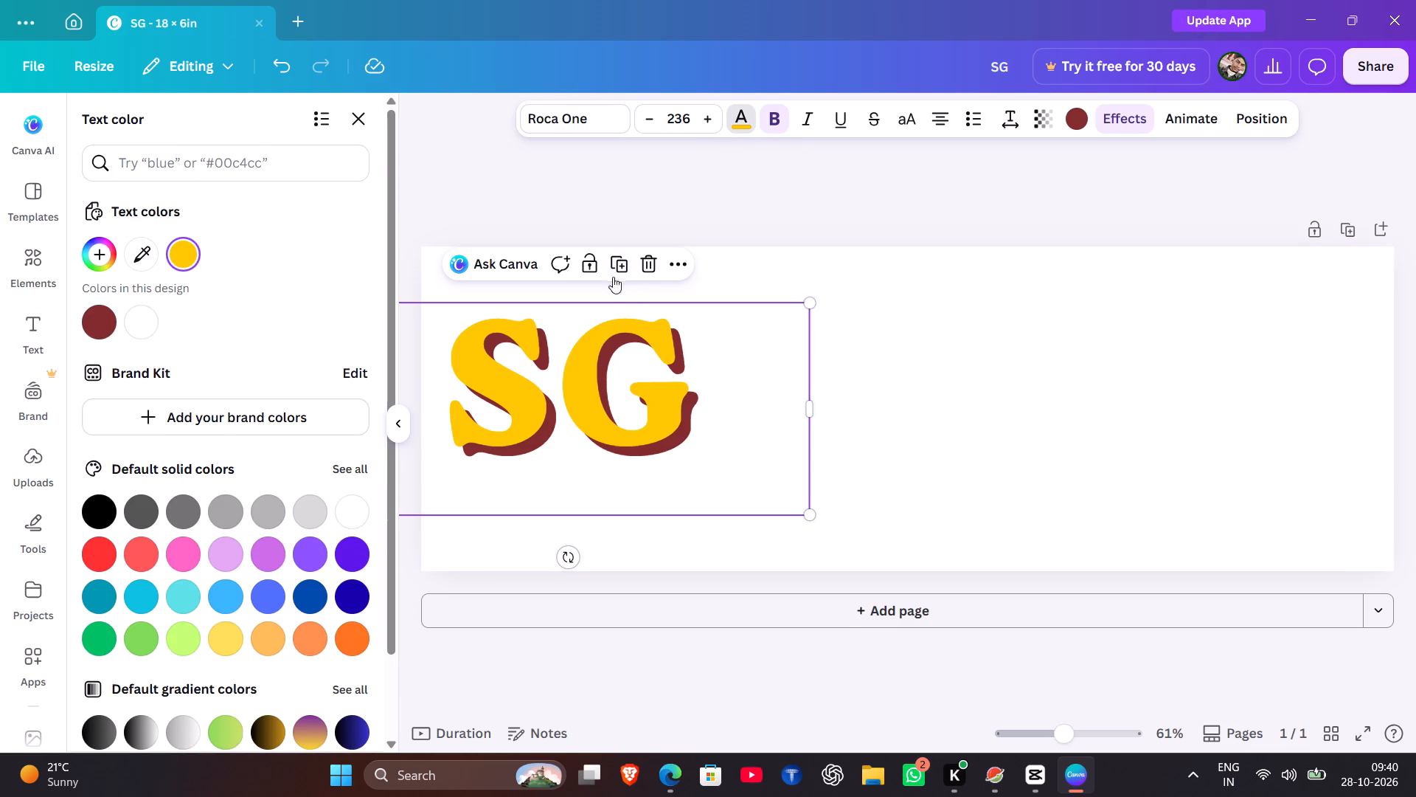
pyautogui.click(760, 382)
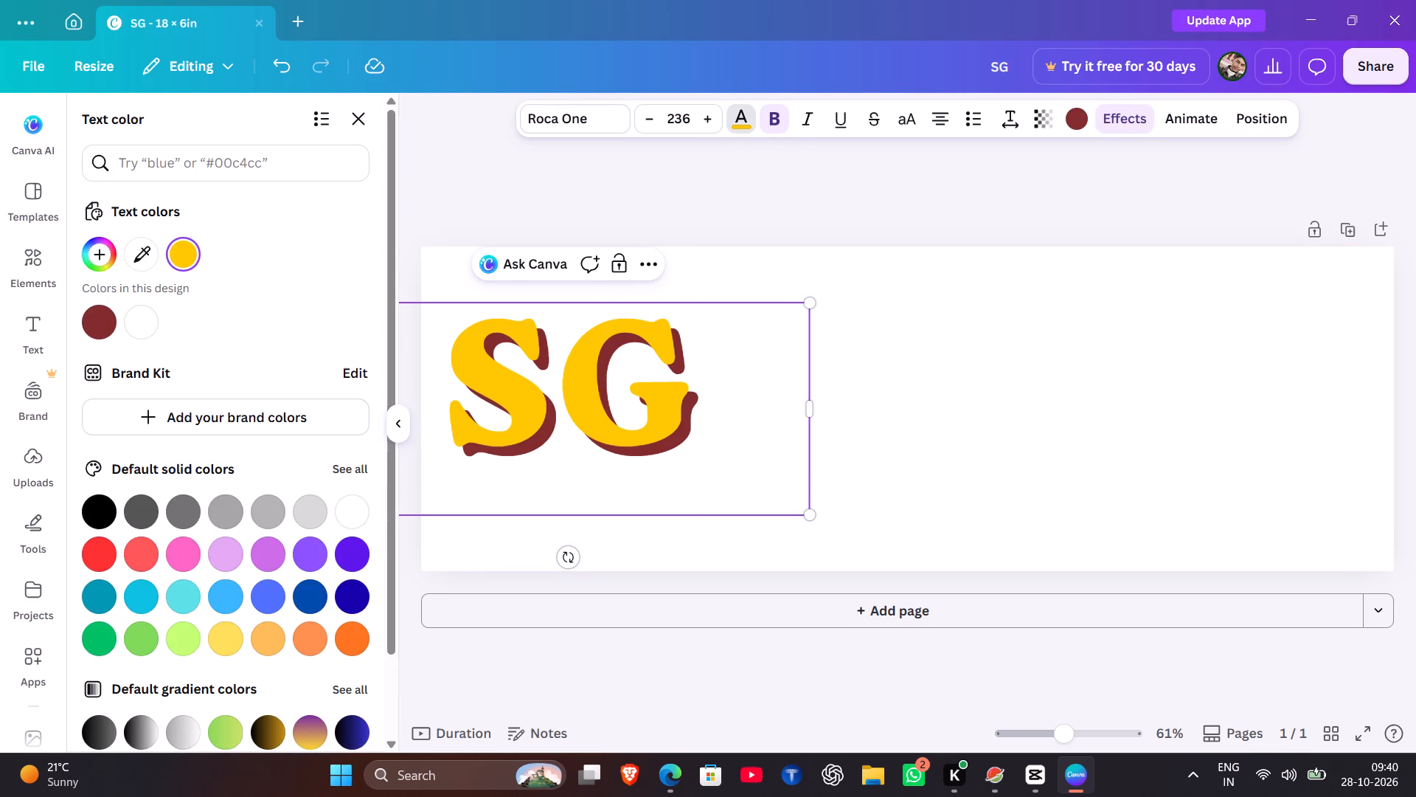
pyautogui.press('BackSpace')
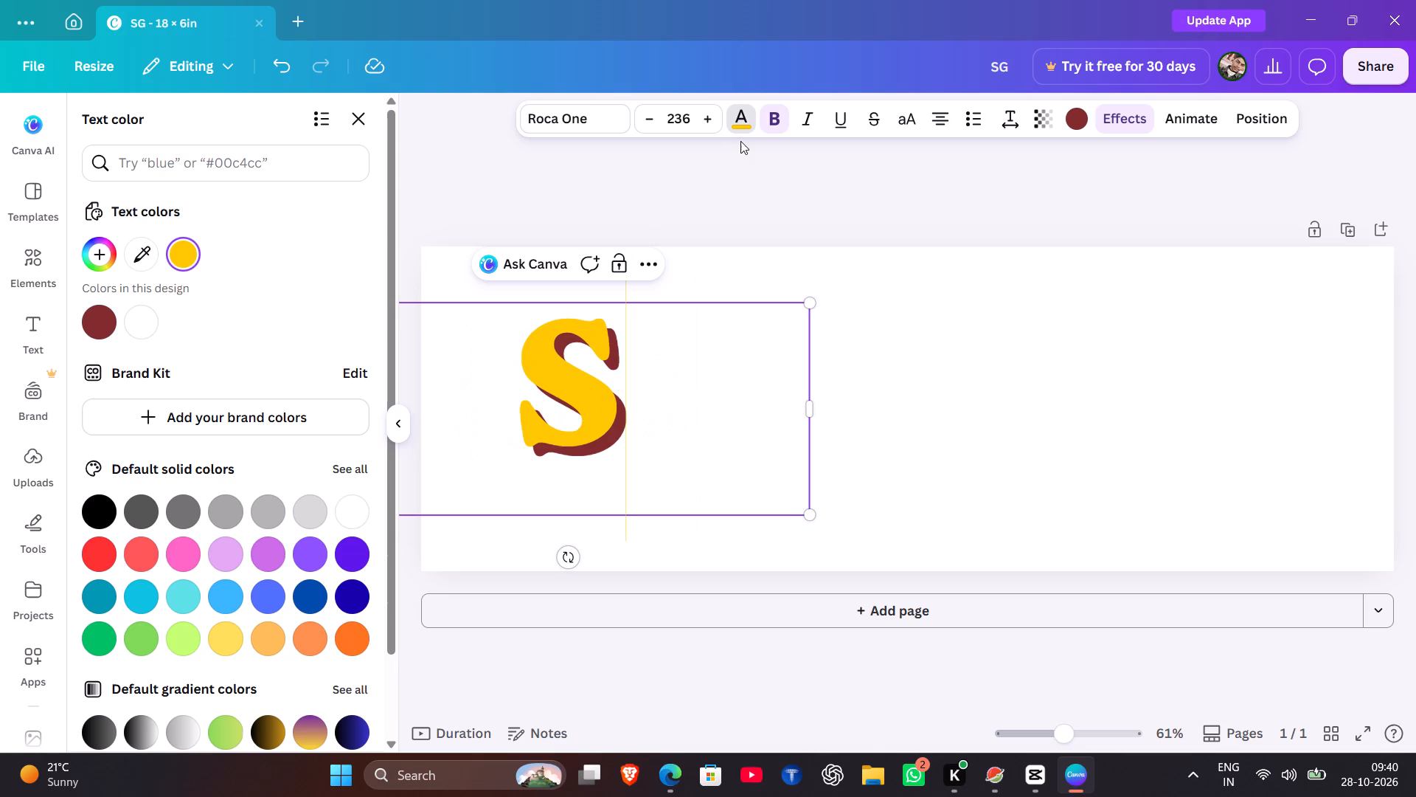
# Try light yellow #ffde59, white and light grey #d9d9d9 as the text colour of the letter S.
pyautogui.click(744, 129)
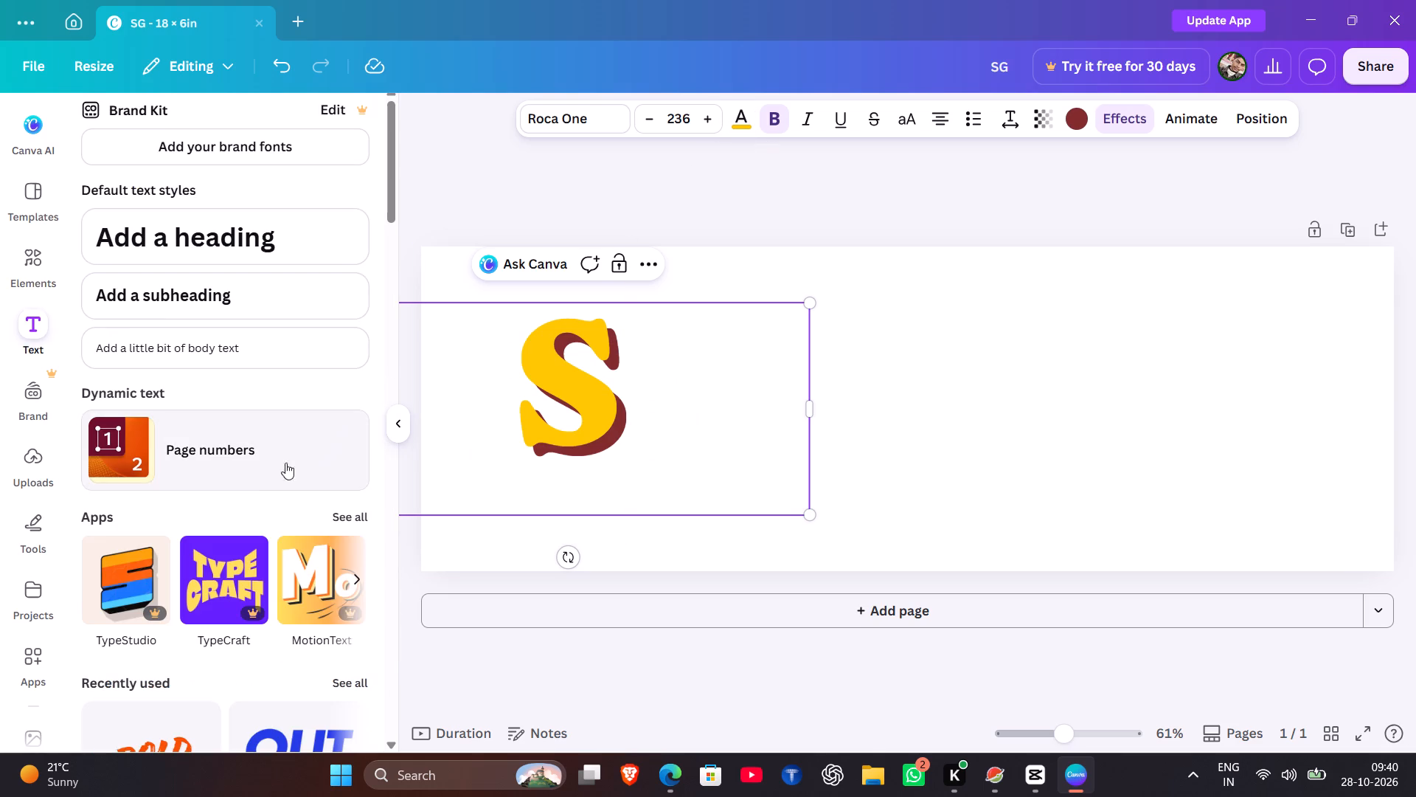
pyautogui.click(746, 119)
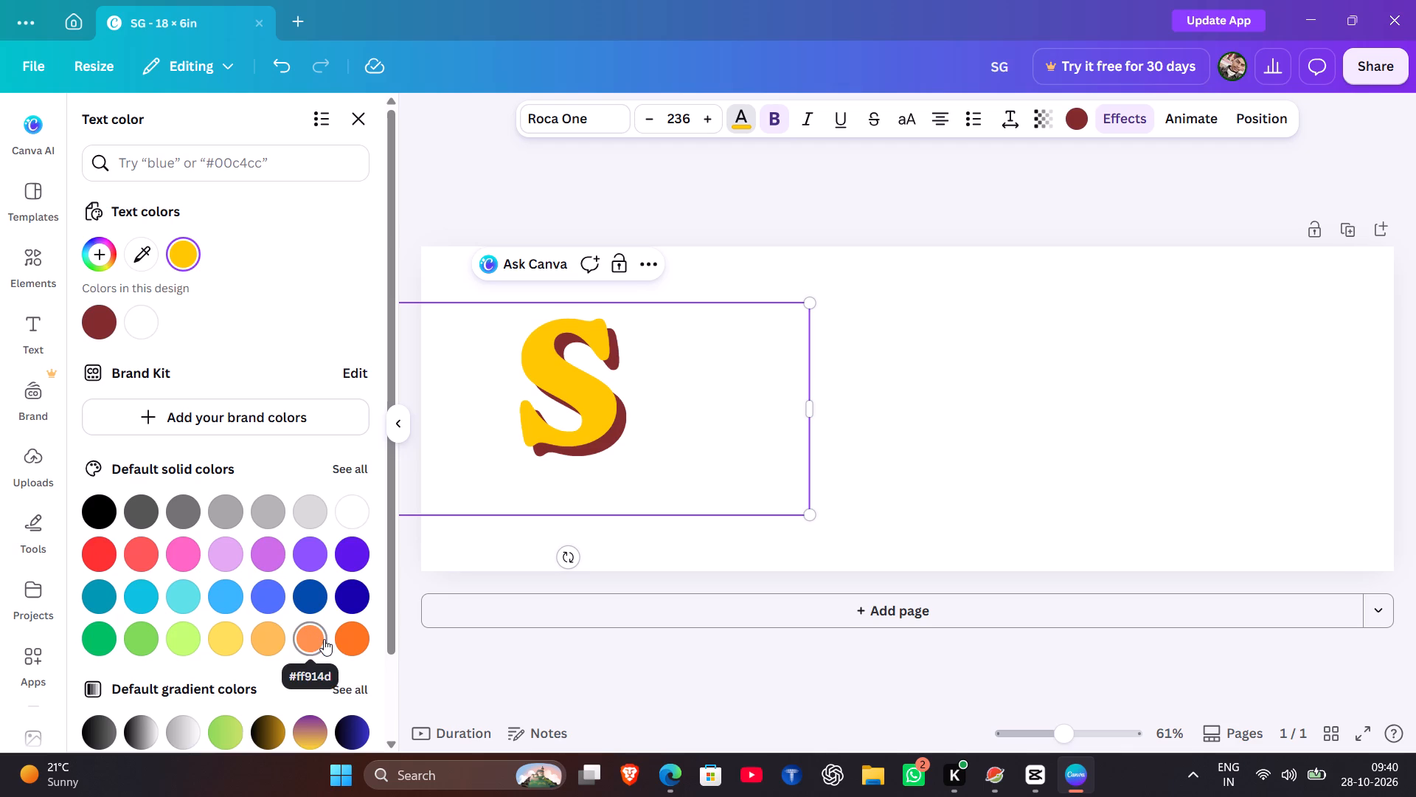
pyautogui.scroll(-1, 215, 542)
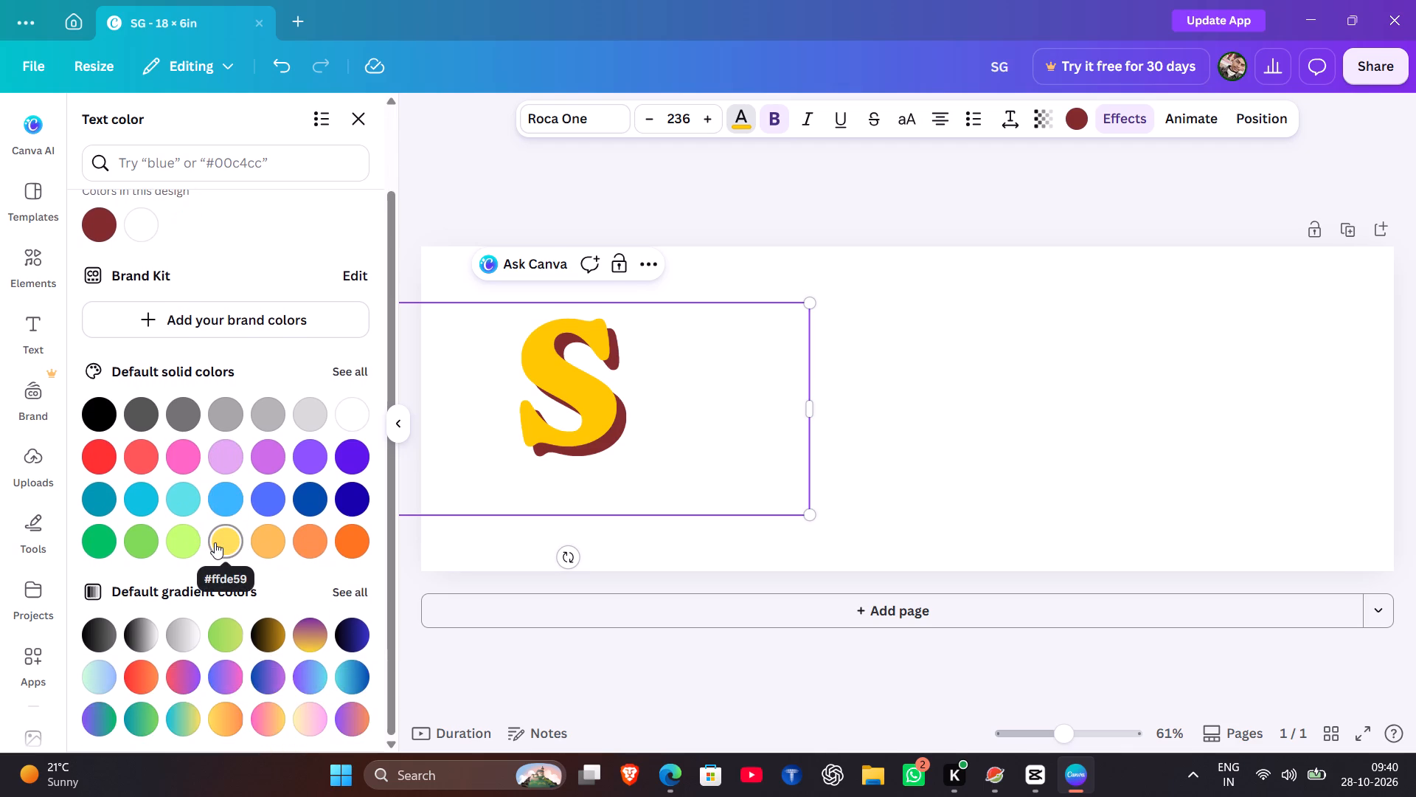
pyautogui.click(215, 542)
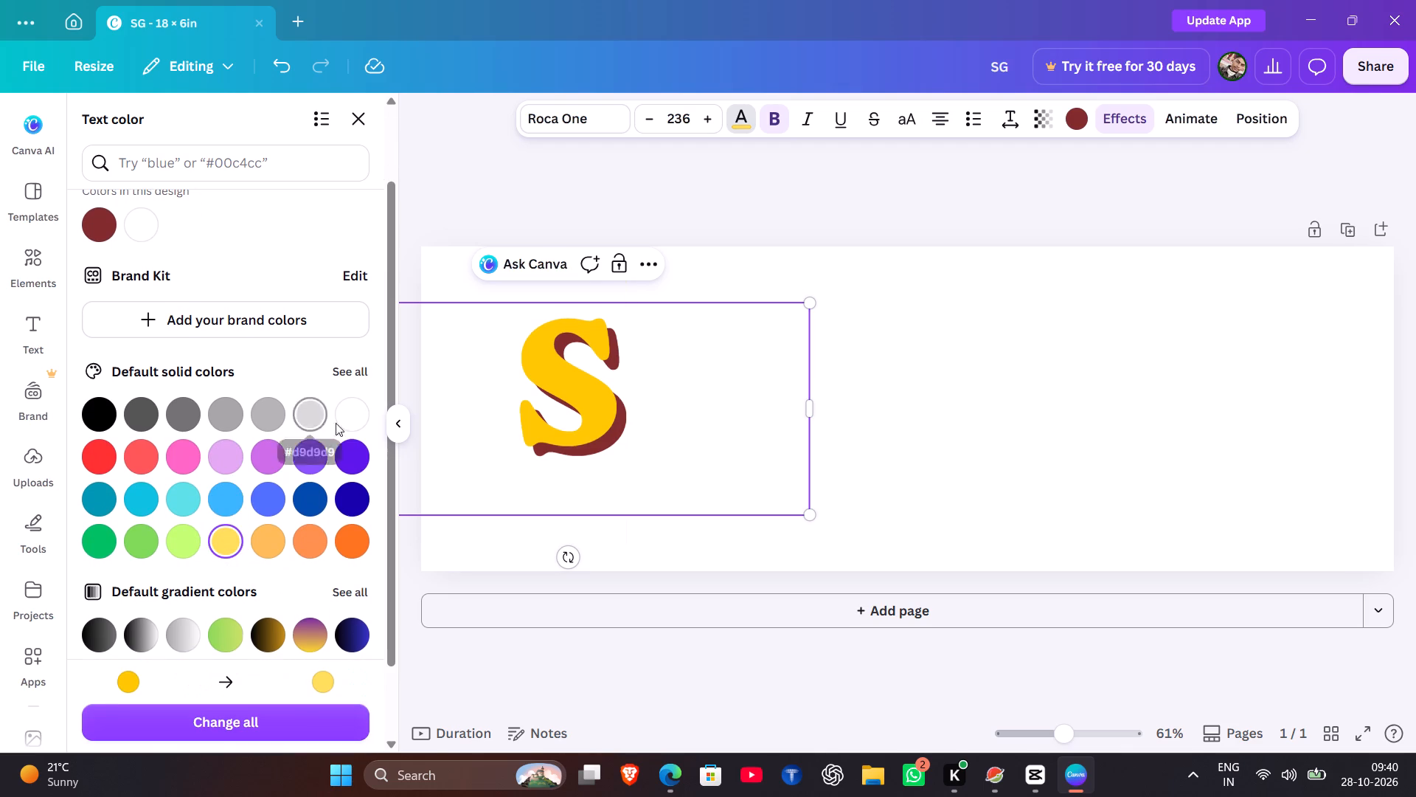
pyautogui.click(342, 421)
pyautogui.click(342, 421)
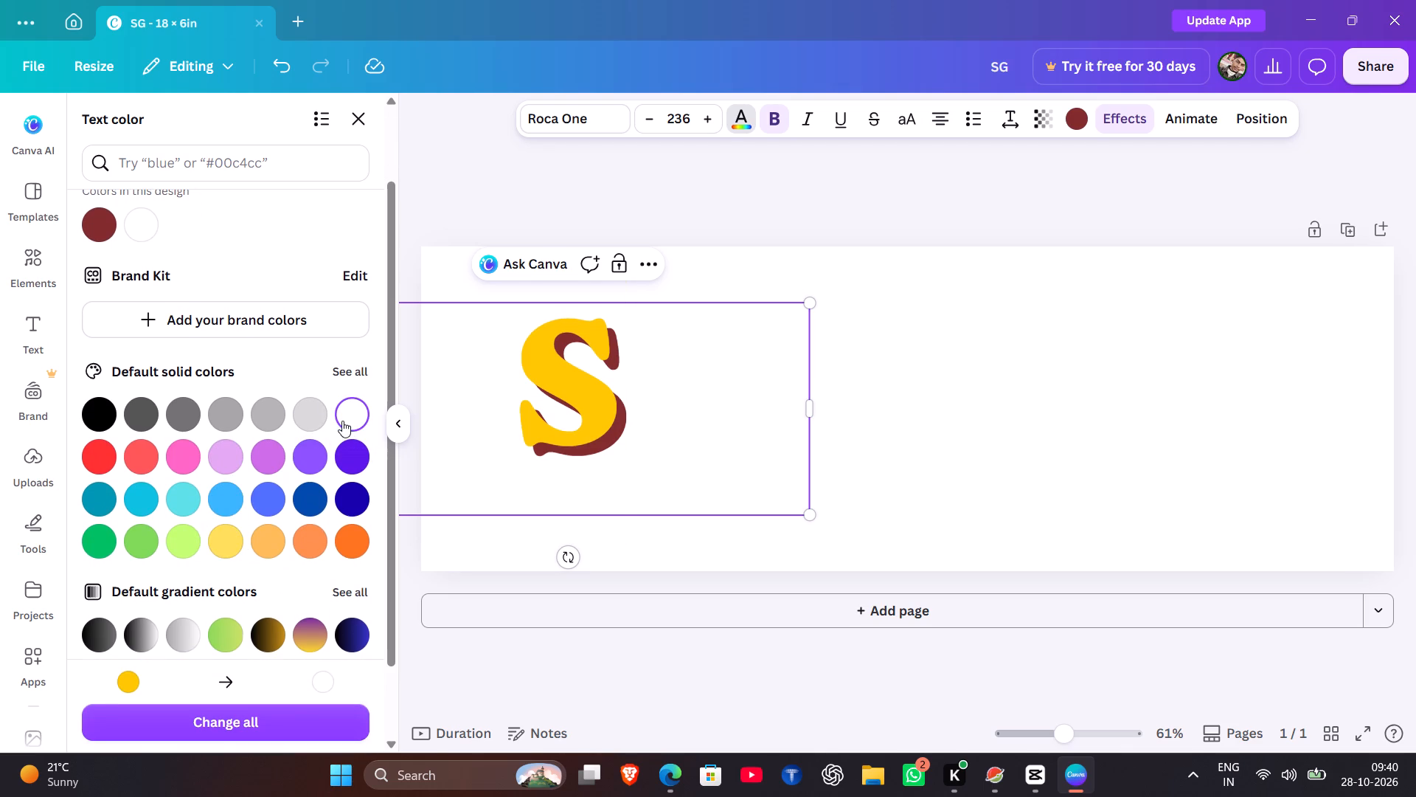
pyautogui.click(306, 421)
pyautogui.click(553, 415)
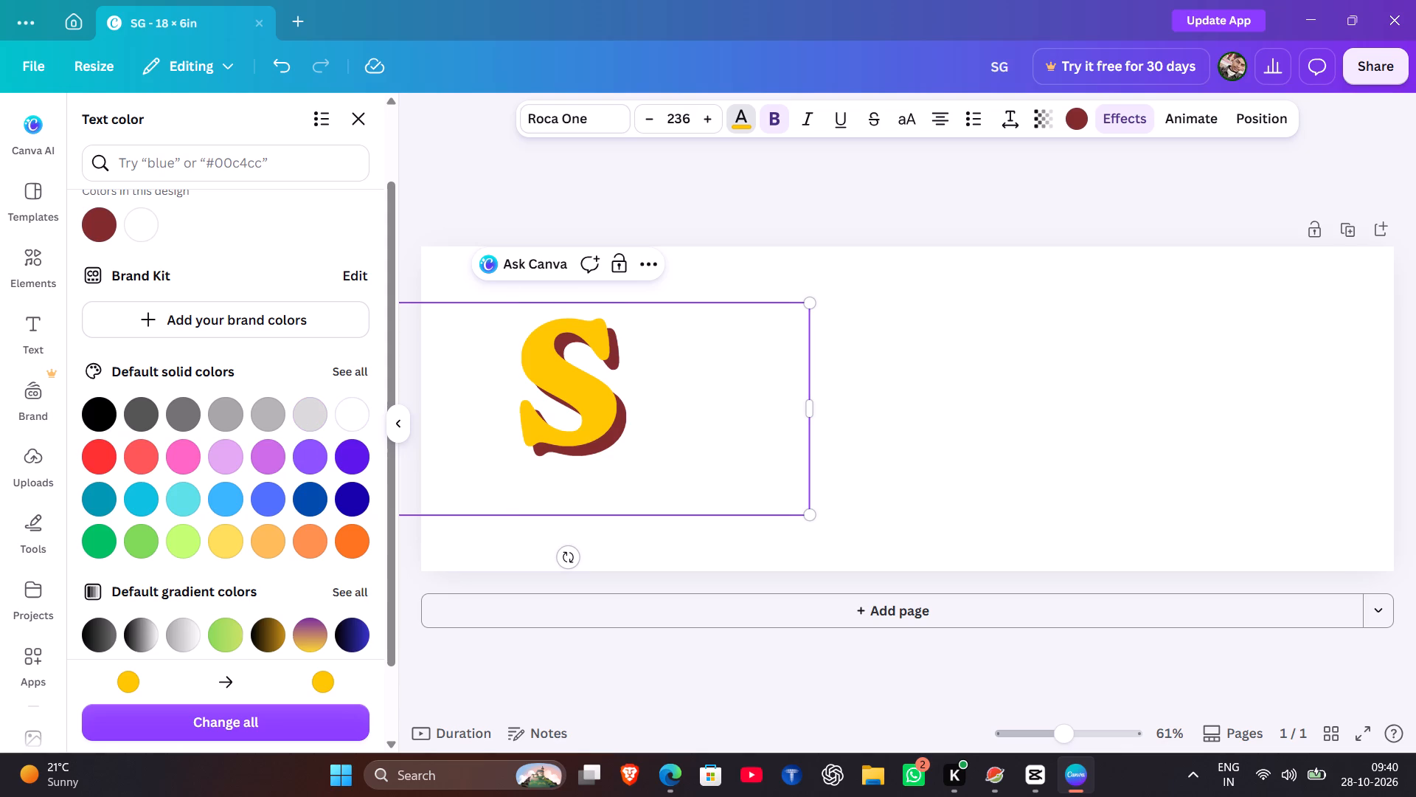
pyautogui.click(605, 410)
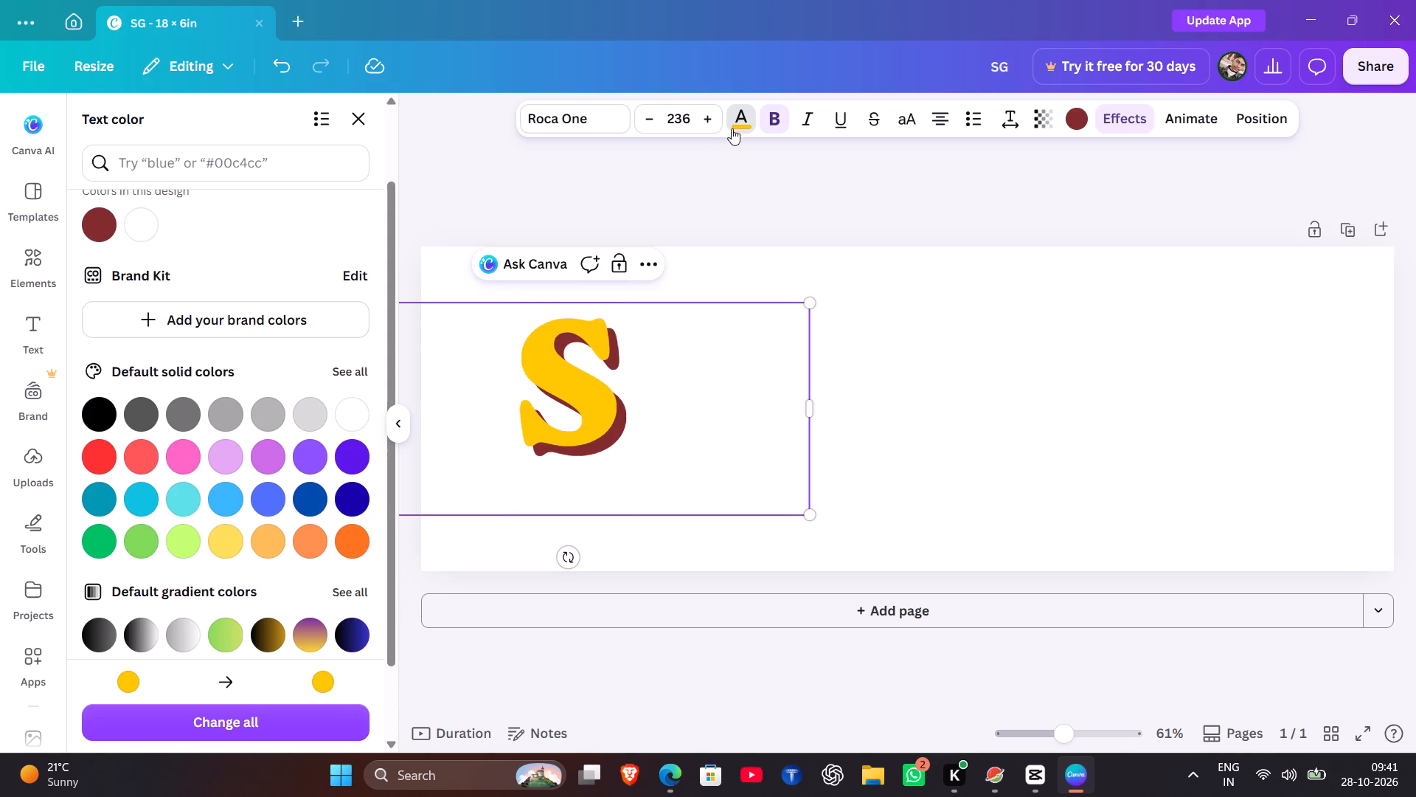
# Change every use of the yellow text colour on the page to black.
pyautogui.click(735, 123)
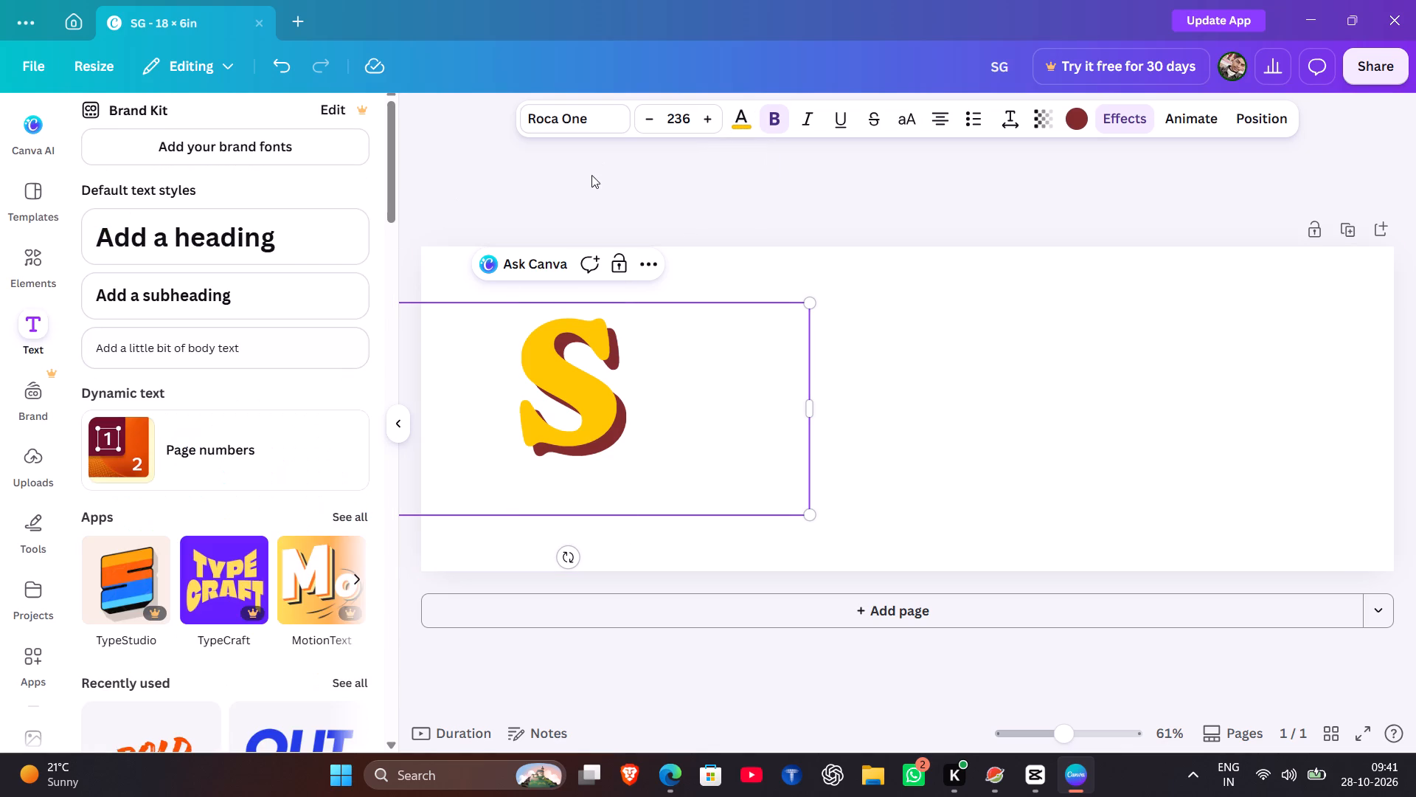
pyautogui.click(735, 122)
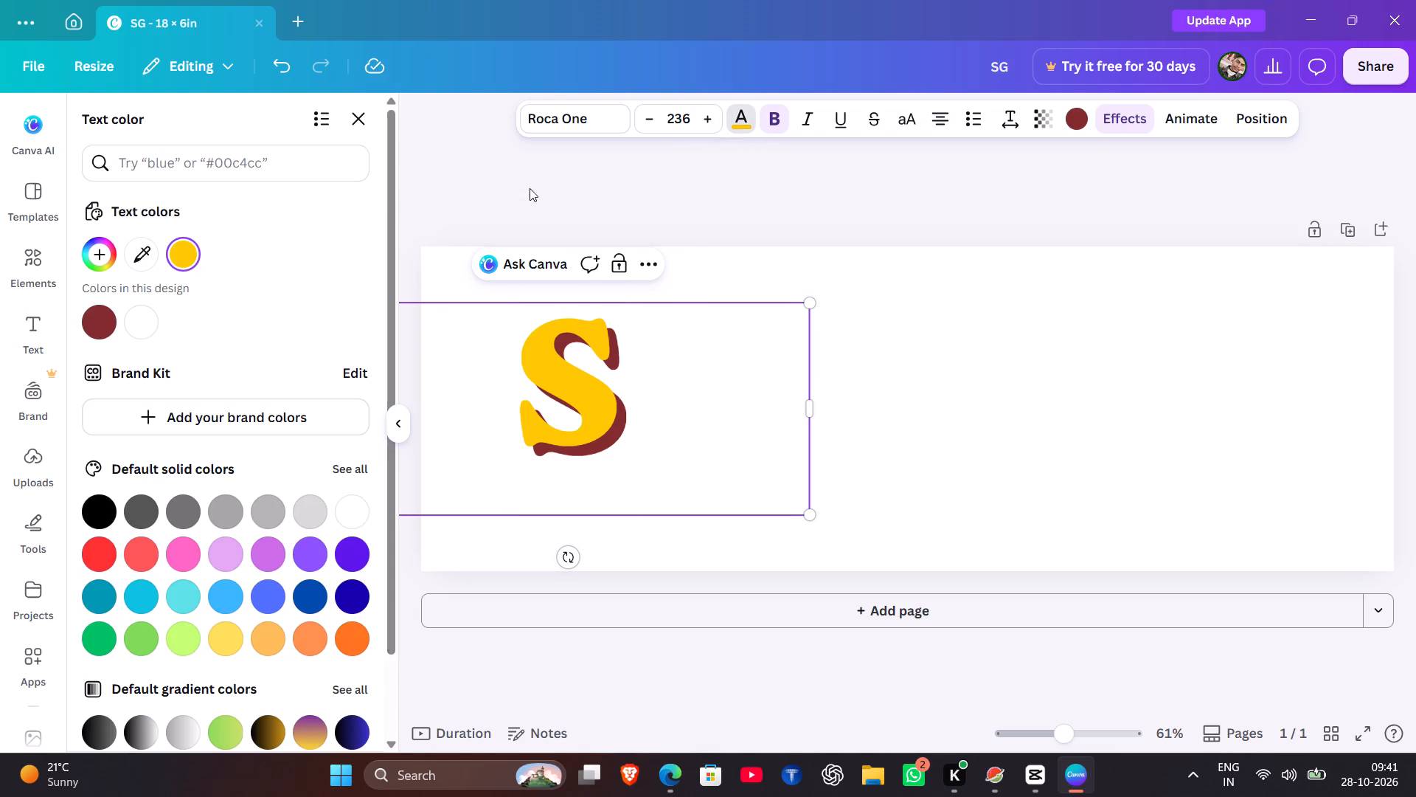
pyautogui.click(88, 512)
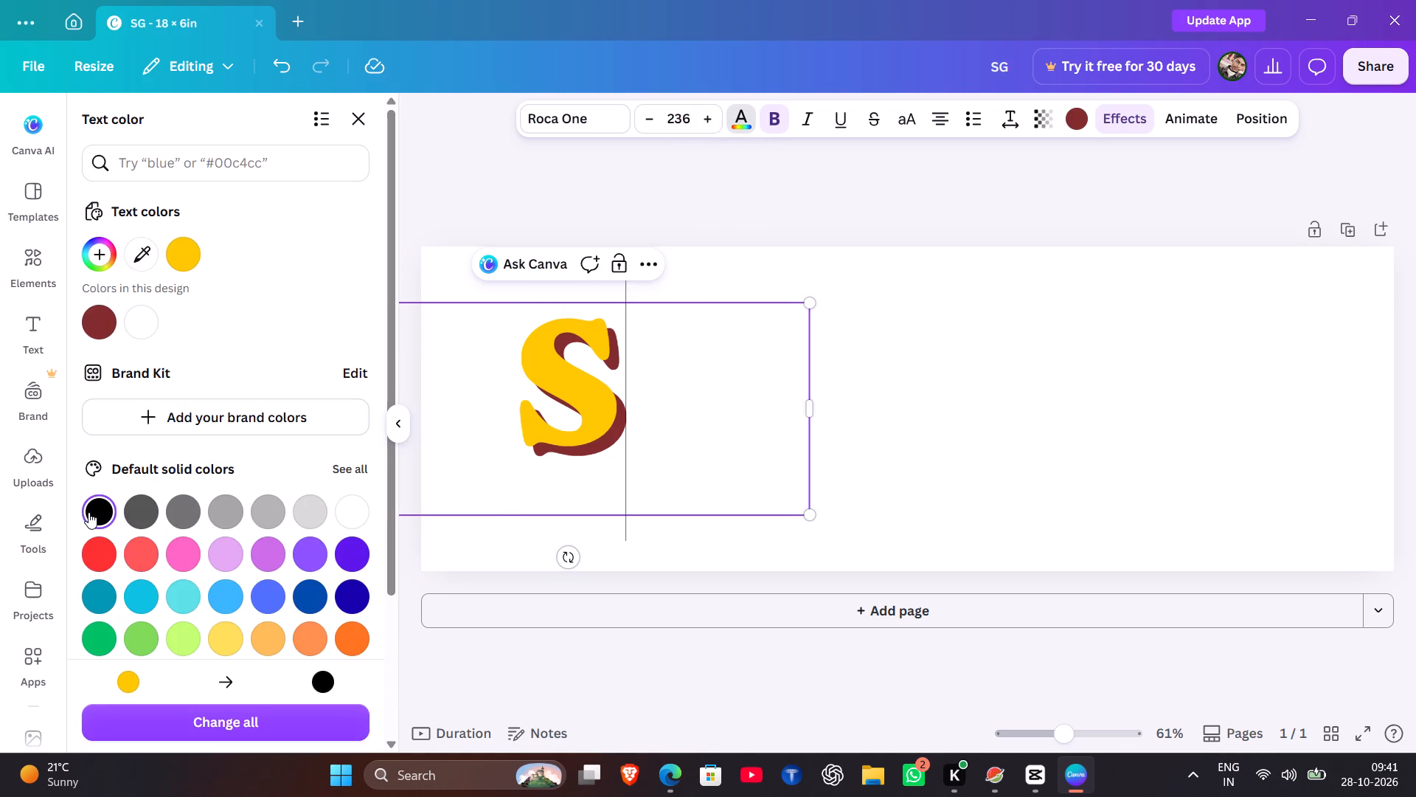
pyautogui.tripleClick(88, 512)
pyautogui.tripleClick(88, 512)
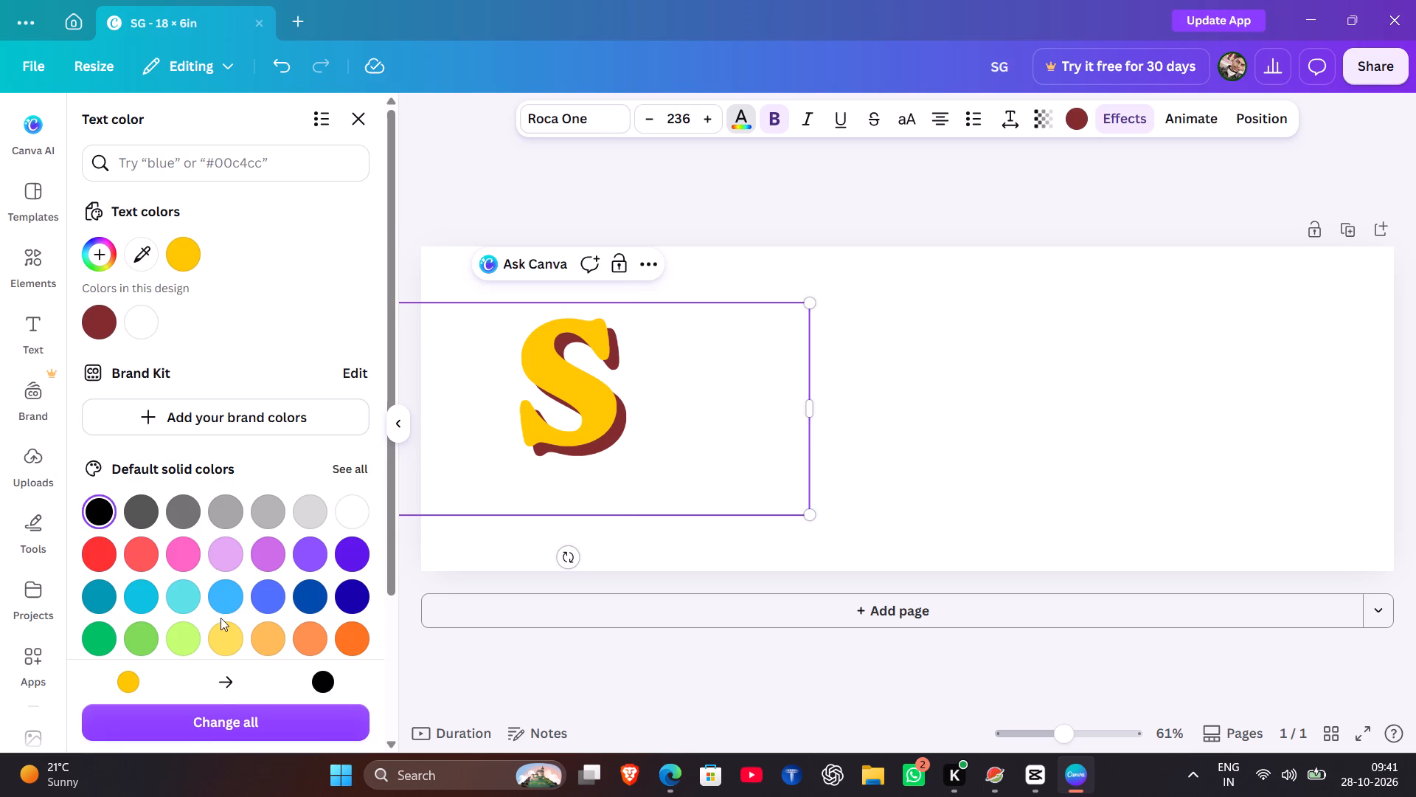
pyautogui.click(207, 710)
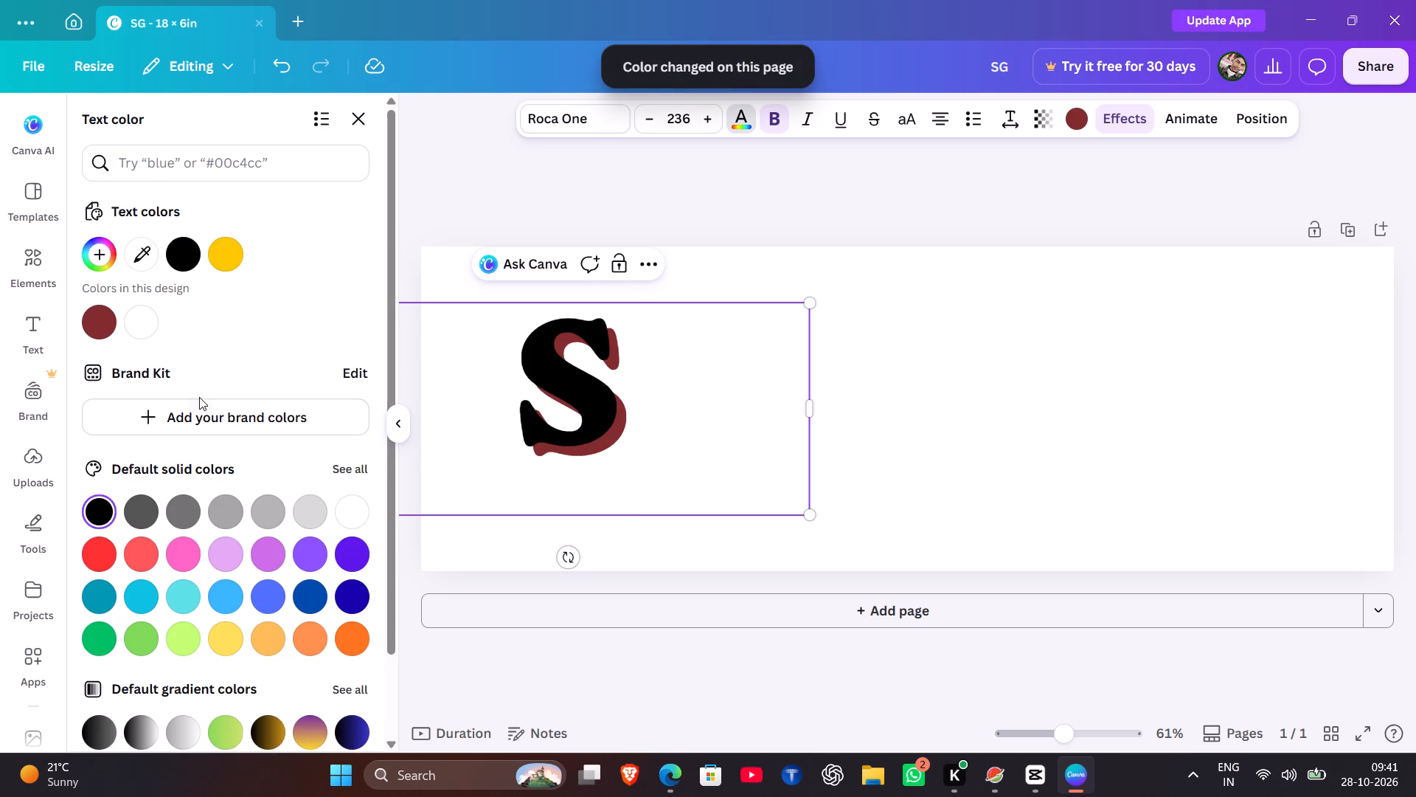
# Change the black fill of the letter S to white wherever it is used on the page.
pyautogui.click(125, 328)
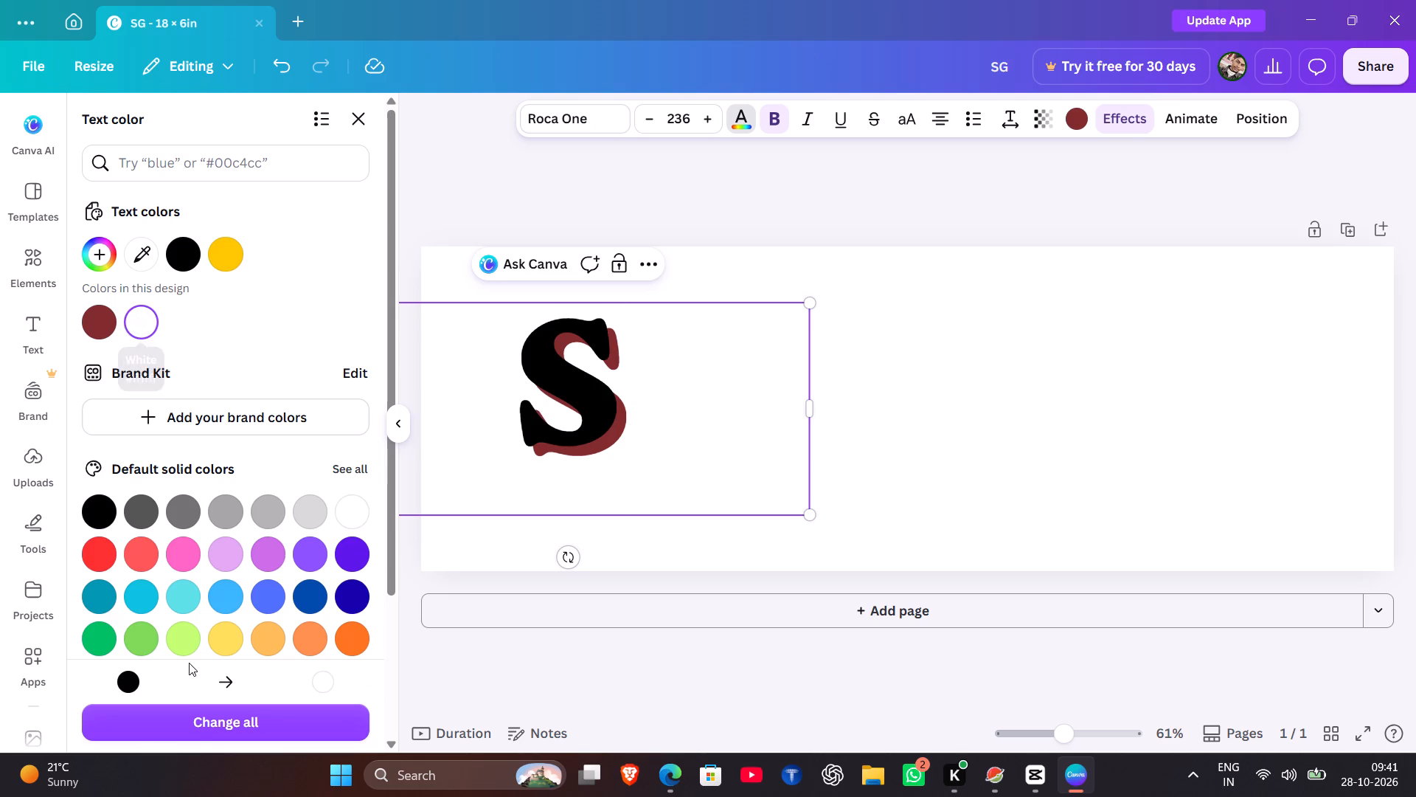
pyautogui.click(192, 729)
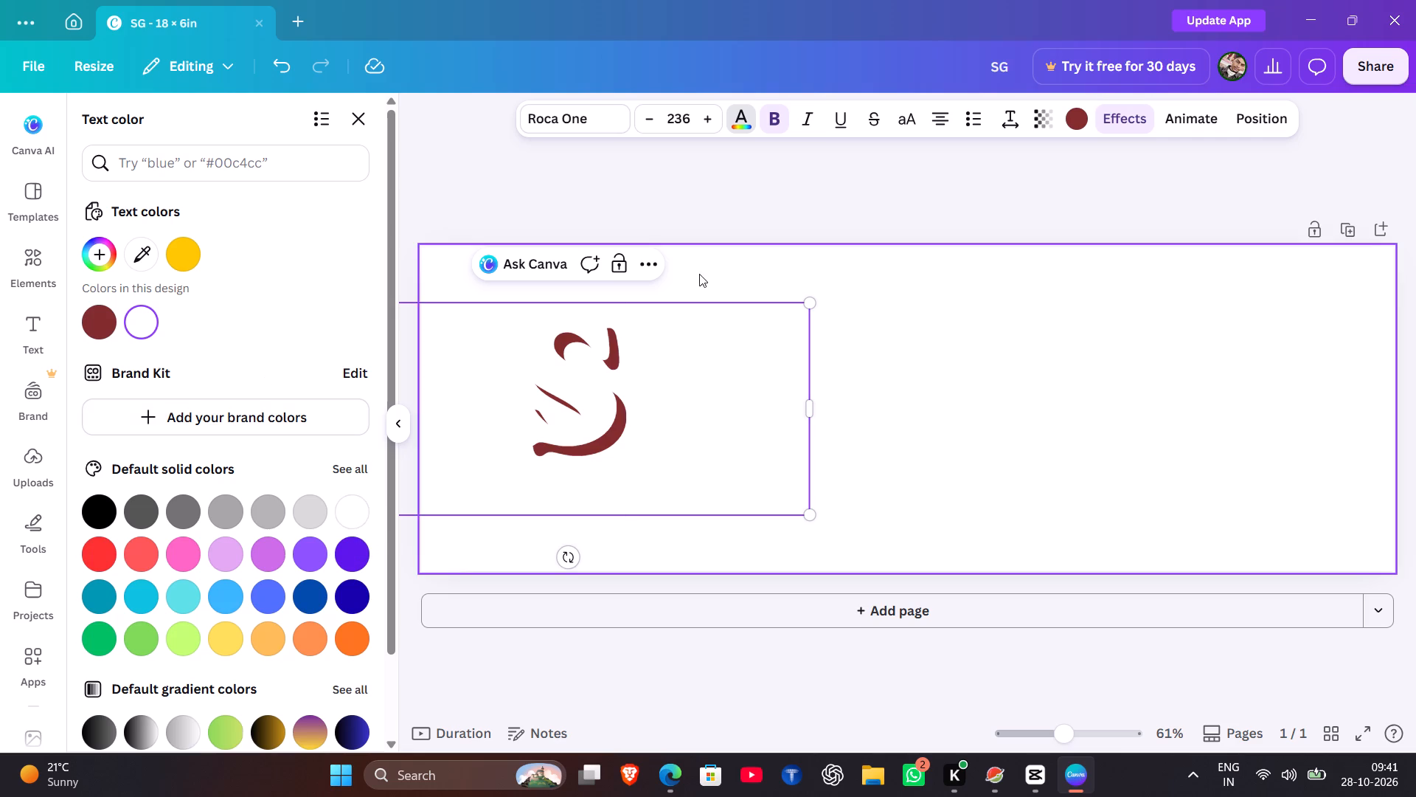
# Replace the letter S's shadow effect with the Hollow effect, trying Splice first.
pyautogui.click(1120, 119)
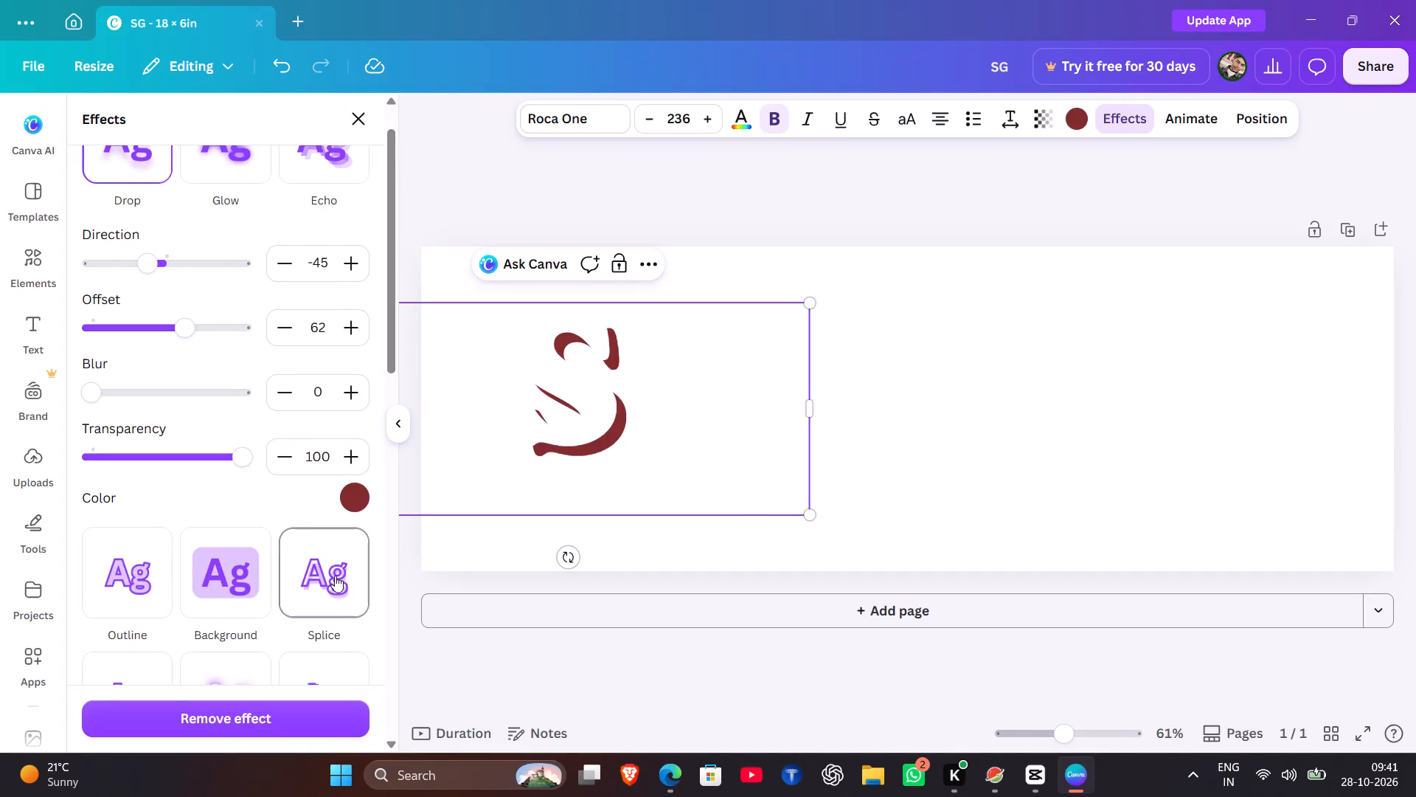
pyautogui.click(335, 576)
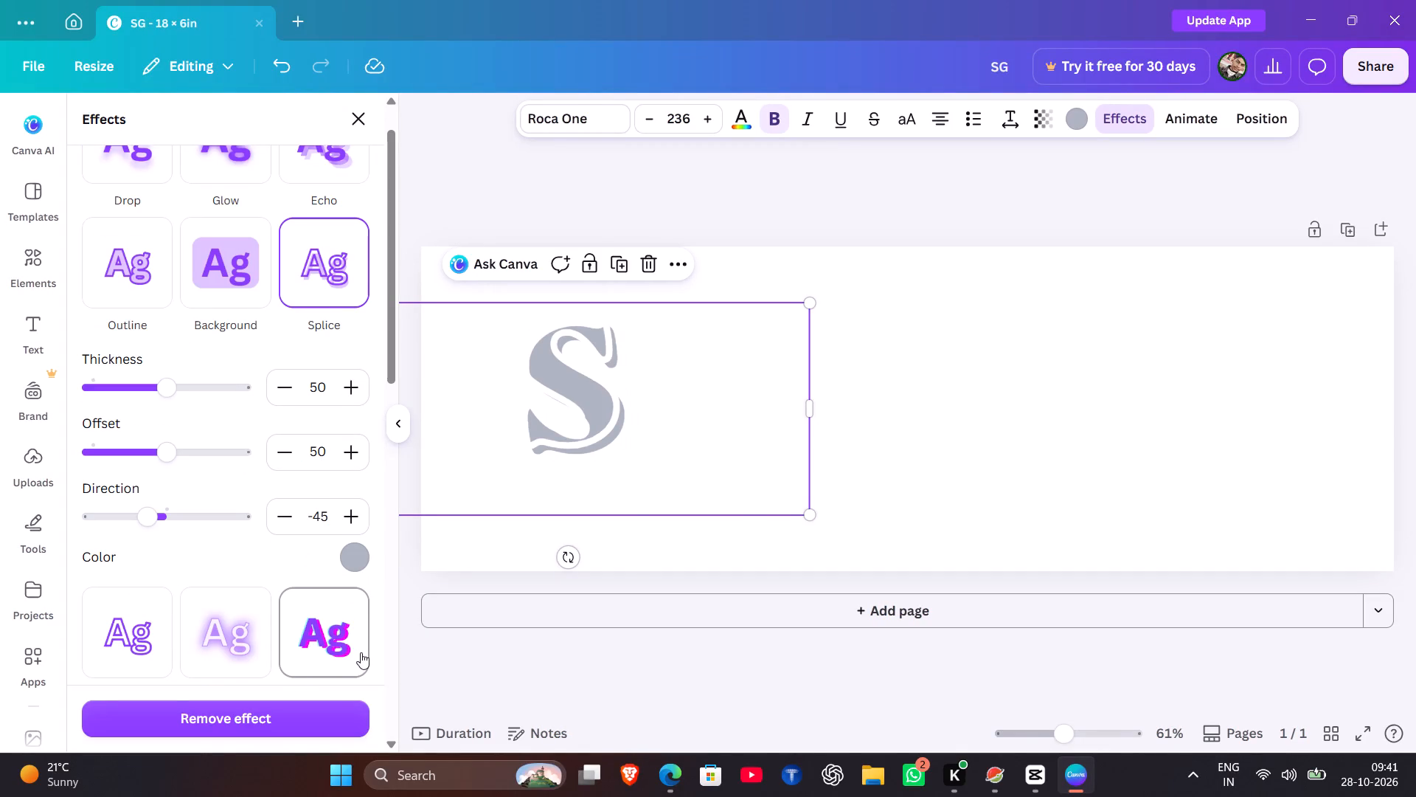
pyautogui.scroll(-1, 361, 652)
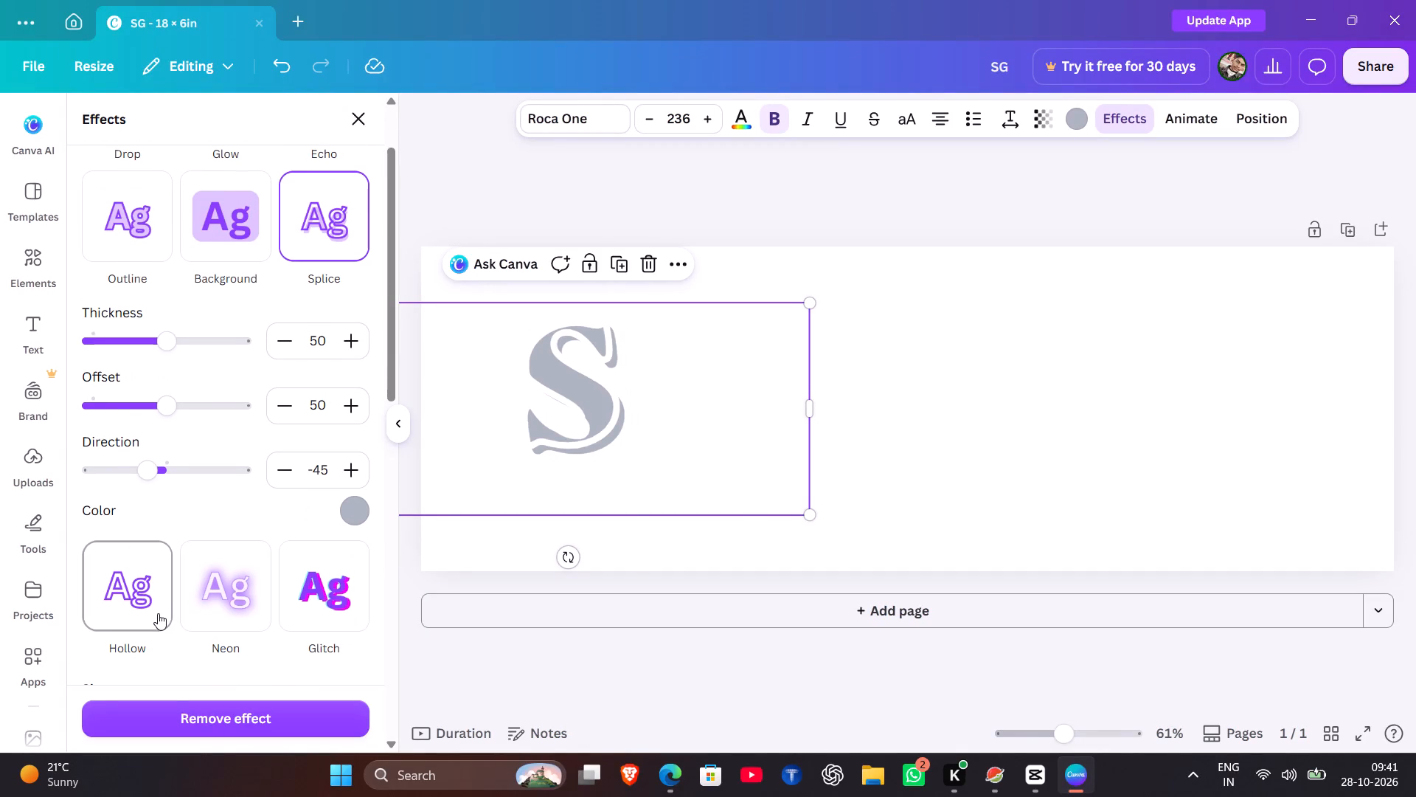
pyautogui.click(158, 613)
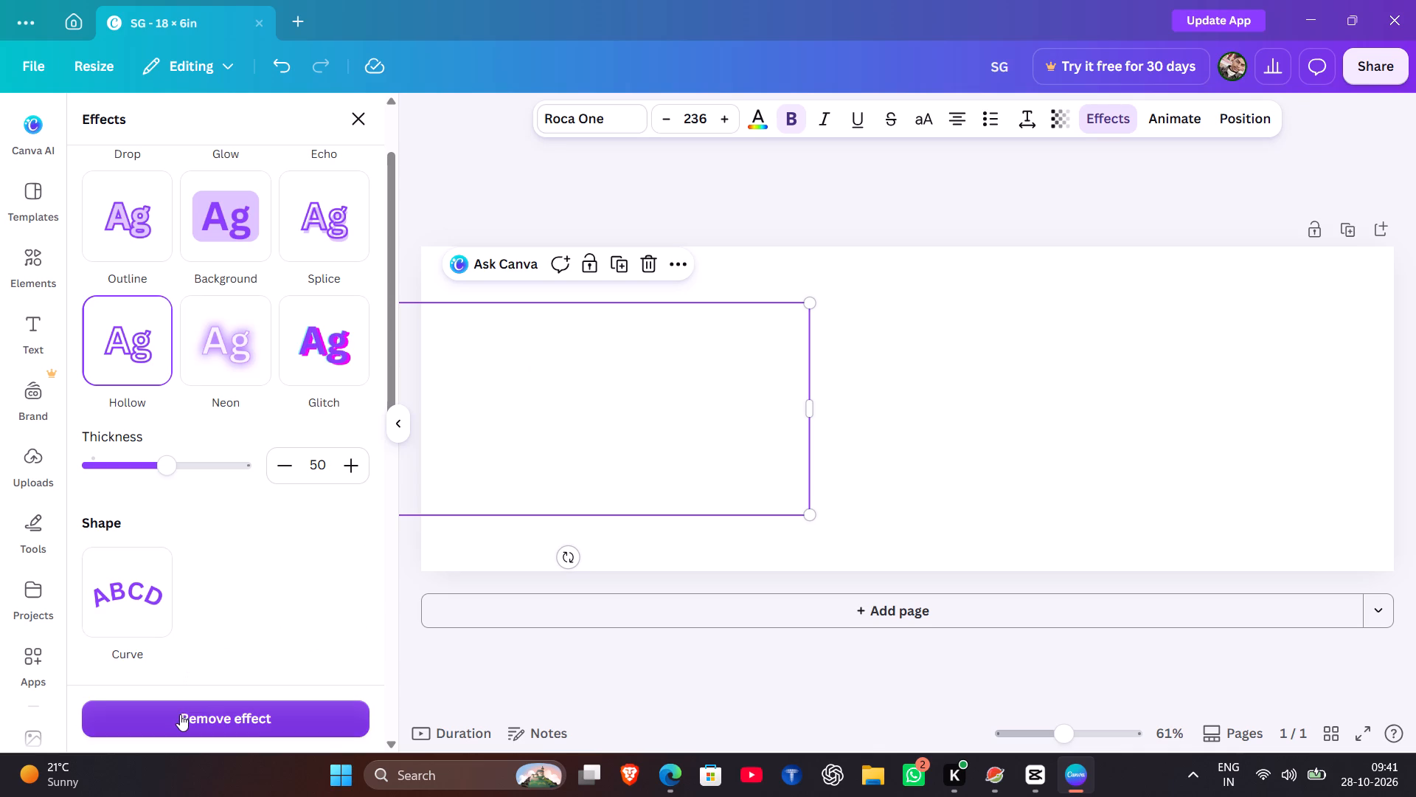
pyautogui.click(180, 714)
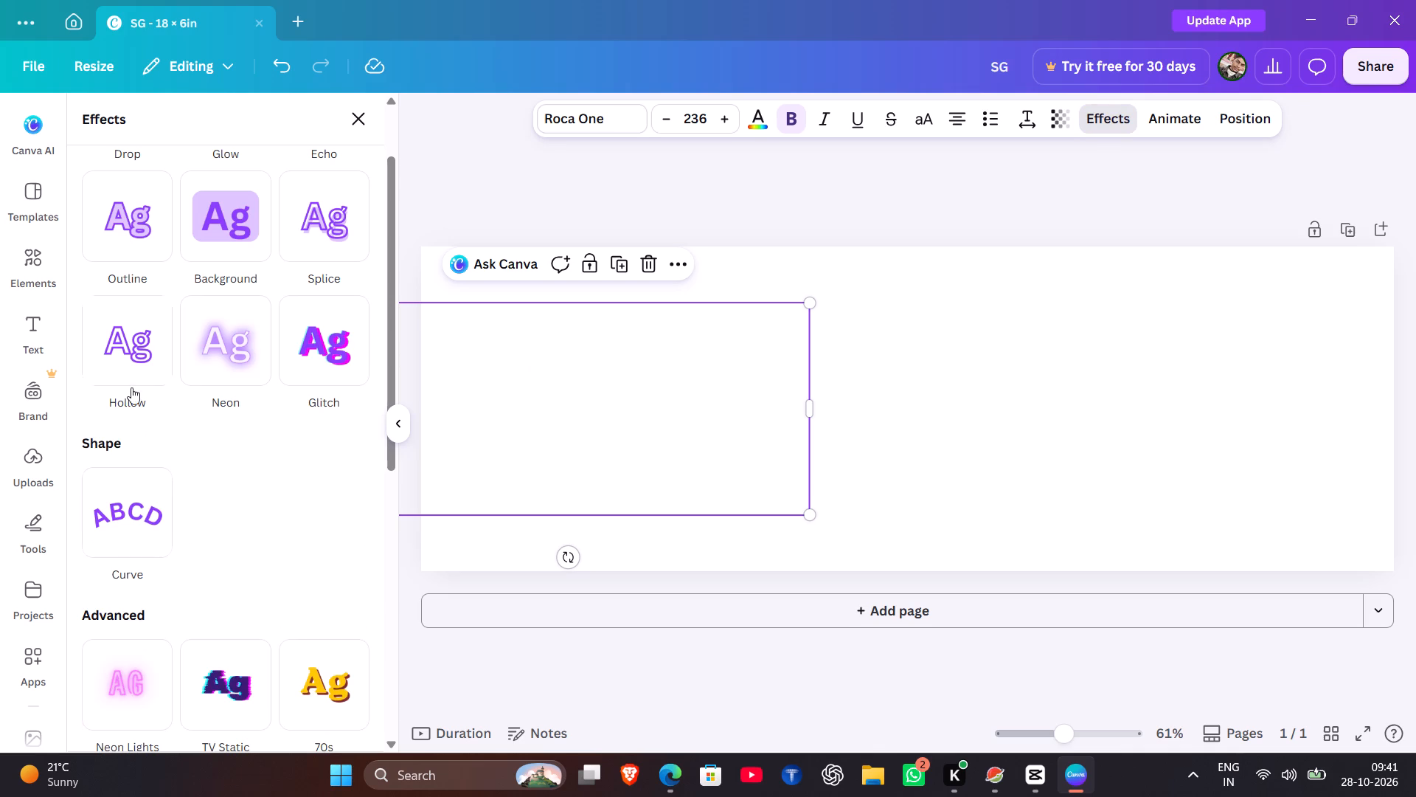
pyautogui.click(130, 377)
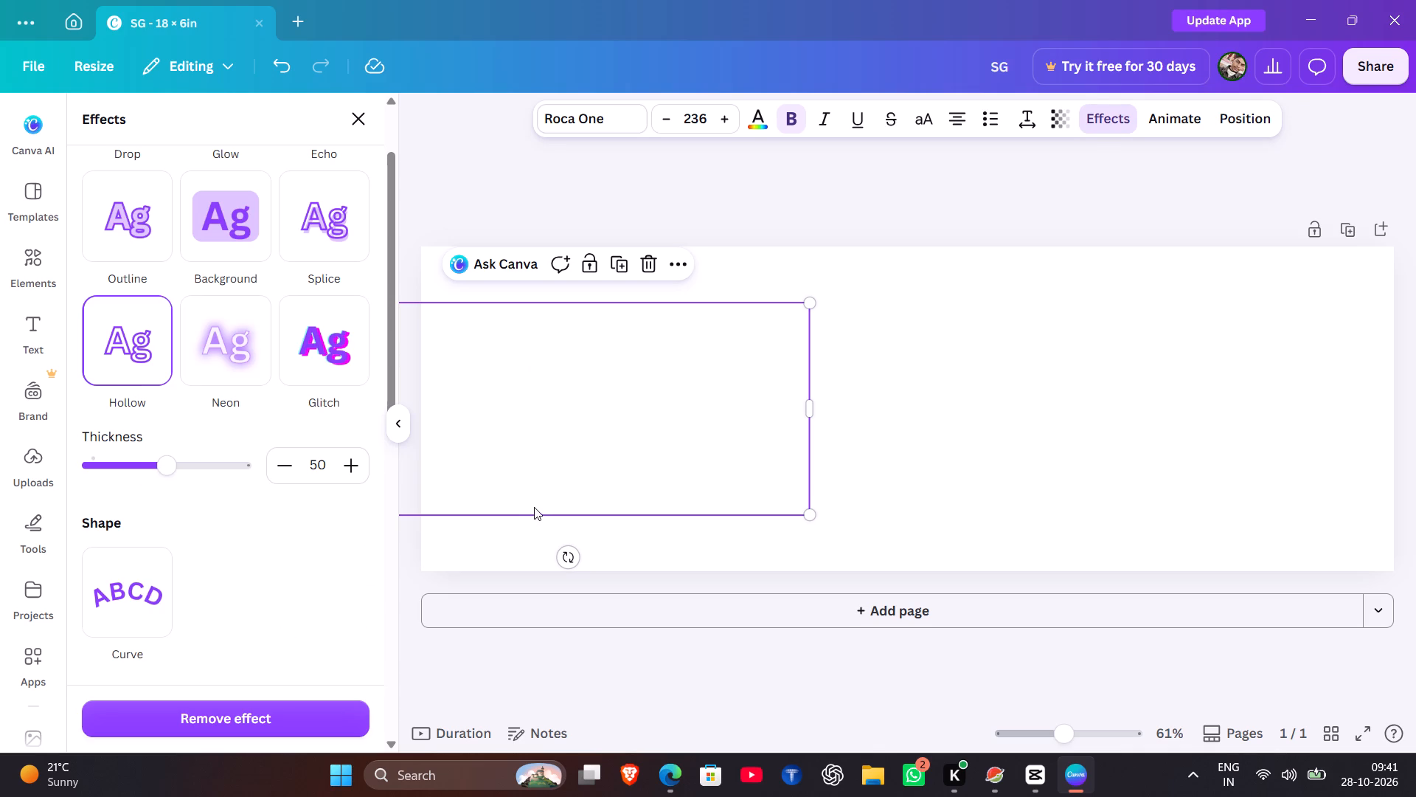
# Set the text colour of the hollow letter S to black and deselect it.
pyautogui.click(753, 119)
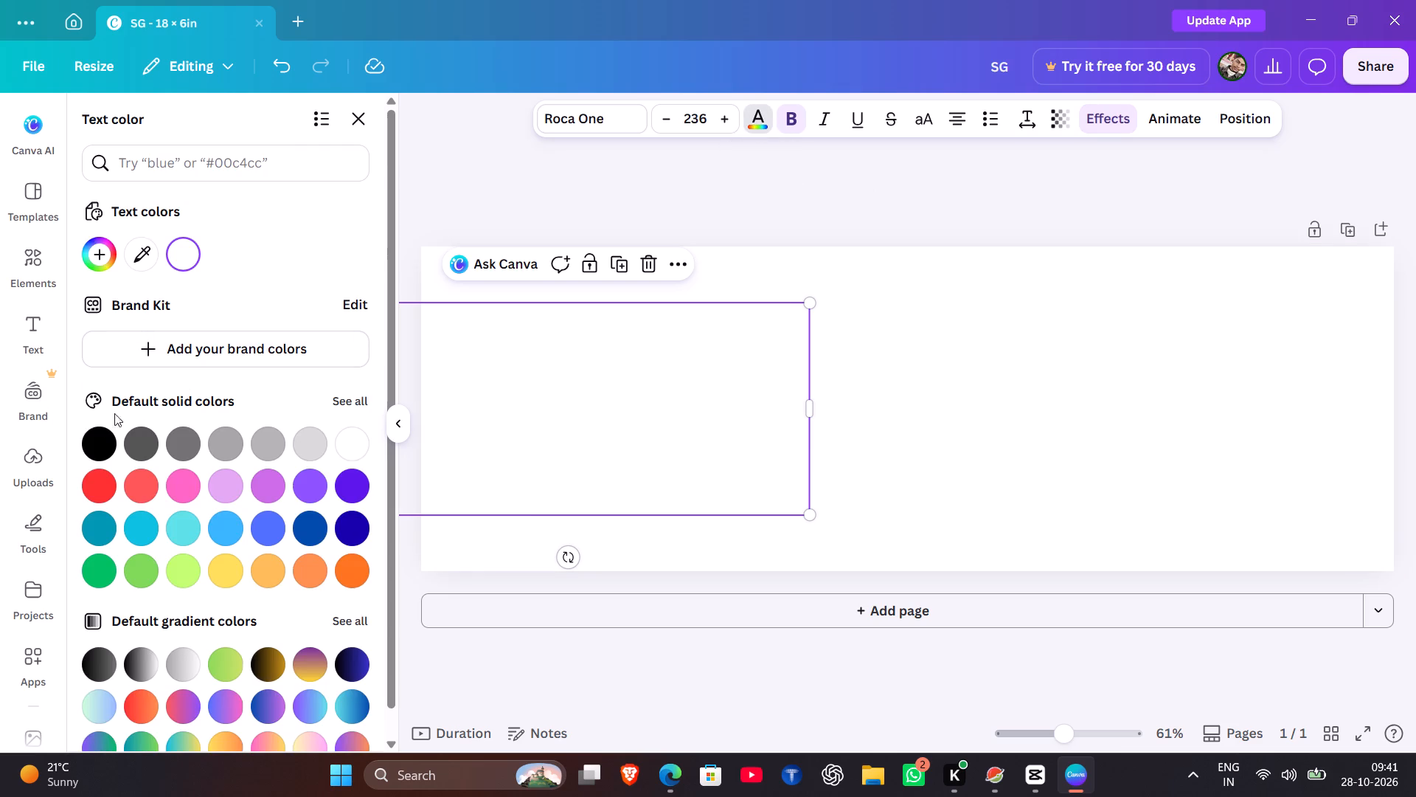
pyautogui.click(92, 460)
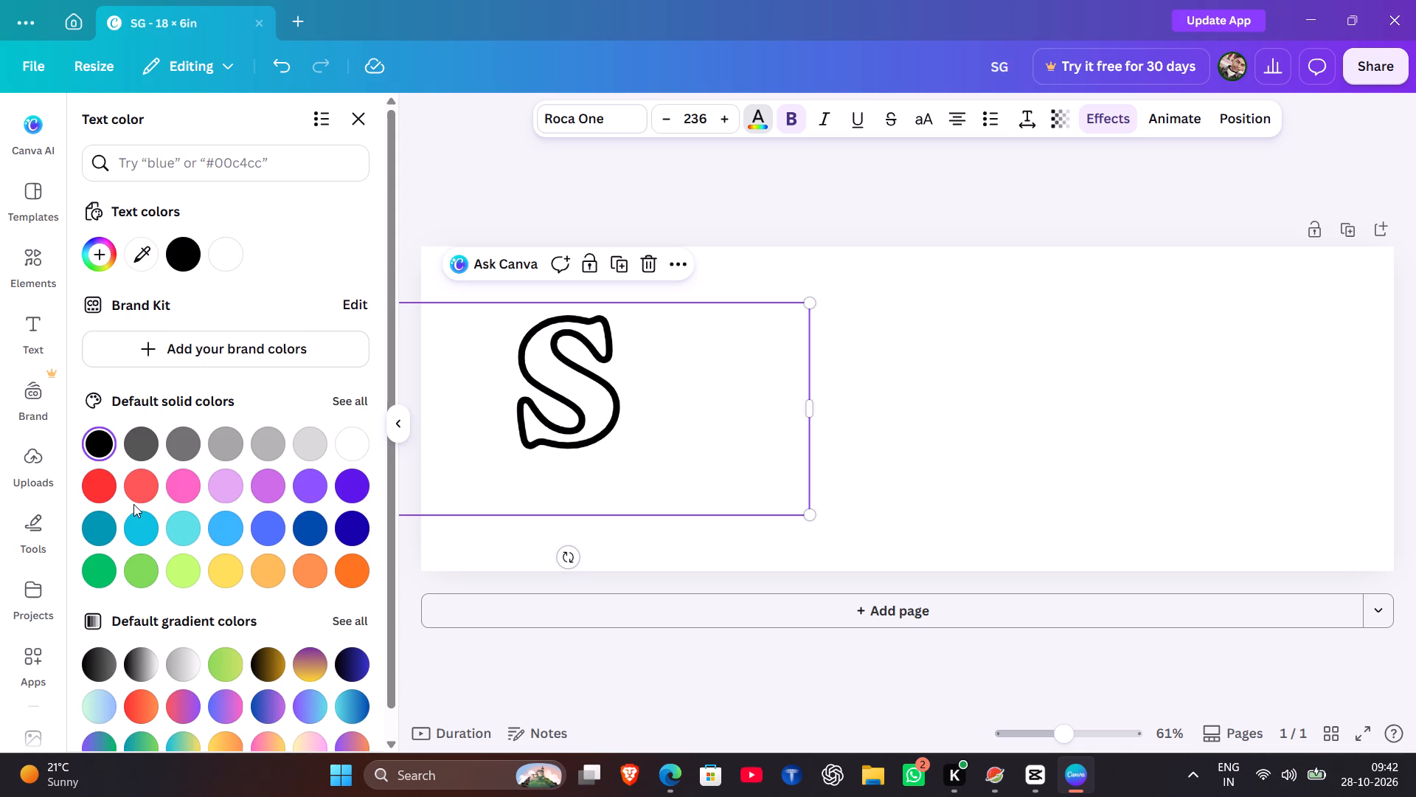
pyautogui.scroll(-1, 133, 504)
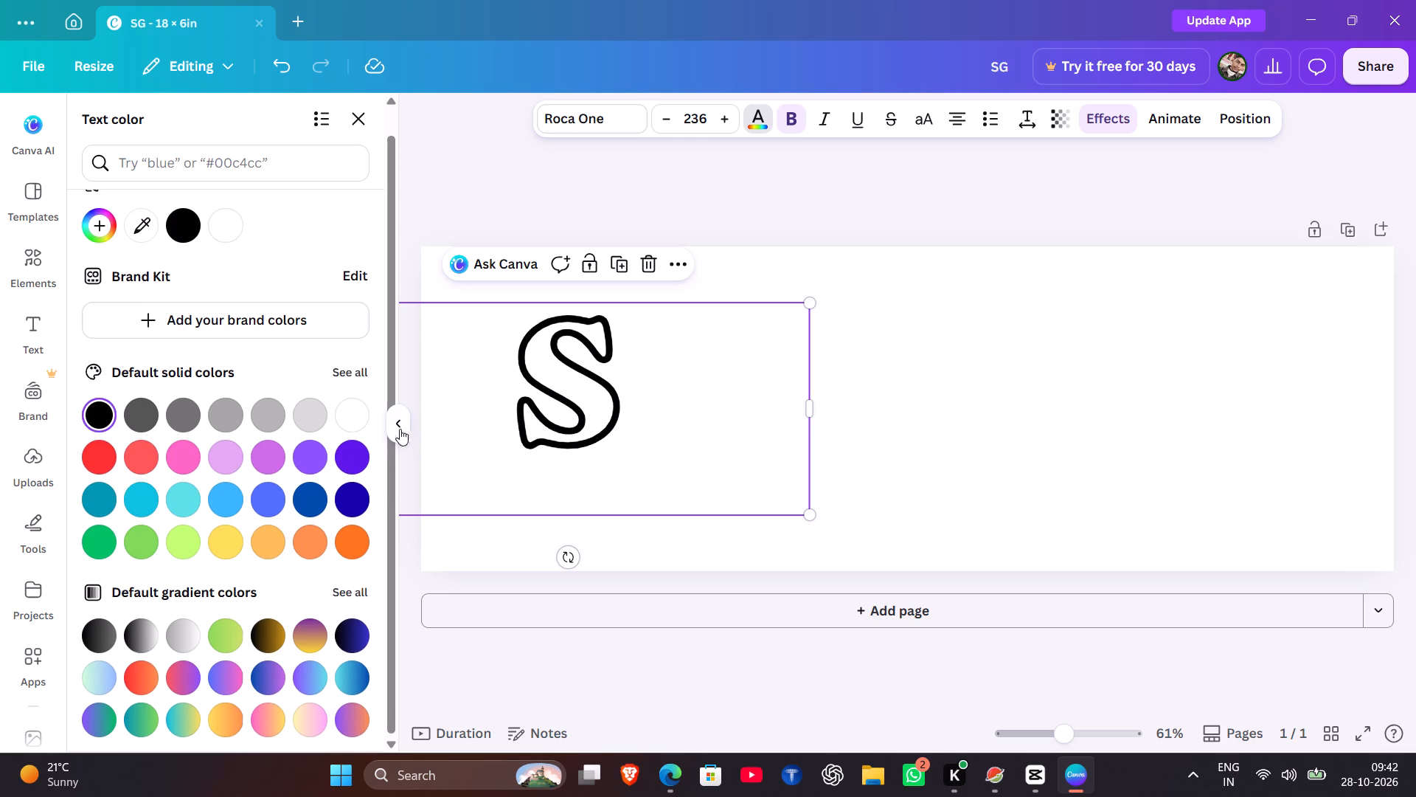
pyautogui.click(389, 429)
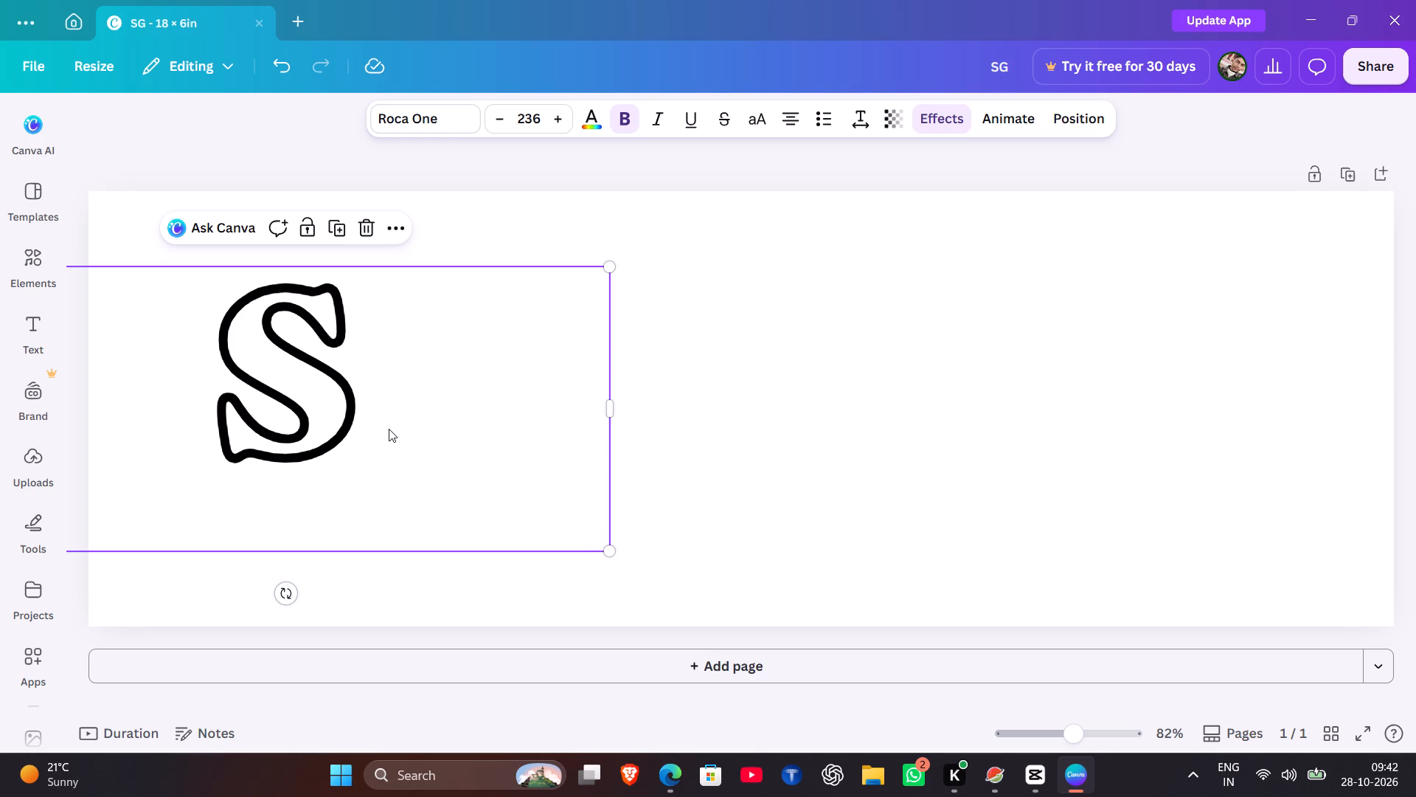
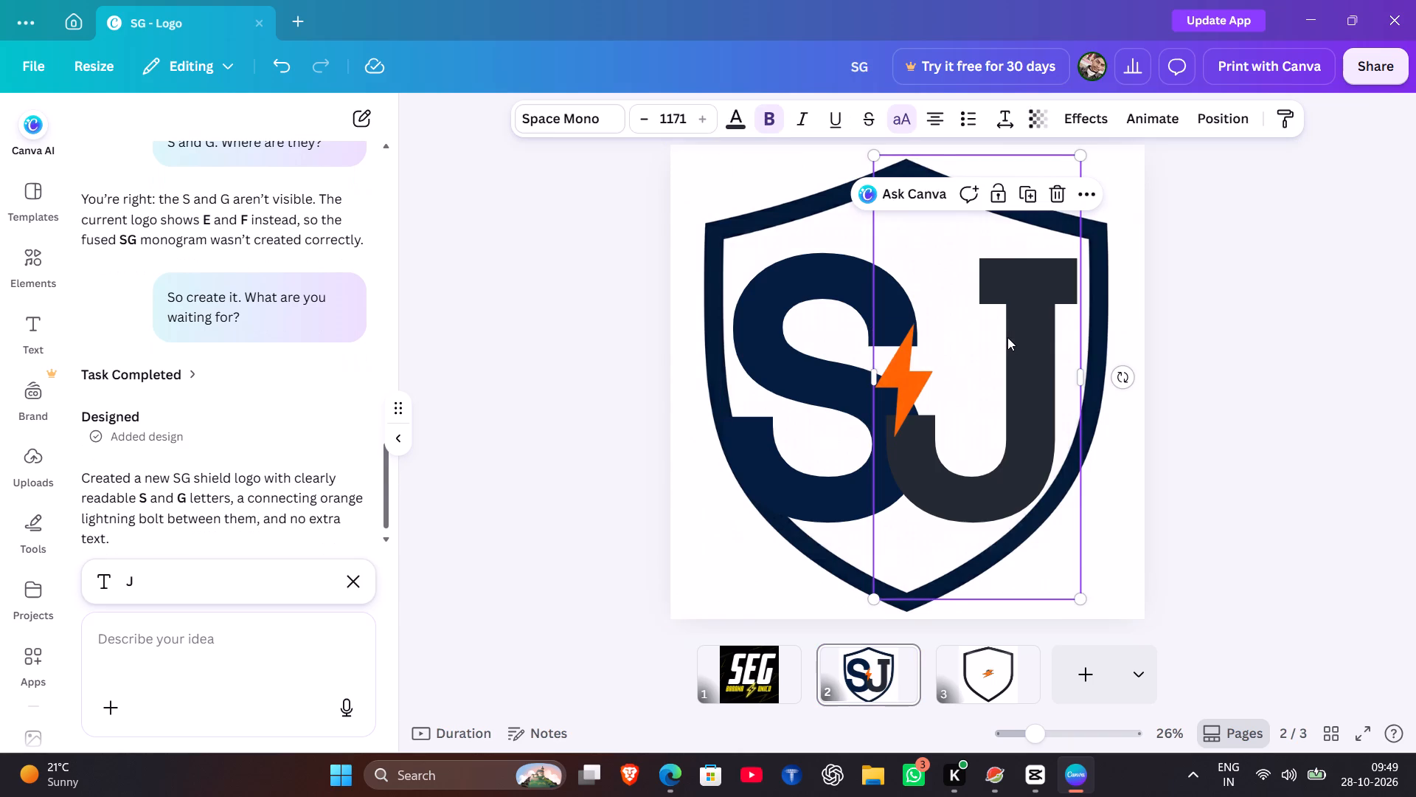
pyautogui.click(1061, 351)
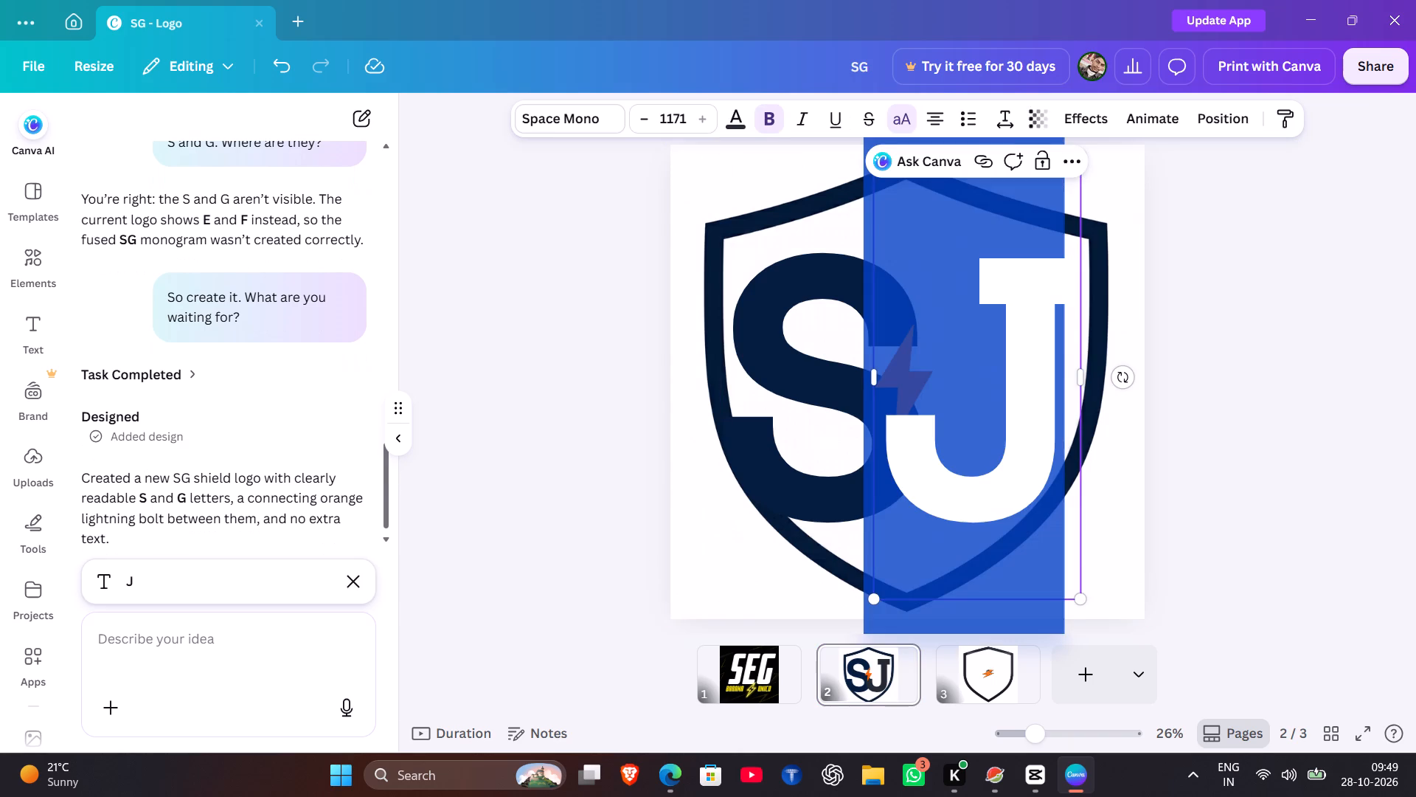
pyautogui.click(1061, 351)
pyautogui.press('BackSpace')
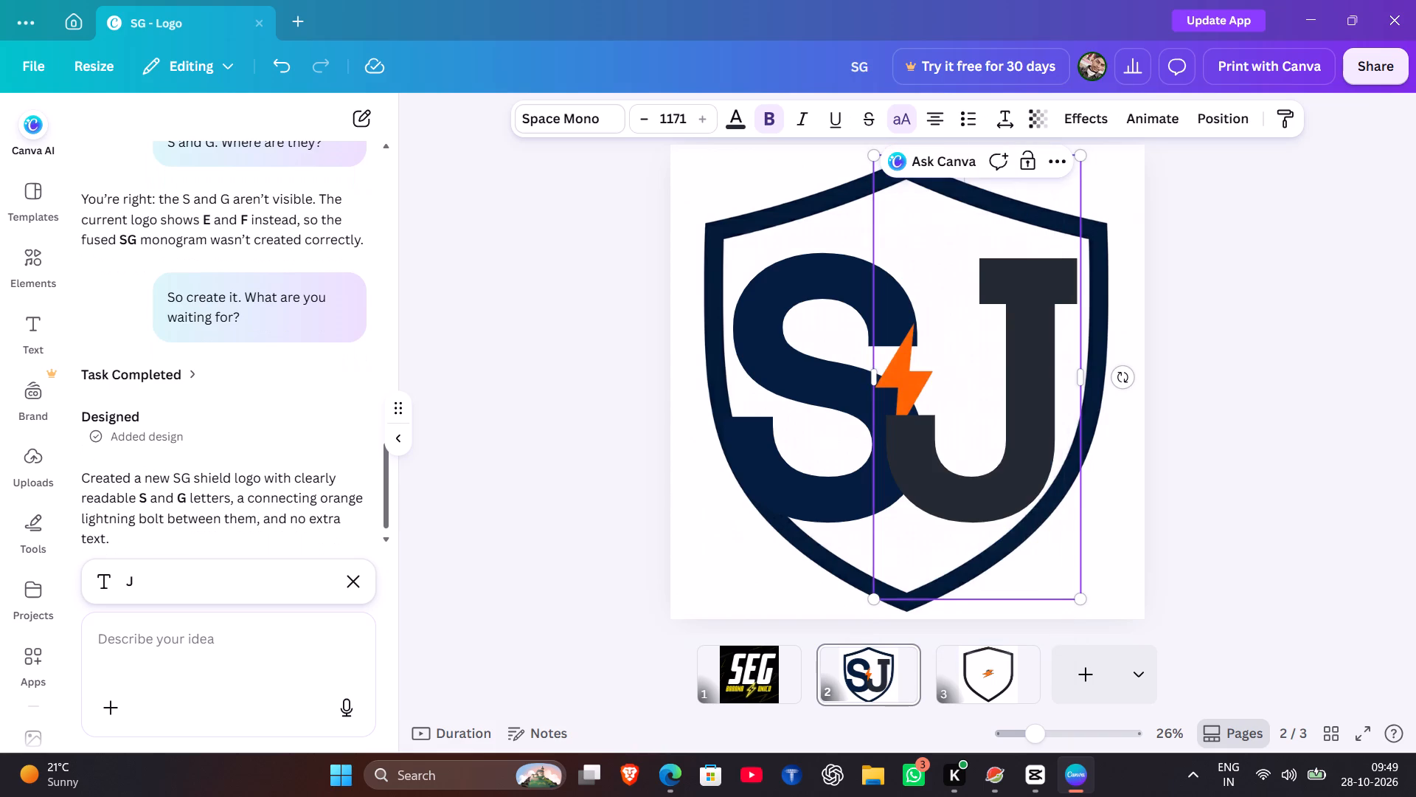
pyautogui.press('g')
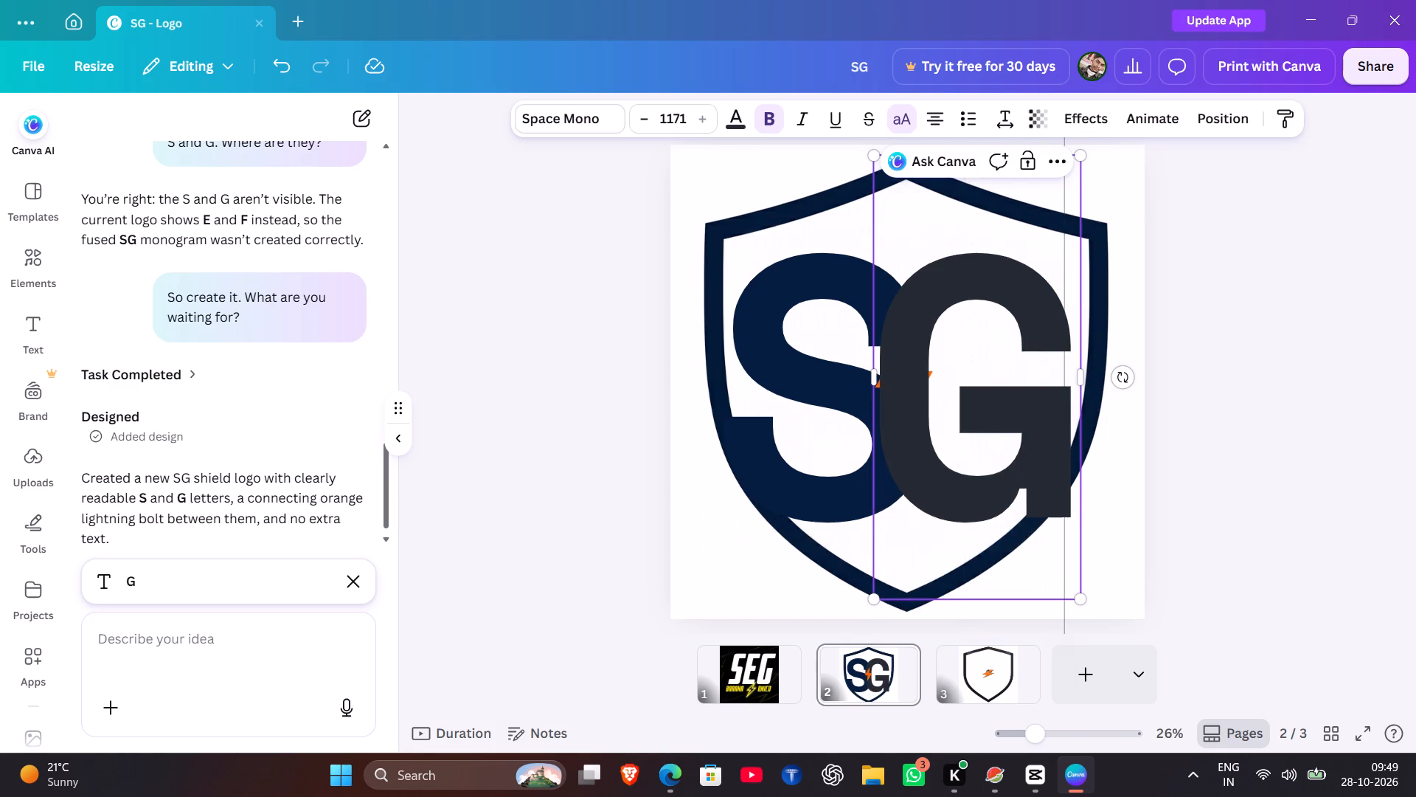
pyautogui.click(1219, 379)
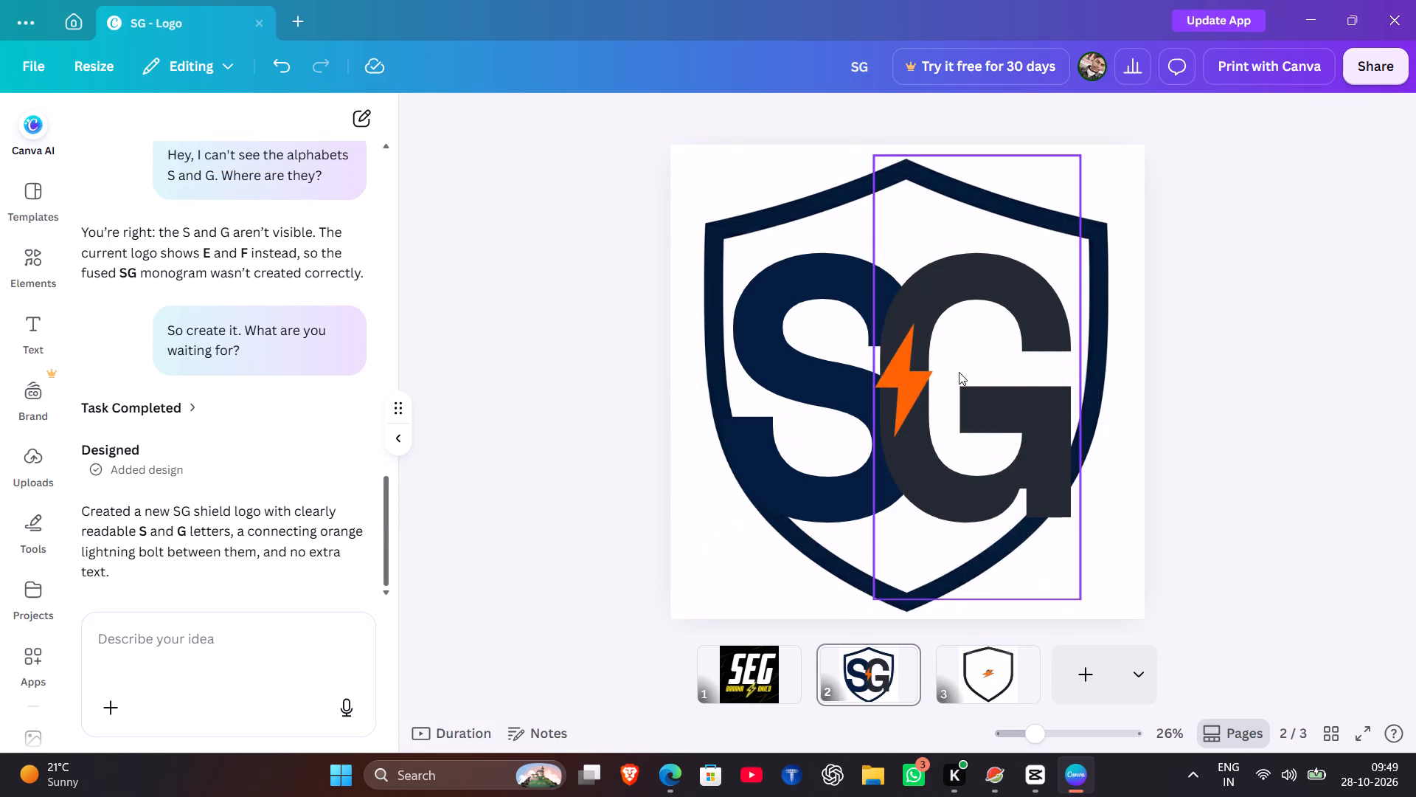
# Enlarge the orange lightning bolt and shift it slightly down between the S and G.
pyautogui.click(906, 392)
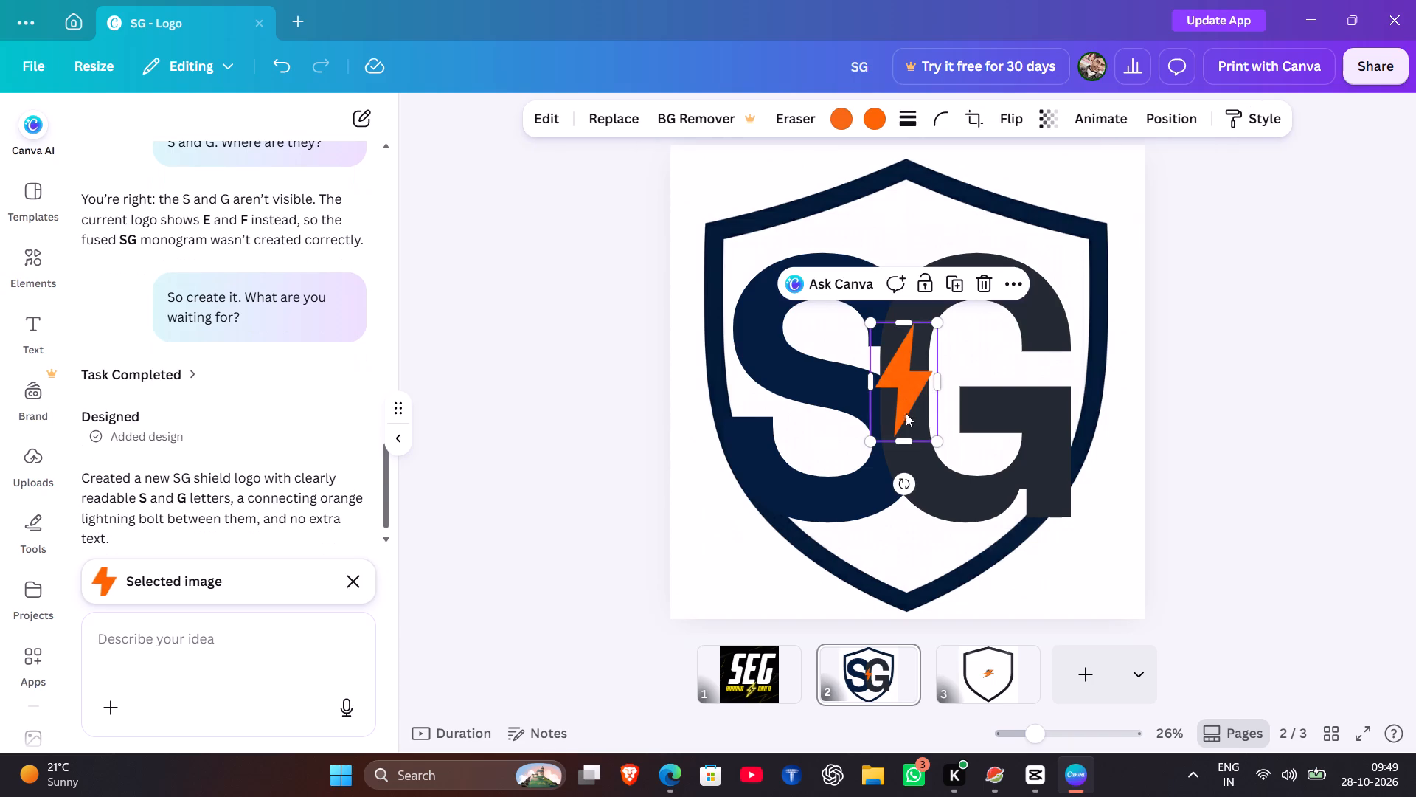
pyautogui.moveTo(934, 441); pyautogui.dragTo(936, 443)
pyautogui.moveTo(936, 443); pyautogui.dragTo(999, 477)
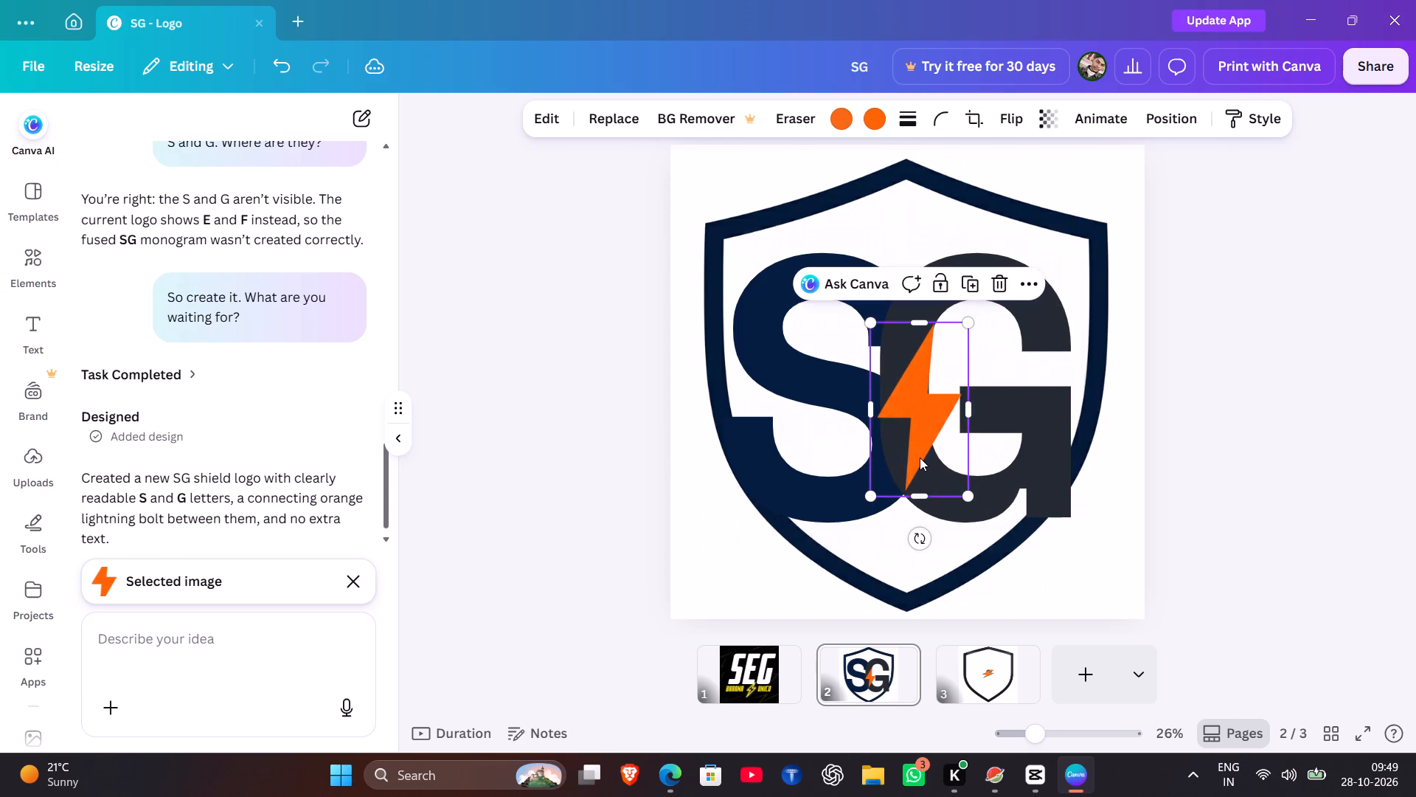
pyautogui.moveTo(920, 458); pyautogui.dragTo(903, 472)
pyautogui.click(1155, 468)
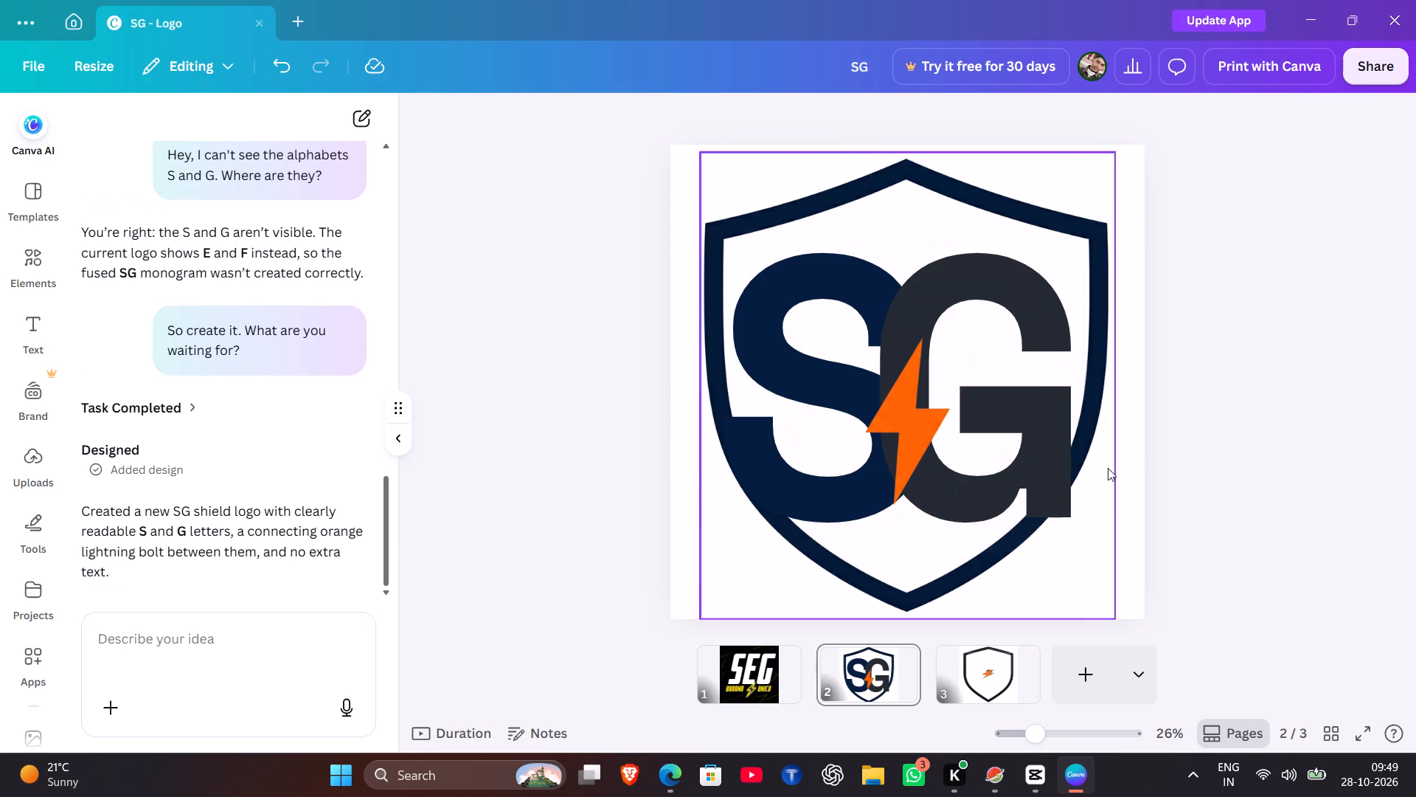
# Scale down the letter G to a font size of about 1044 and the S to about 999.
pyautogui.click(1061, 478)
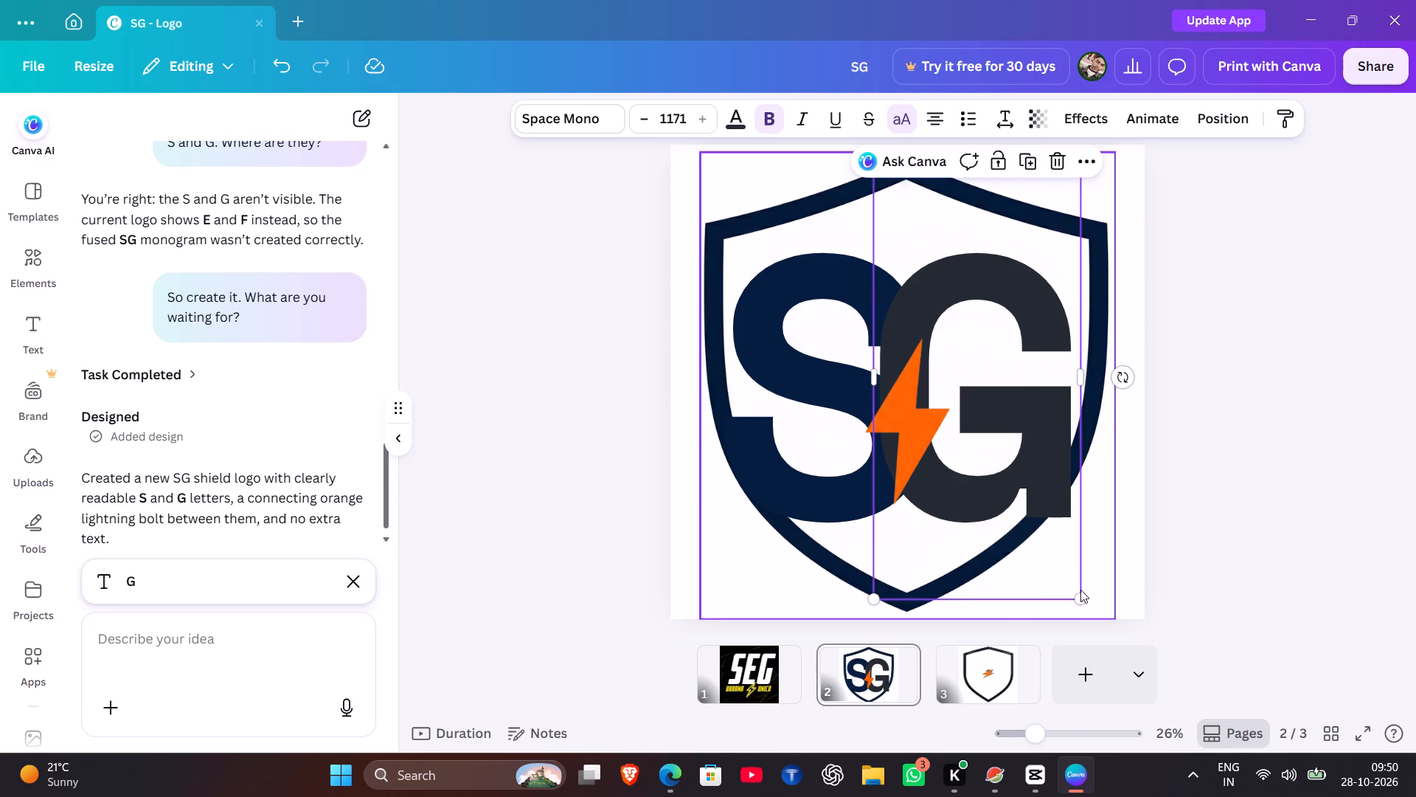
pyautogui.moveTo(1080, 598); pyautogui.dragTo(1044, 556)
pyautogui.click(847, 514)
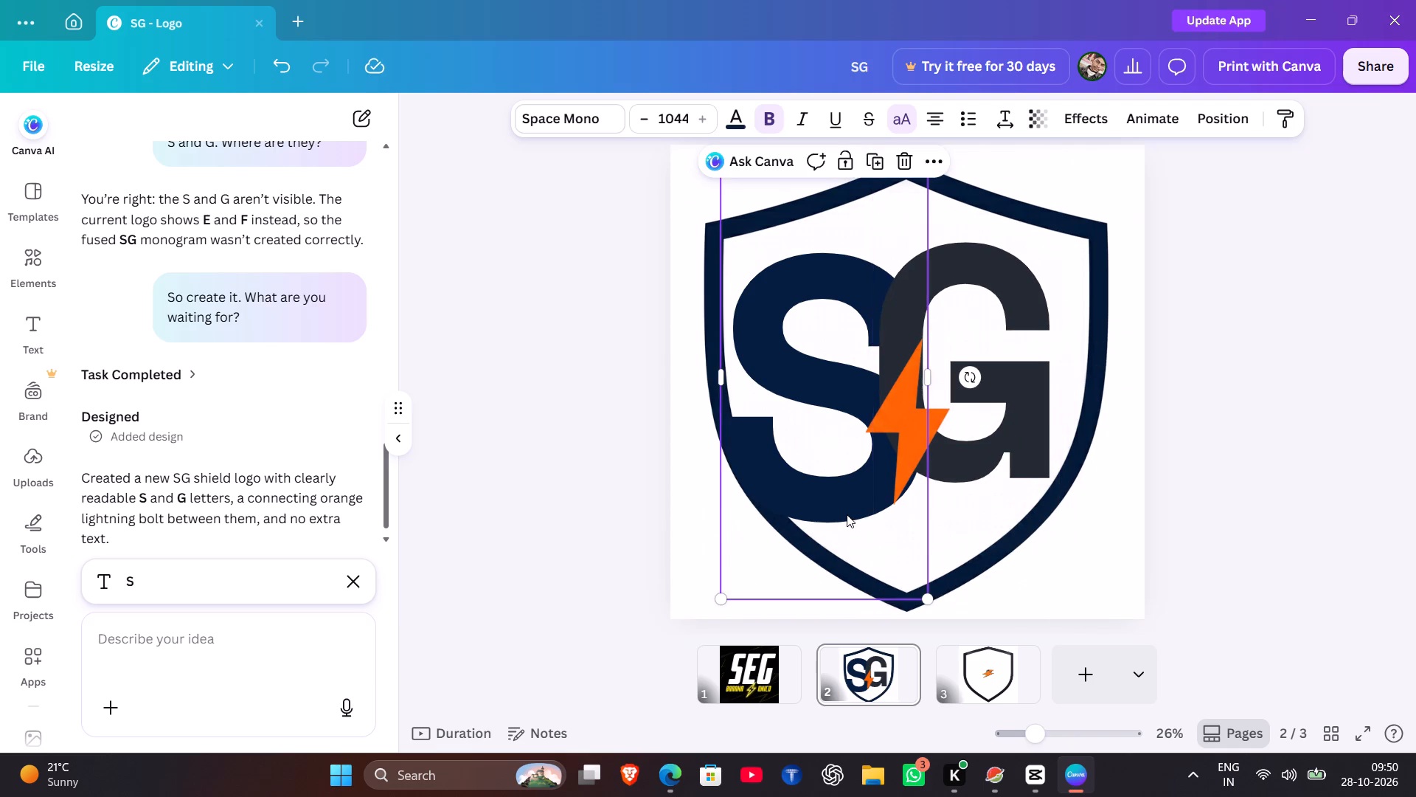
pyautogui.moveTo(924, 597); pyautogui.dragTo(898, 561)
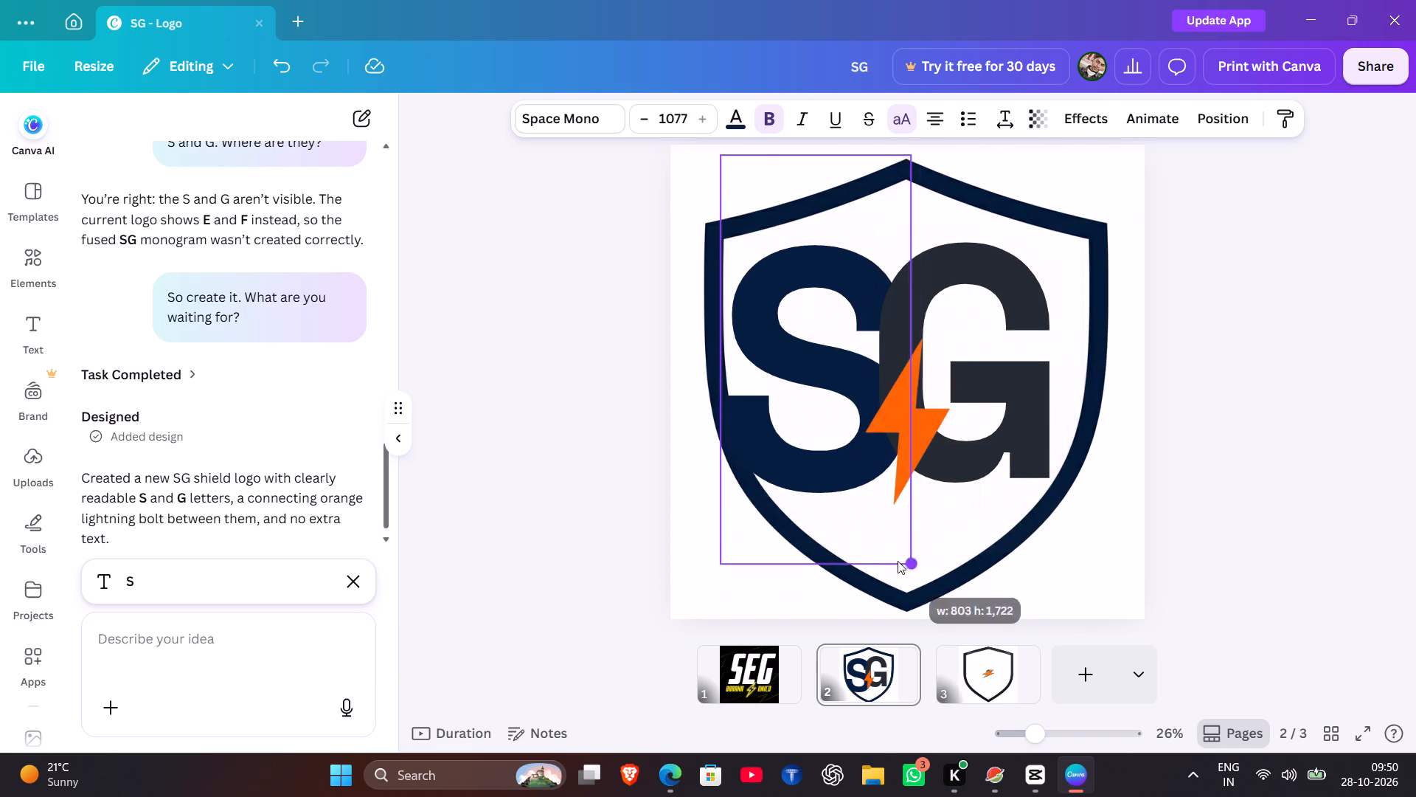
pyautogui.moveTo(898, 561); pyautogui.dragTo(894, 531)
# Move the G up and outward and nudge the S toward it so both letters sit side by side in the shield.
pyautogui.moveTo(990, 374); pyautogui.dragTo(994, 370)
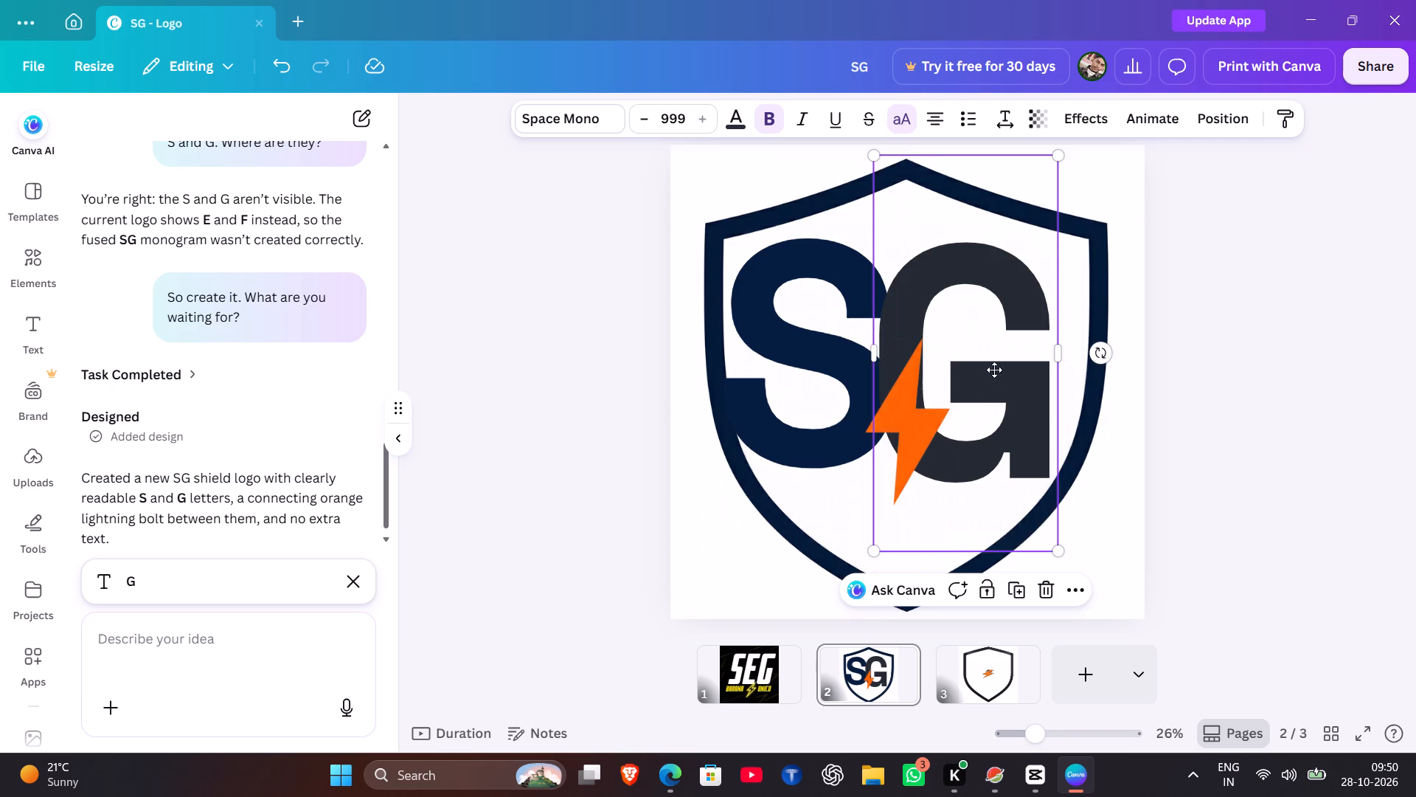
pyautogui.moveTo(994, 370); pyautogui.dragTo(1006, 357)
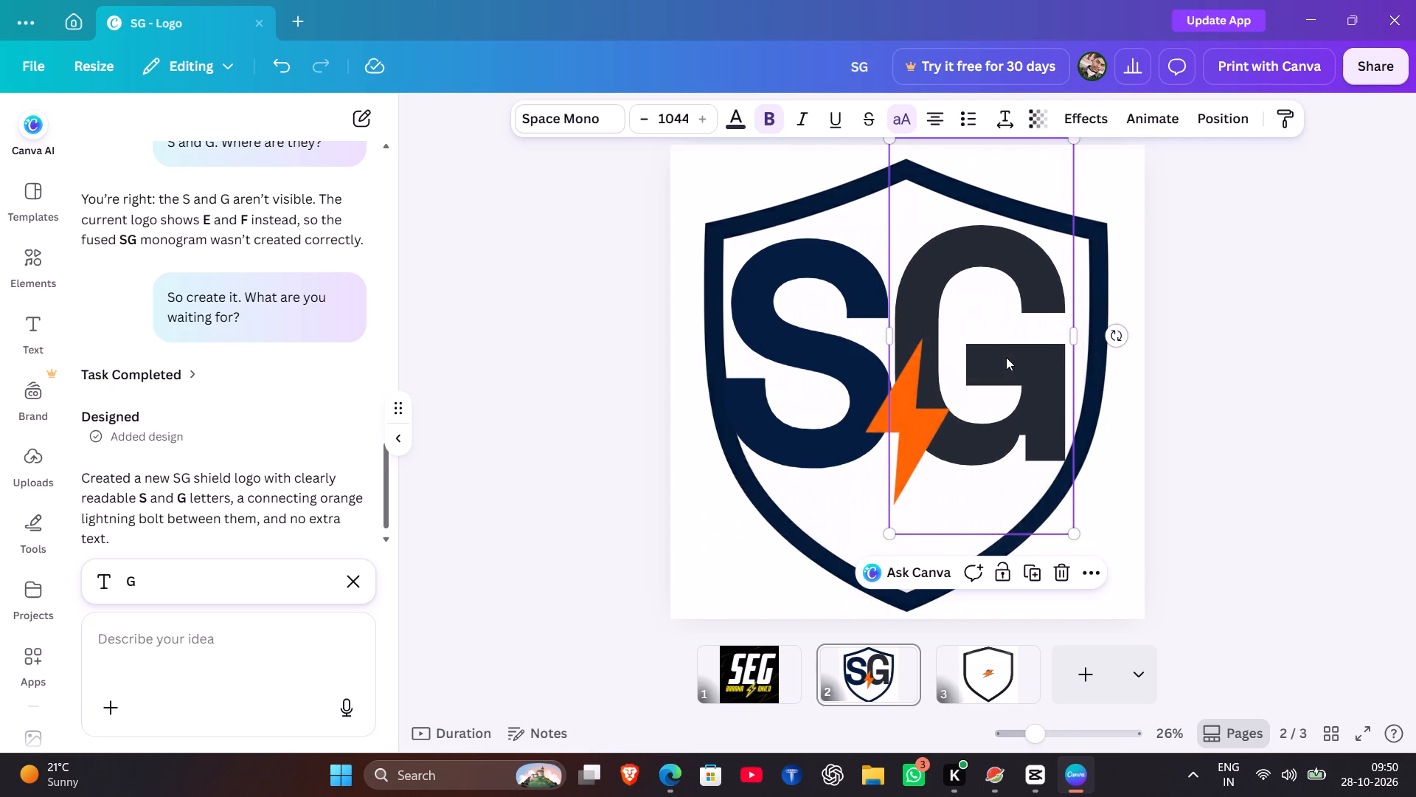
pyautogui.moveTo(850, 382); pyautogui.dragTo(858, 379)
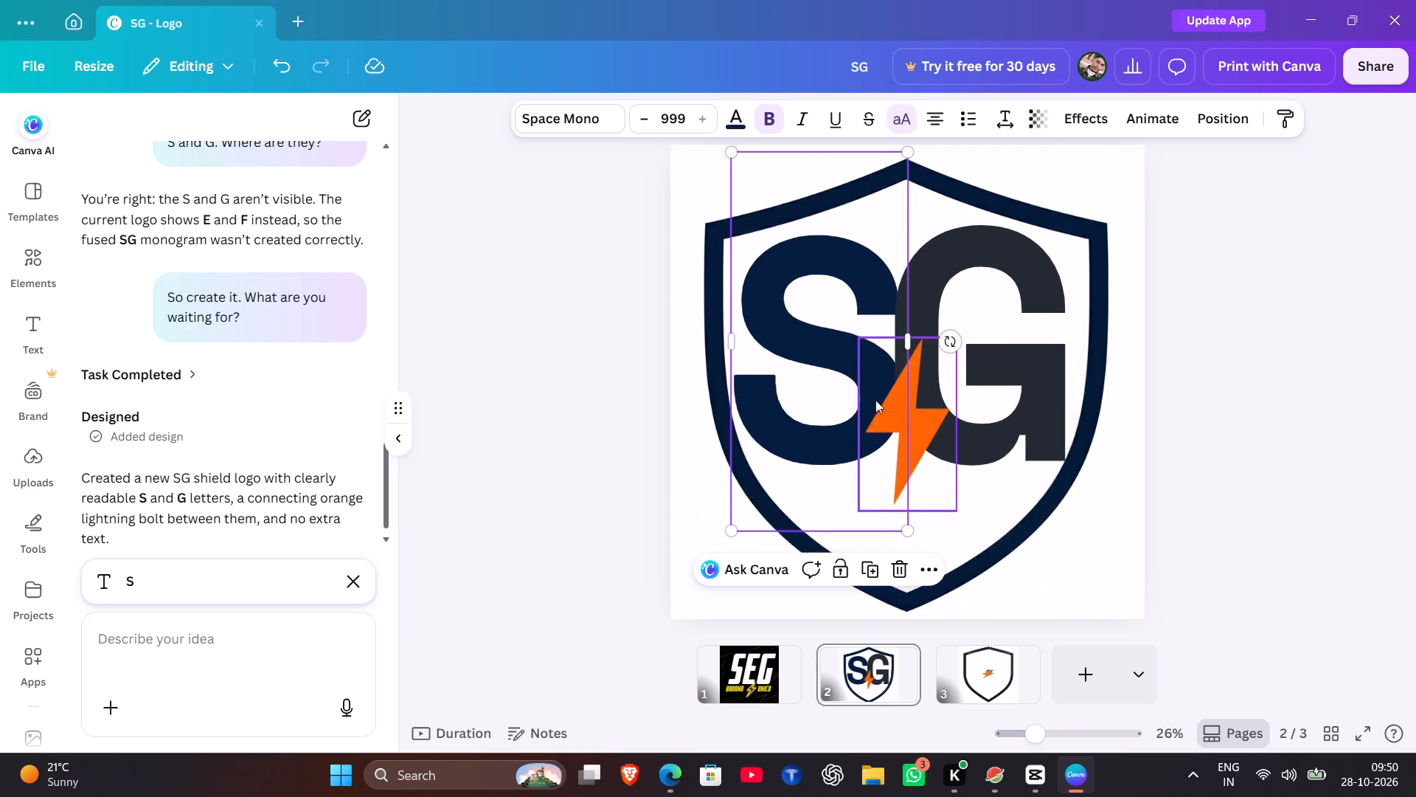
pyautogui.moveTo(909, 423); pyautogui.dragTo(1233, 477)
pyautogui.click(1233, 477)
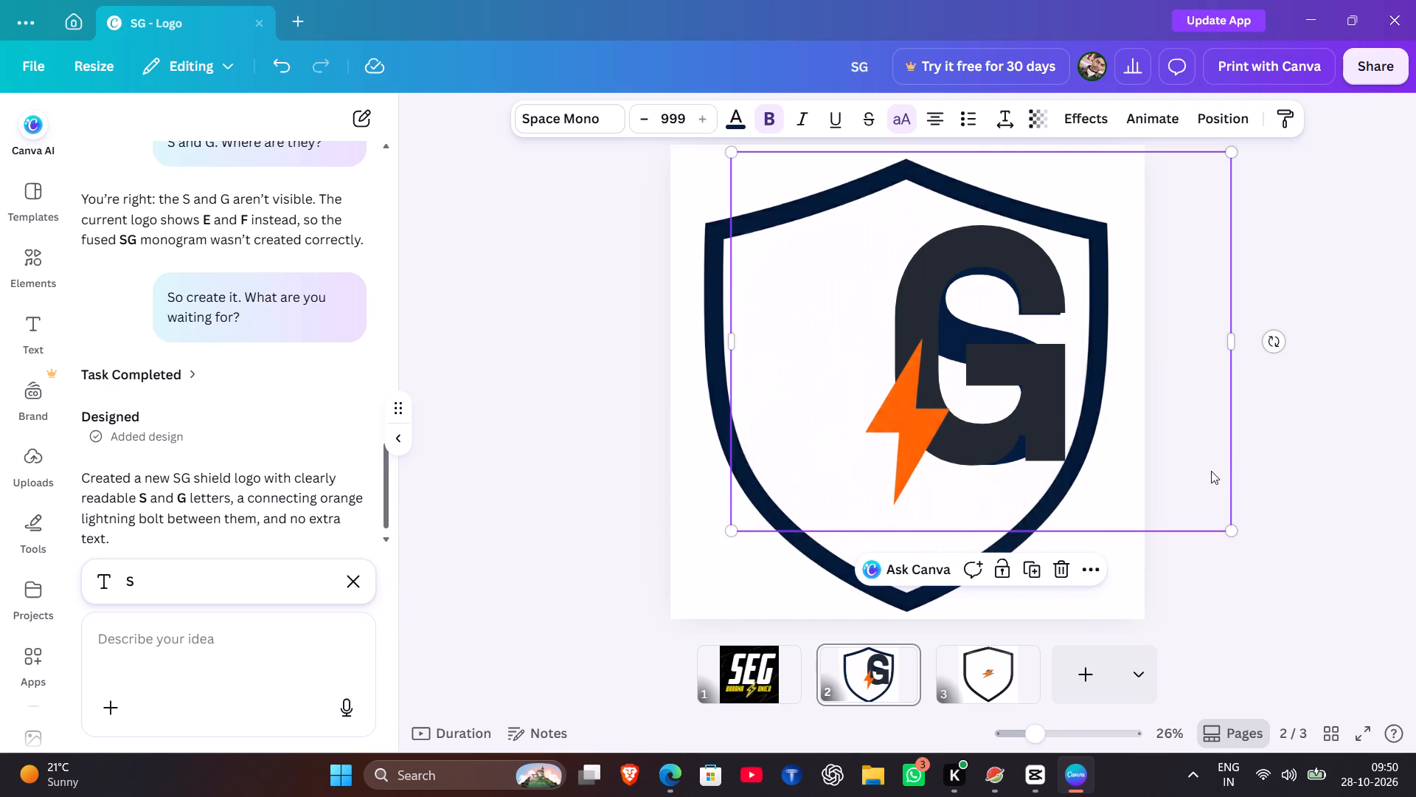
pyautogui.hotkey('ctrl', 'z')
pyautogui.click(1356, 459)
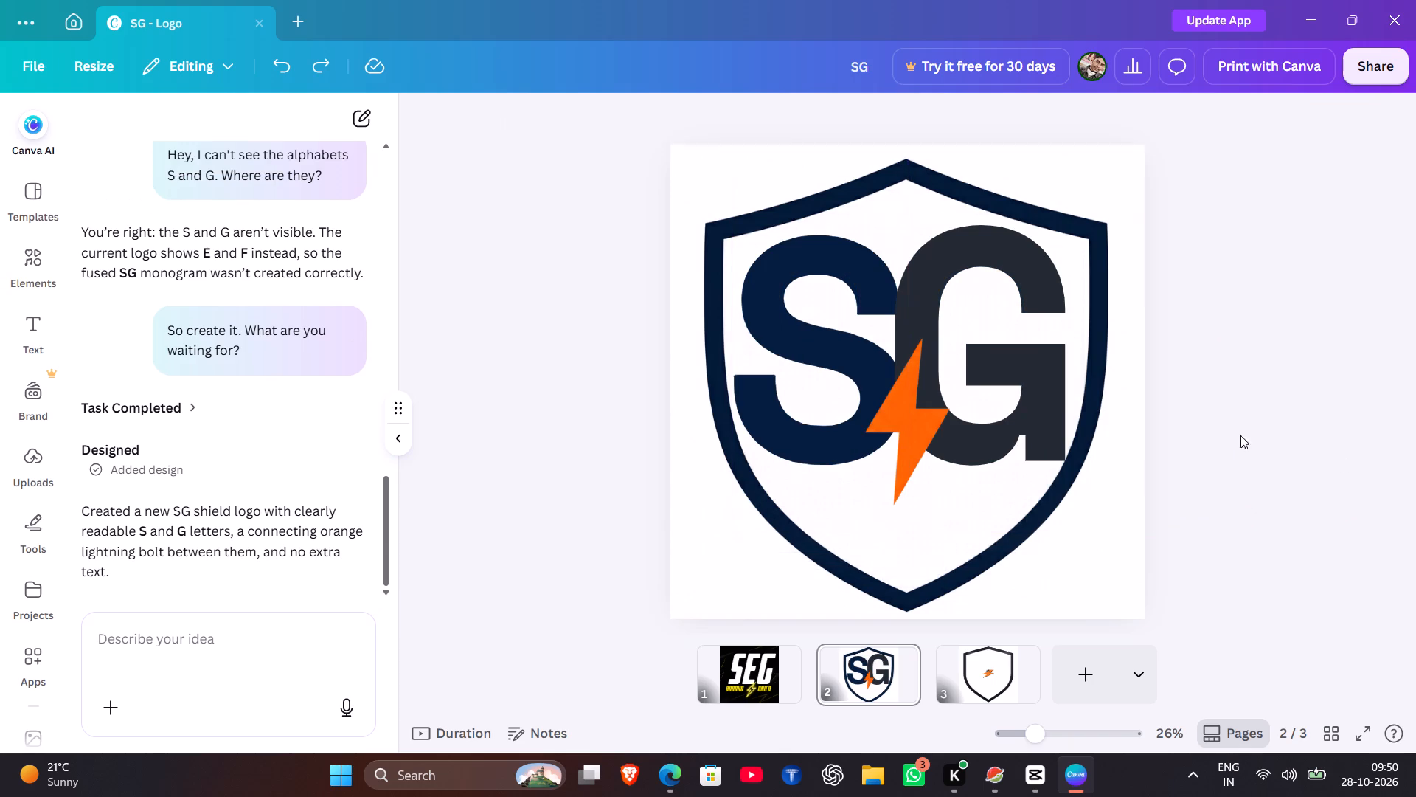
# Move the lightning bolt up so it sits over the join between the S and G, at mid-letter height.
pyautogui.moveTo(906, 449); pyautogui.dragTo(899, 396)
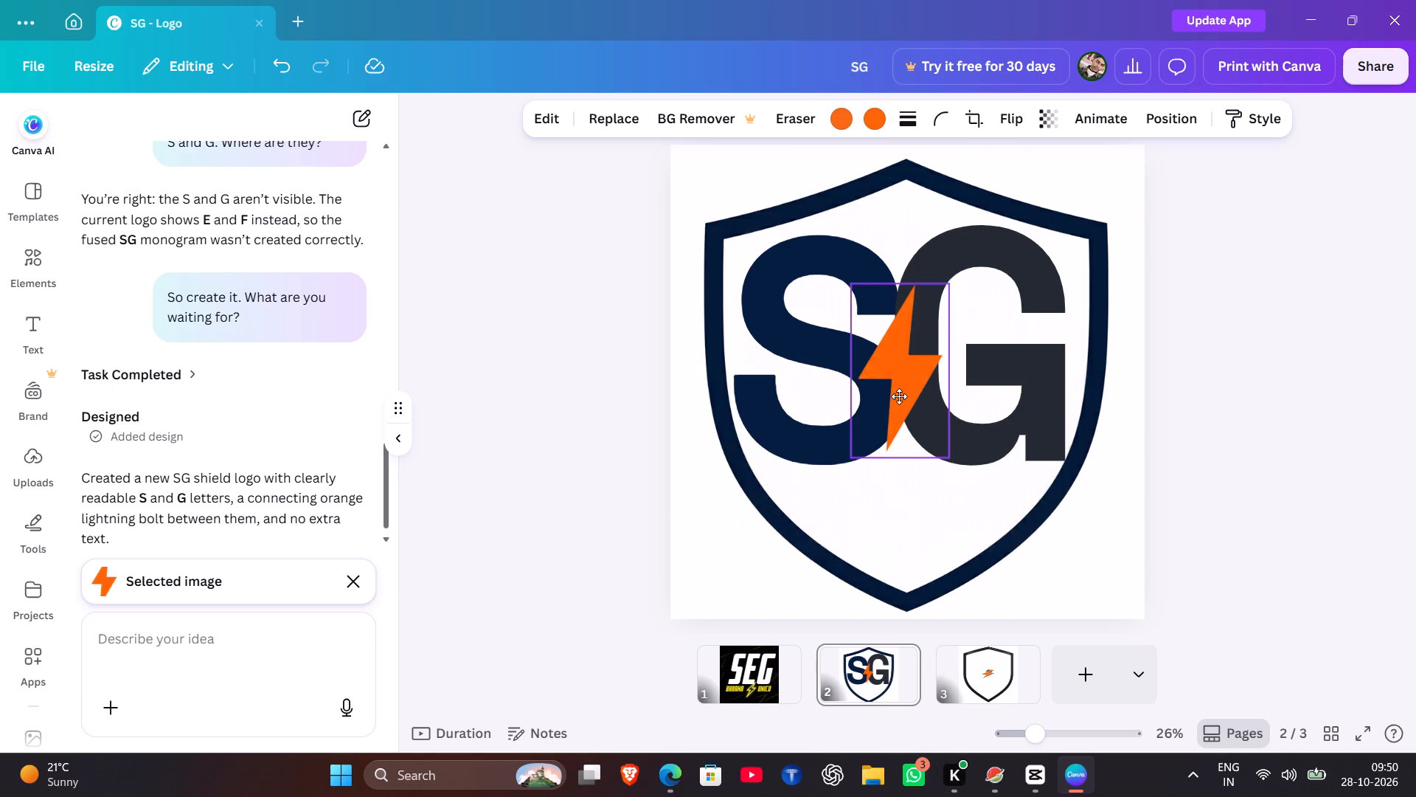
pyautogui.moveTo(899, 396); pyautogui.dragTo(900, 391)
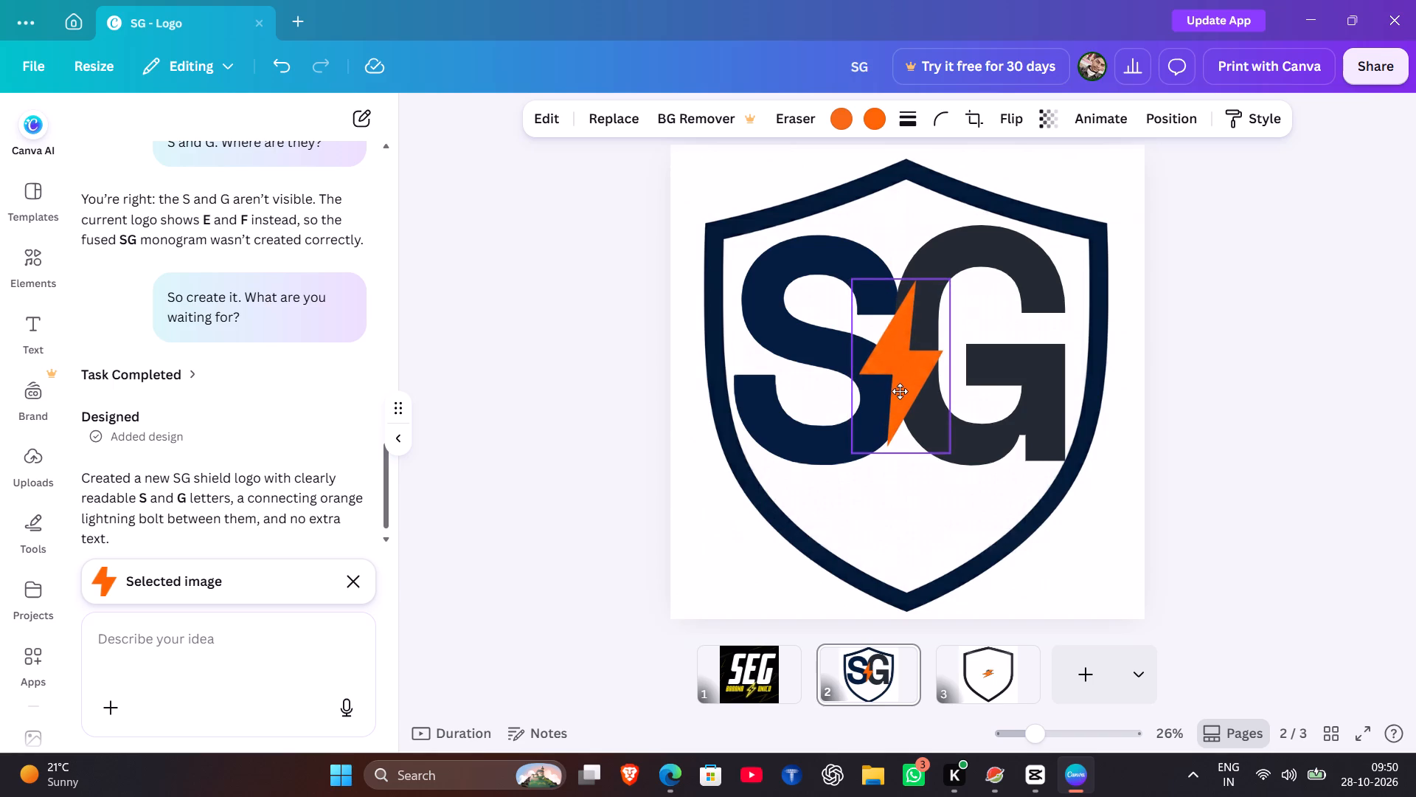
pyautogui.moveTo(900, 391); pyautogui.dragTo(899, 391)
pyautogui.click(1233, 415)
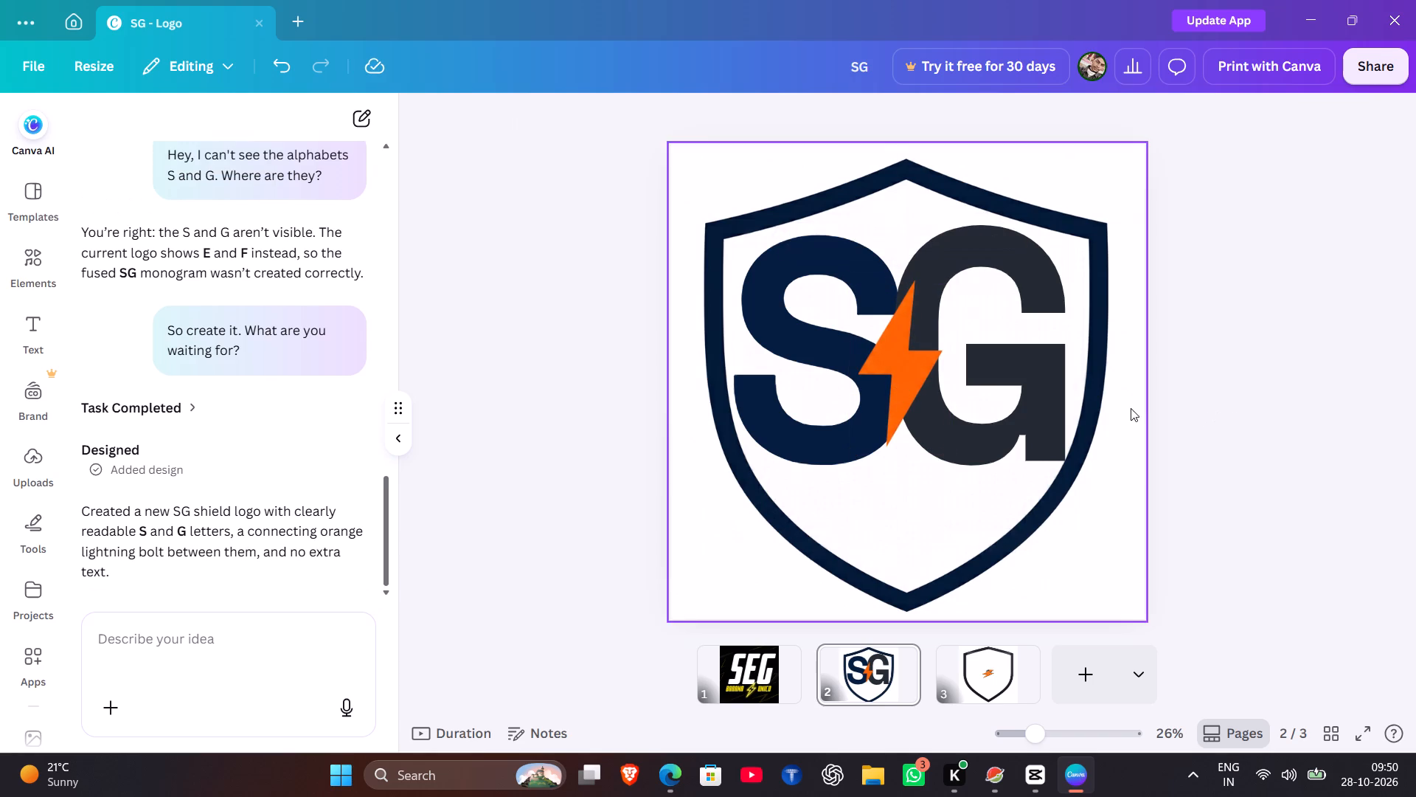
# Recolor the shield outline, trying the design's yellow before settling on solid black.
pyautogui.click(1095, 390)
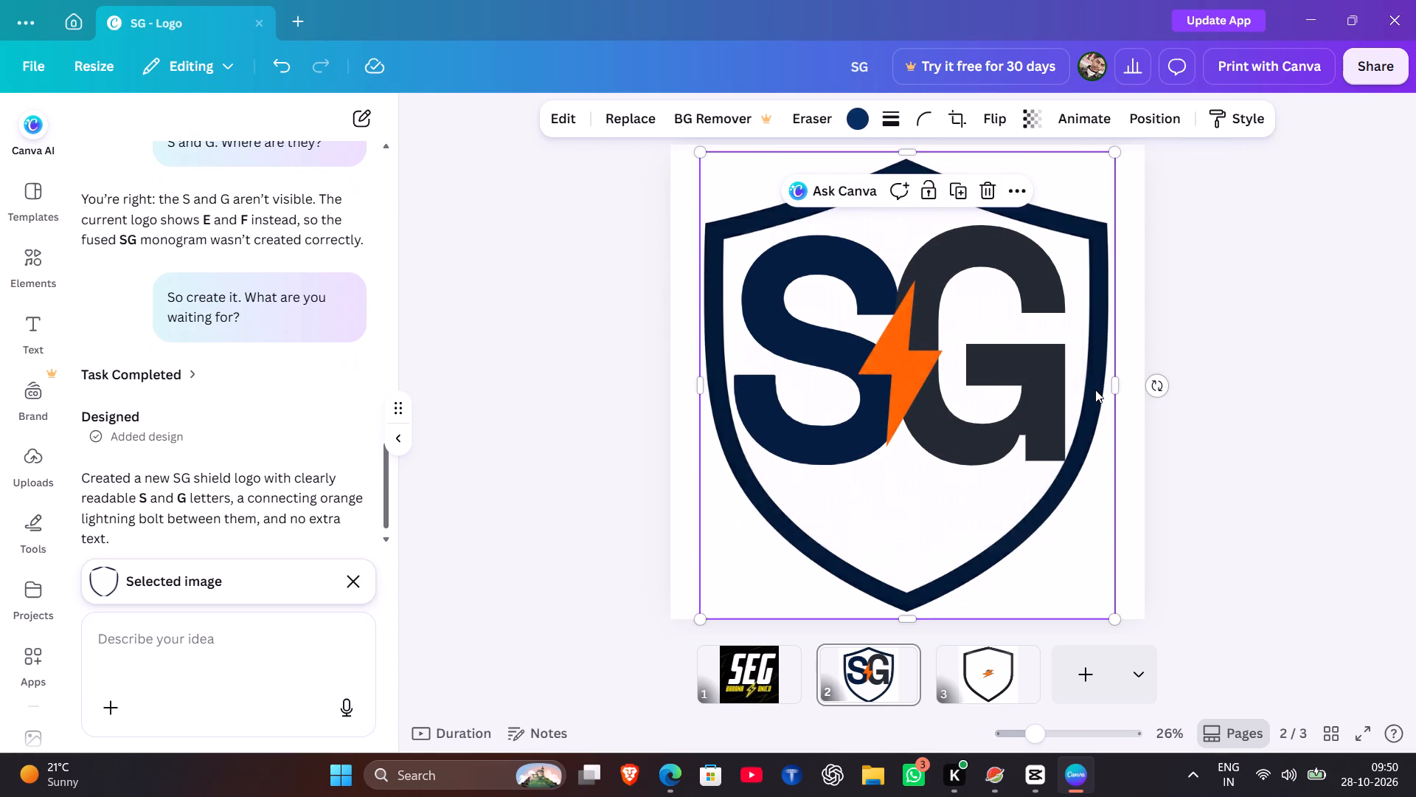
pyautogui.click(863, 127)
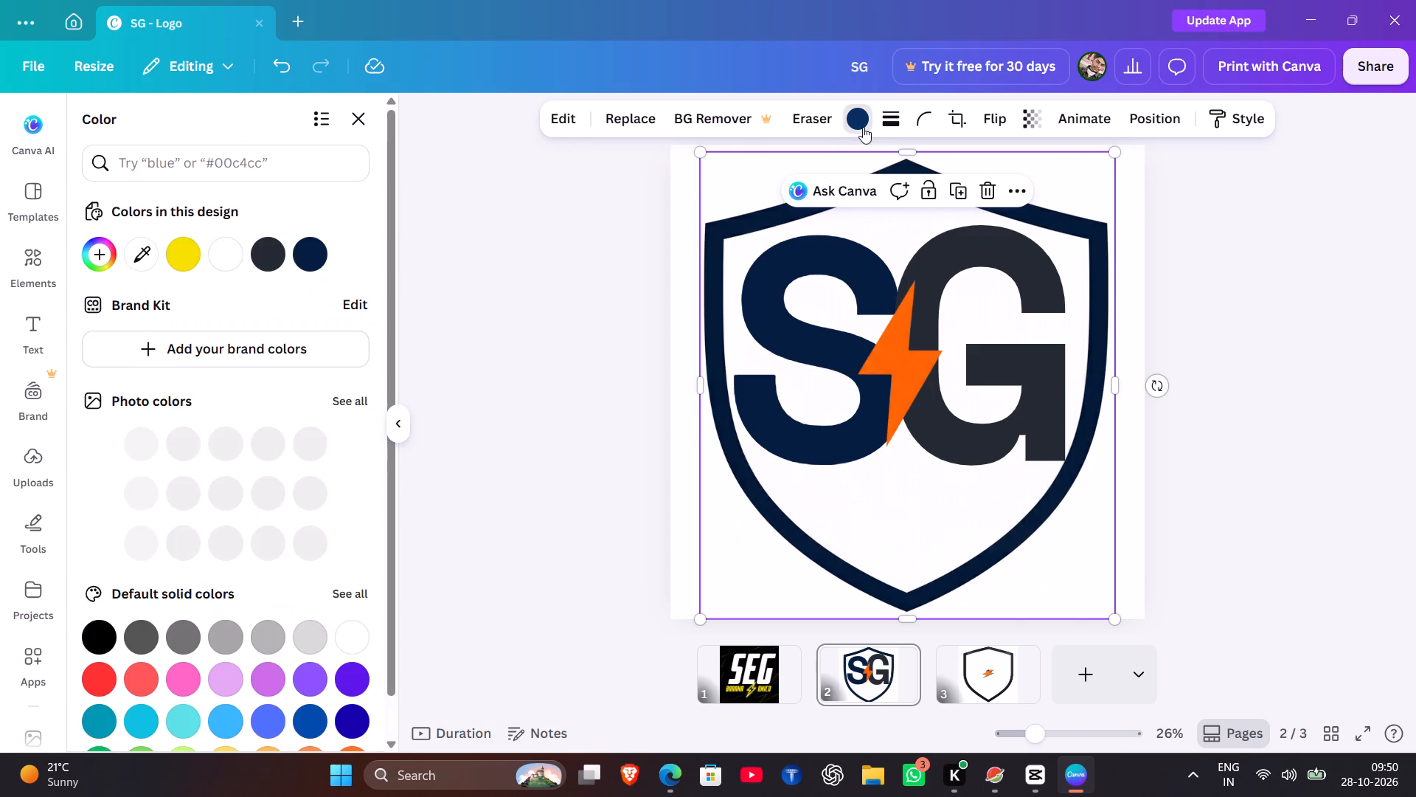
pyautogui.click(193, 263)
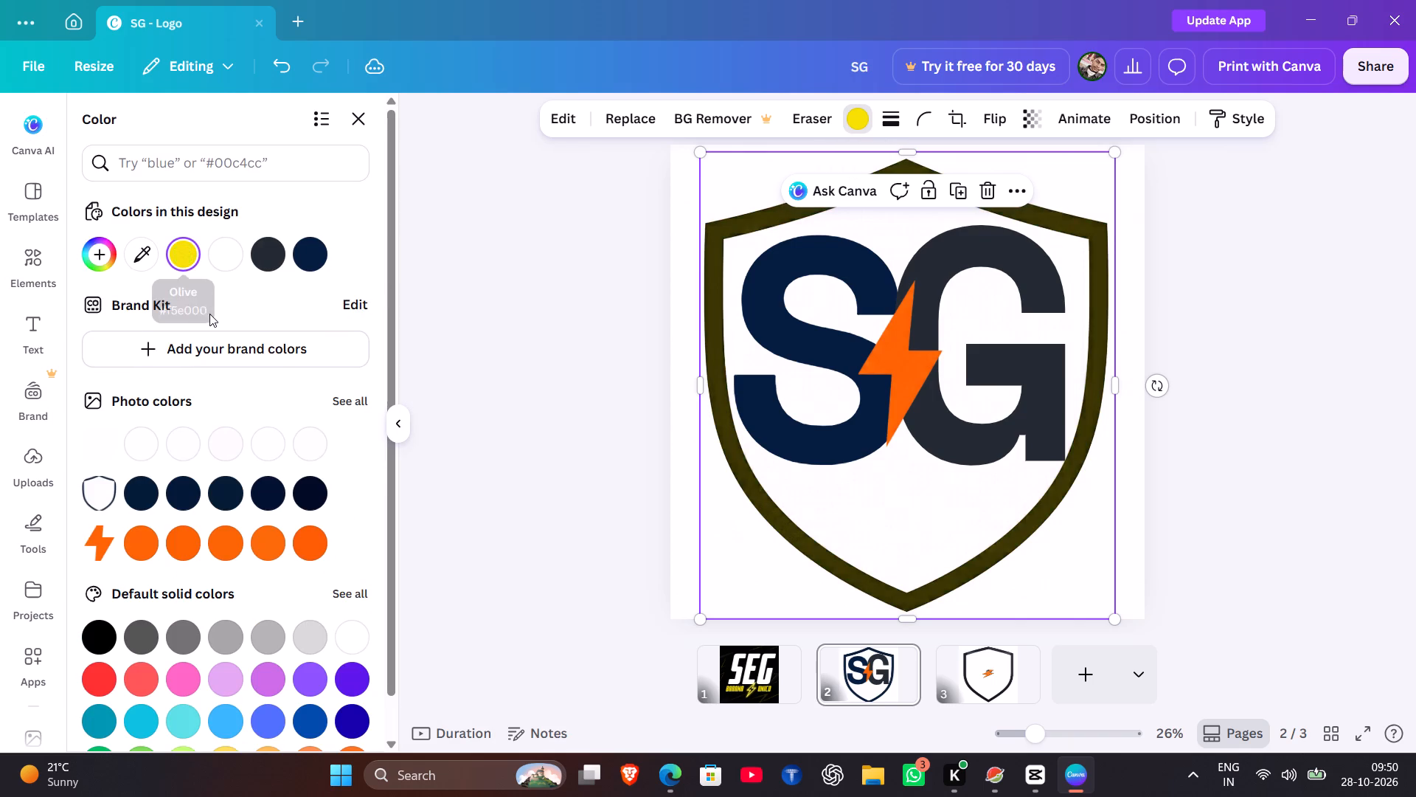
pyautogui.scroll(-2, 234, 411)
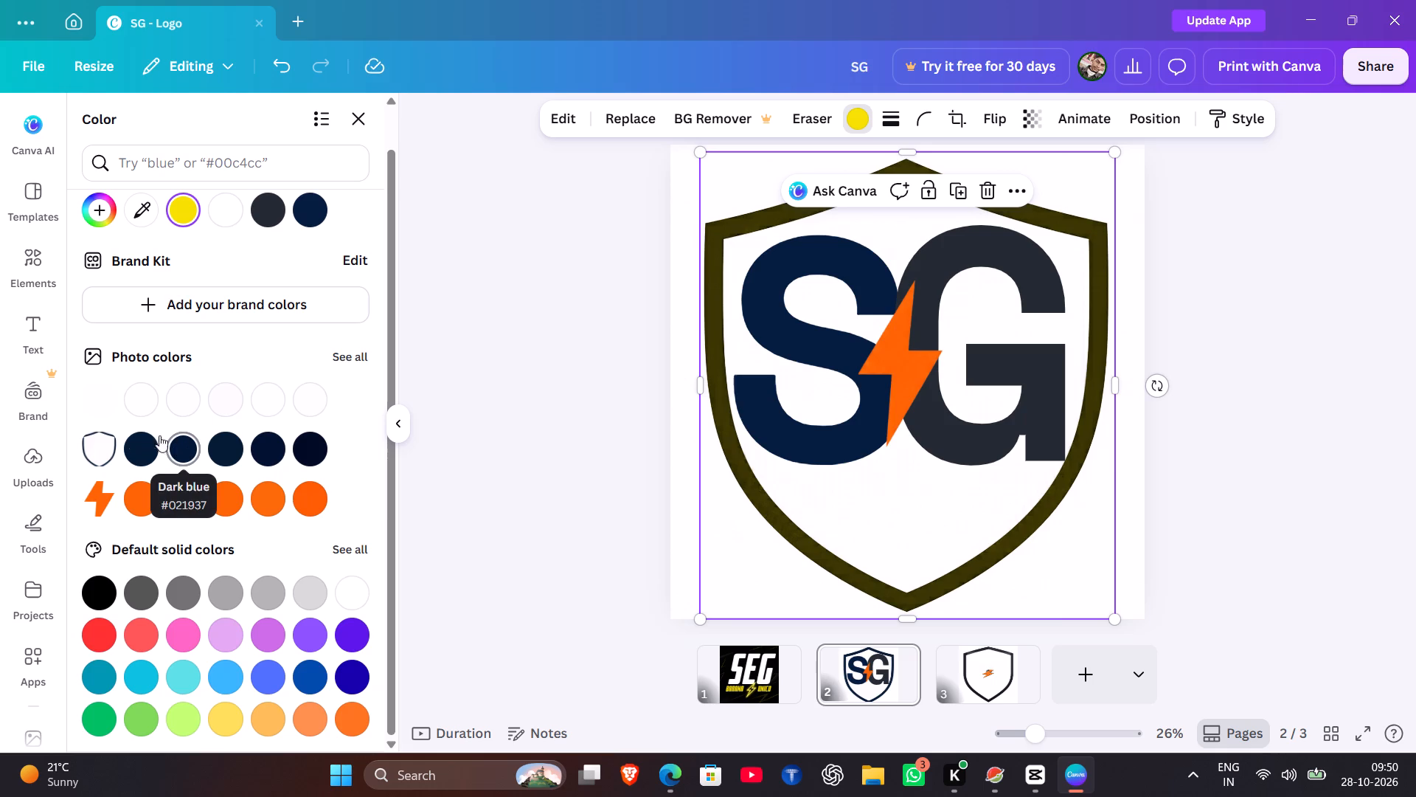
pyautogui.click(101, 438)
pyautogui.tripleClick(100, 447)
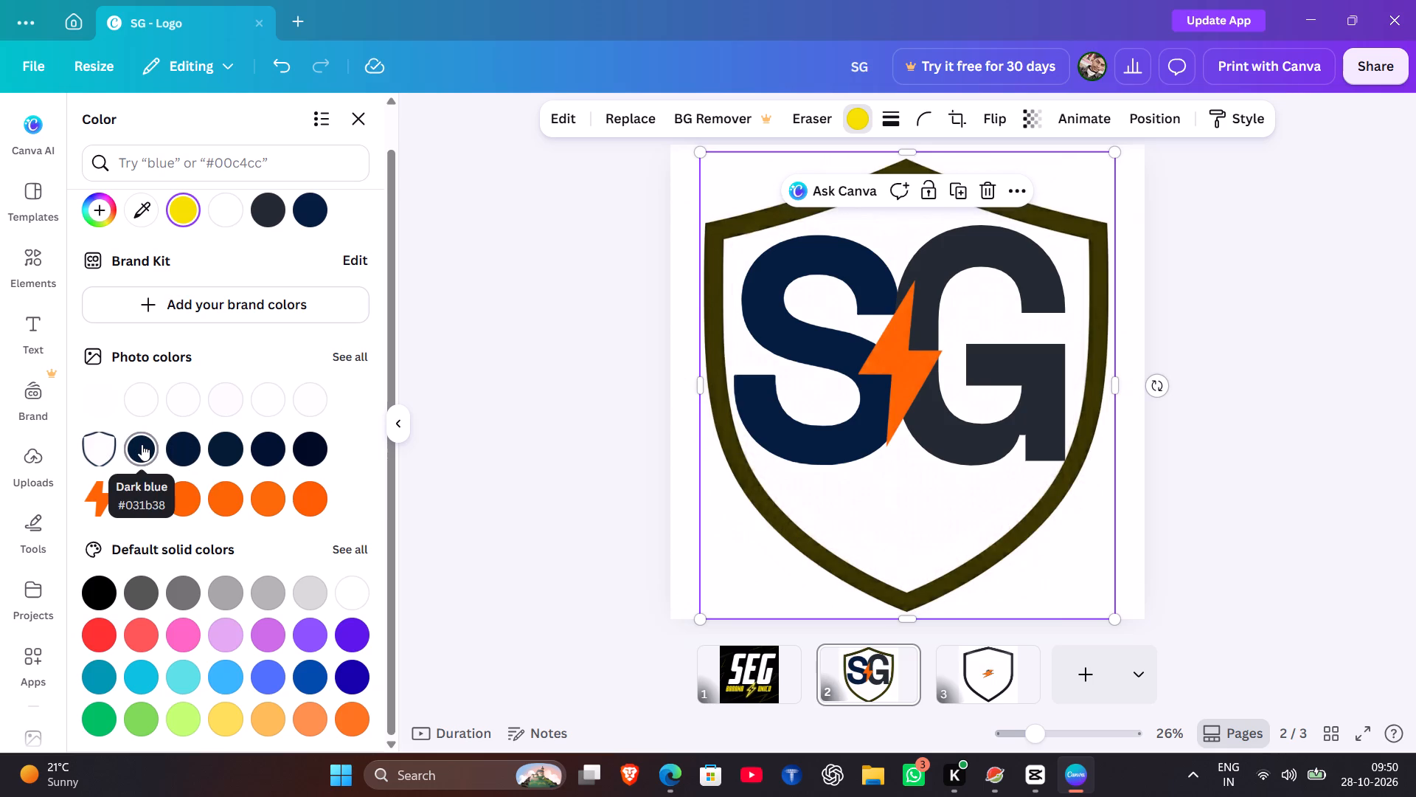
pyautogui.click(103, 446)
pyautogui.click(103, 446)
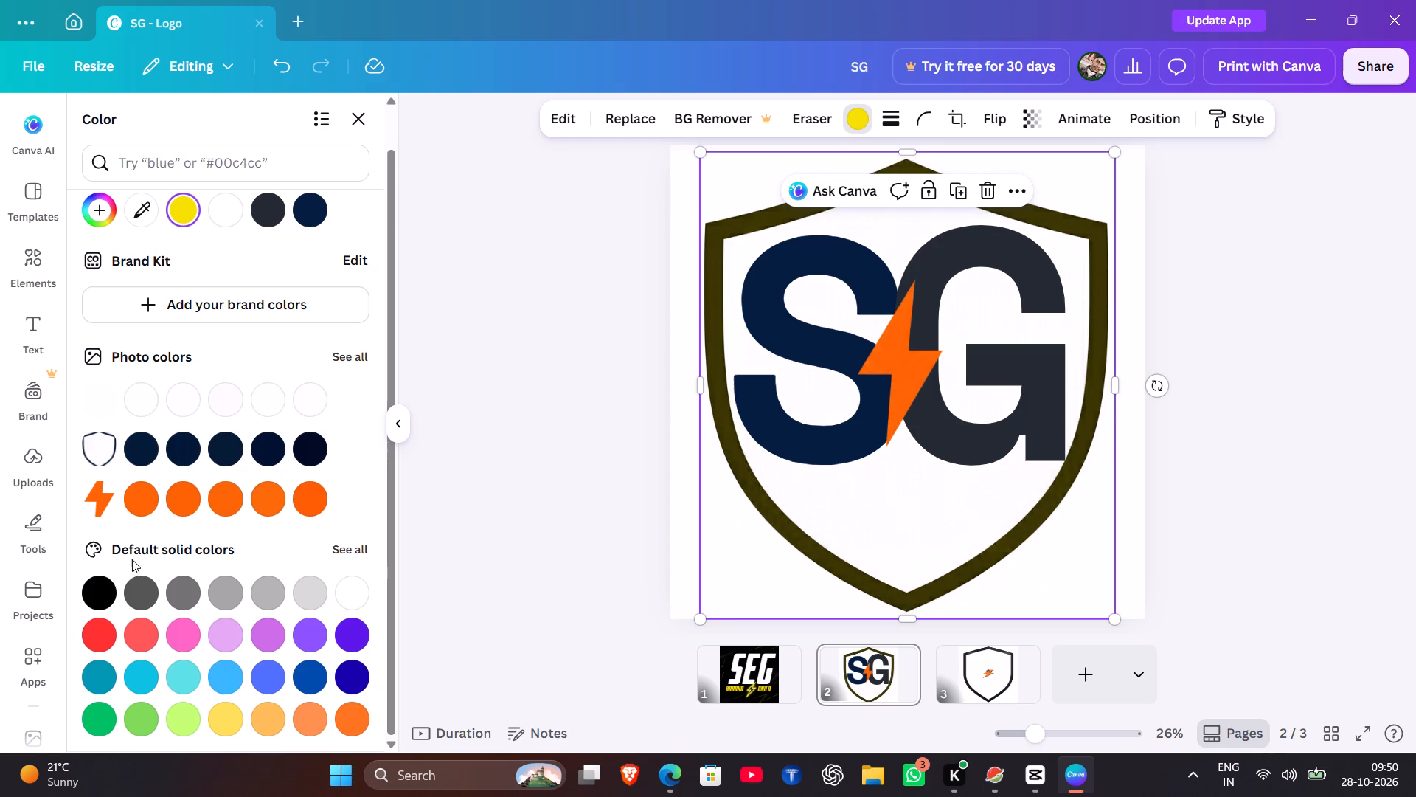
pyautogui.click(98, 583)
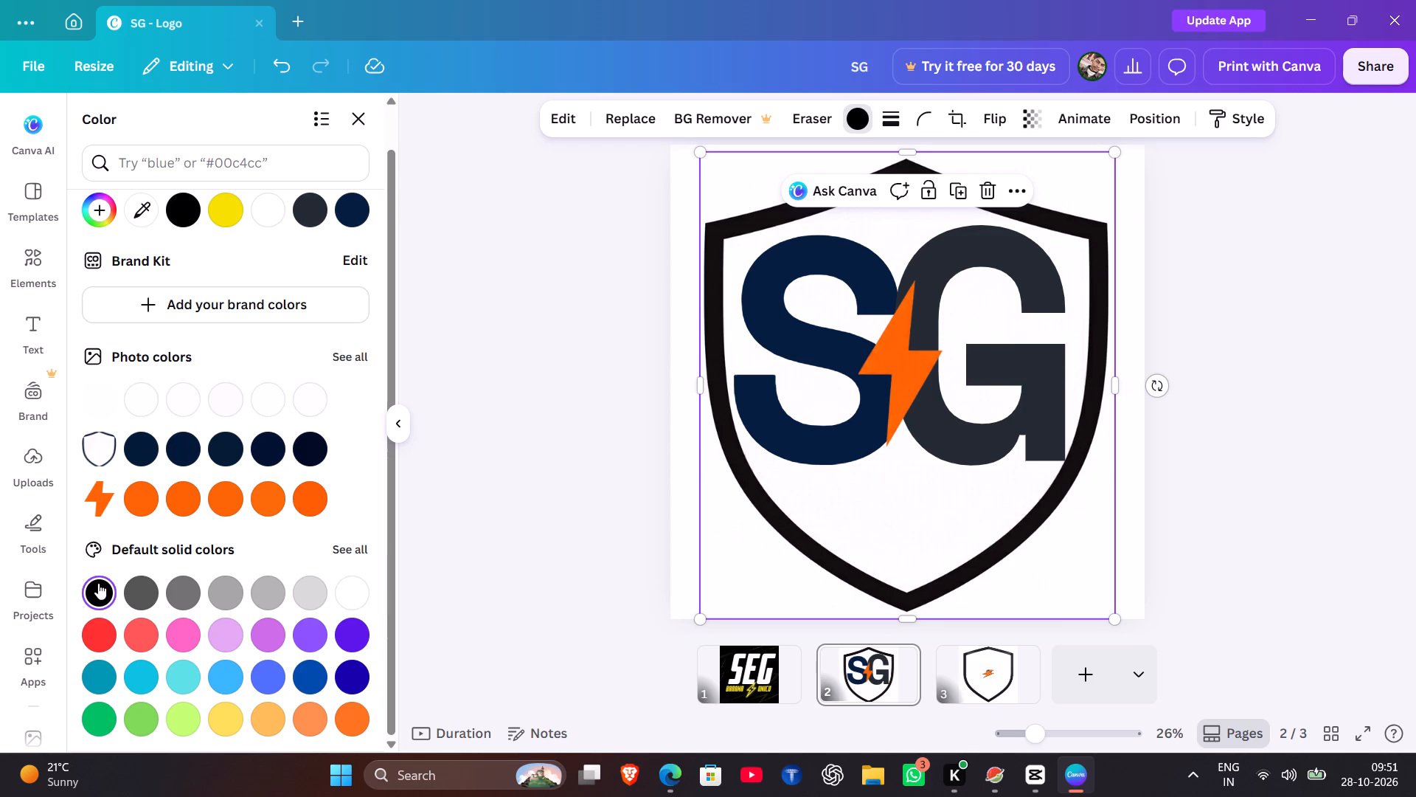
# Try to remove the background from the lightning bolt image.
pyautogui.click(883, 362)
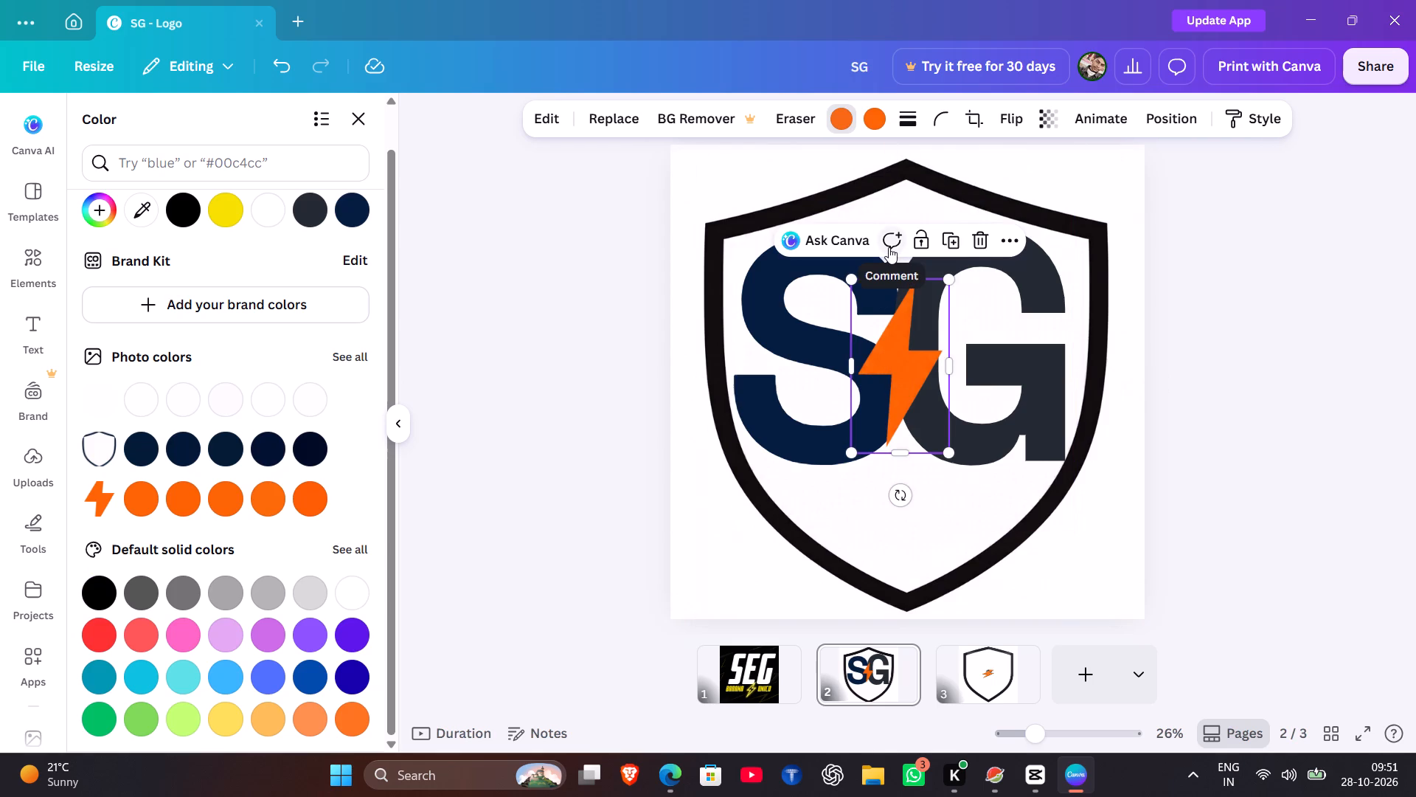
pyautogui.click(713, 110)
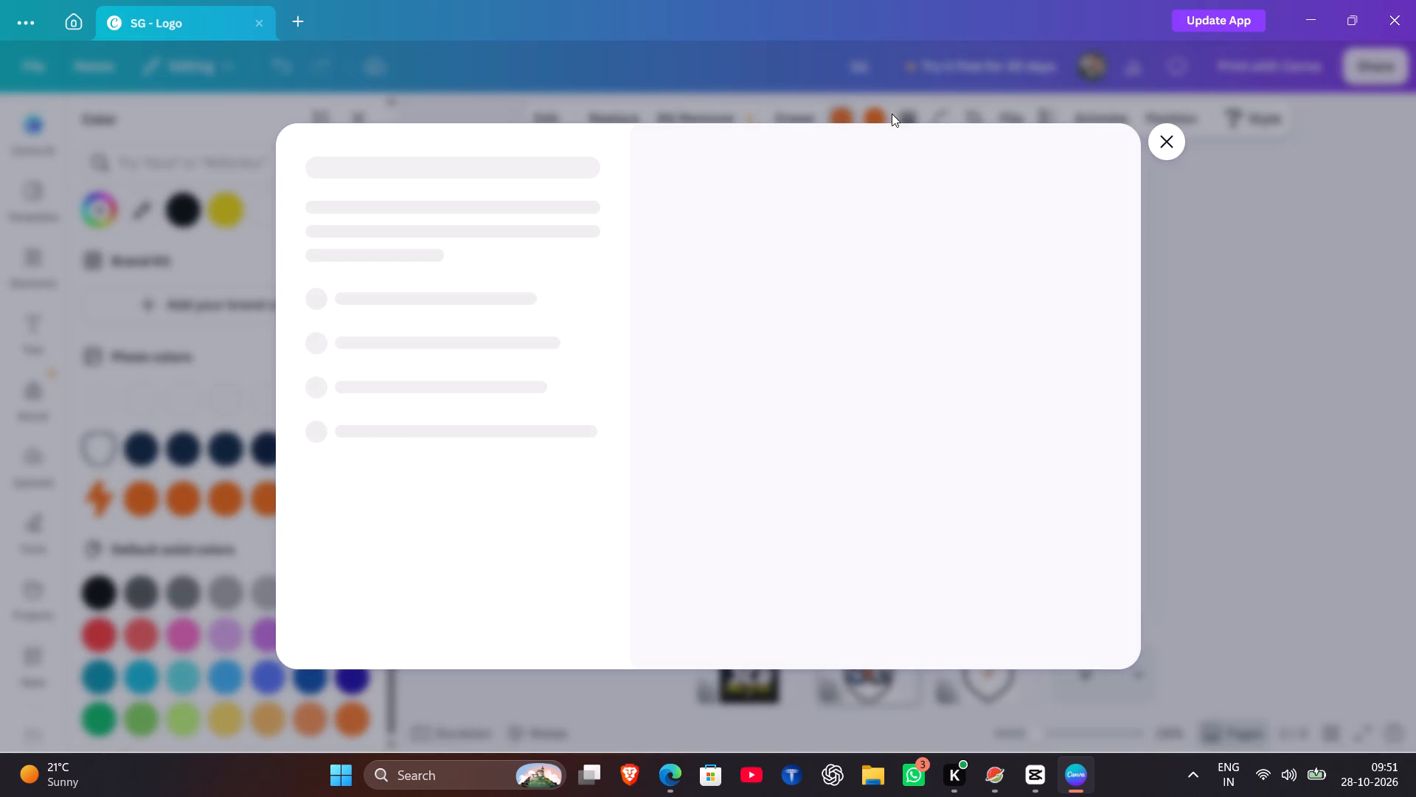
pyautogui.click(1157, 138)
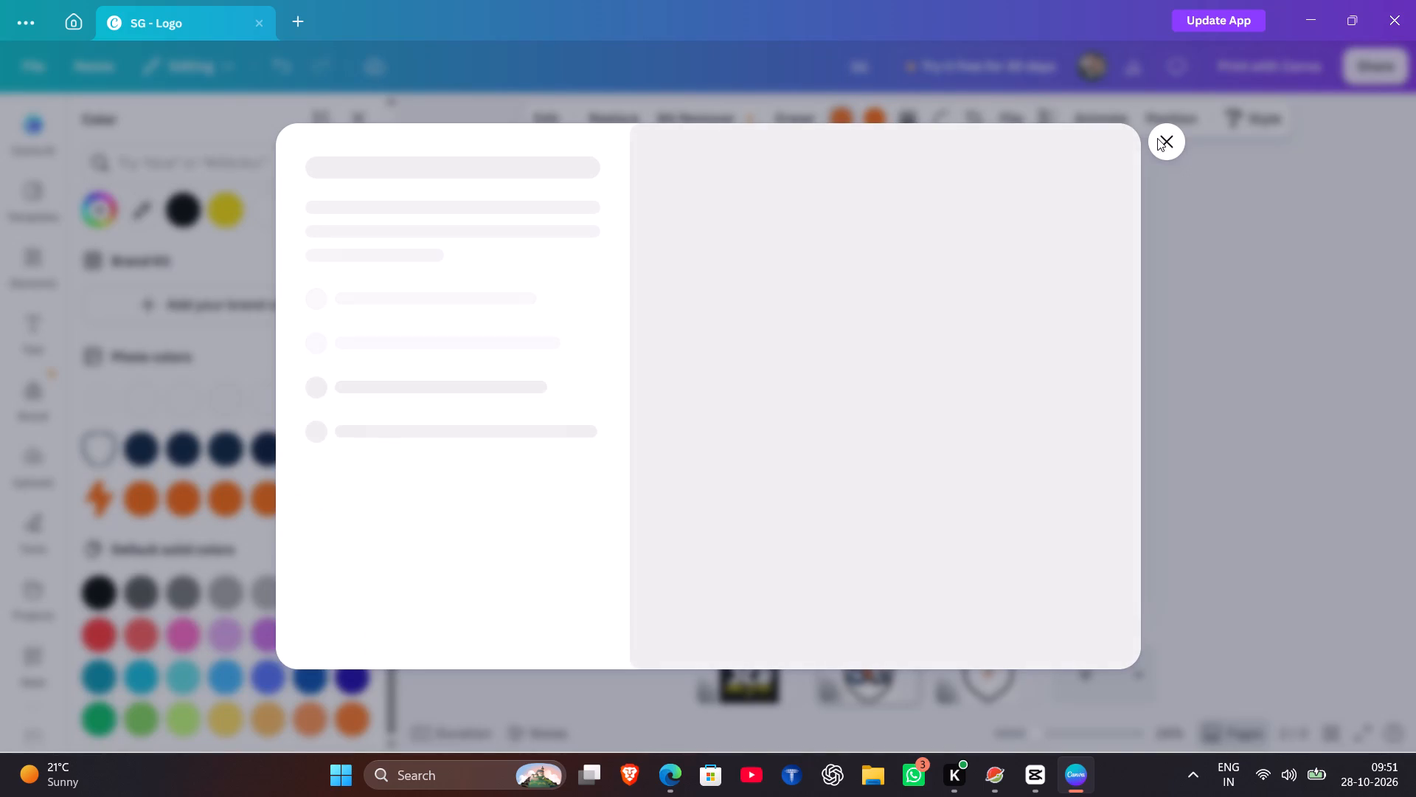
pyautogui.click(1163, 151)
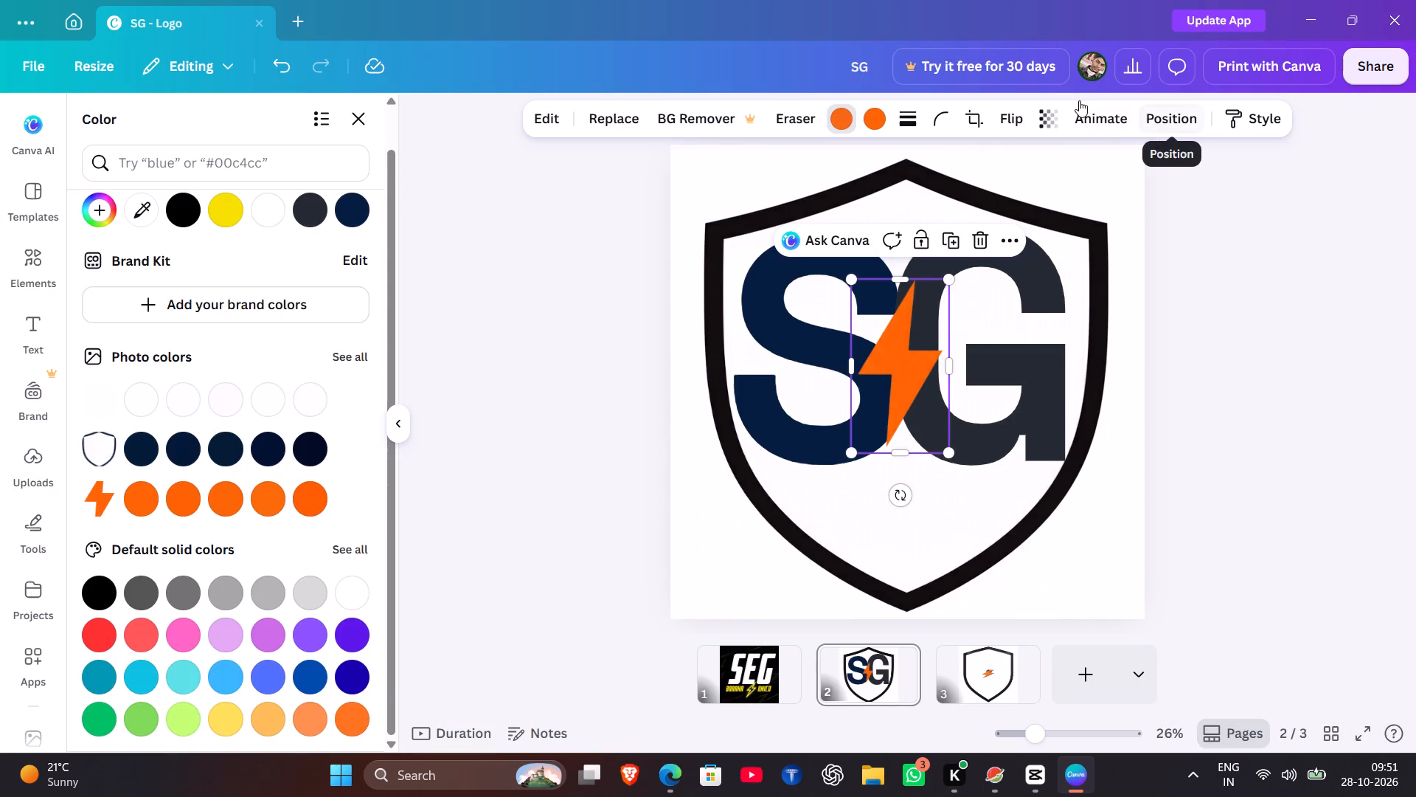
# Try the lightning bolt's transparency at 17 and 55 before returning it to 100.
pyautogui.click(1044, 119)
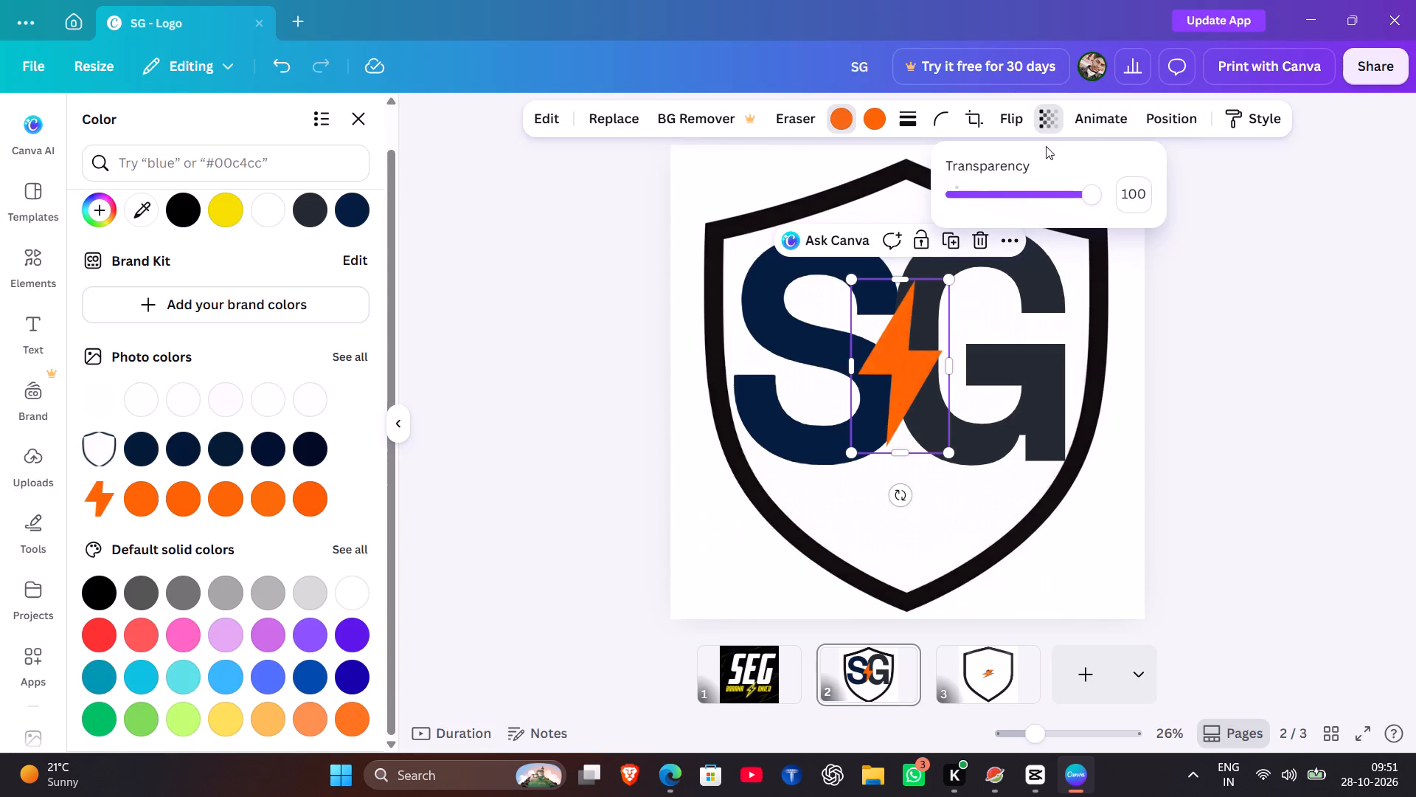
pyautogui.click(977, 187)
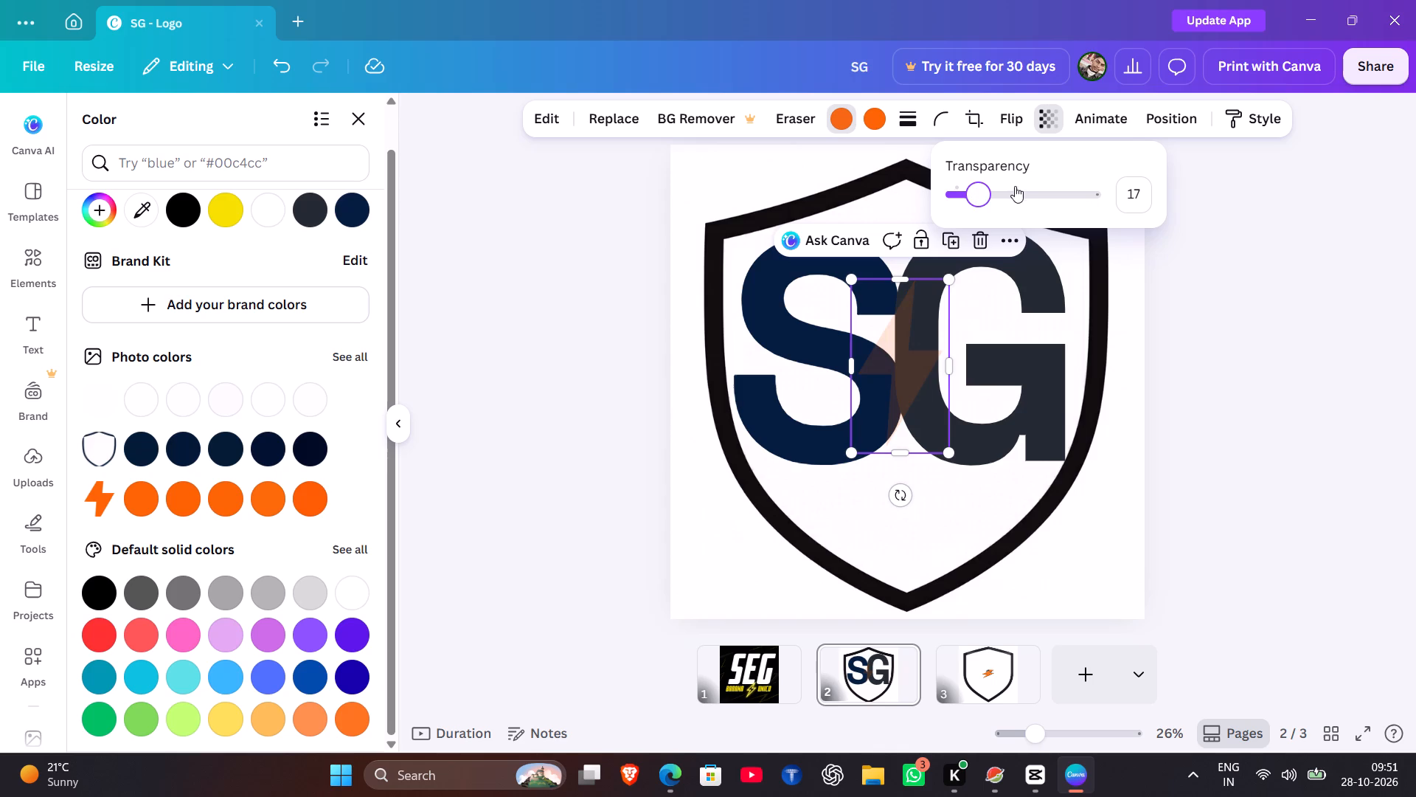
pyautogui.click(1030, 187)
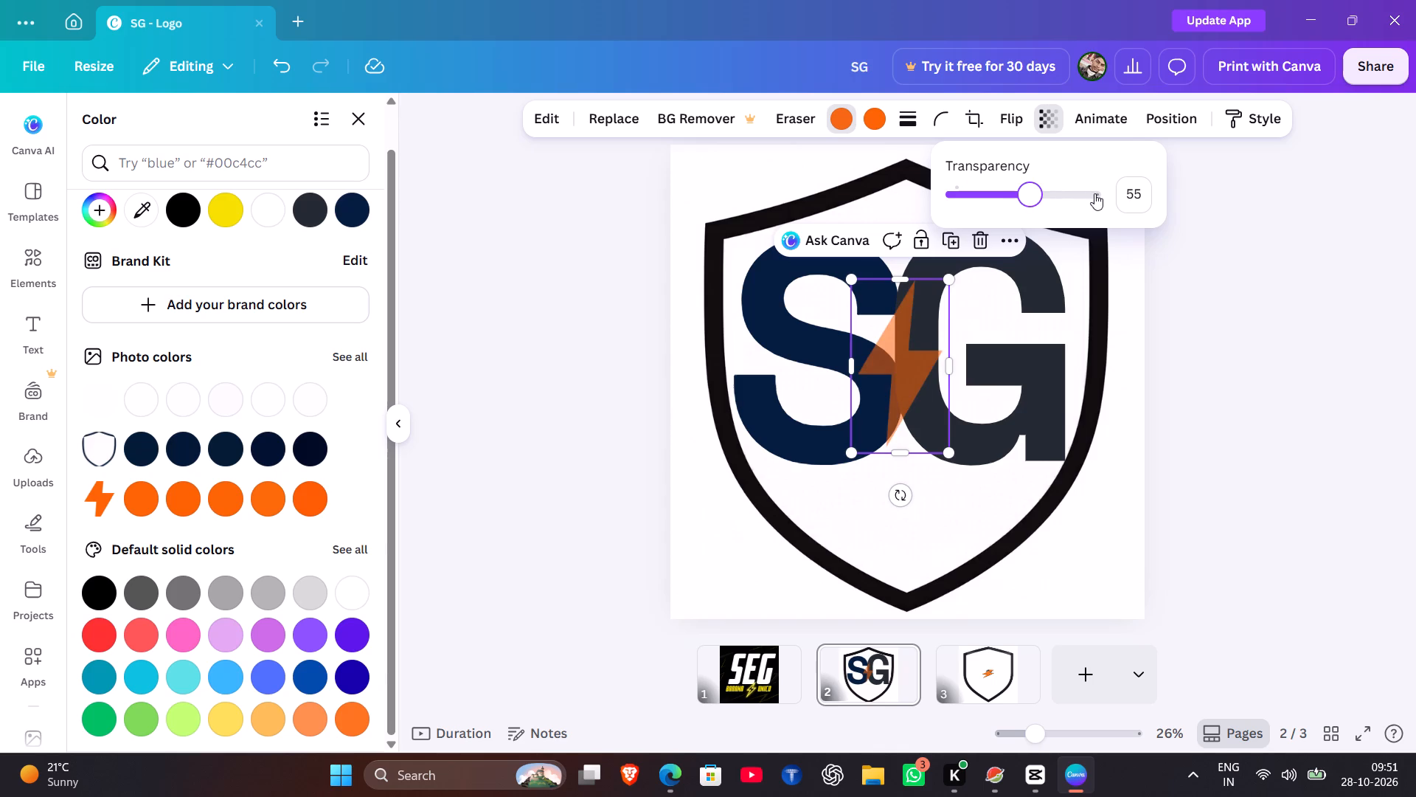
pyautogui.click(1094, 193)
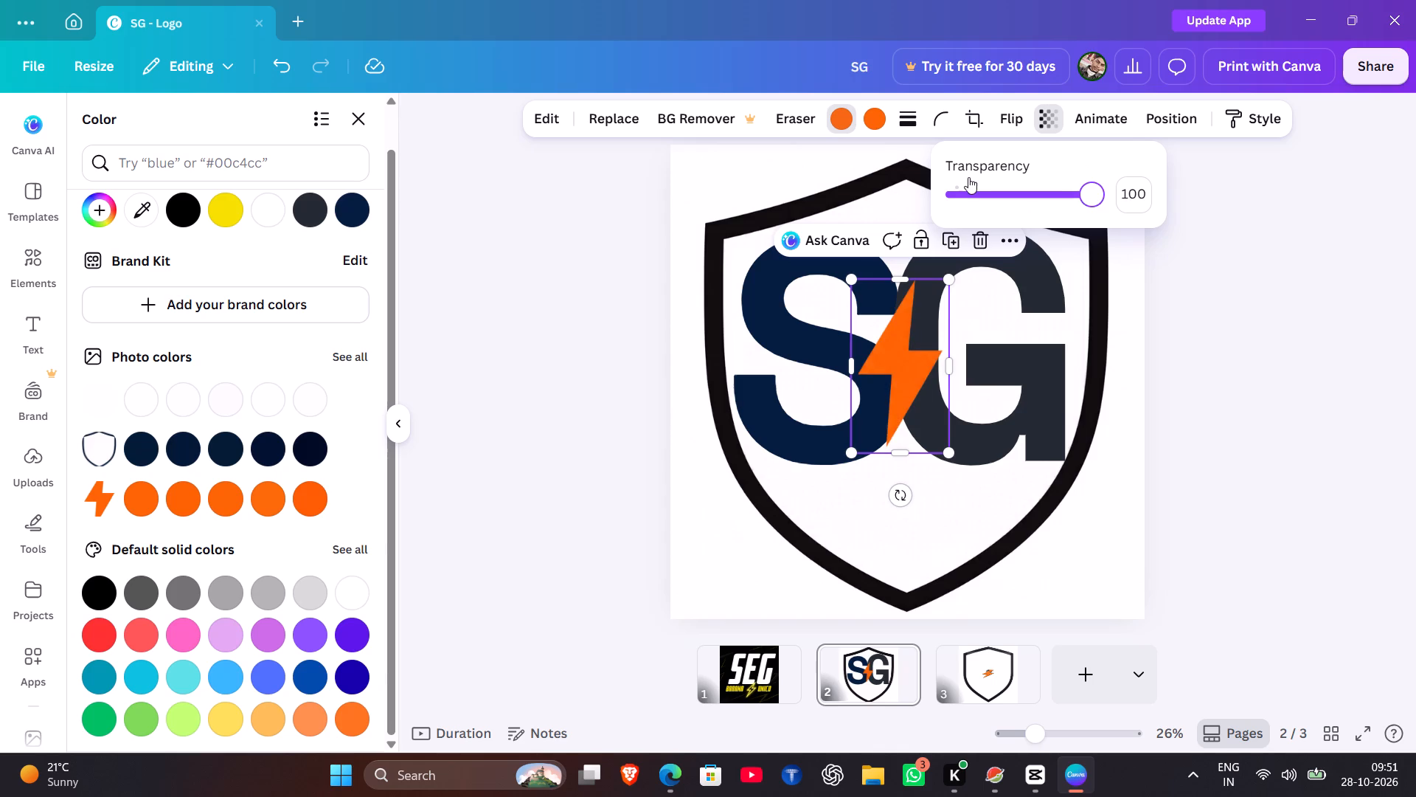
# Adjust the lightning bolt's corner rounding, trying 96 before settling on 7.
pyautogui.click(940, 118)
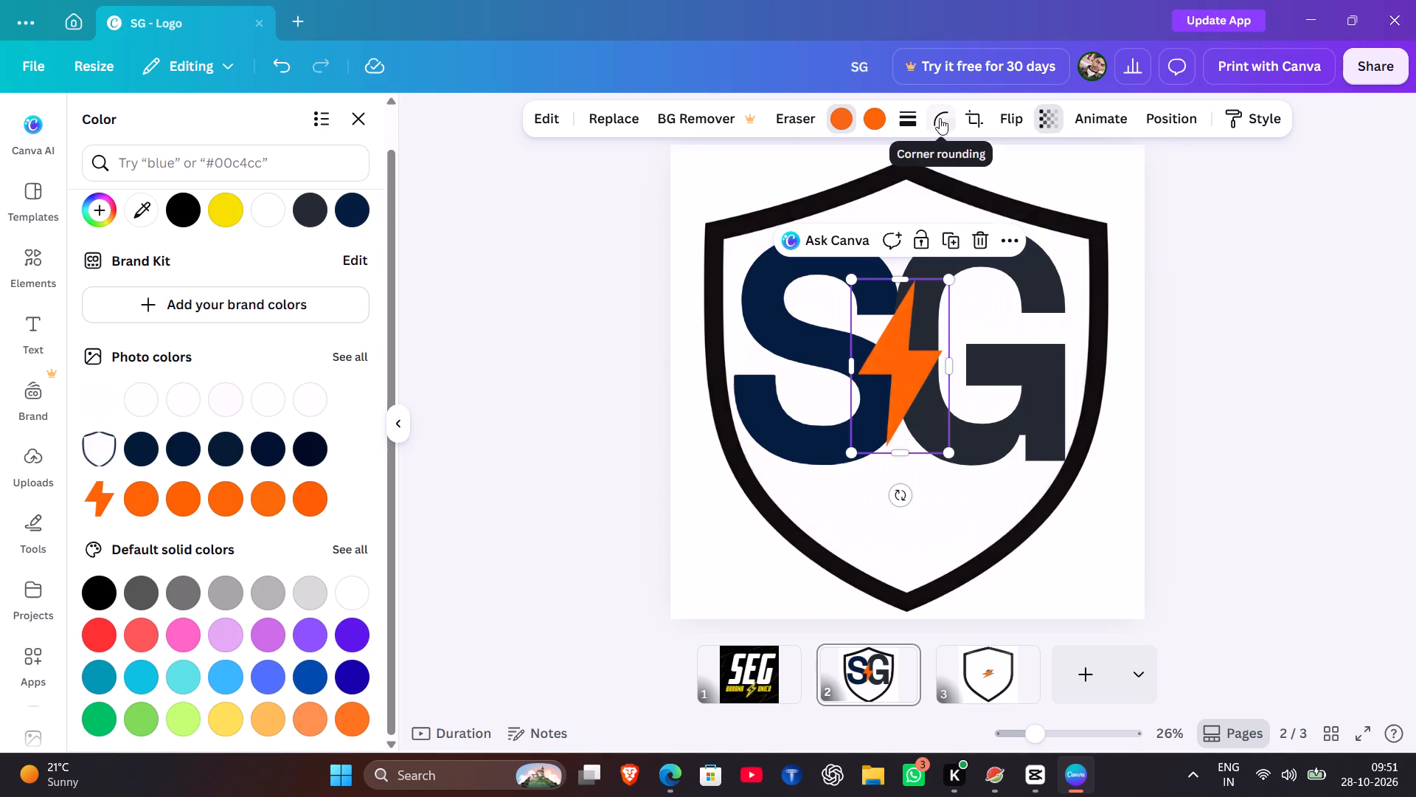
pyautogui.click(979, 192)
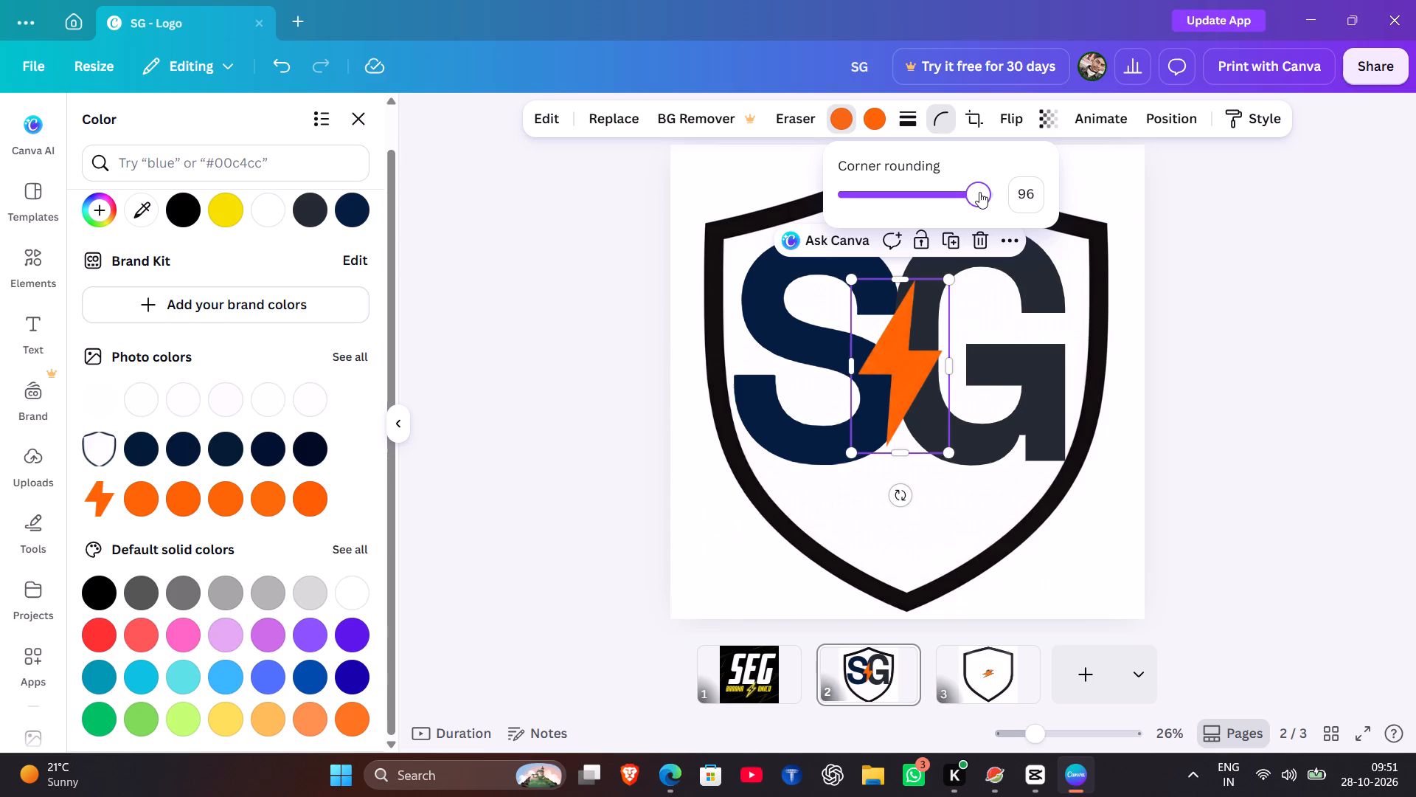
pyautogui.click(855, 197)
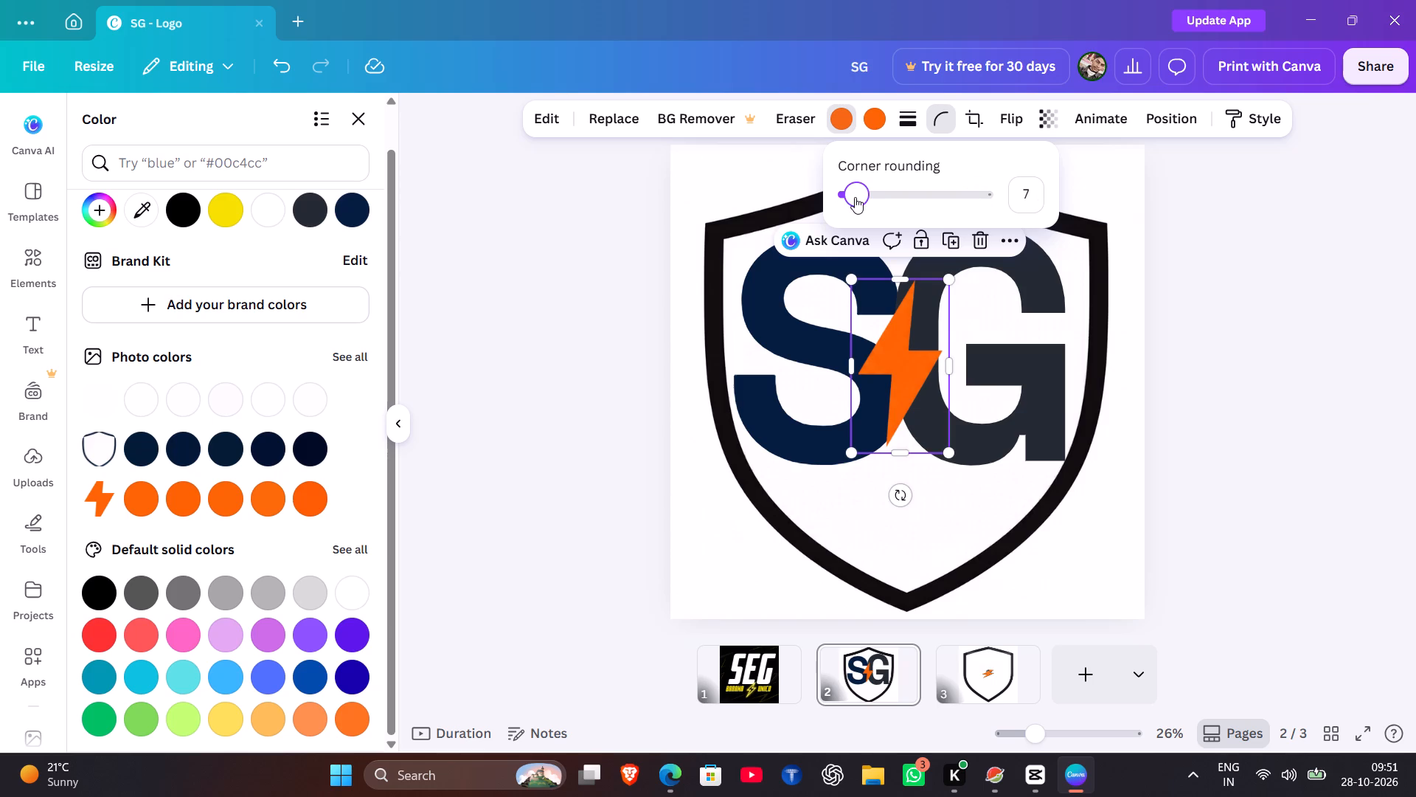
pyautogui.click(1257, 204)
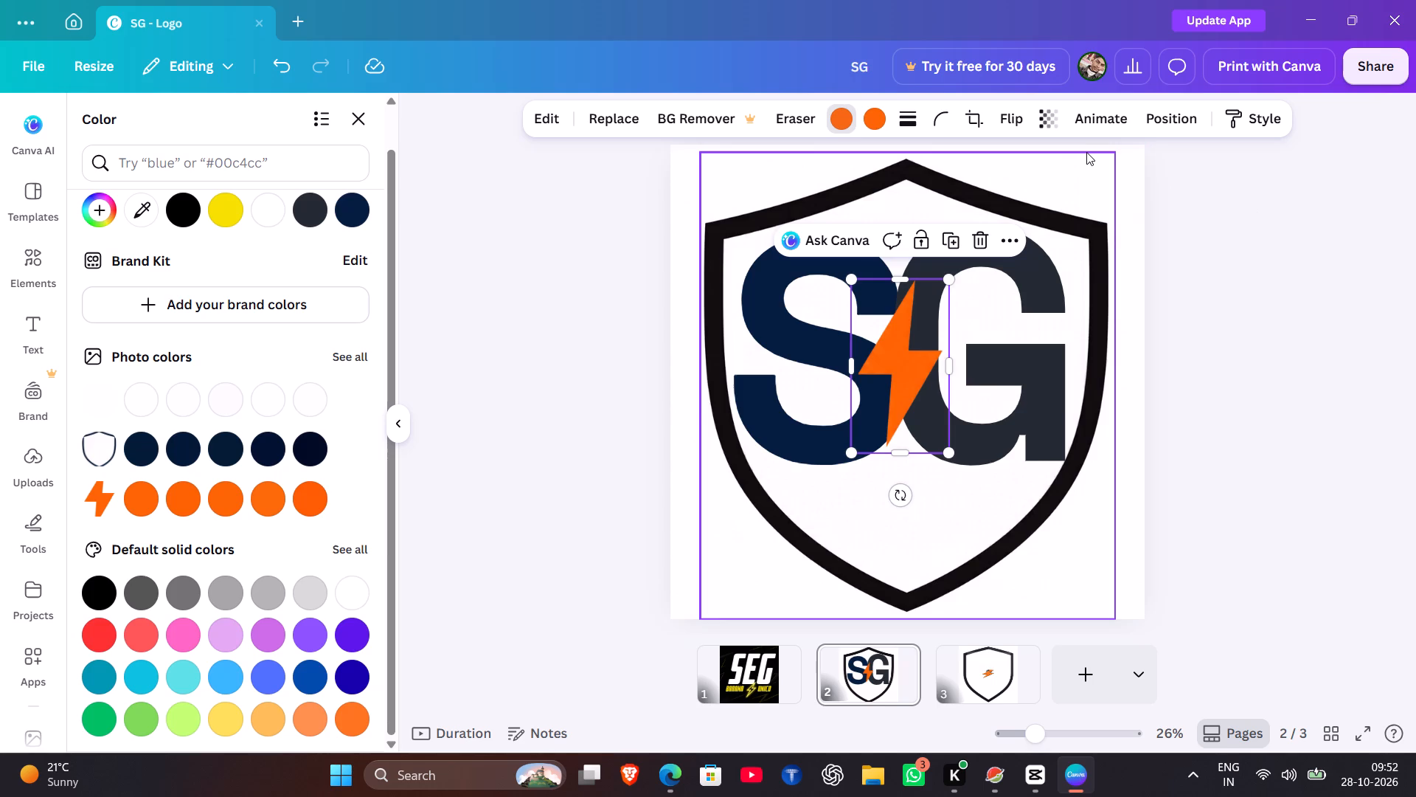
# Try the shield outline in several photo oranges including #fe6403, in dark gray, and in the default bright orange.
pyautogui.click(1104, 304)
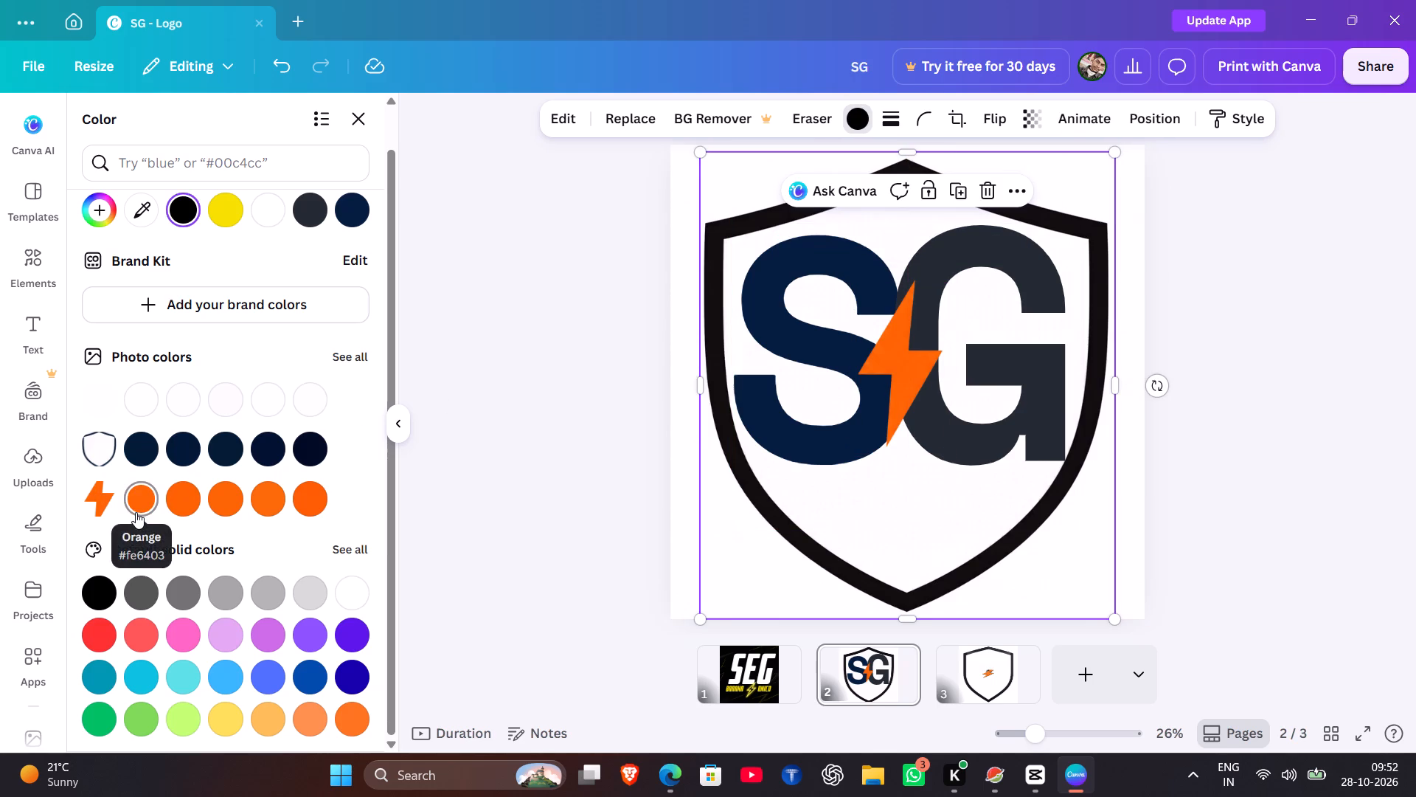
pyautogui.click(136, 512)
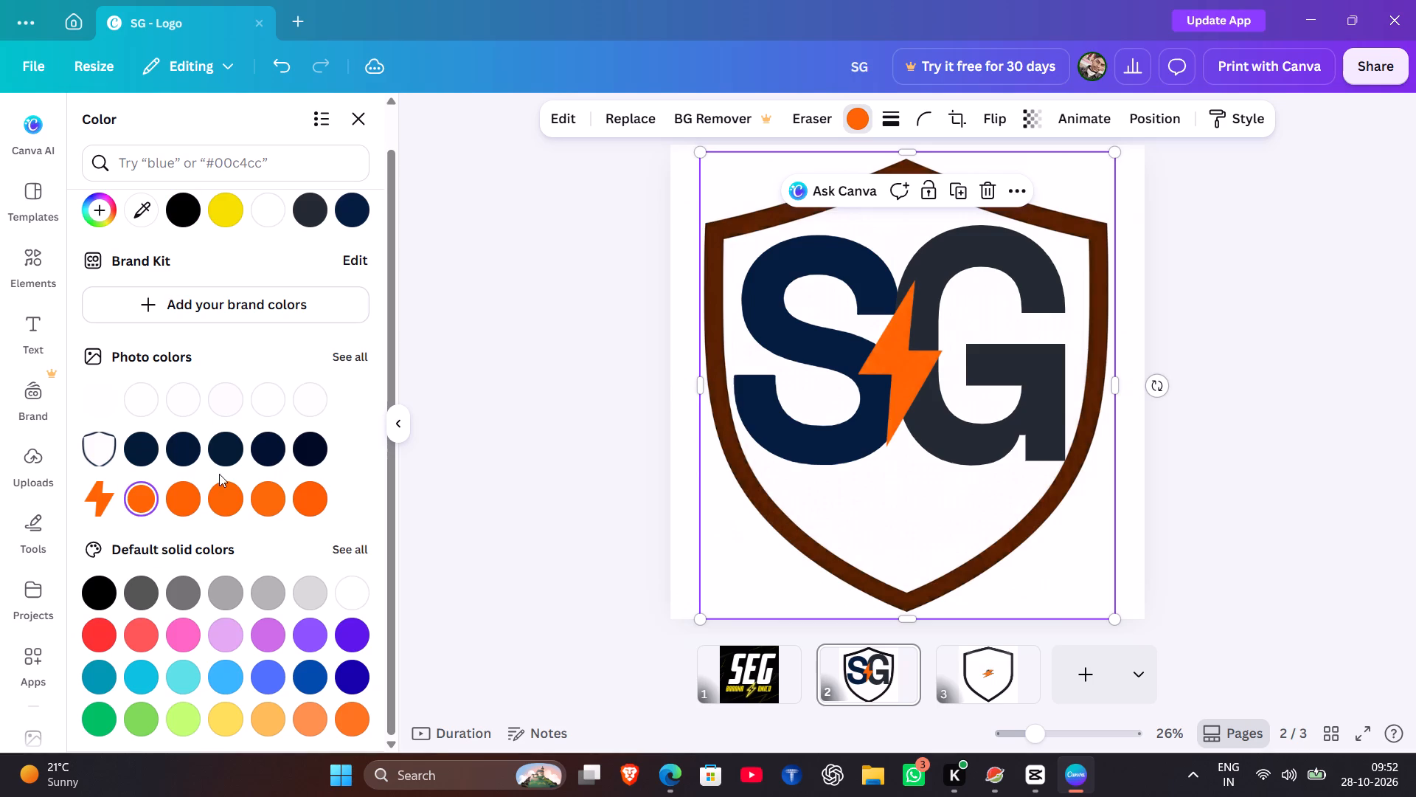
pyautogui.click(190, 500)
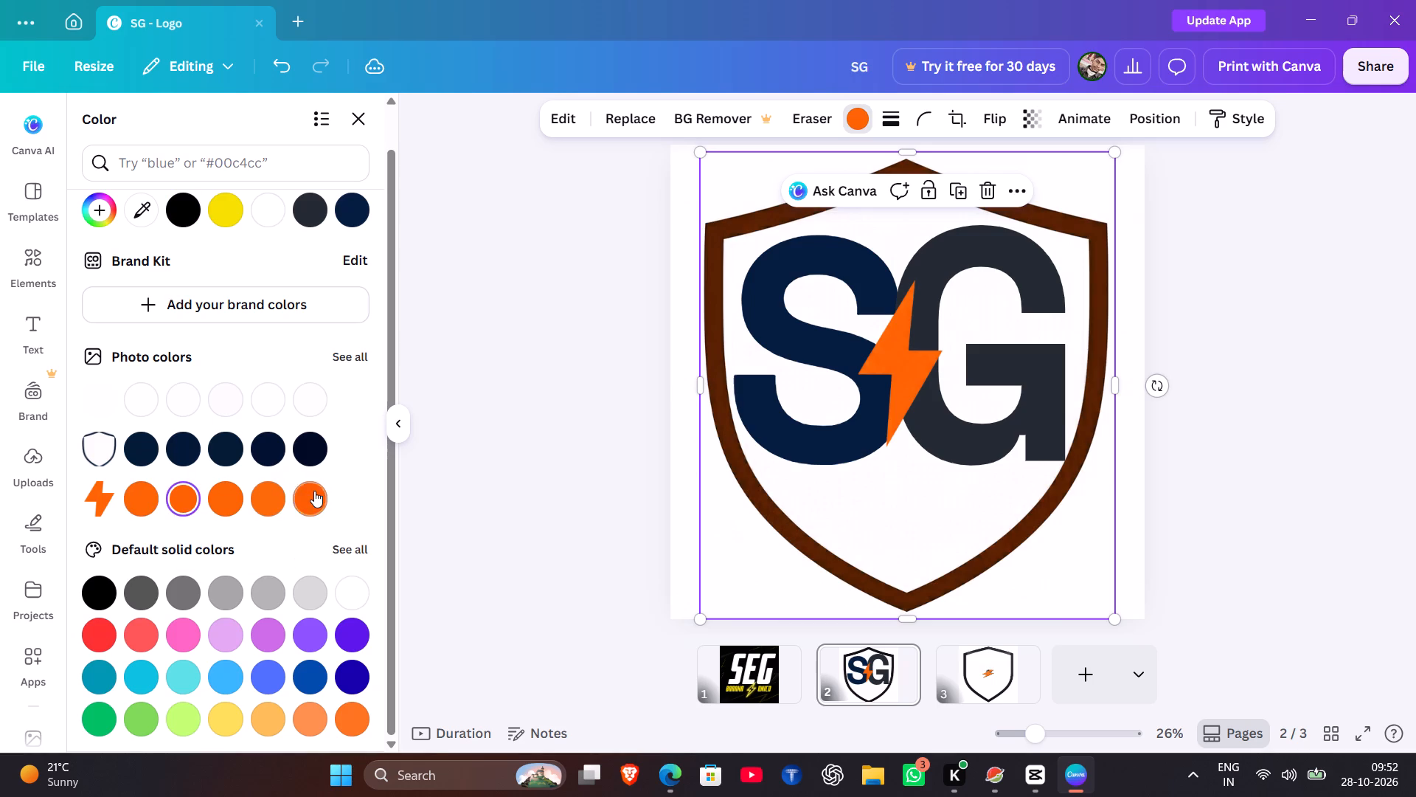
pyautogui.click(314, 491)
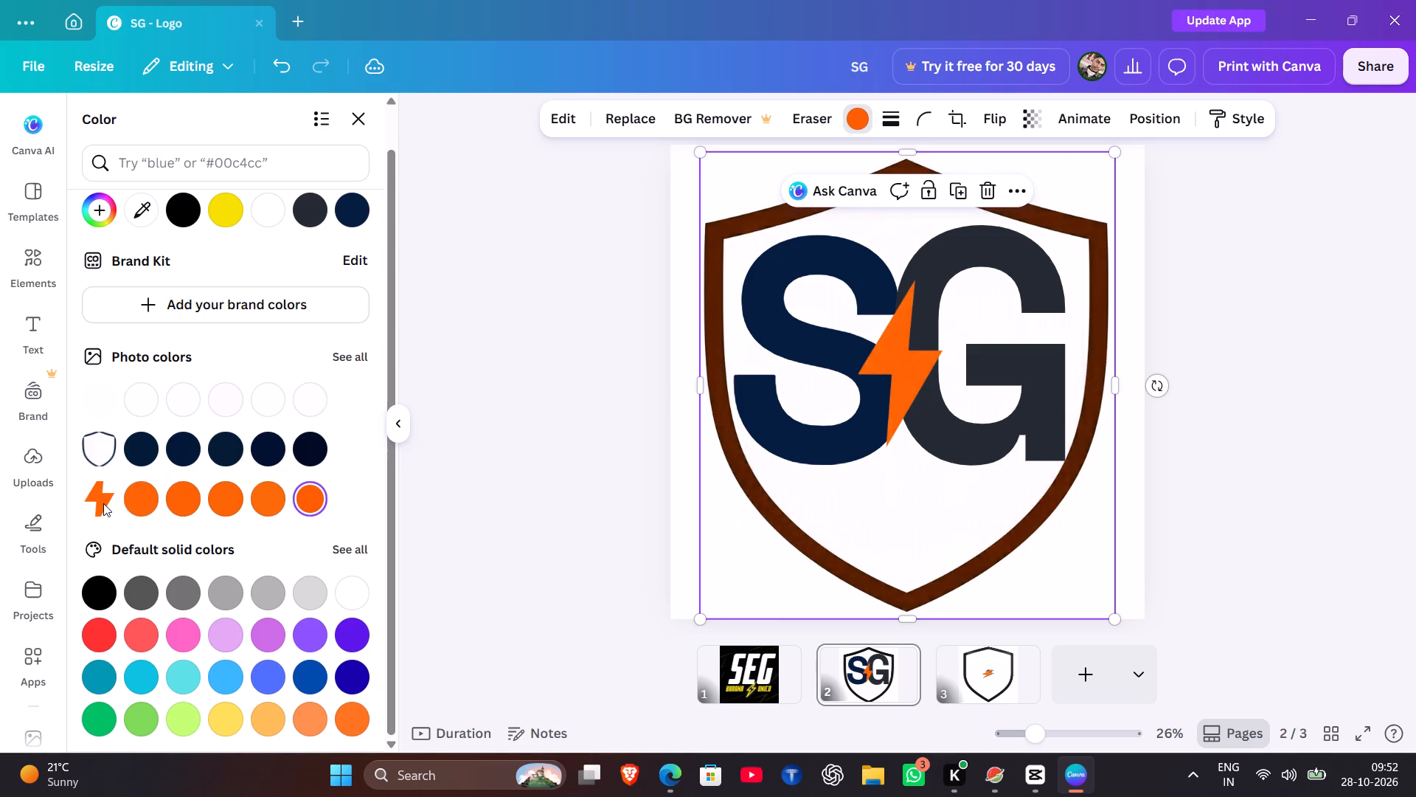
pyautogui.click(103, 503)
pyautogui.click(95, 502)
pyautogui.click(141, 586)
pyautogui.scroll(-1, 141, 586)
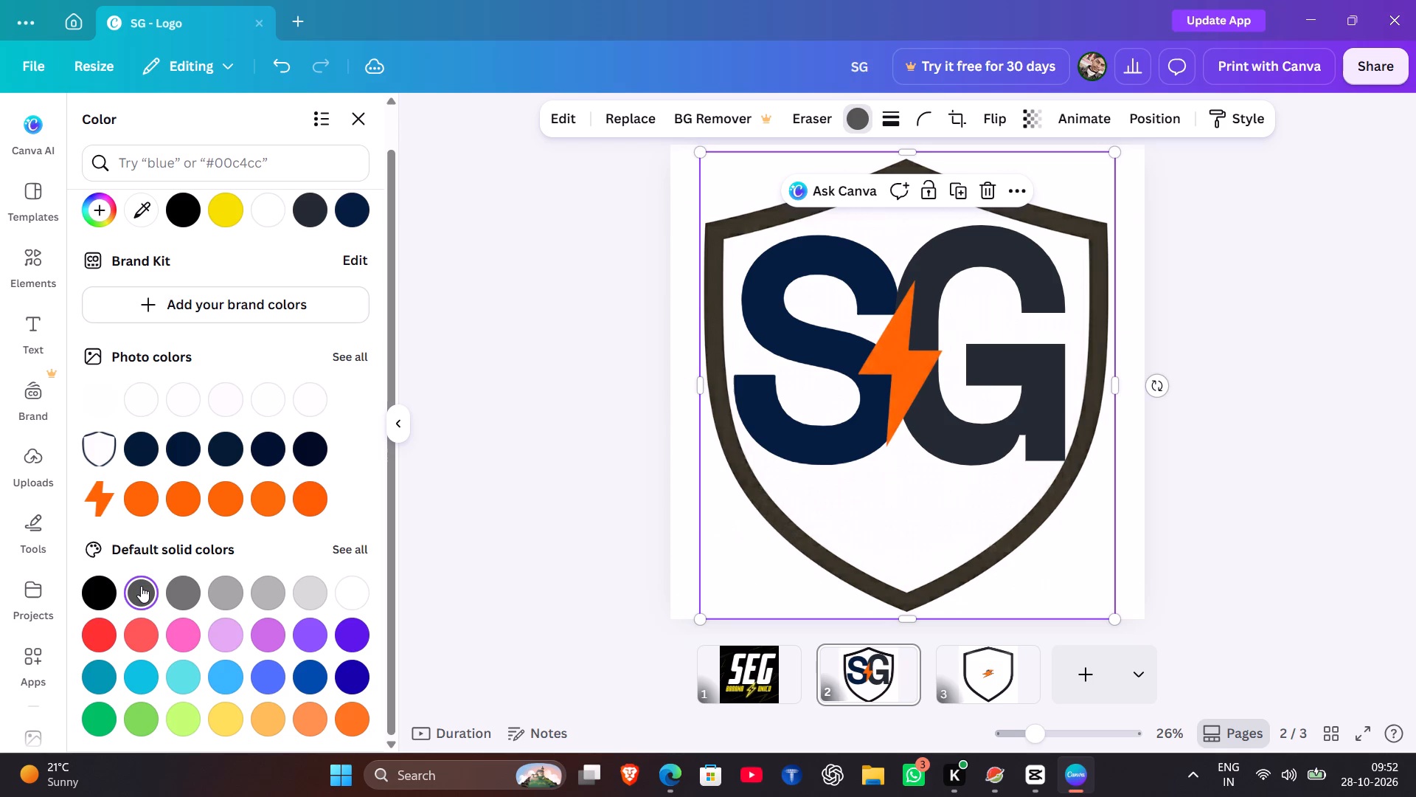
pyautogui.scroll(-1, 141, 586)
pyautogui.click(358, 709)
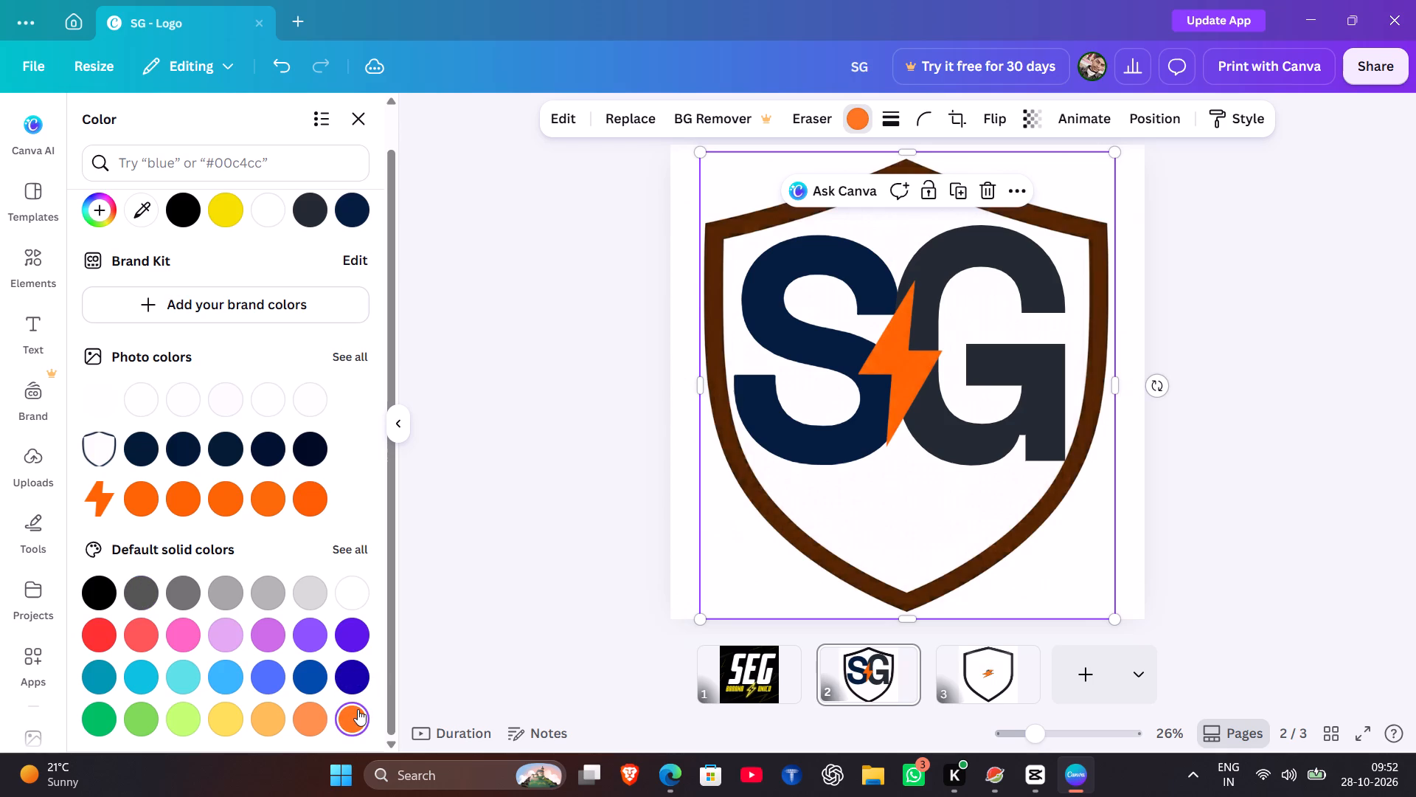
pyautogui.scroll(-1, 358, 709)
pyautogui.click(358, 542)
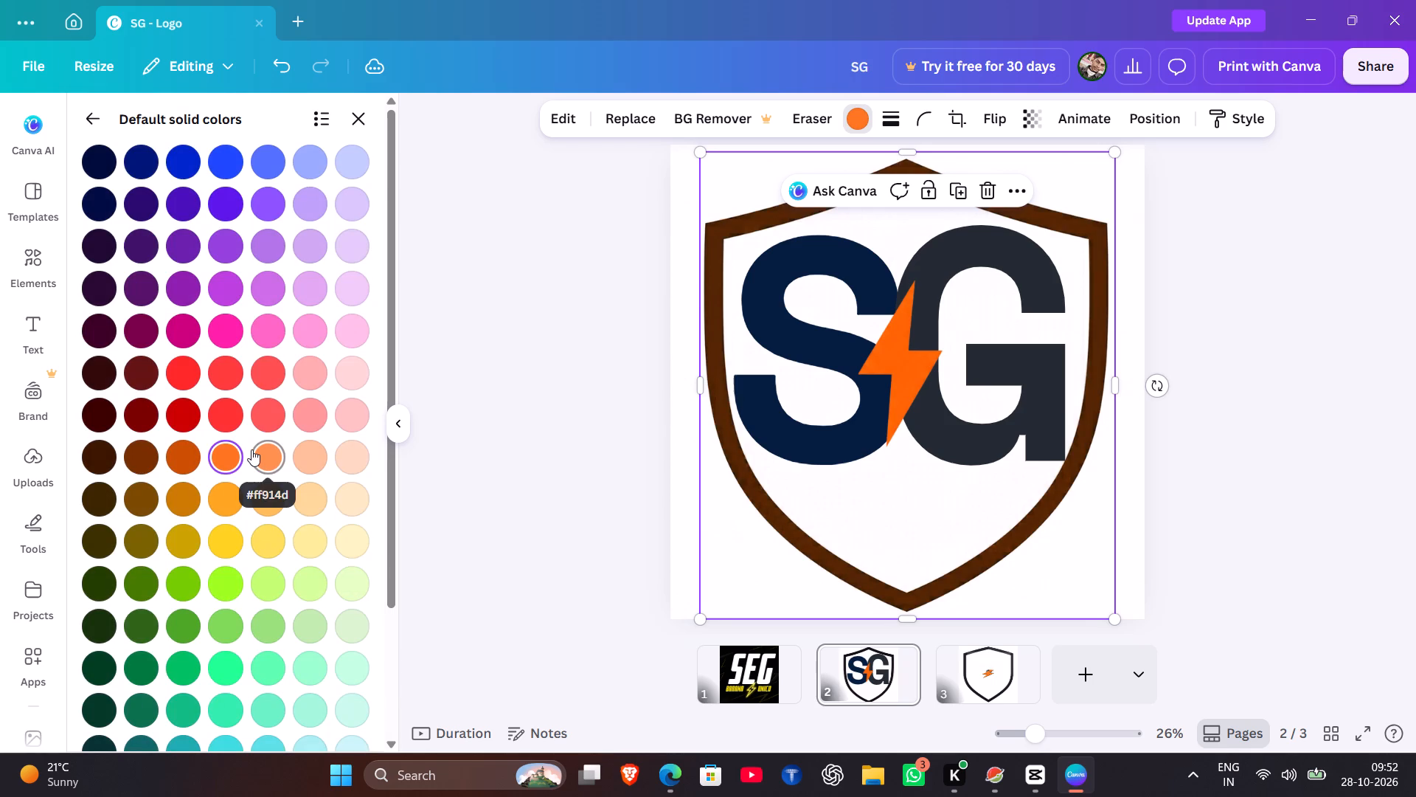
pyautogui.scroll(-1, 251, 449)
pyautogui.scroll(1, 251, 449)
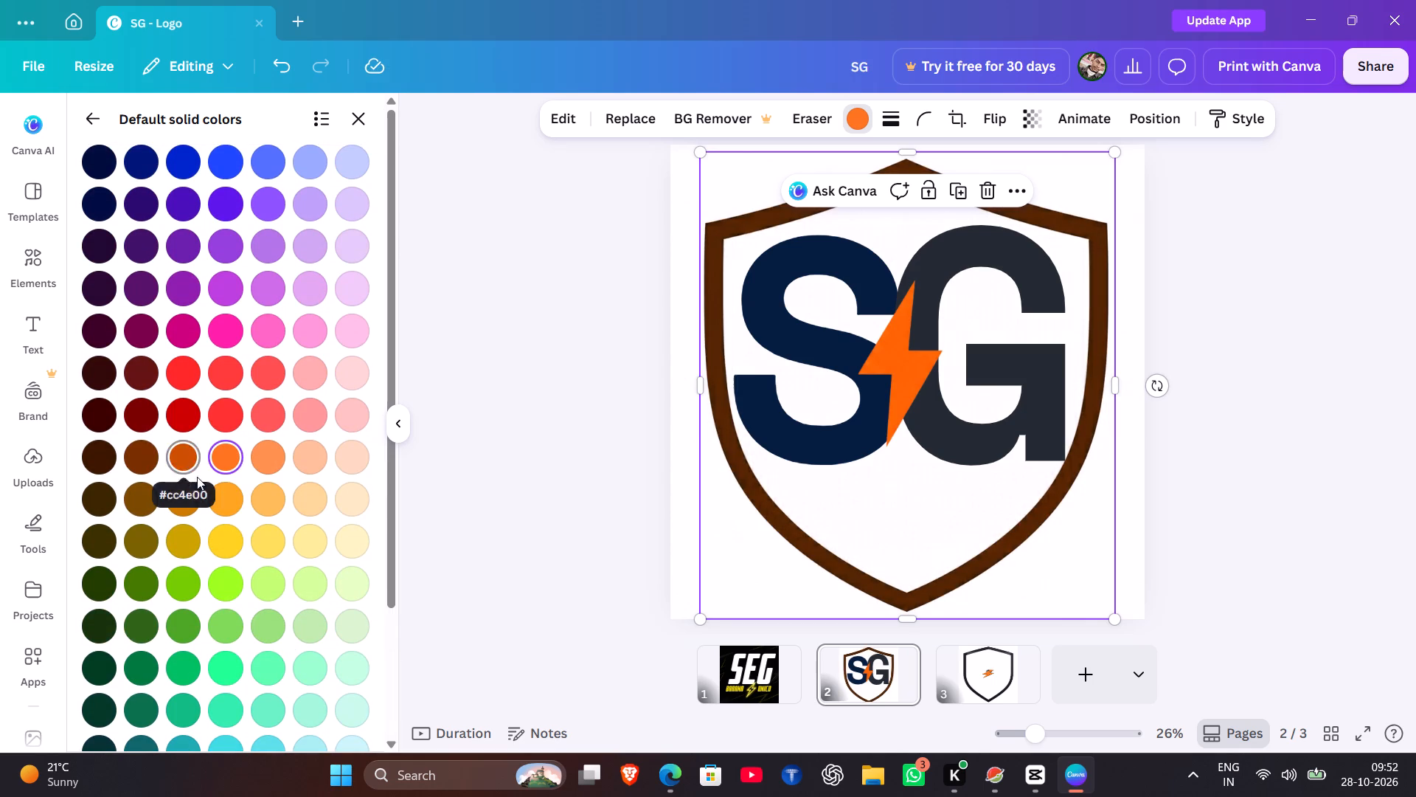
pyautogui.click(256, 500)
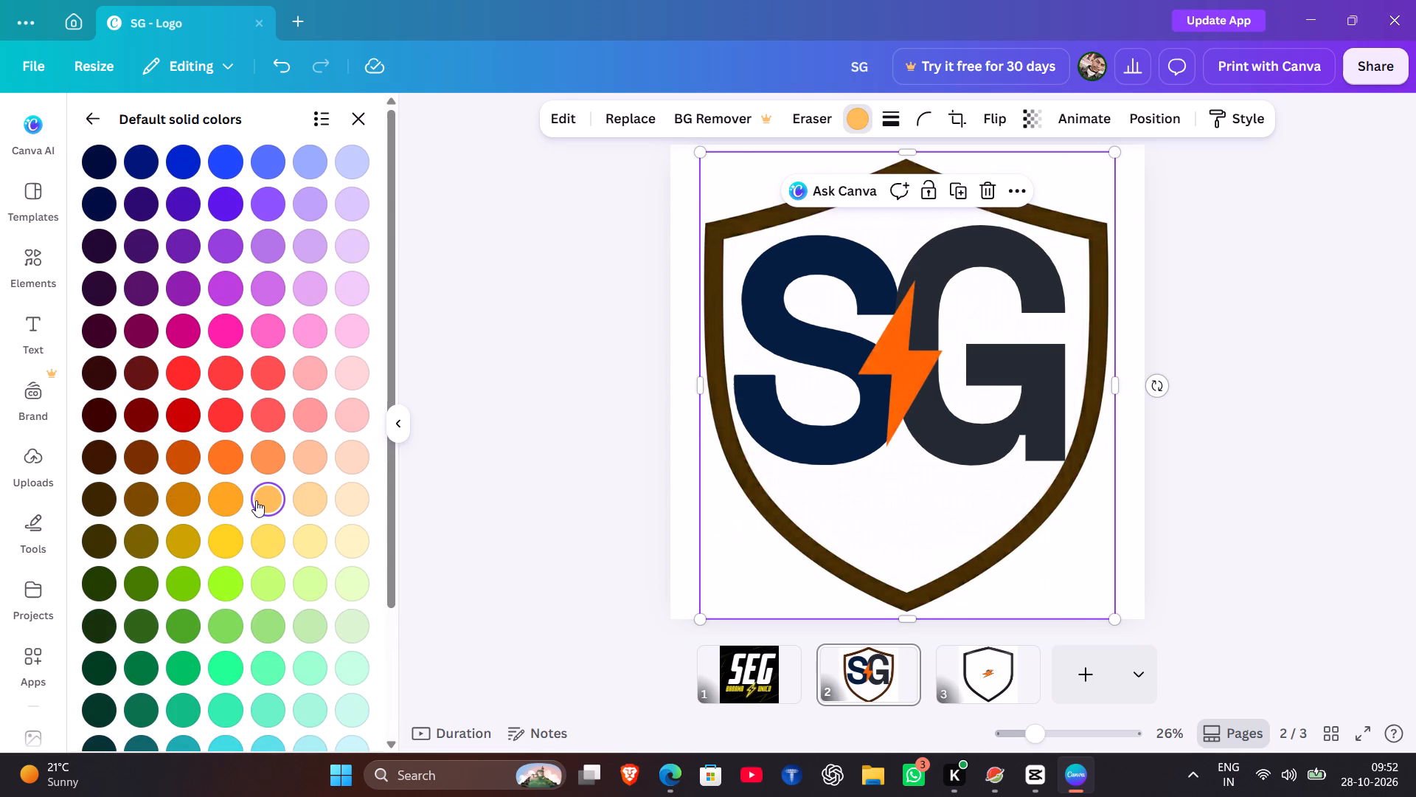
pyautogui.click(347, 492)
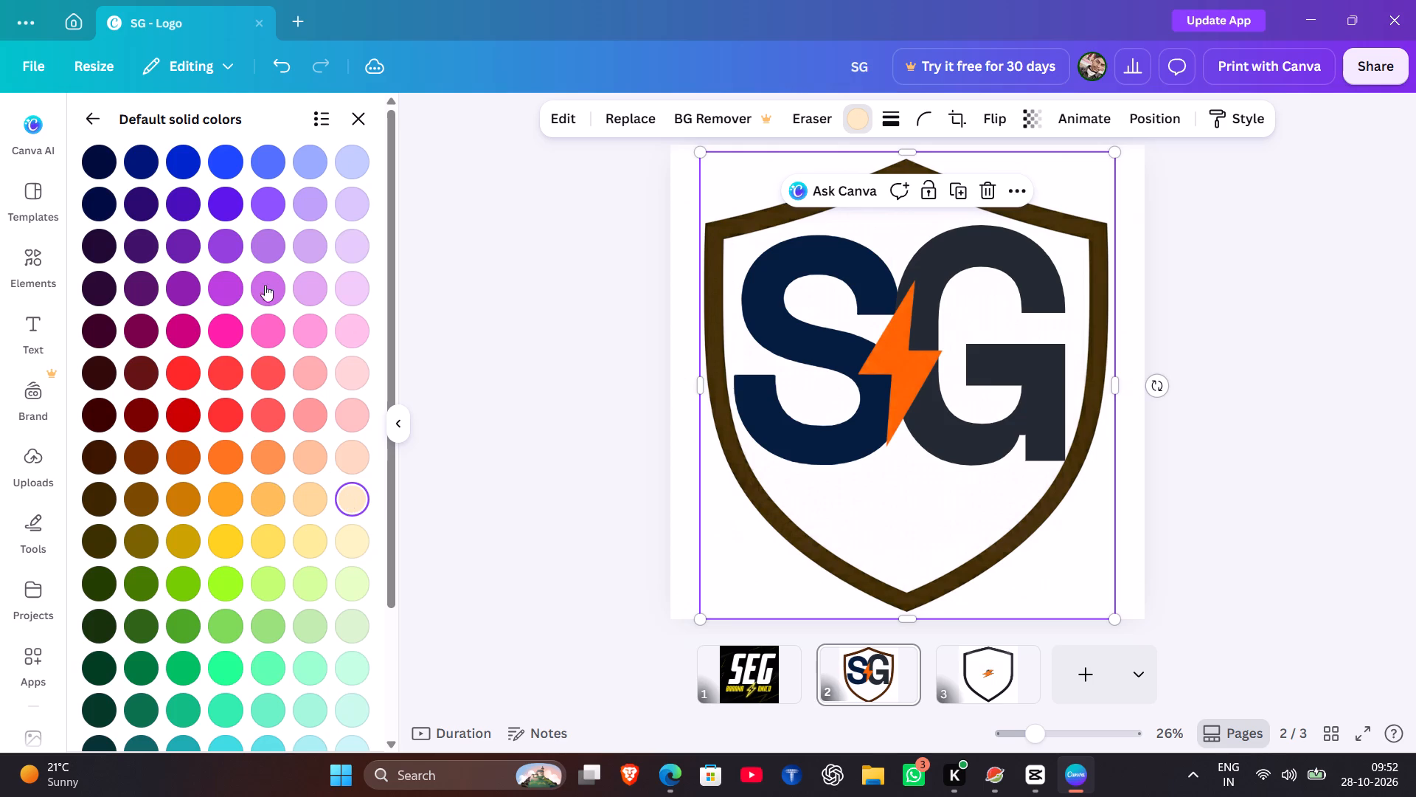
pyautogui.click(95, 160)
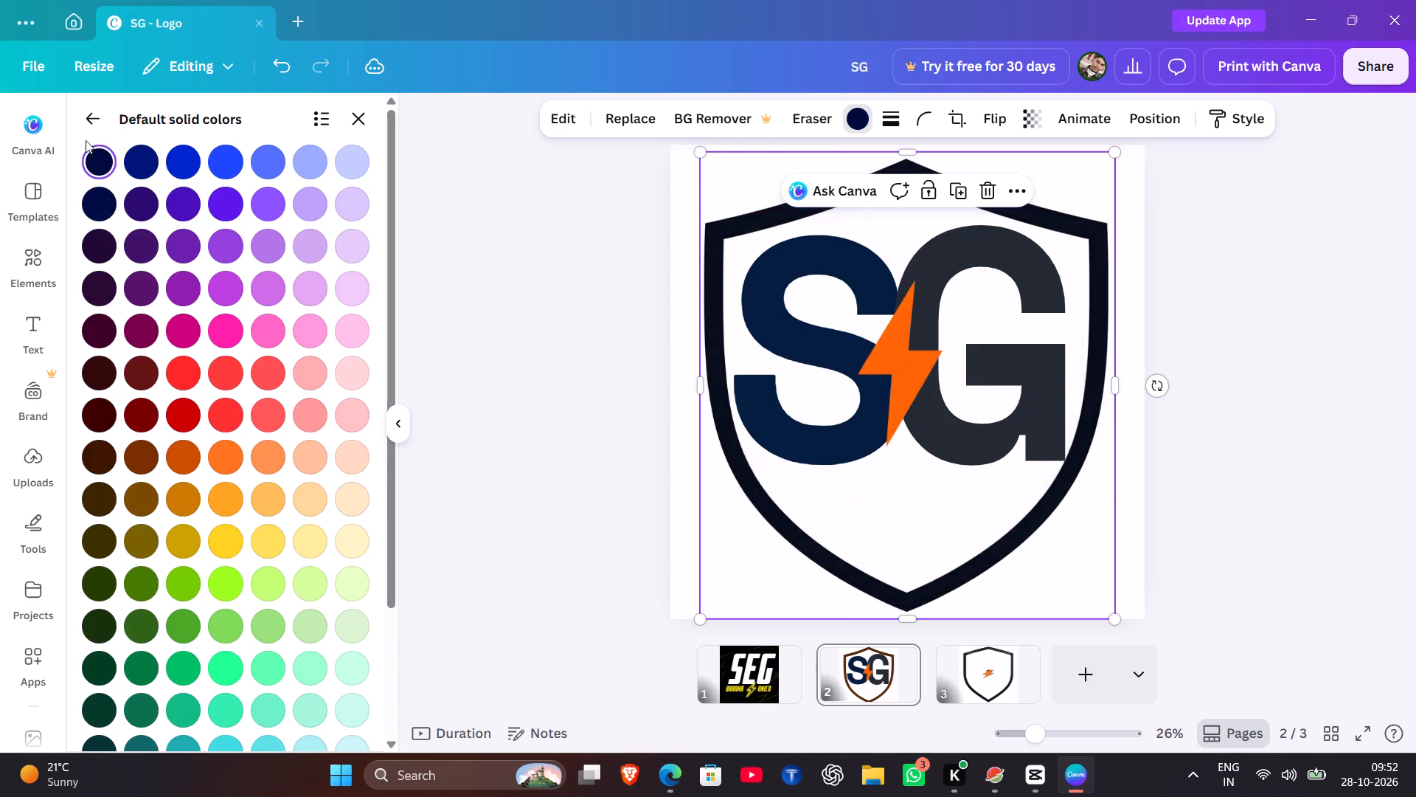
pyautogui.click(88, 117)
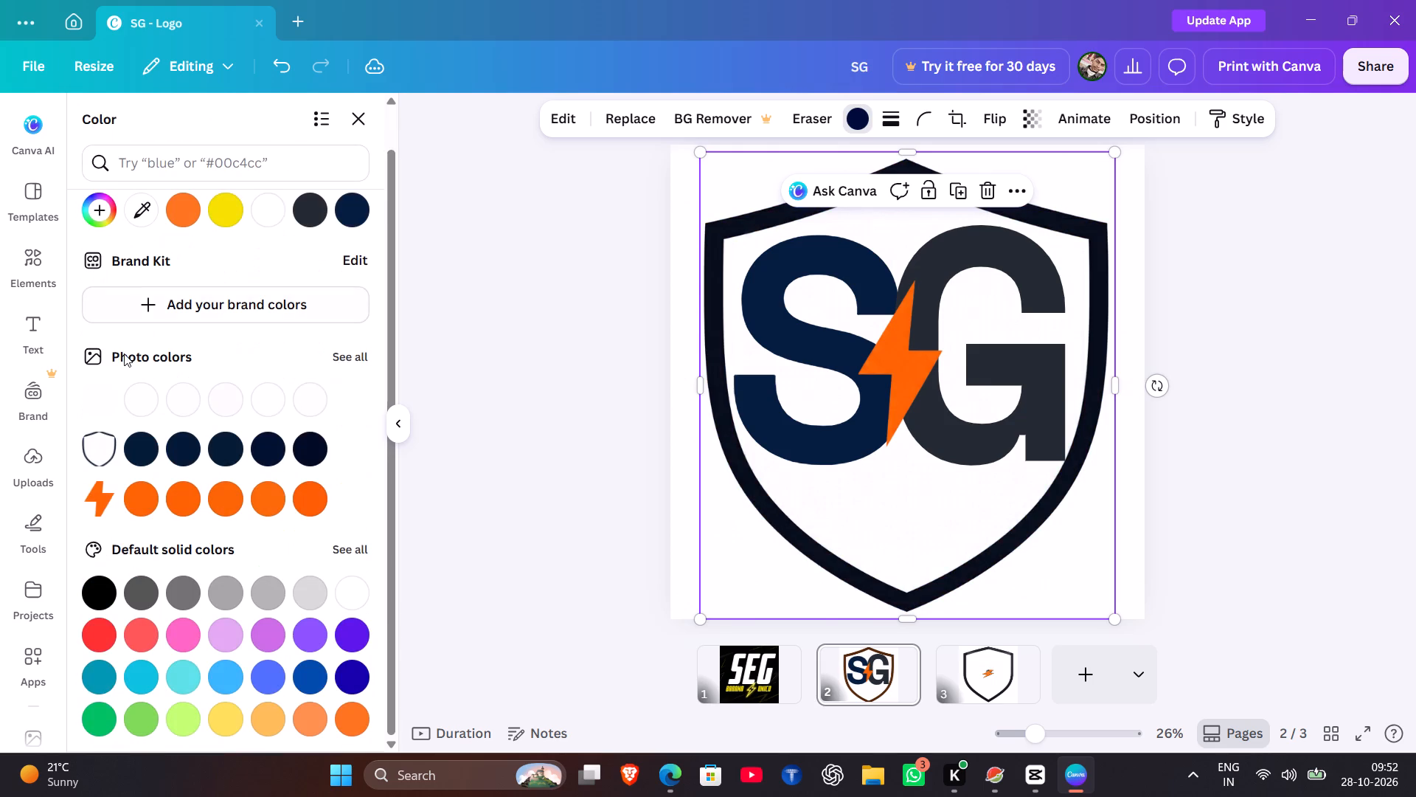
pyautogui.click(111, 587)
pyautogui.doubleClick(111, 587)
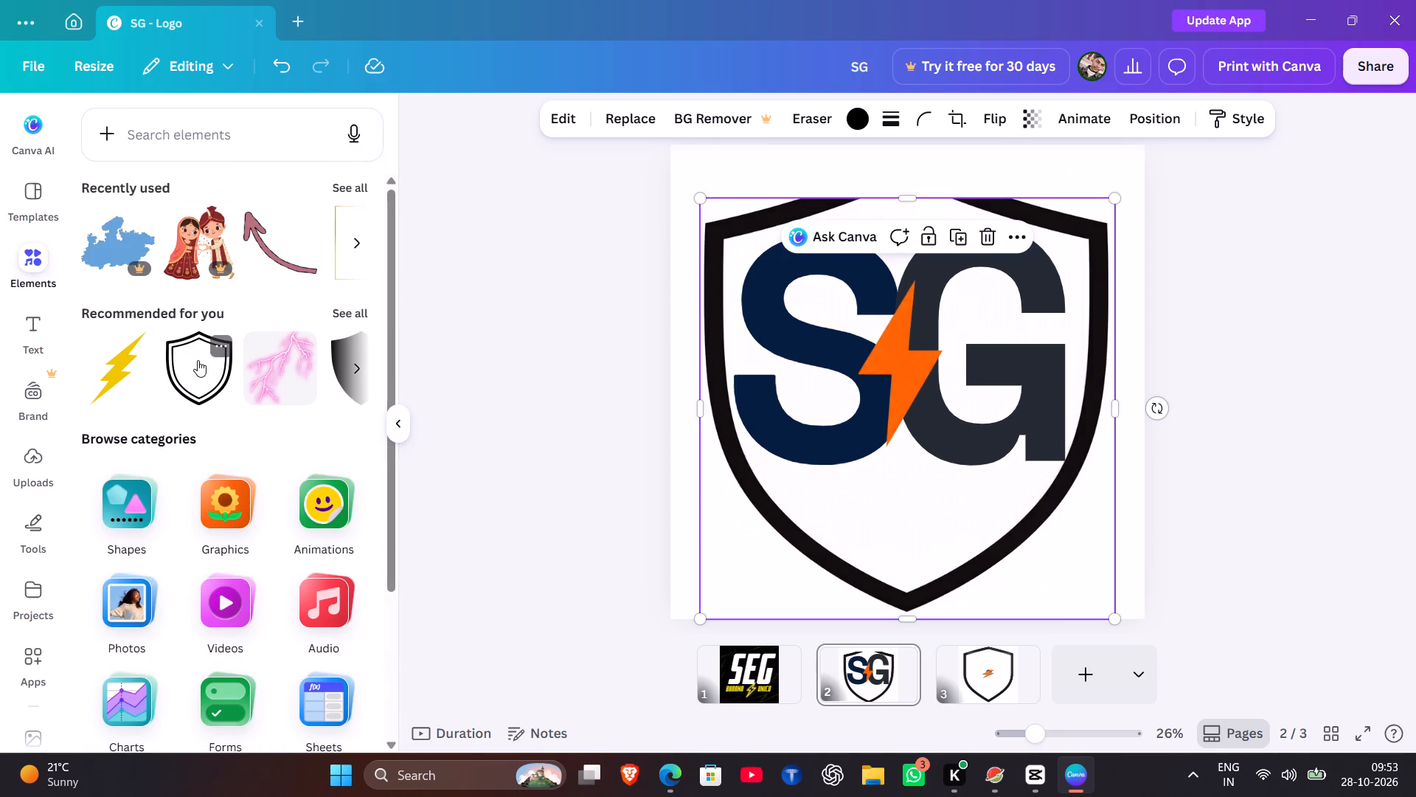
pyautogui.hscroll(-2, 198, 360)
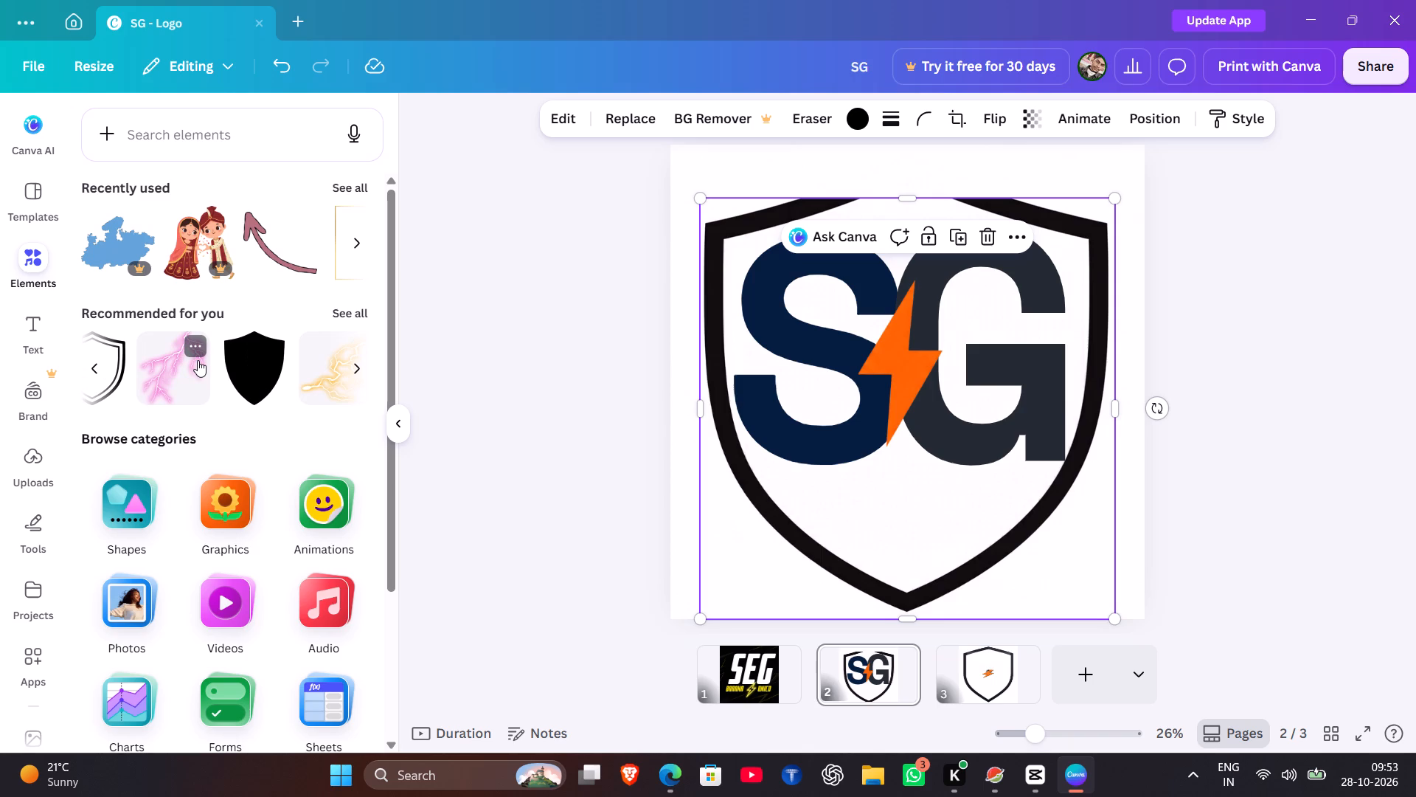
pyautogui.hscroll(-2, 198, 360)
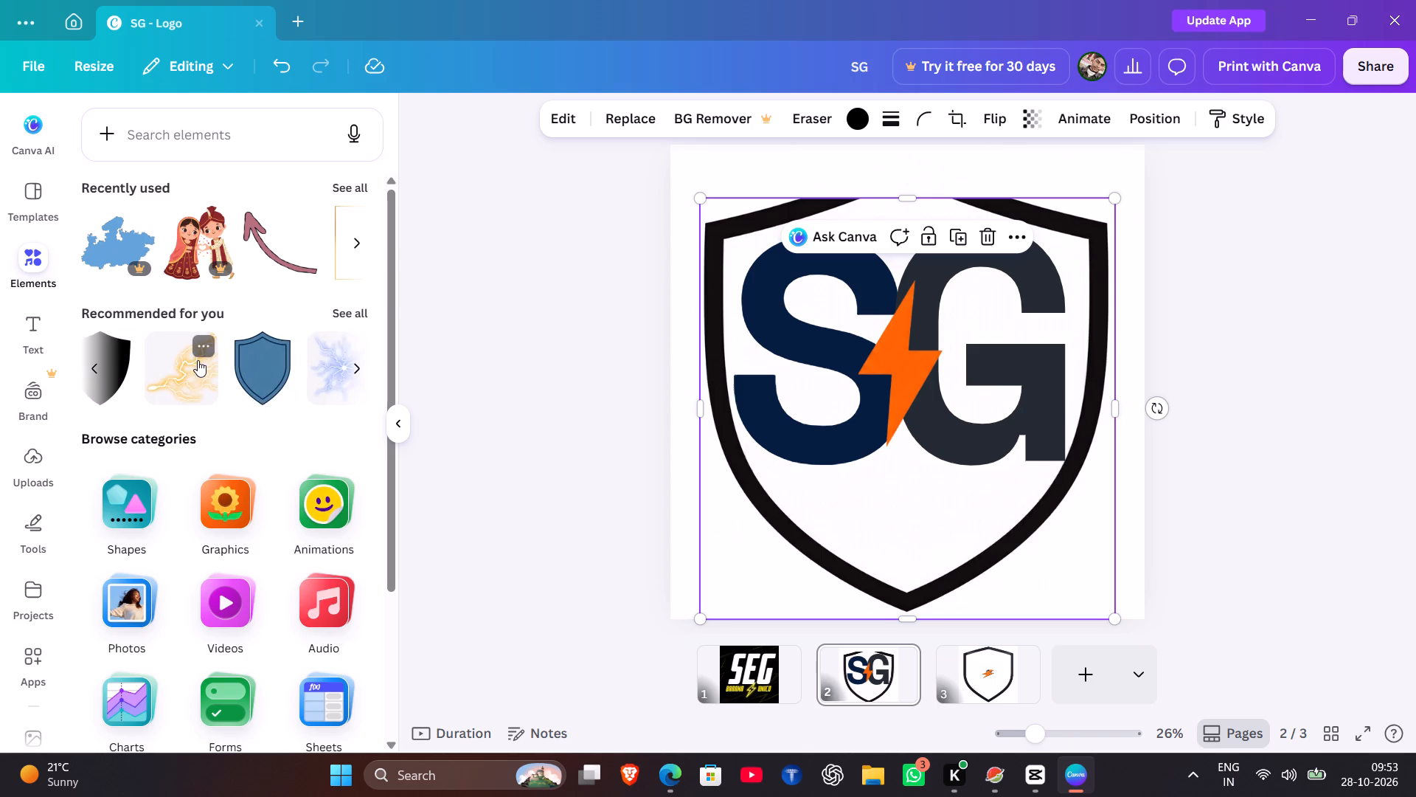
pyautogui.hscroll(-3, 198, 360)
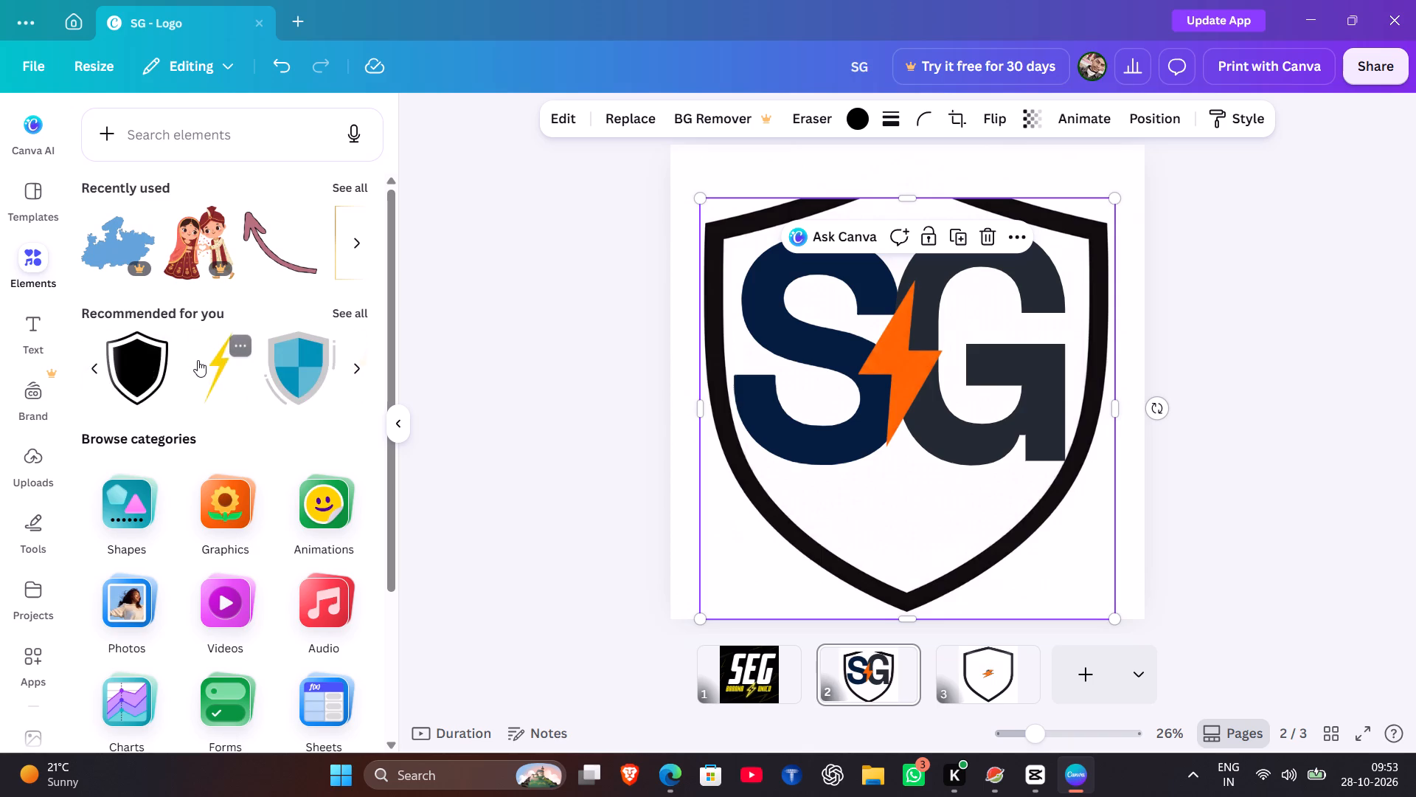
pyautogui.hscroll(-5, 198, 360)
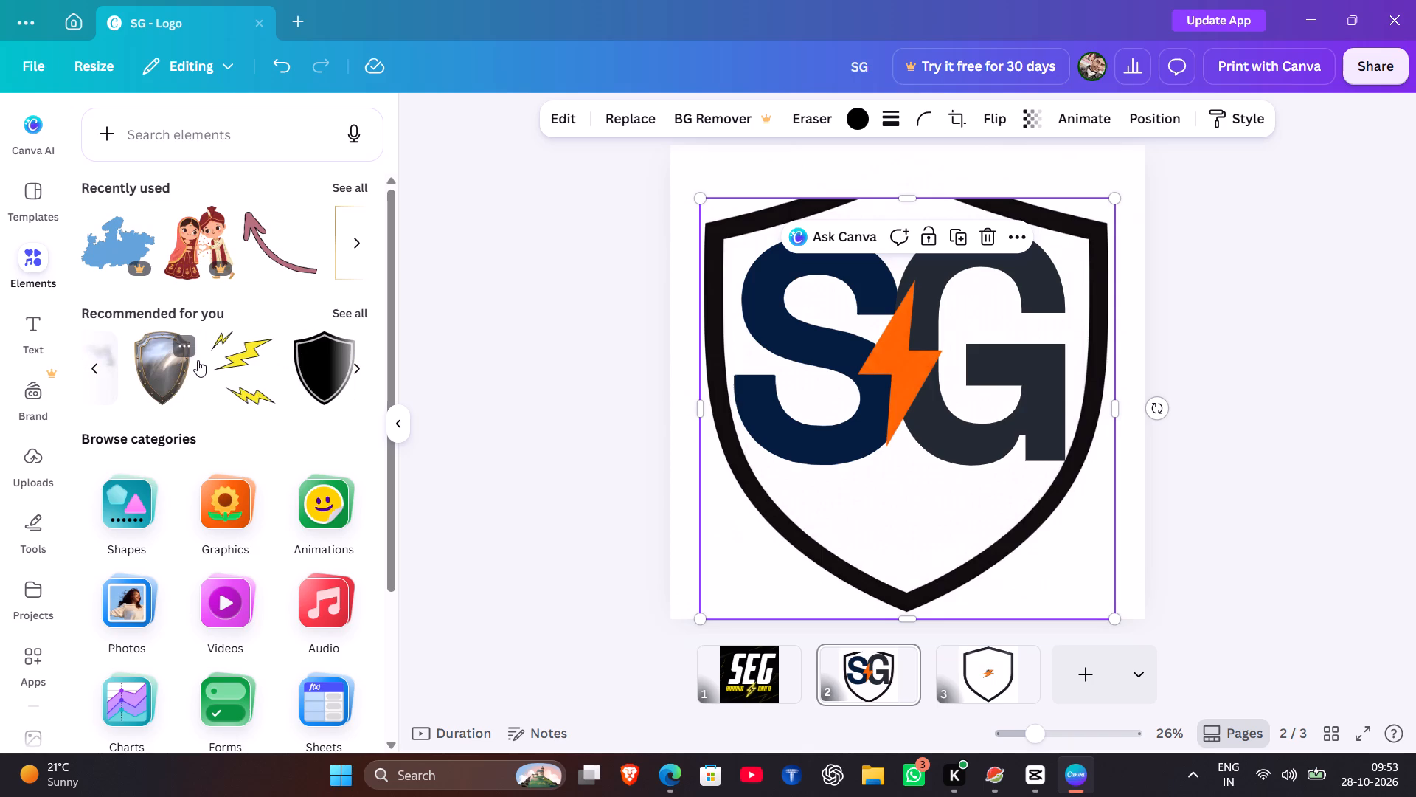
pyautogui.hscroll(-2, 198, 360)
pyautogui.scroll(-3, 198, 360)
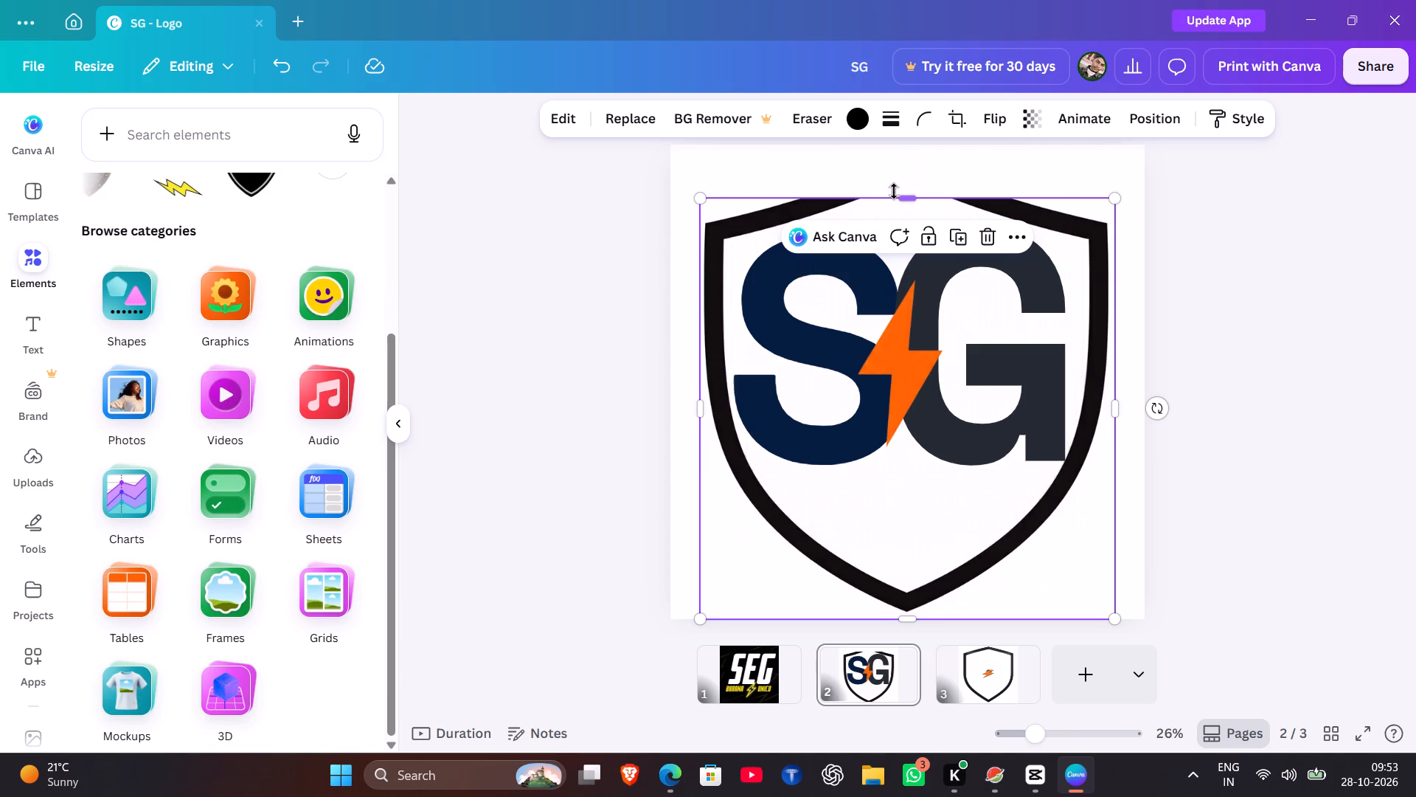
# Undo the last crop of the shield image and deselect it.
pyautogui.hotkey('ctrl', 'z')
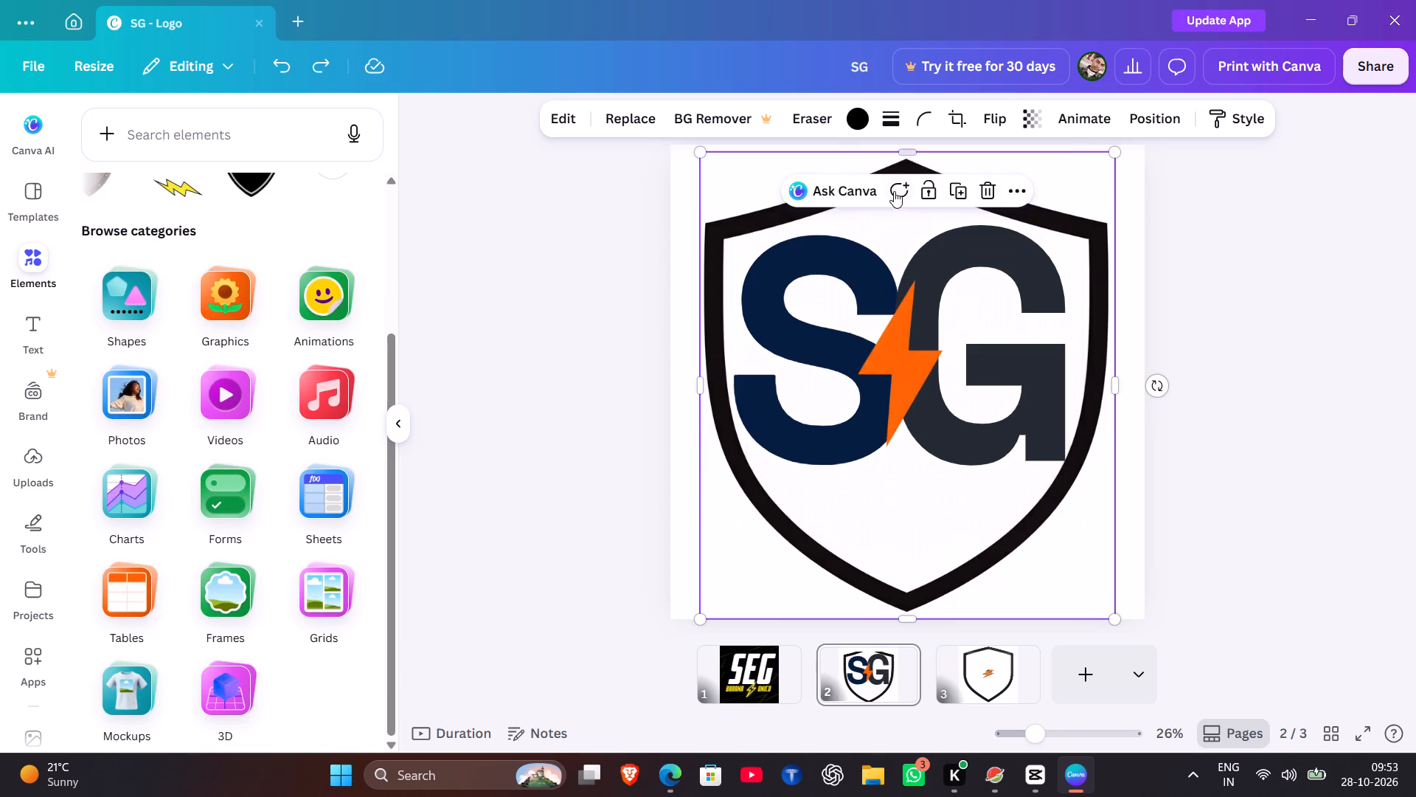
pyautogui.click(1201, 261)
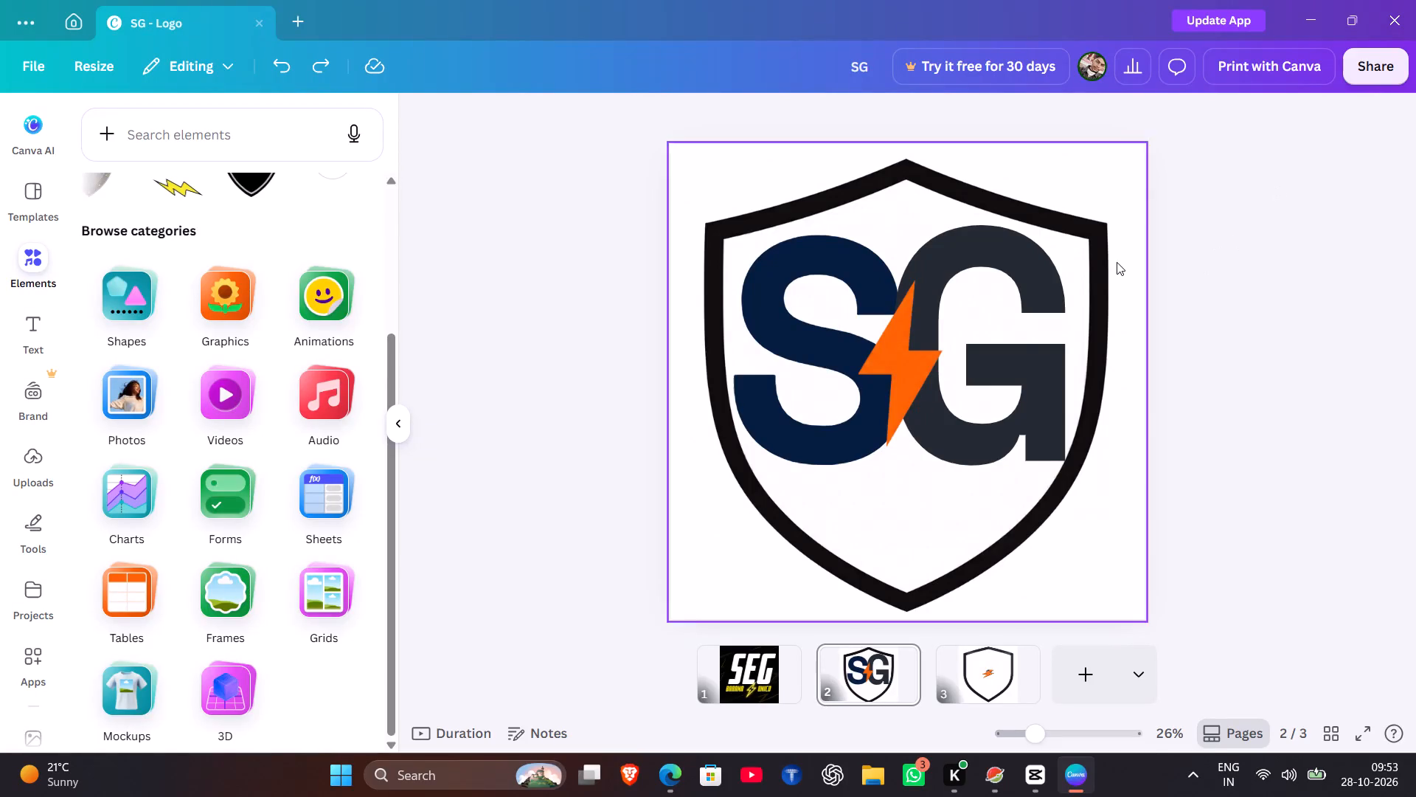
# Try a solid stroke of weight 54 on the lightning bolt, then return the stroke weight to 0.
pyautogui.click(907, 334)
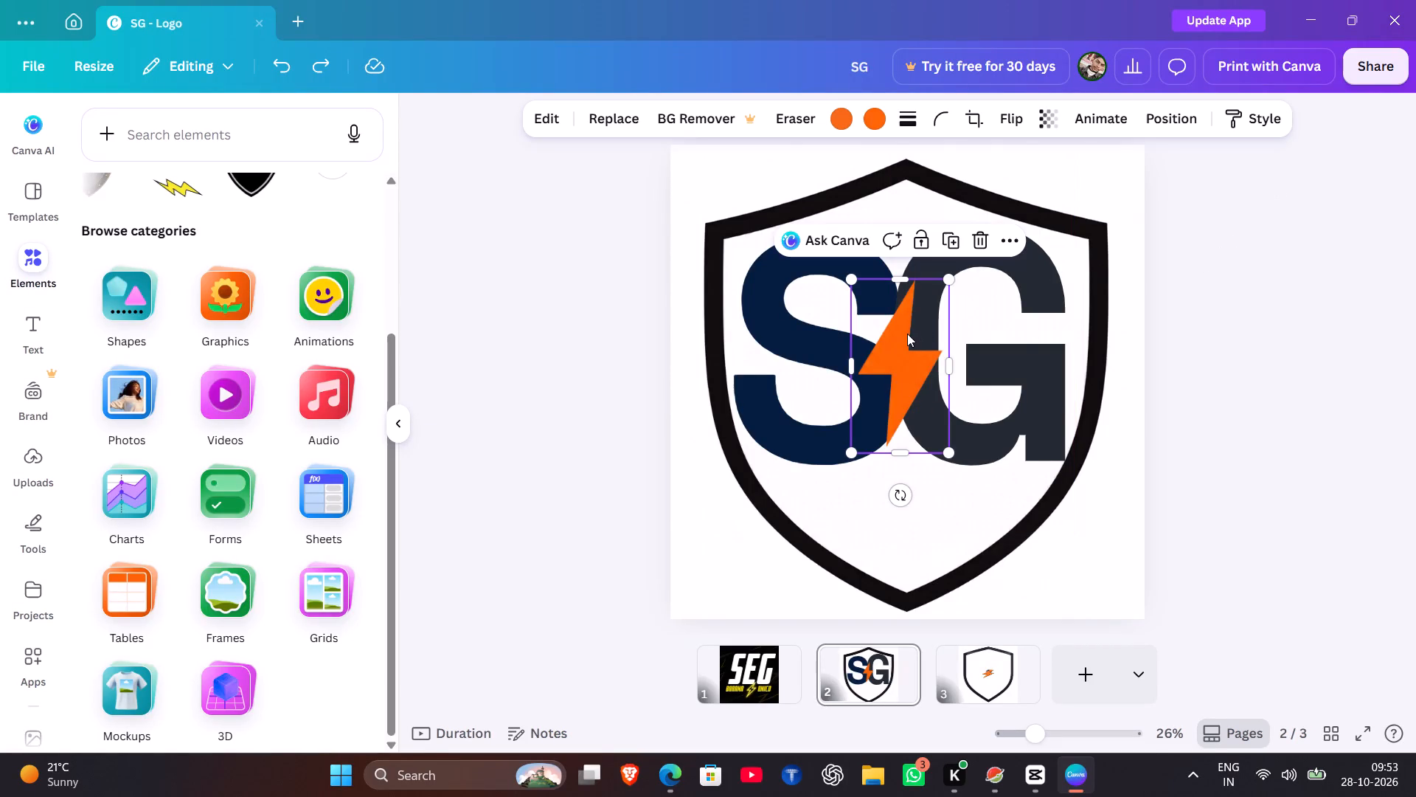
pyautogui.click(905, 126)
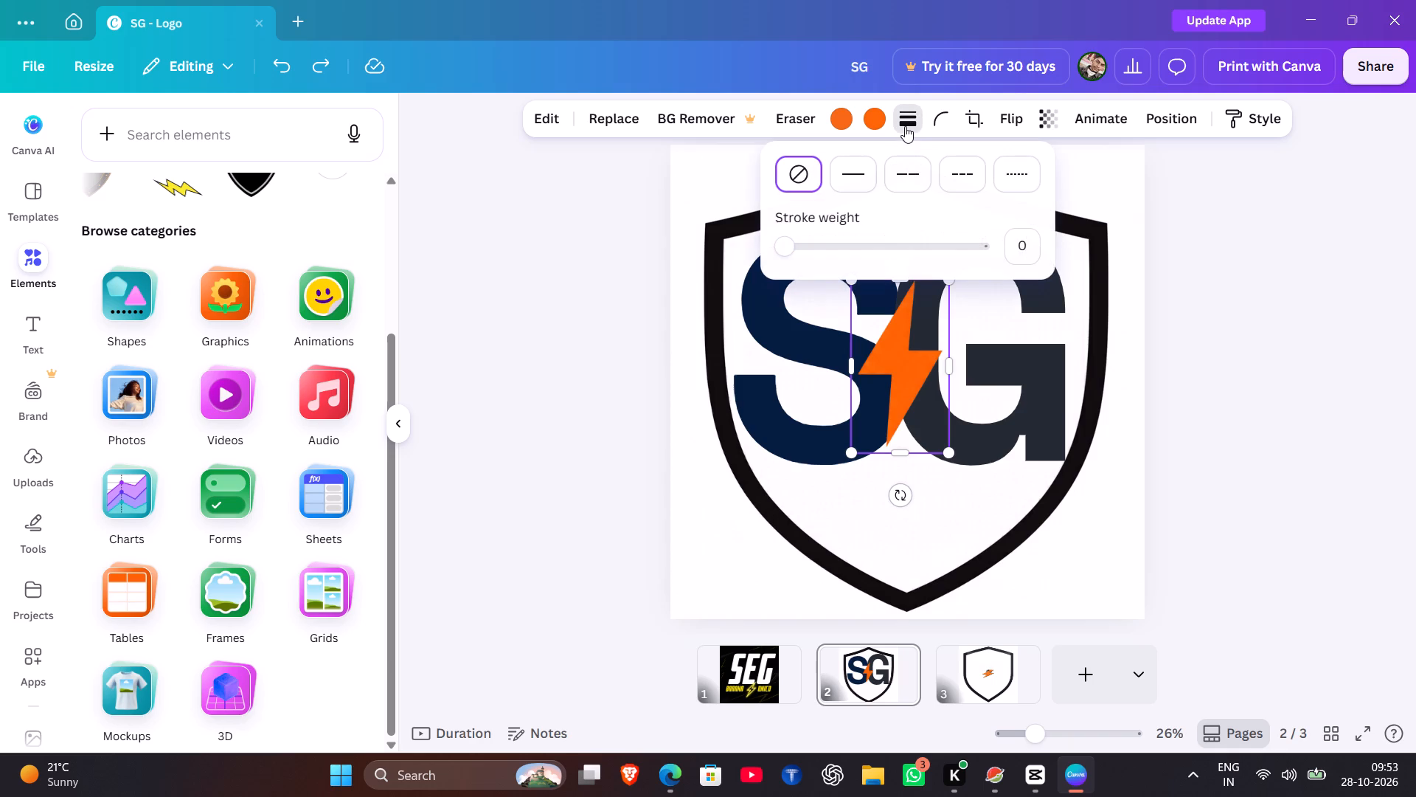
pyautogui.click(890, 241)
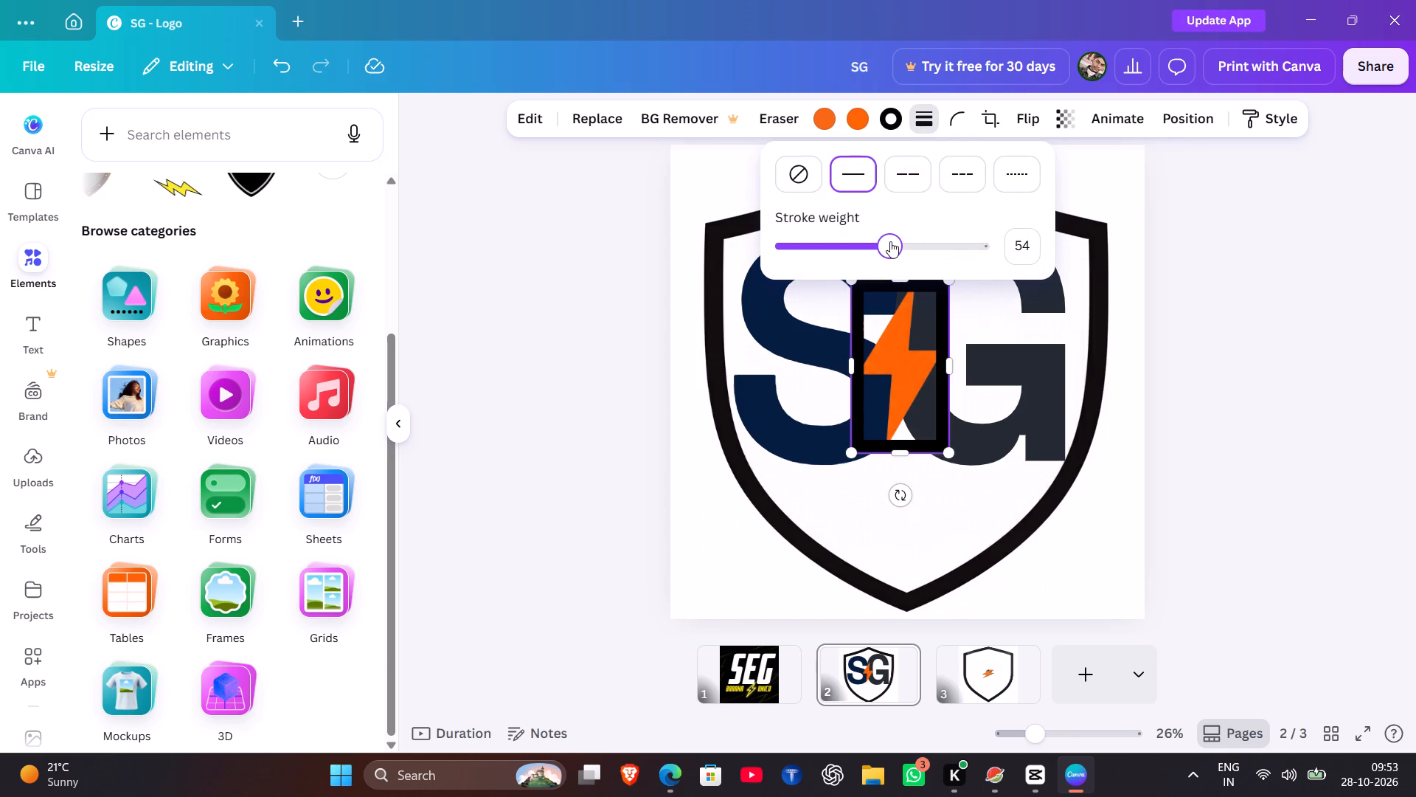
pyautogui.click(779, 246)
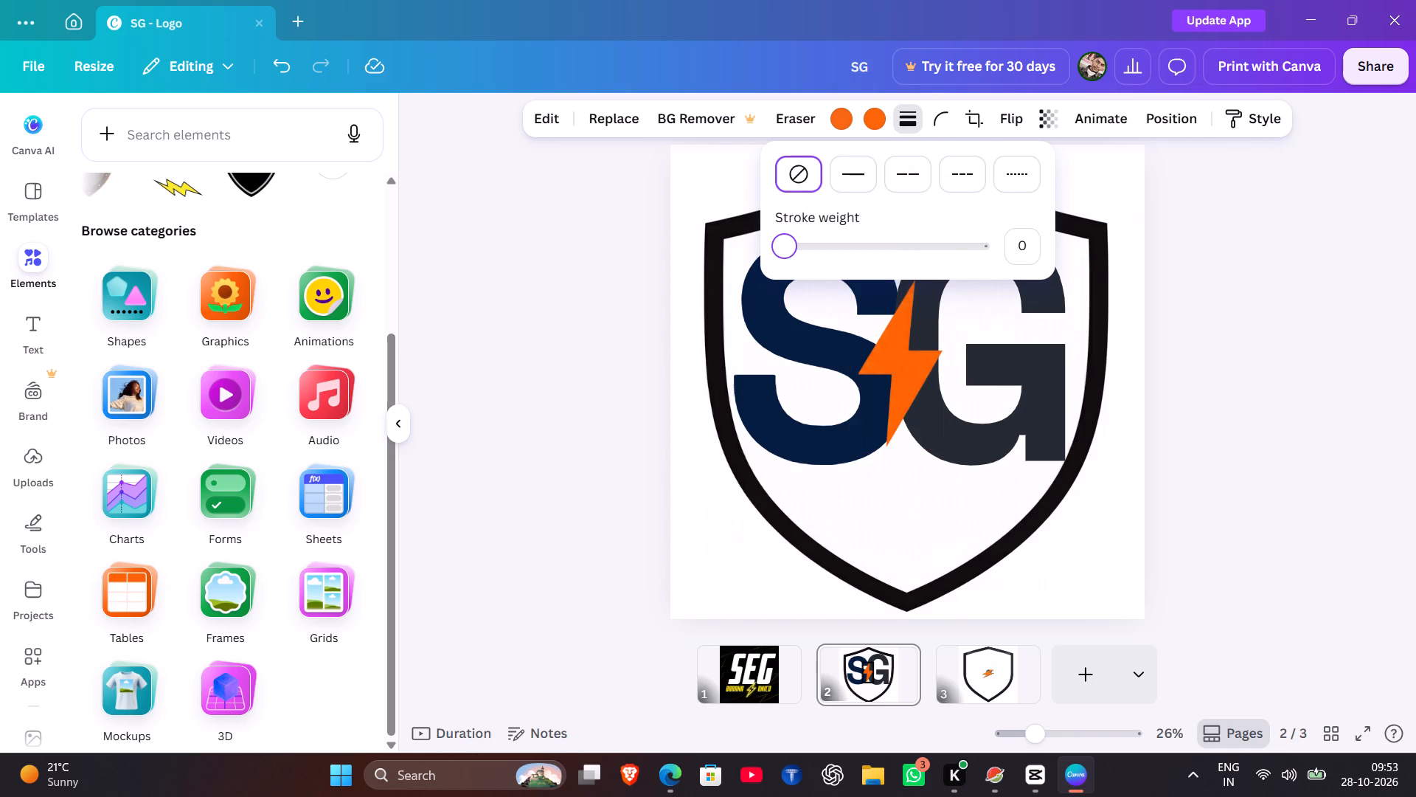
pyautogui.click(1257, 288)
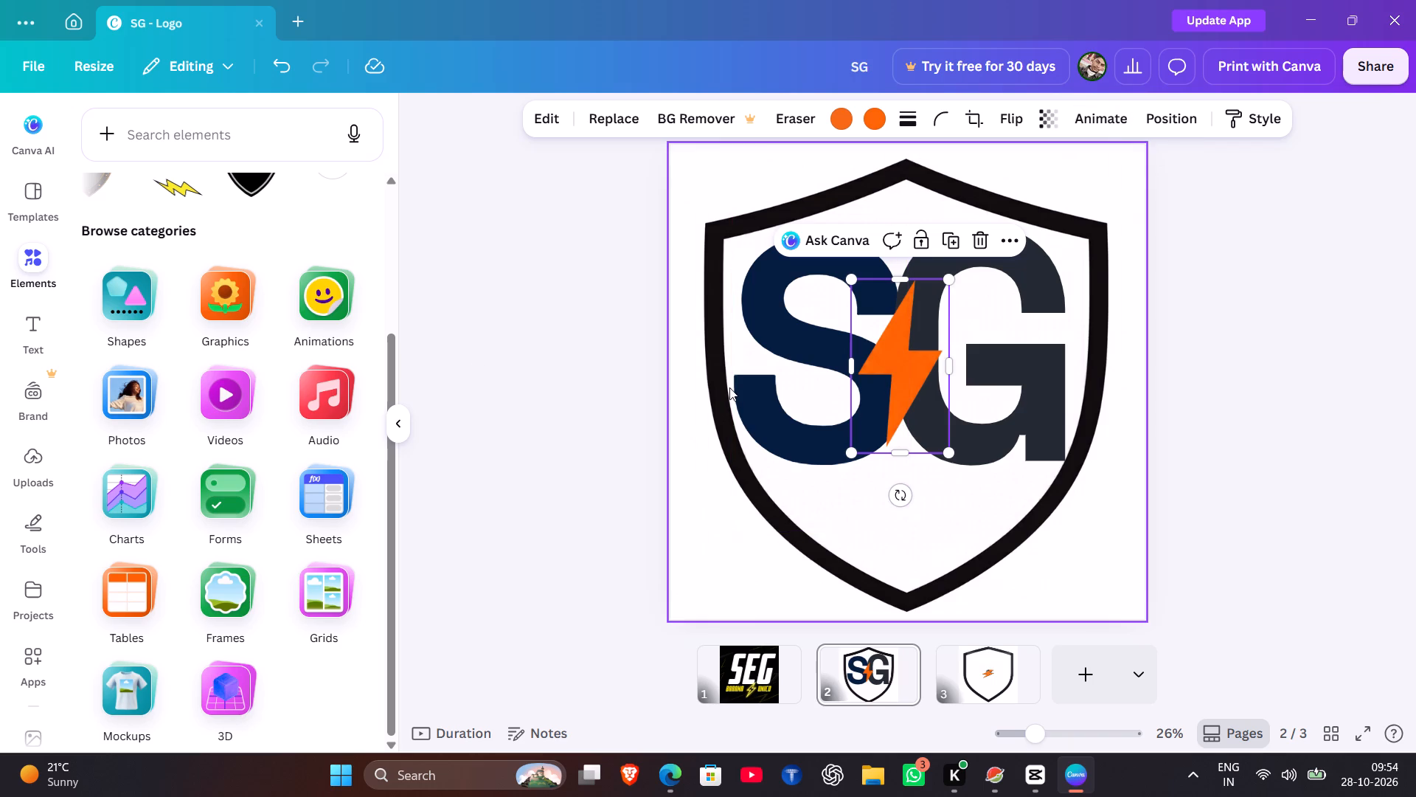
# Collapse the elements side panel and view the page 3 shield design before returning to page 2.
pyautogui.click(867, 340)
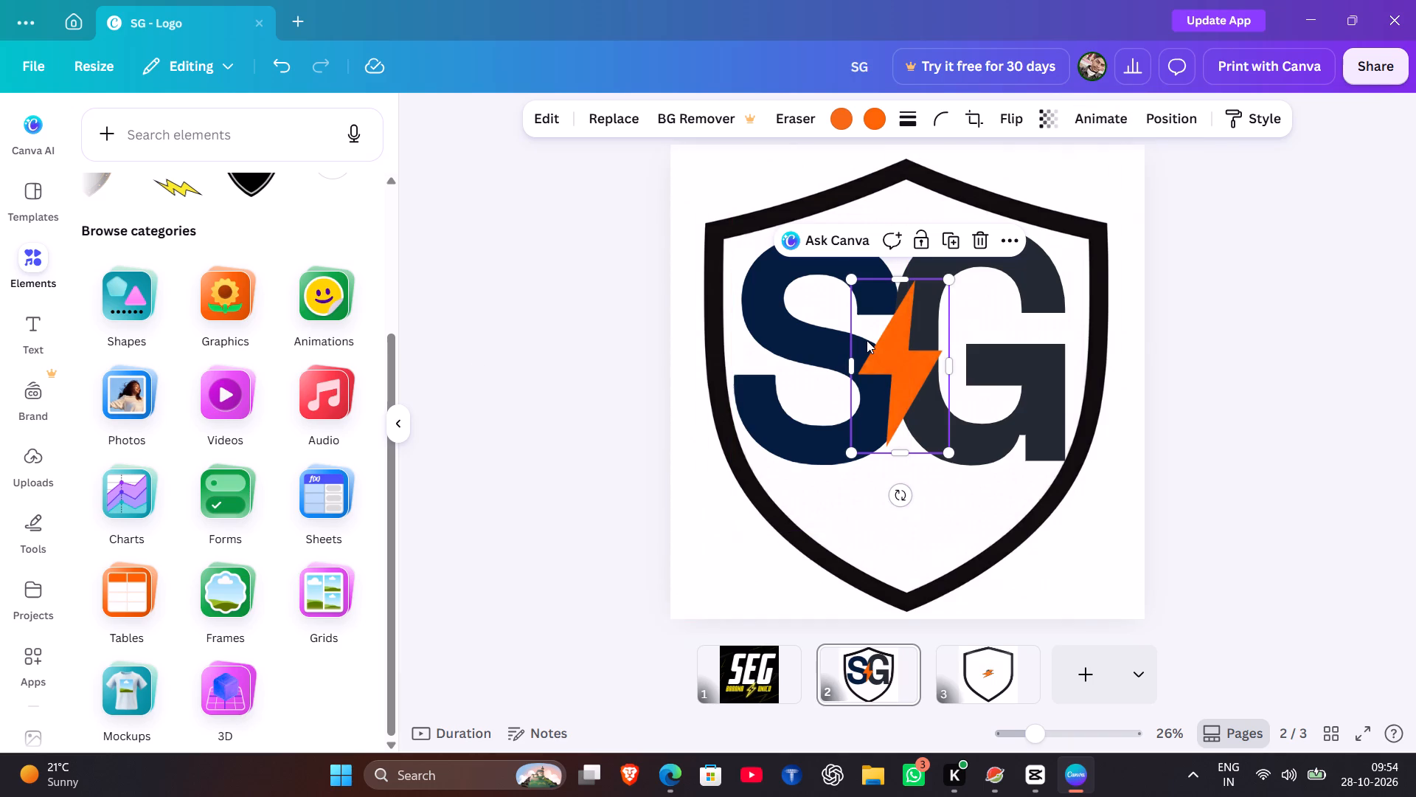
pyautogui.click(573, 351)
pyautogui.doubleClick(573, 351)
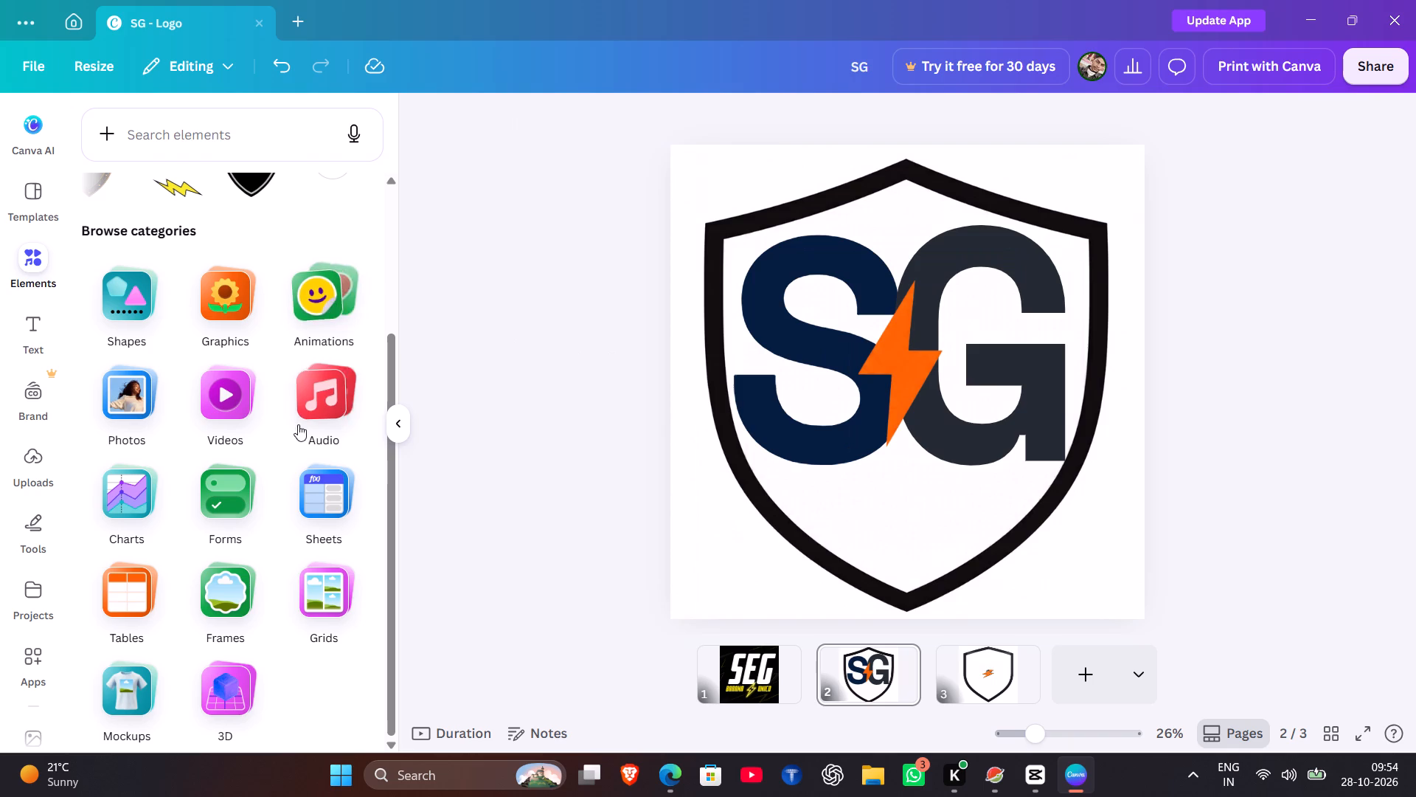
pyautogui.click(391, 432)
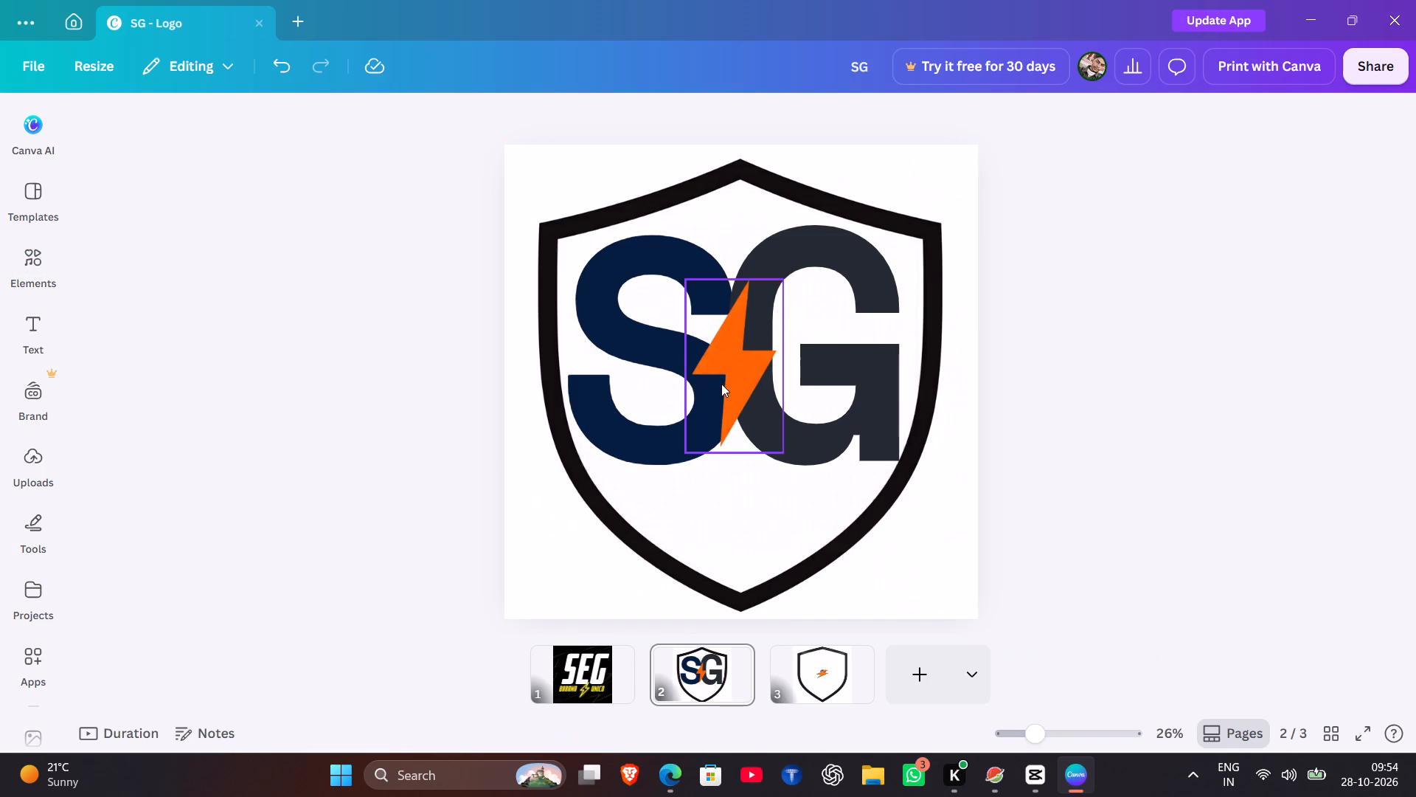
pyautogui.click(727, 384)
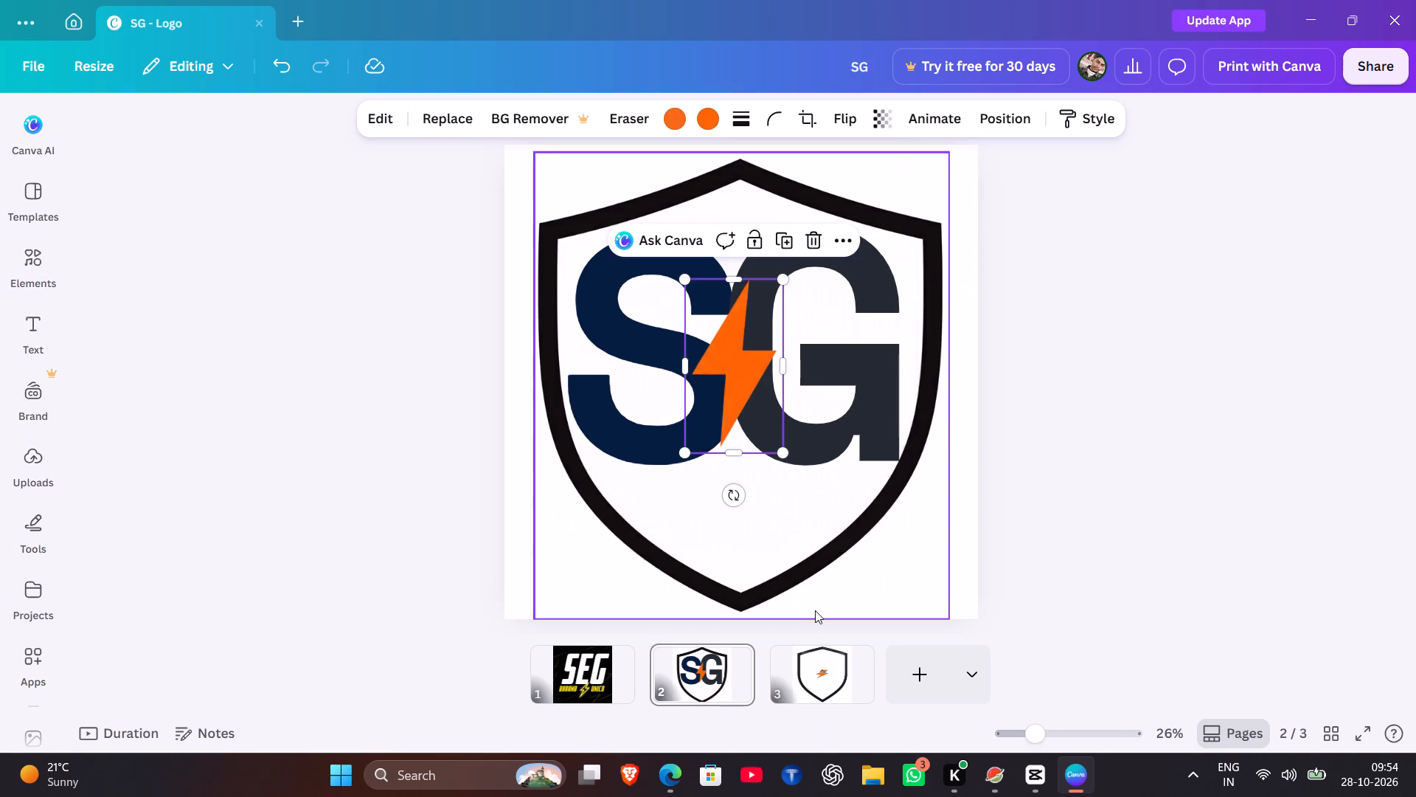
pyautogui.click(847, 680)
pyautogui.click(722, 666)
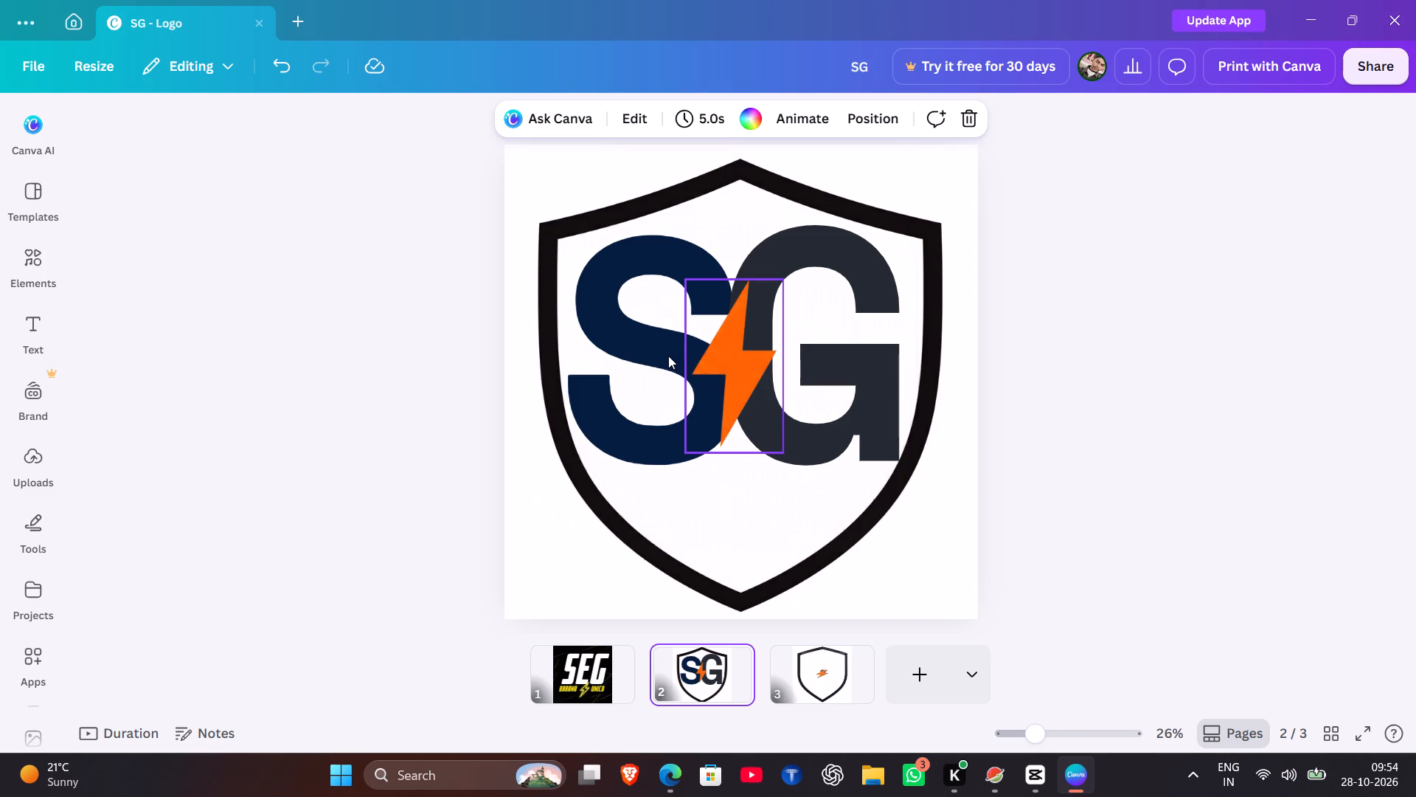
# Stagger the letters inside the shield by moving the S slightly up and the G down.
pyautogui.moveTo(668, 356); pyautogui.dragTo(666, 349)
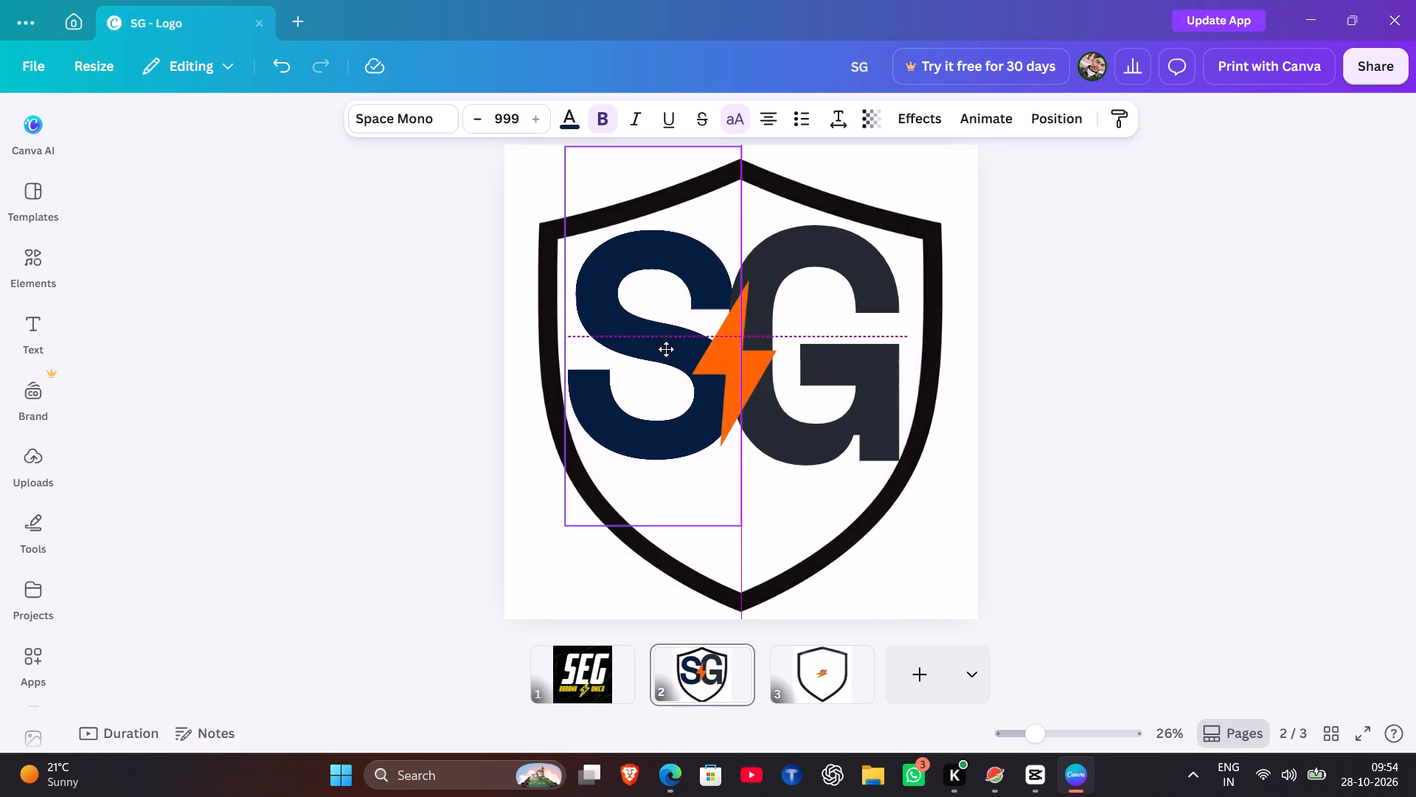
pyautogui.moveTo(666, 349); pyautogui.dragTo(668, 340)
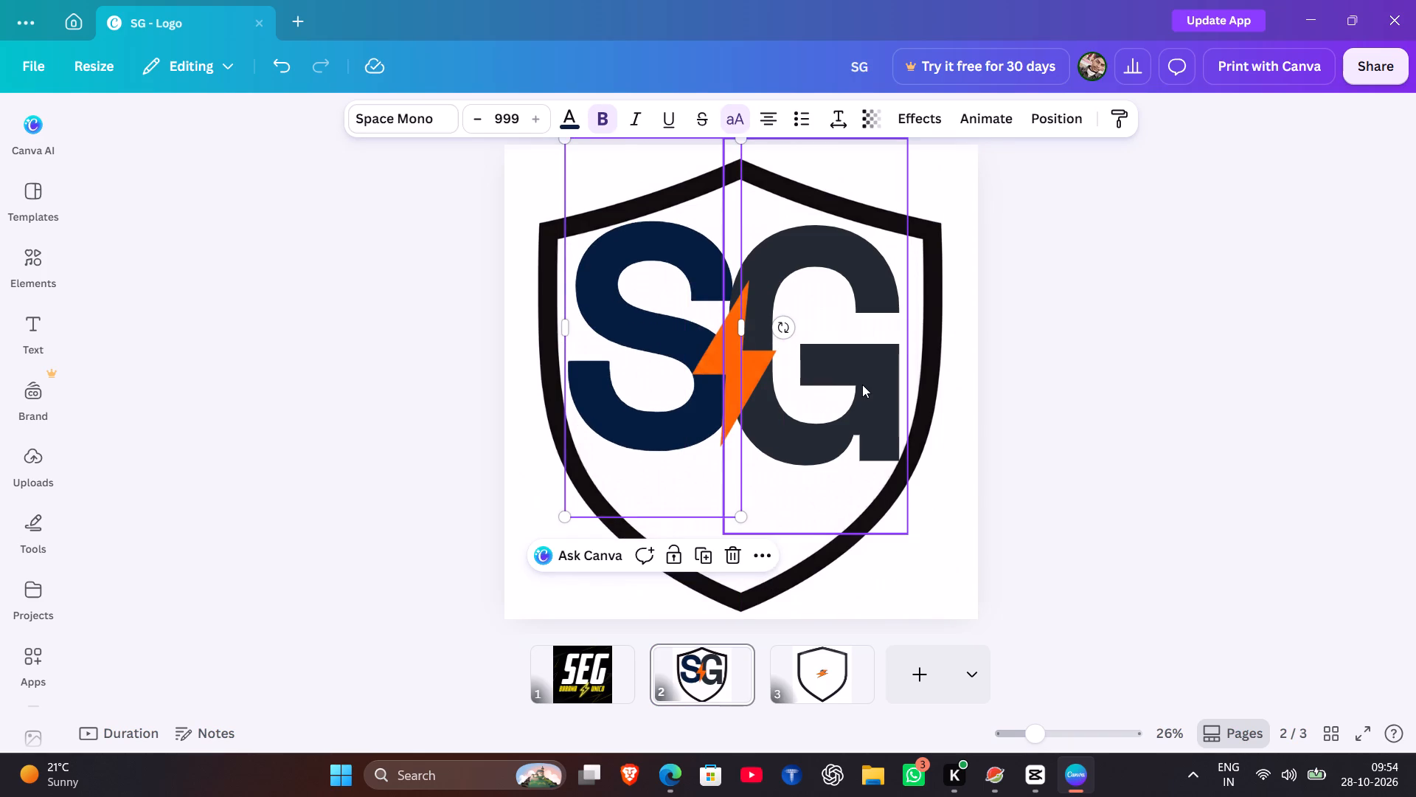
pyautogui.moveTo(862, 384); pyautogui.dragTo(856, 439)
pyautogui.click(1169, 415)
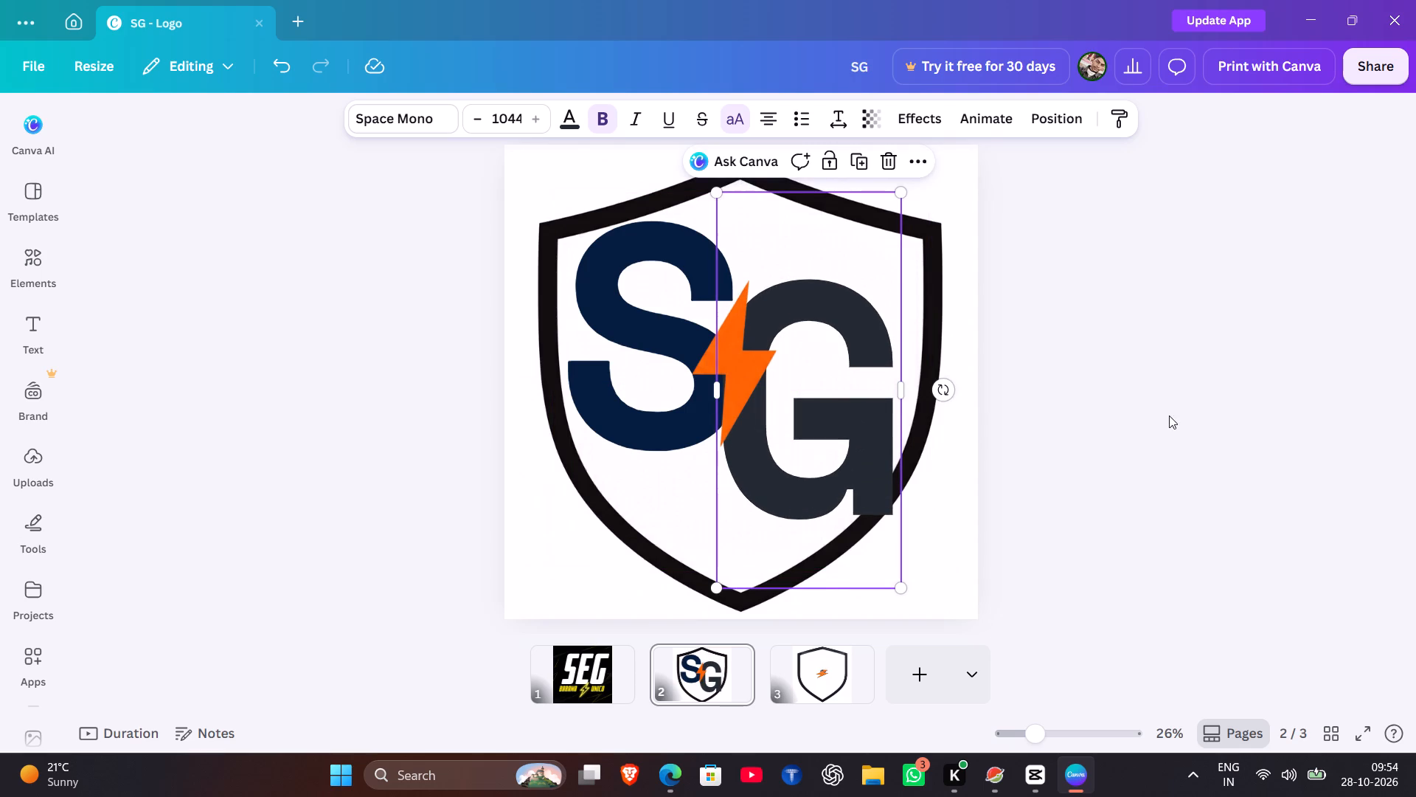
# Shrink the G to font size 894 and move it lower beside the bottom of the lightning bolt.
pyautogui.click(856, 453)
pyautogui.moveTo(902, 584); pyautogui.dragTo(864, 534)
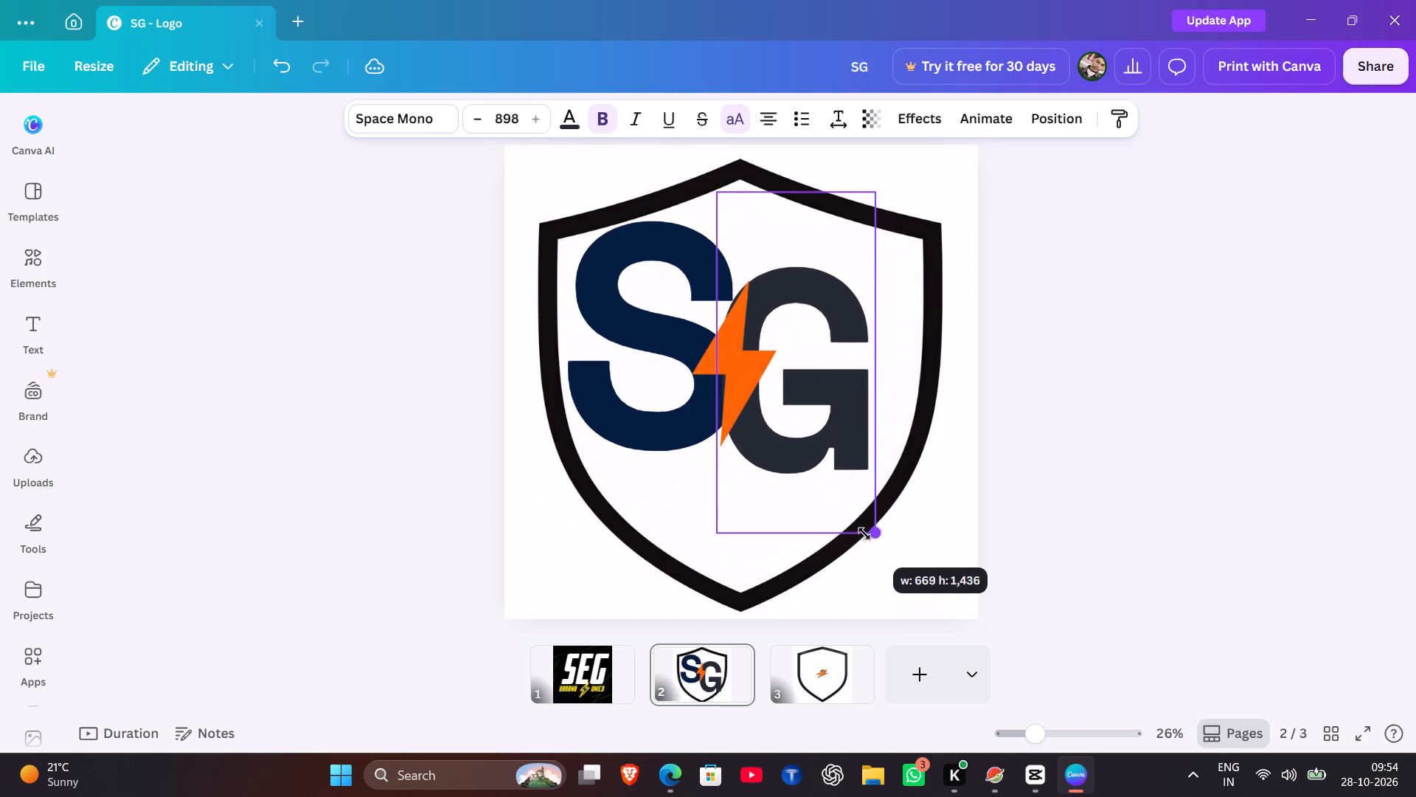
pyautogui.moveTo(864, 534); pyautogui.dragTo(864, 533)
pyautogui.moveTo(799, 362); pyautogui.dragTo(801, 389)
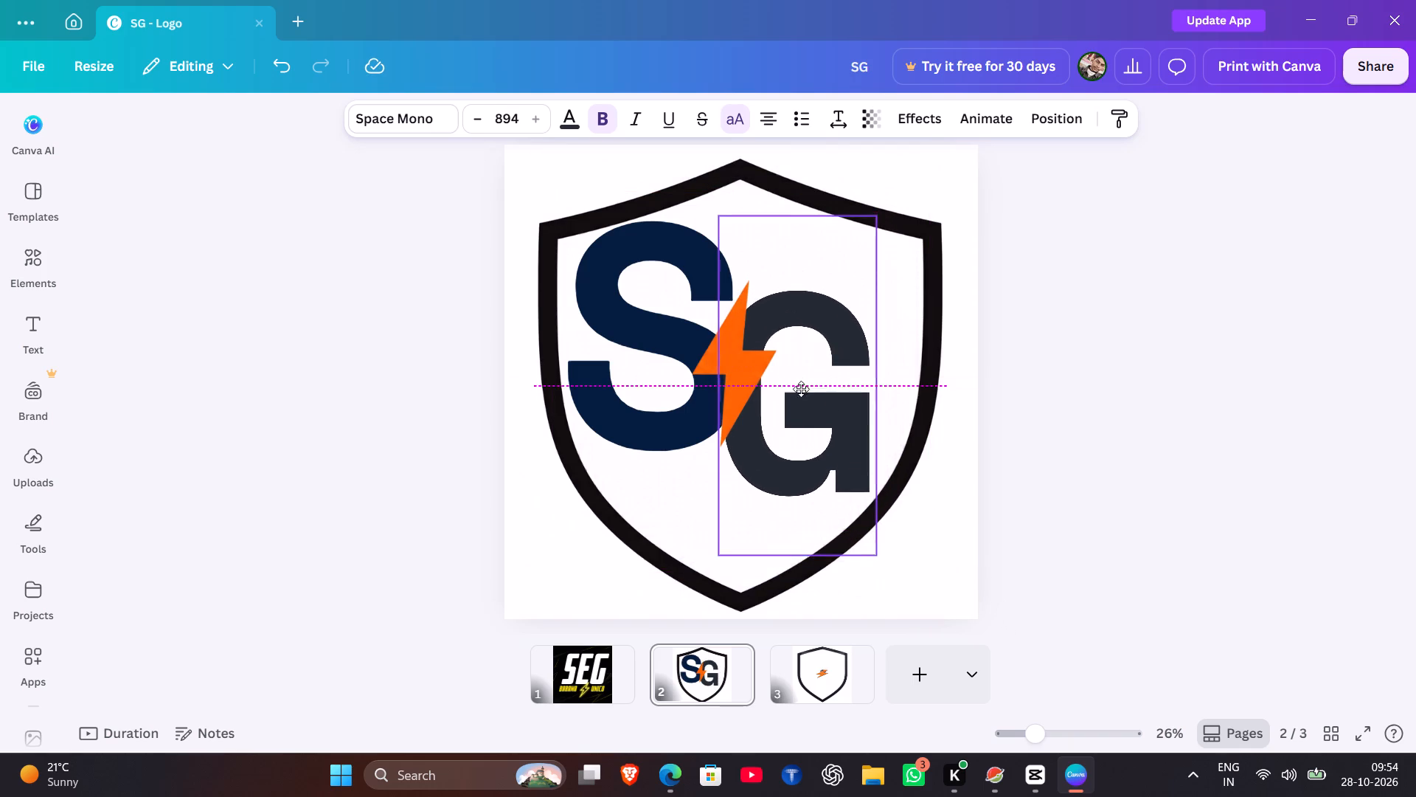
pyautogui.moveTo(801, 389); pyautogui.dragTo(796, 425)
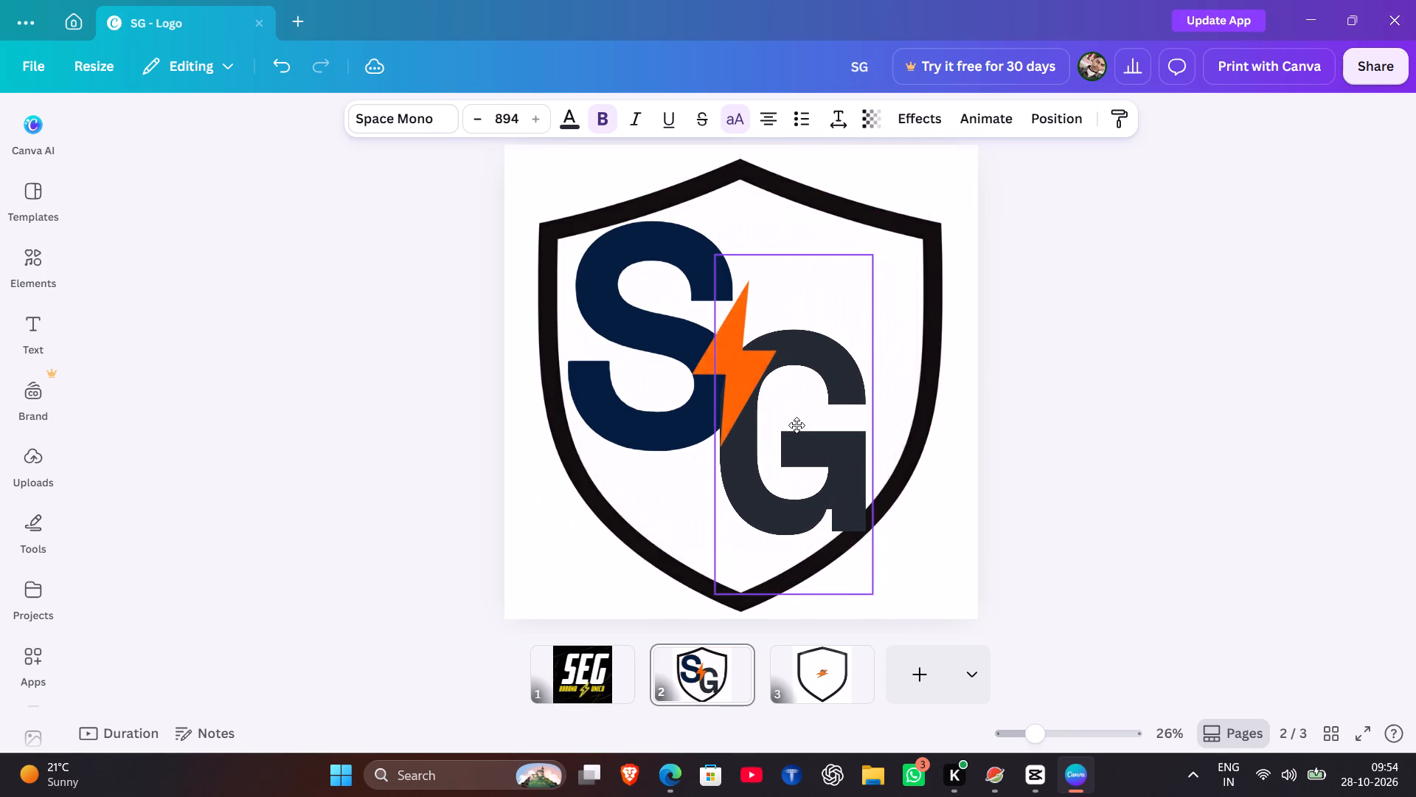
pyautogui.moveTo(796, 425); pyautogui.dragTo(796, 412)
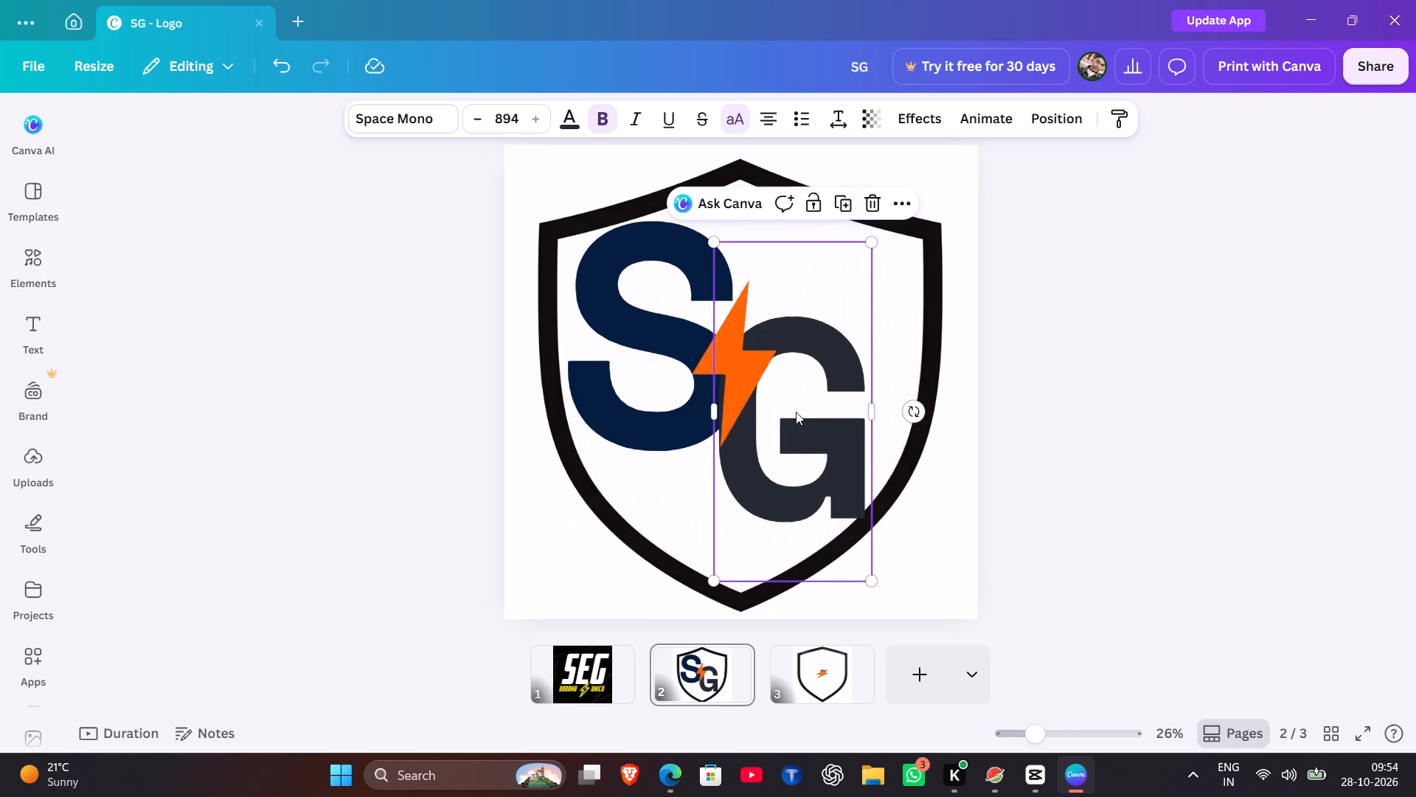
# Move the G slightly right and up, then reduce it to about font size 856 within the shield.
pyautogui.click(1055, 497)
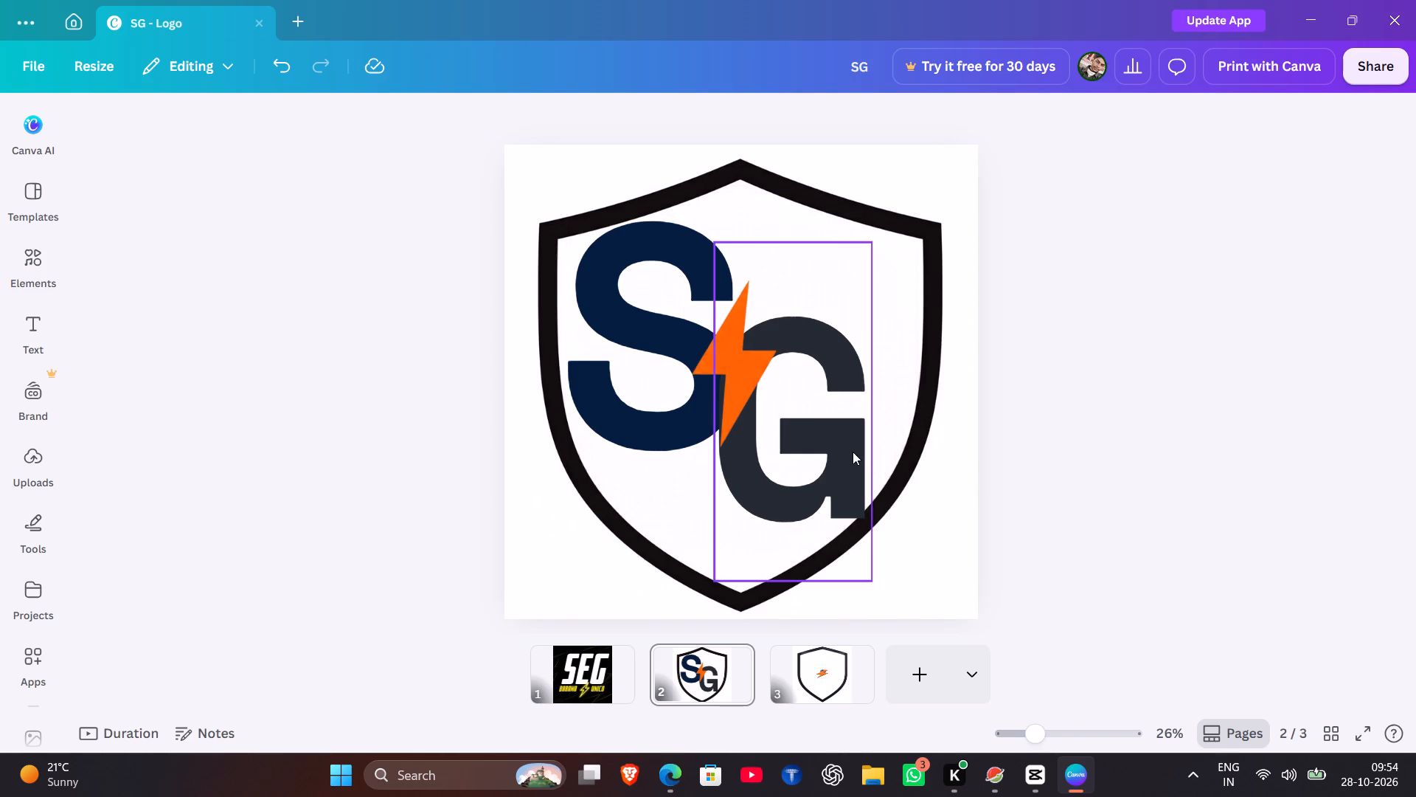
pyautogui.moveTo(853, 452); pyautogui.dragTo(870, 443)
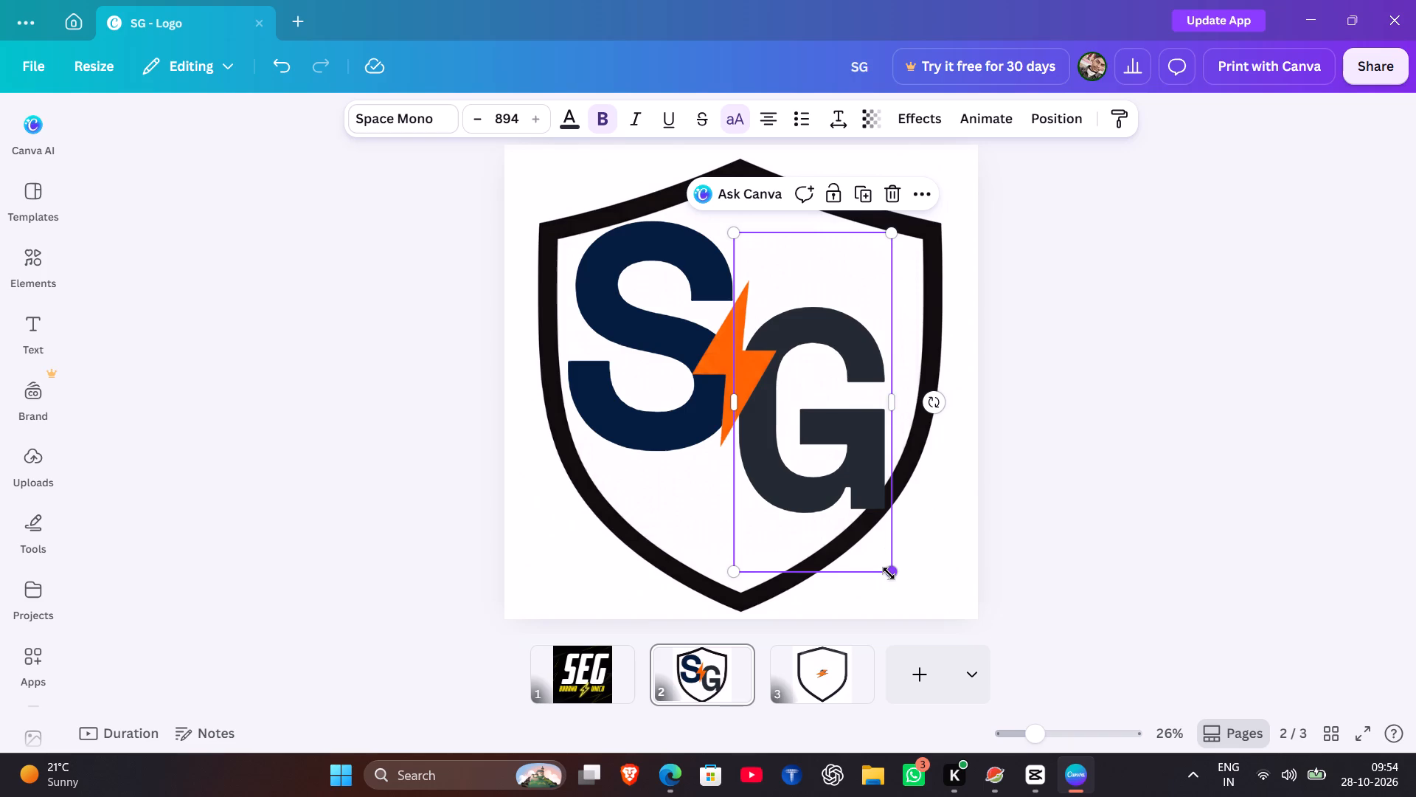
pyautogui.moveTo(889, 573); pyautogui.dragTo(872, 564)
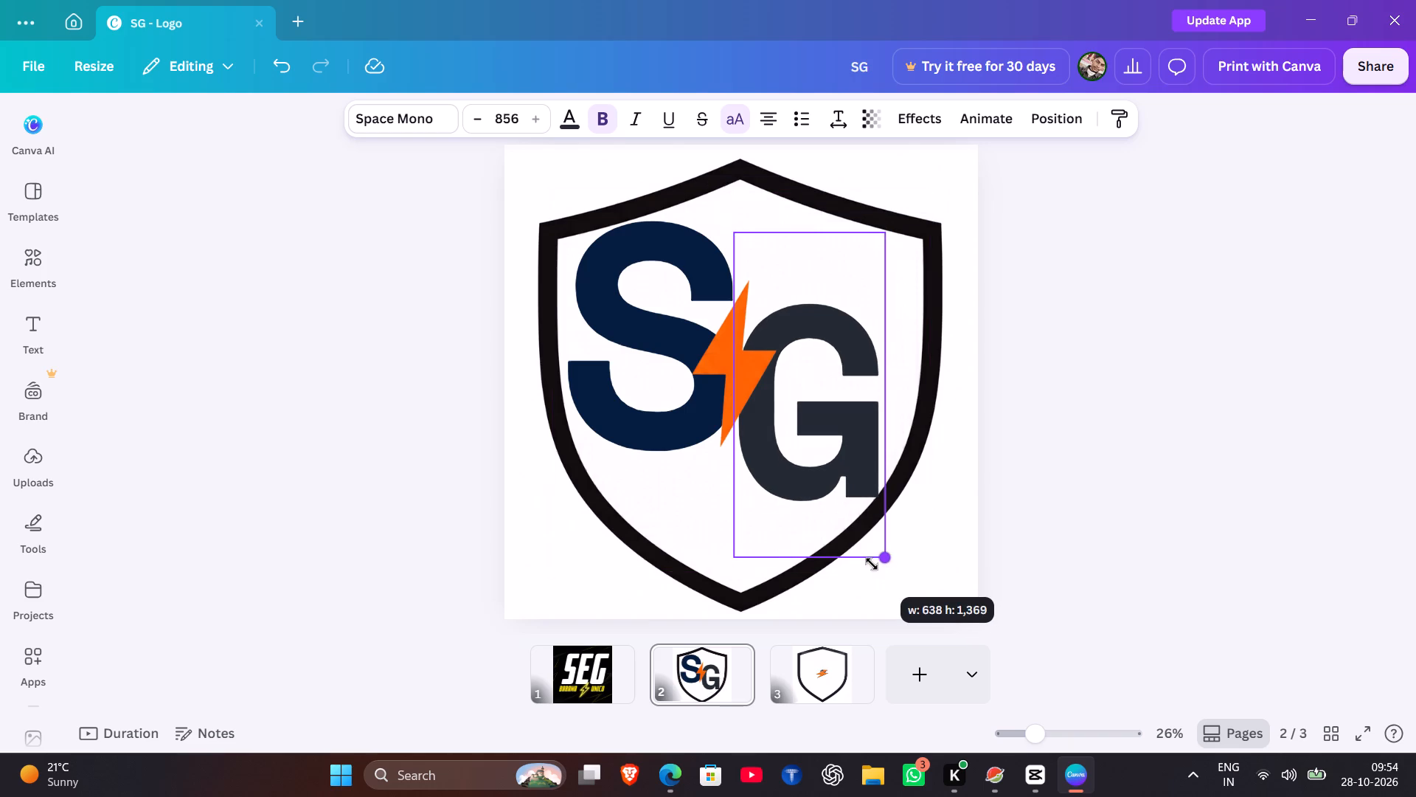
pyautogui.moveTo(872, 564); pyautogui.dragTo(871, 562)
pyautogui.click(1077, 511)
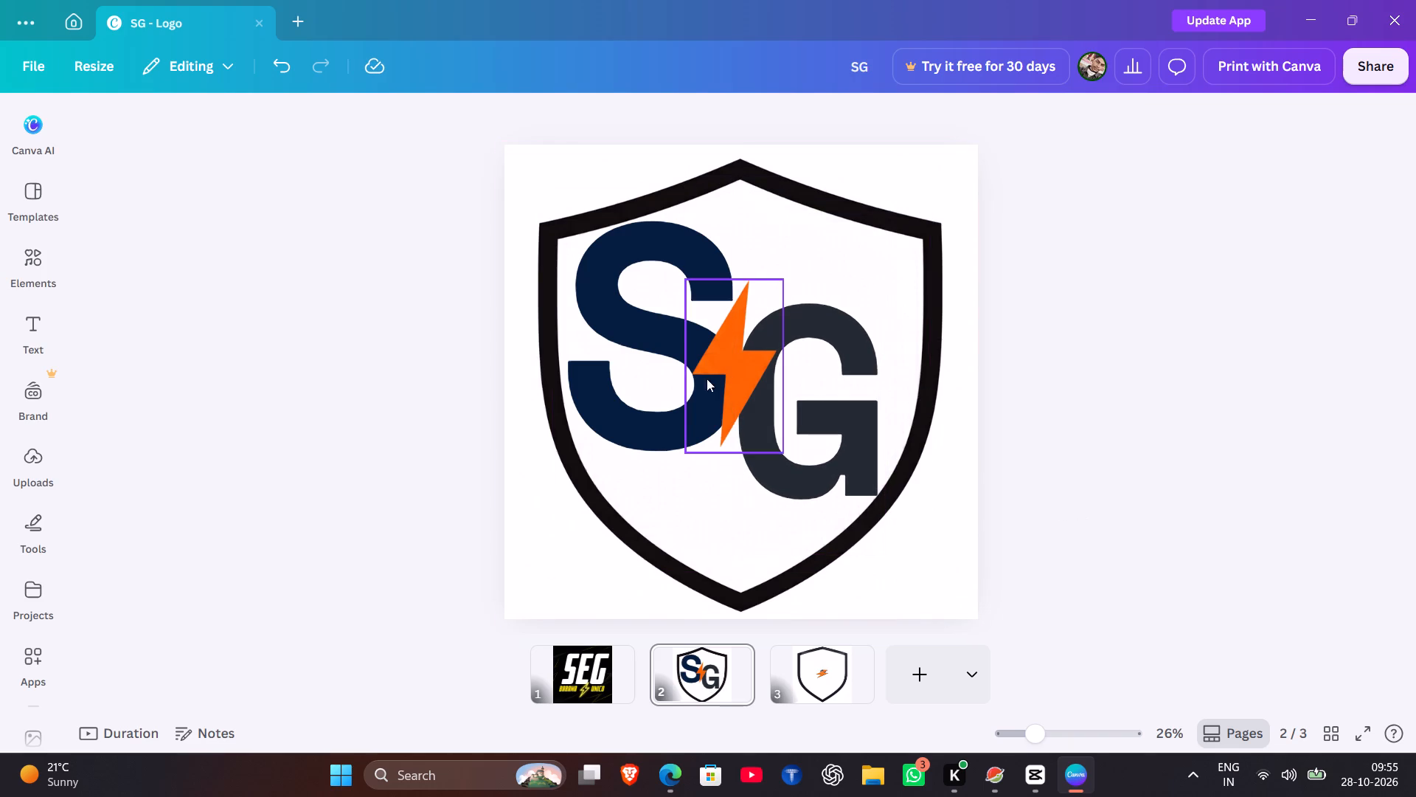
# Shrink the S to font size 941 and shift it slightly right and up so it meets the lightning bolt.
pyautogui.click(656, 418)
pyautogui.moveTo(656, 418); pyautogui.dragTo(663, 408)
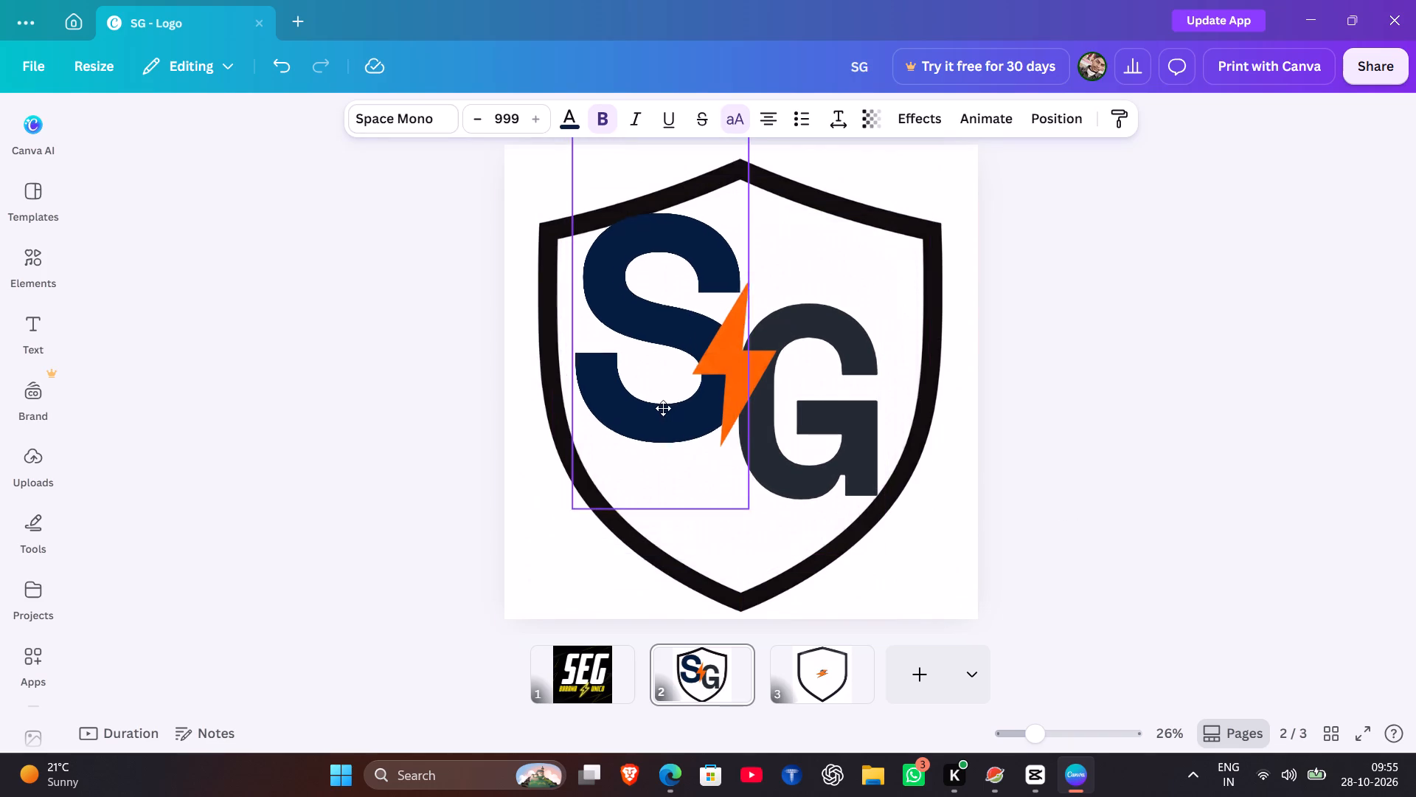
pyautogui.moveTo(663, 408); pyautogui.dragTo(666, 404)
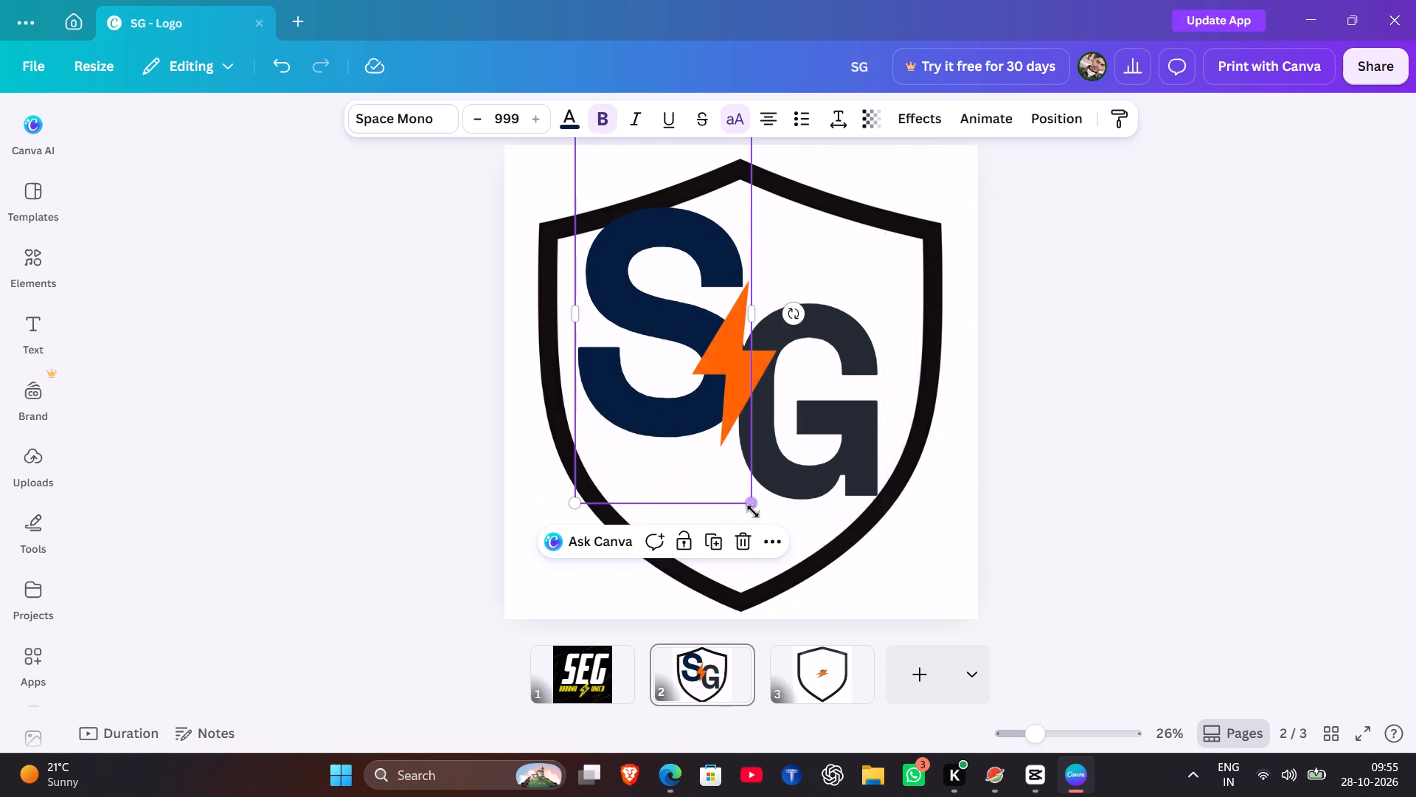
pyautogui.moveTo(753, 506); pyautogui.dragTo(742, 481)
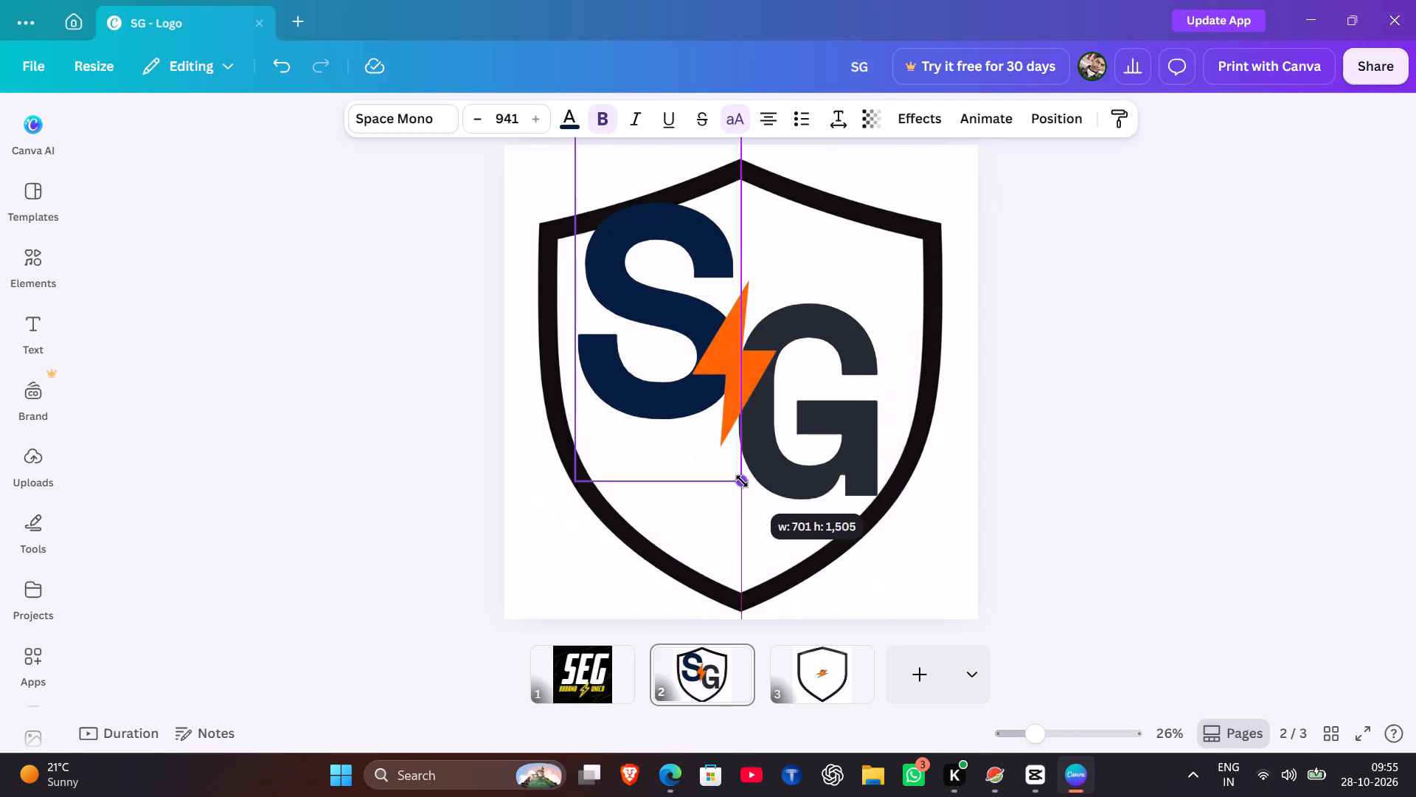
pyautogui.moveTo(742, 481); pyautogui.dragTo(740, 480)
pyautogui.moveTo(681, 416); pyautogui.dragTo(691, 421)
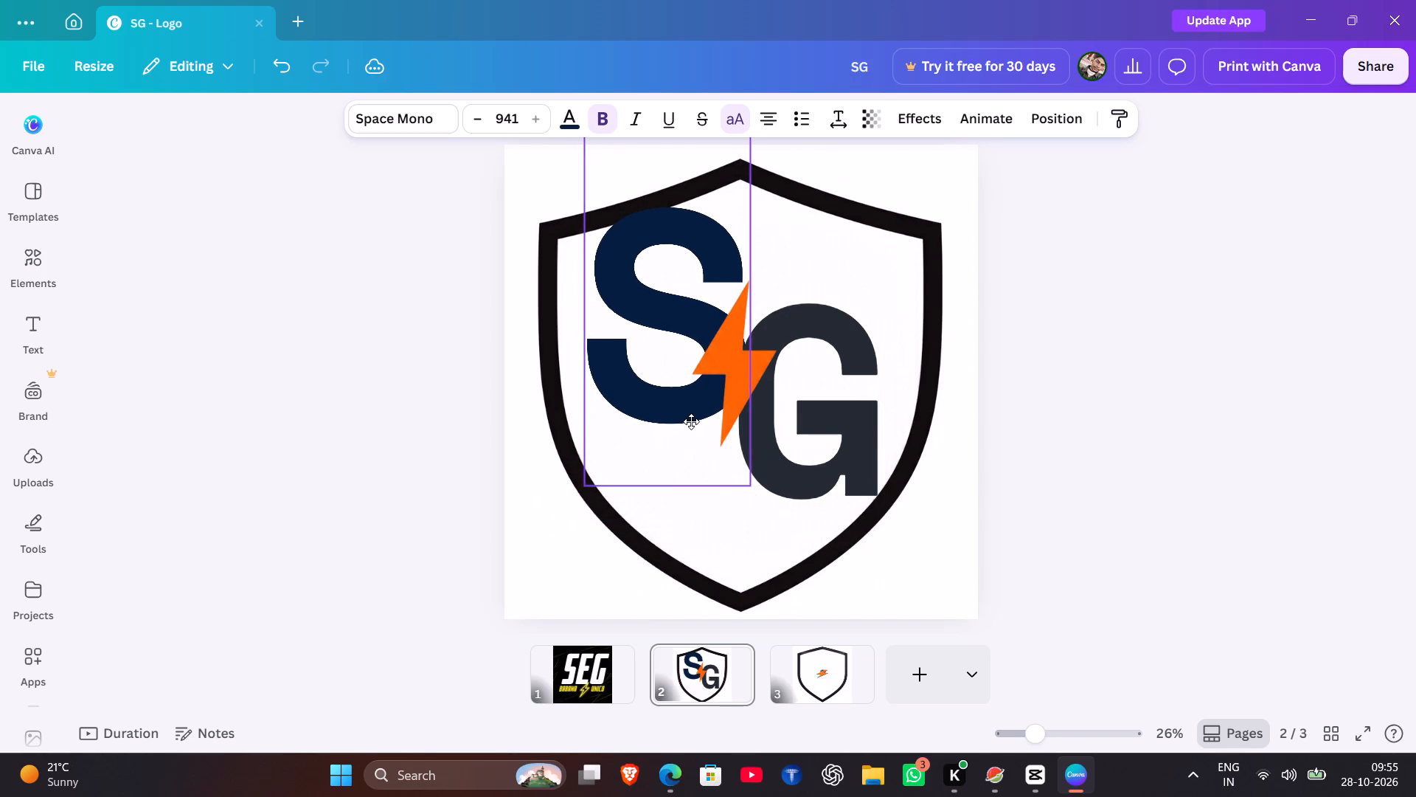
pyautogui.moveTo(691, 421); pyautogui.dragTo(691, 429)
pyautogui.click(1236, 547)
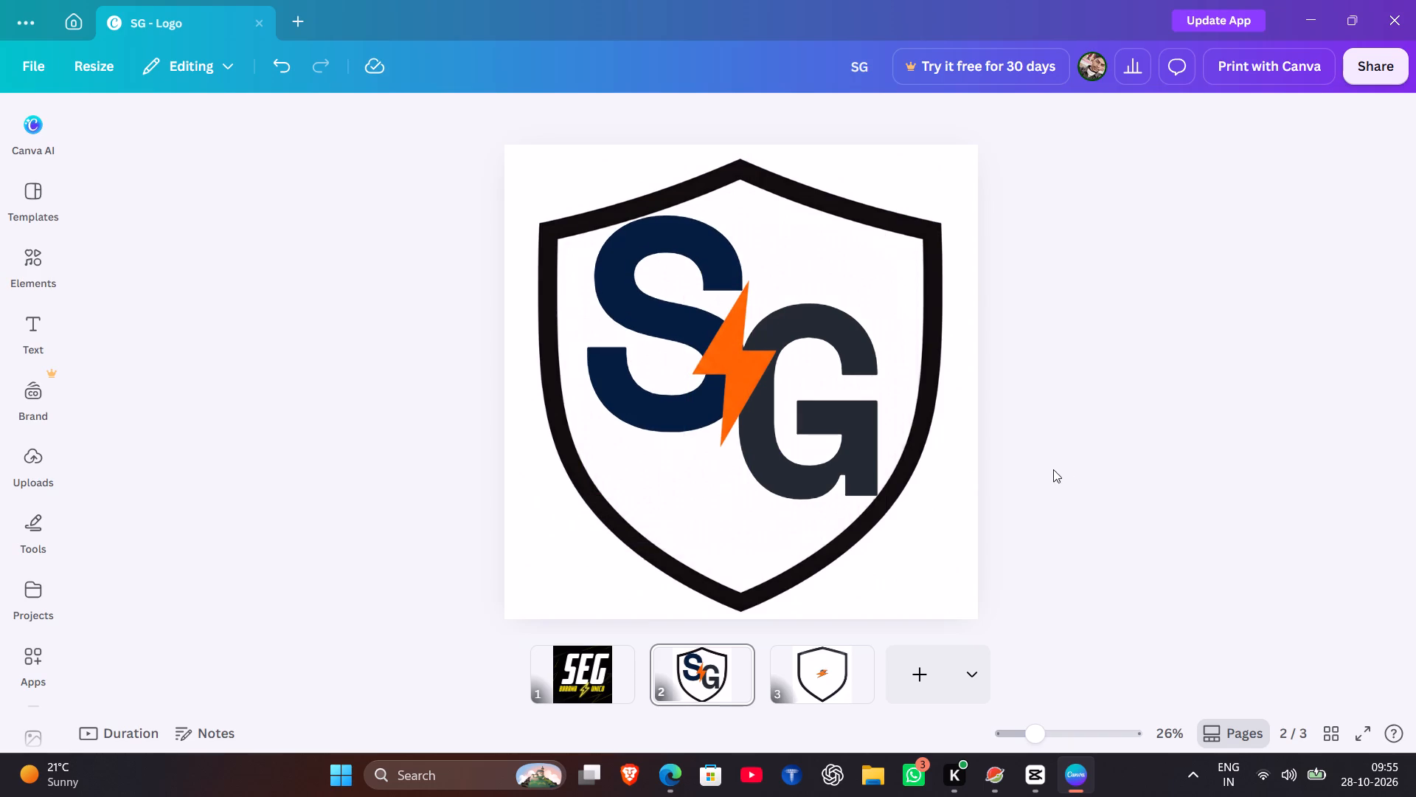
# Shrink the lightning bolt slightly and centre it horizontally in the shield between the S and the G.
pyautogui.click(741, 379)
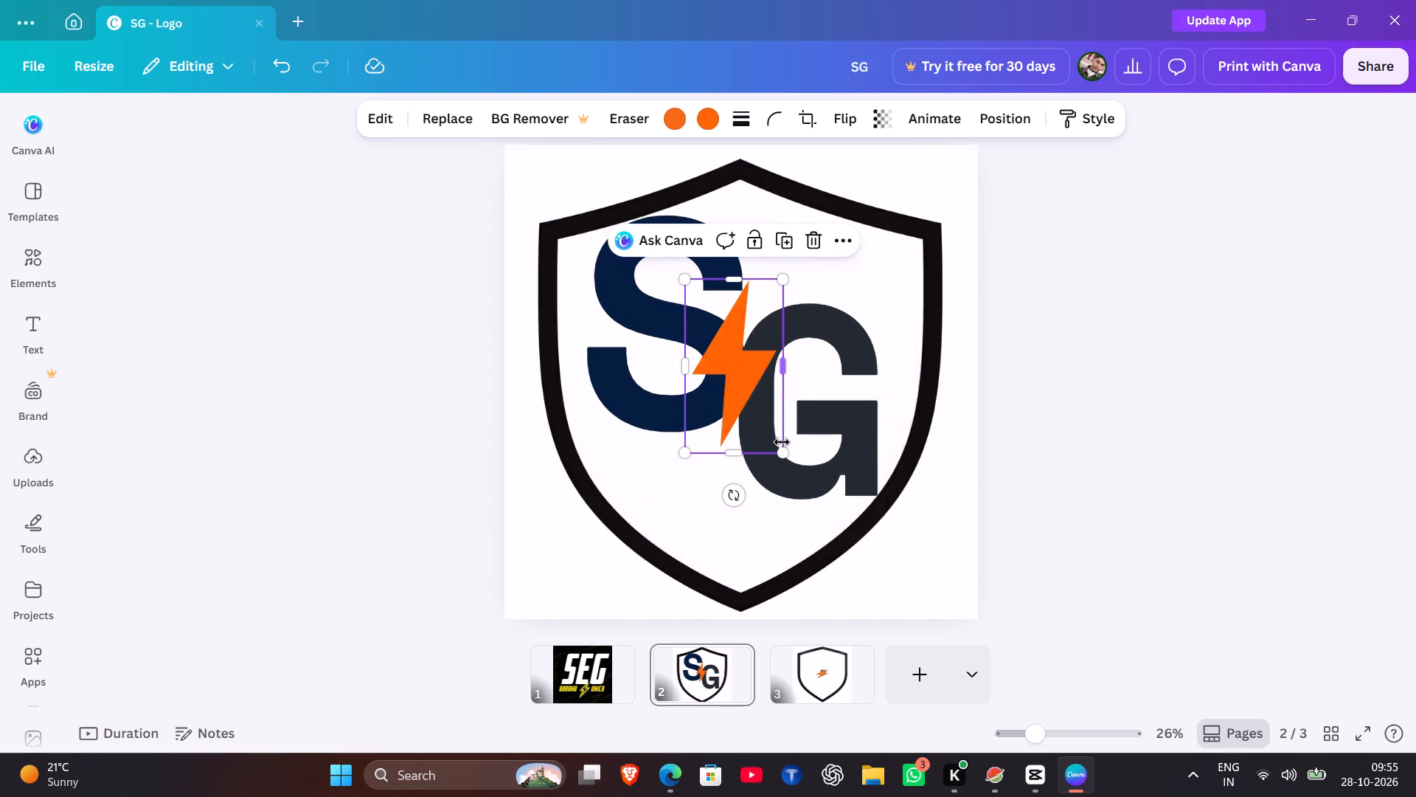
pyautogui.moveTo(786, 452); pyautogui.dragTo(773, 437)
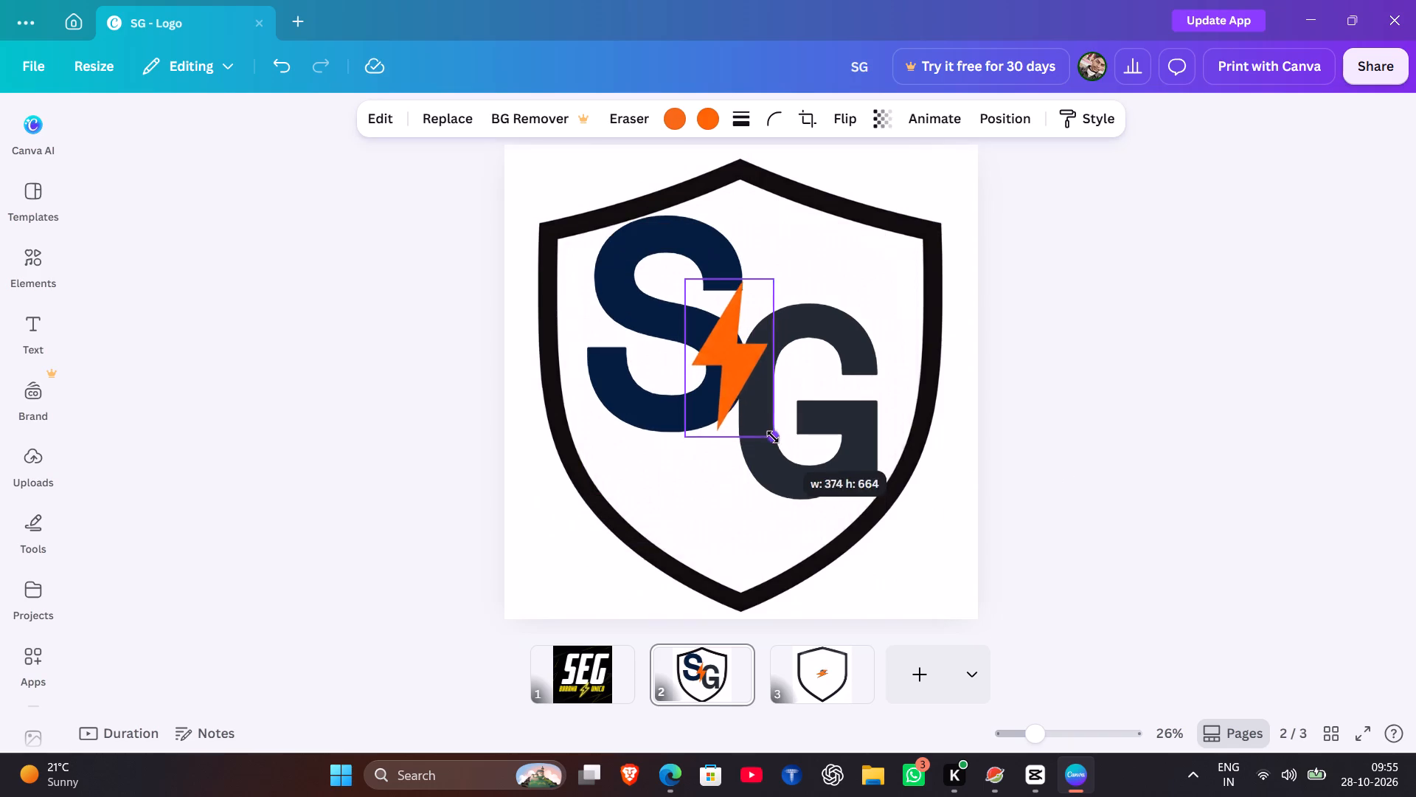
pyautogui.moveTo(773, 437); pyautogui.dragTo(767, 431)
pyautogui.moveTo(735, 388); pyautogui.dragTo(750, 399)
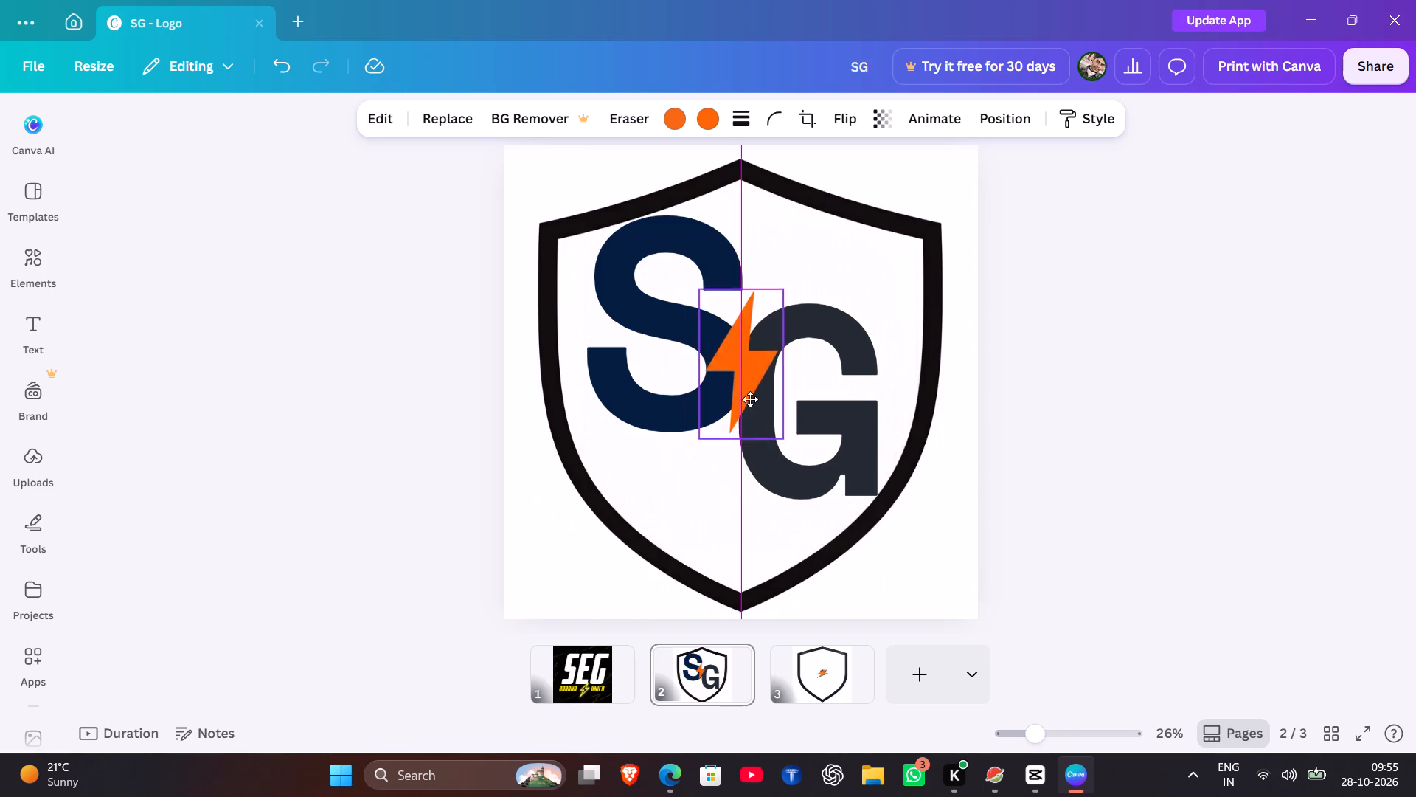
pyautogui.moveTo(750, 399); pyautogui.dragTo(749, 396)
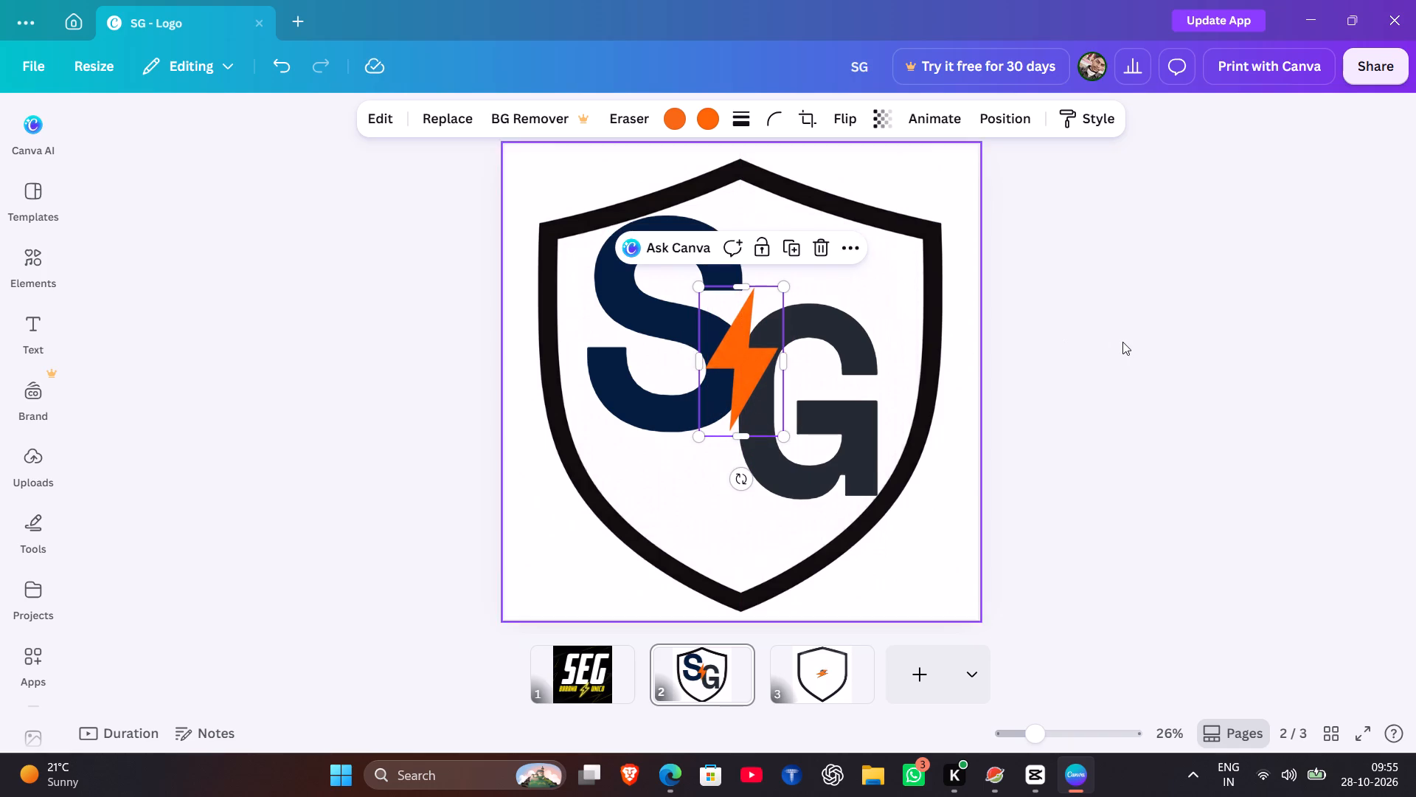
pyautogui.click(1122, 342)
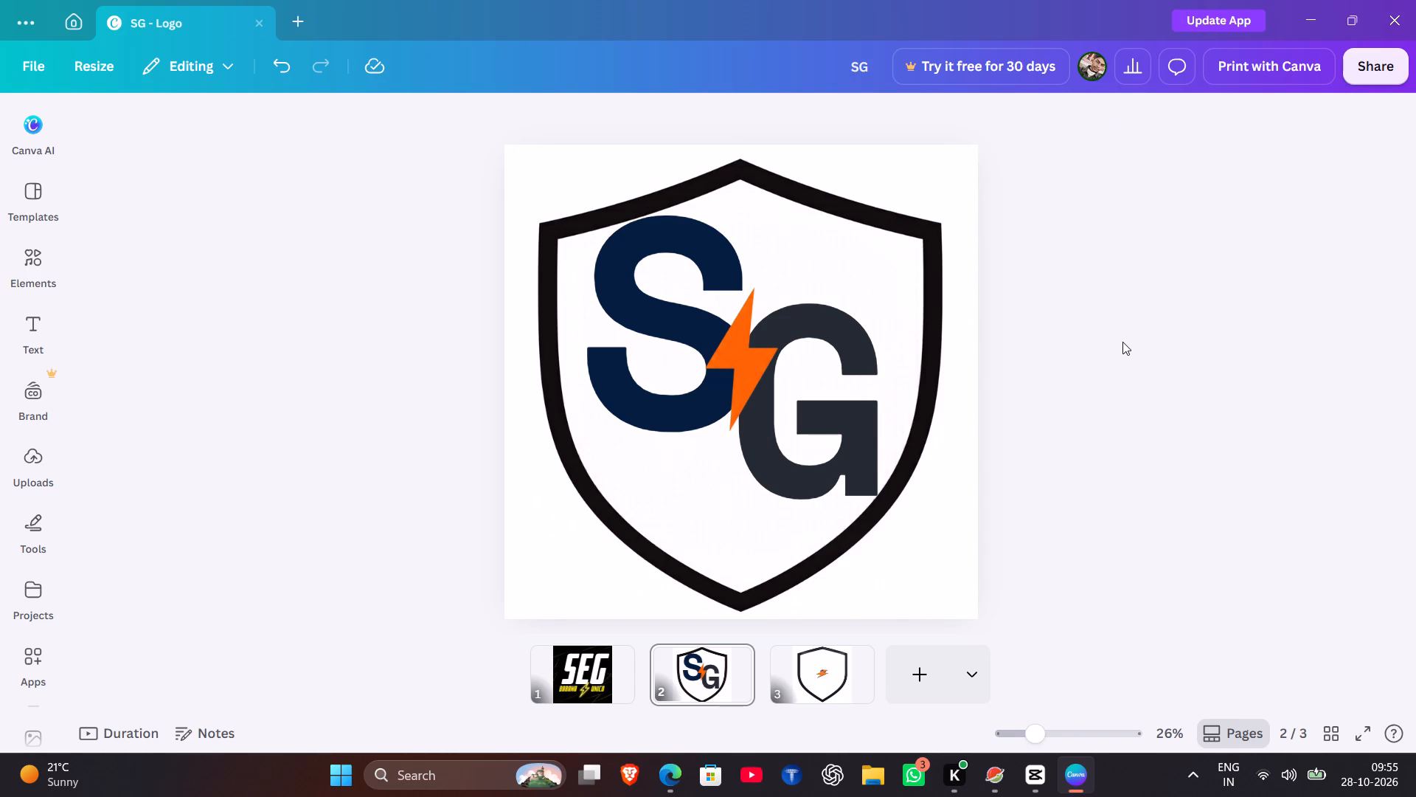
# Recolour the S, trying navy and yellow before applying the first orange from the lightning bolt's photo colours.
pyautogui.click(679, 277)
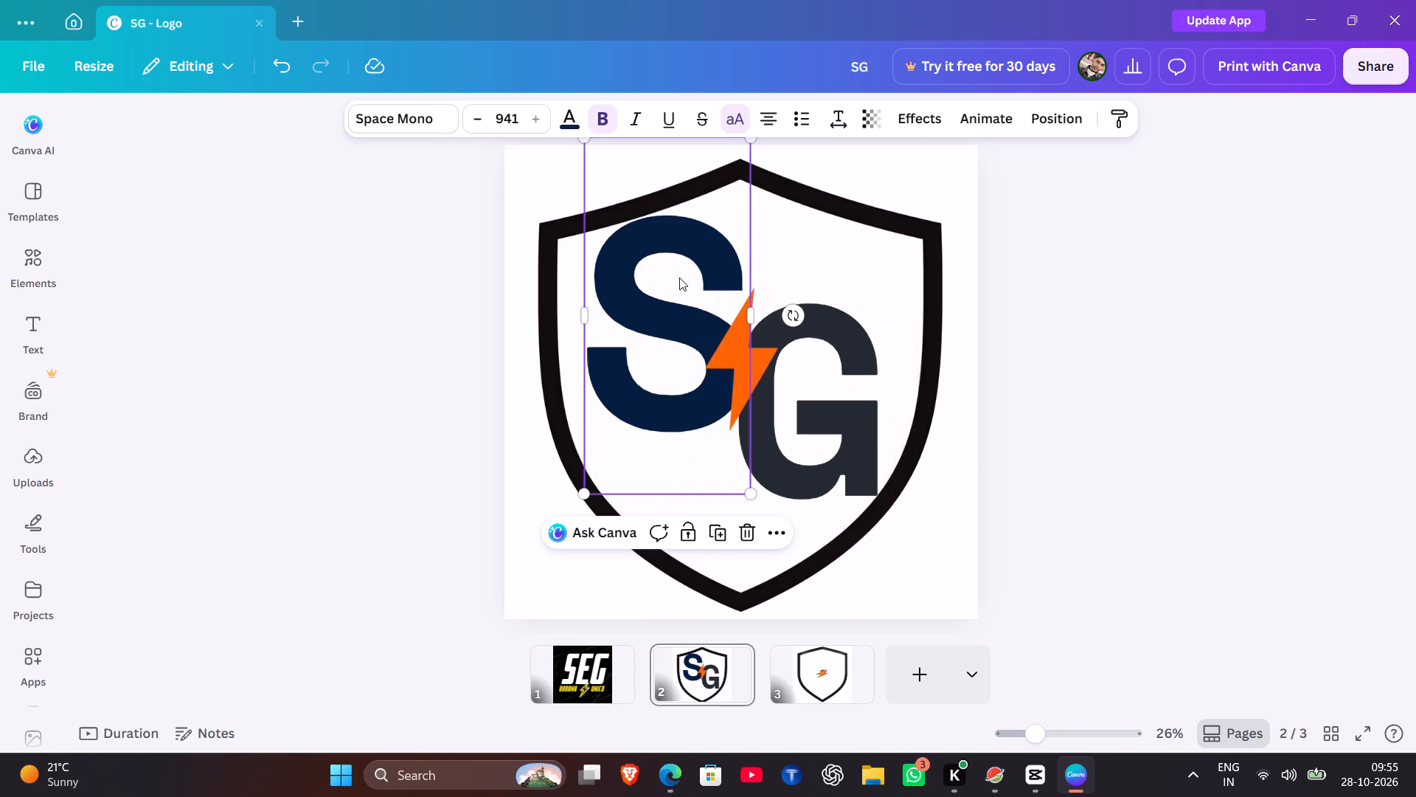
pyautogui.click(565, 117)
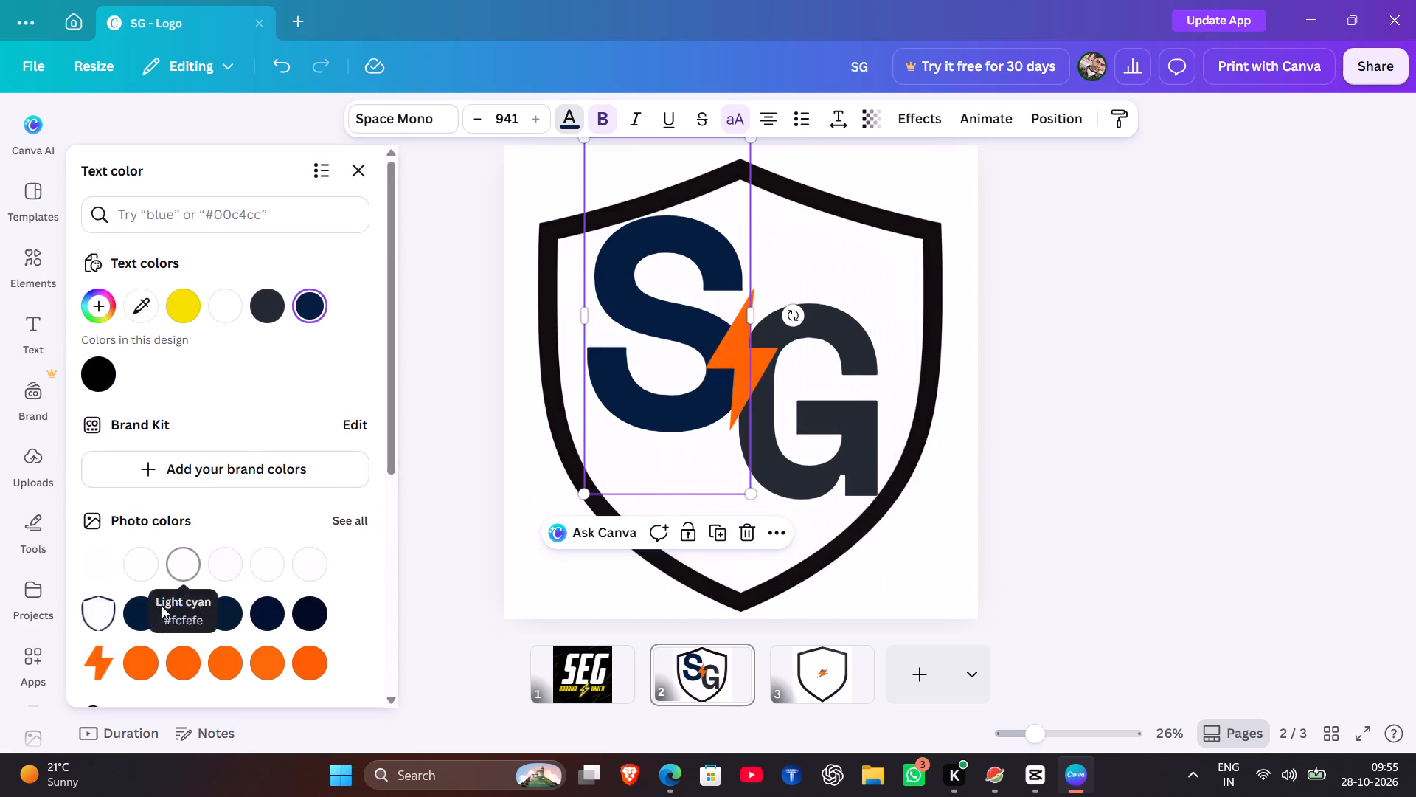
pyautogui.click(143, 619)
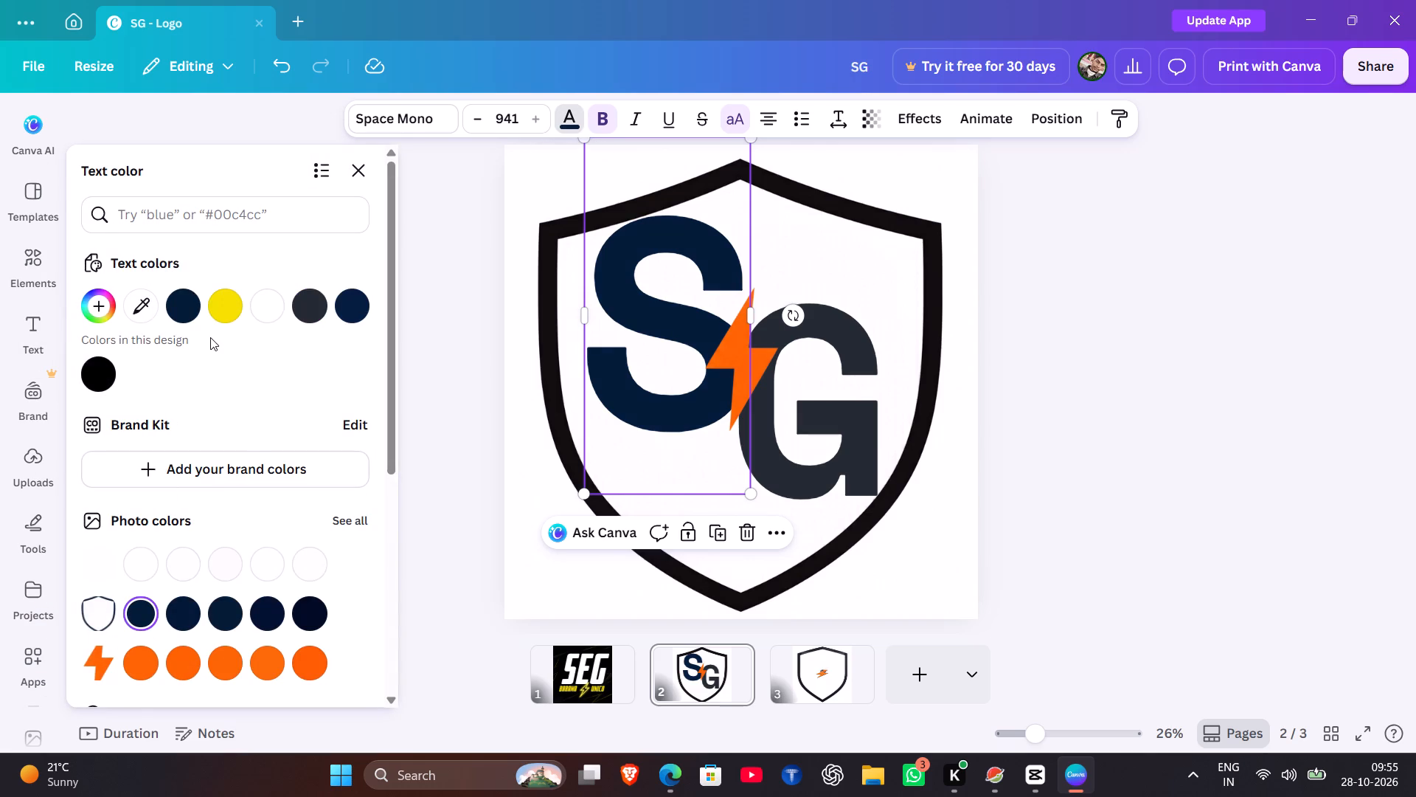
pyautogui.click(232, 315)
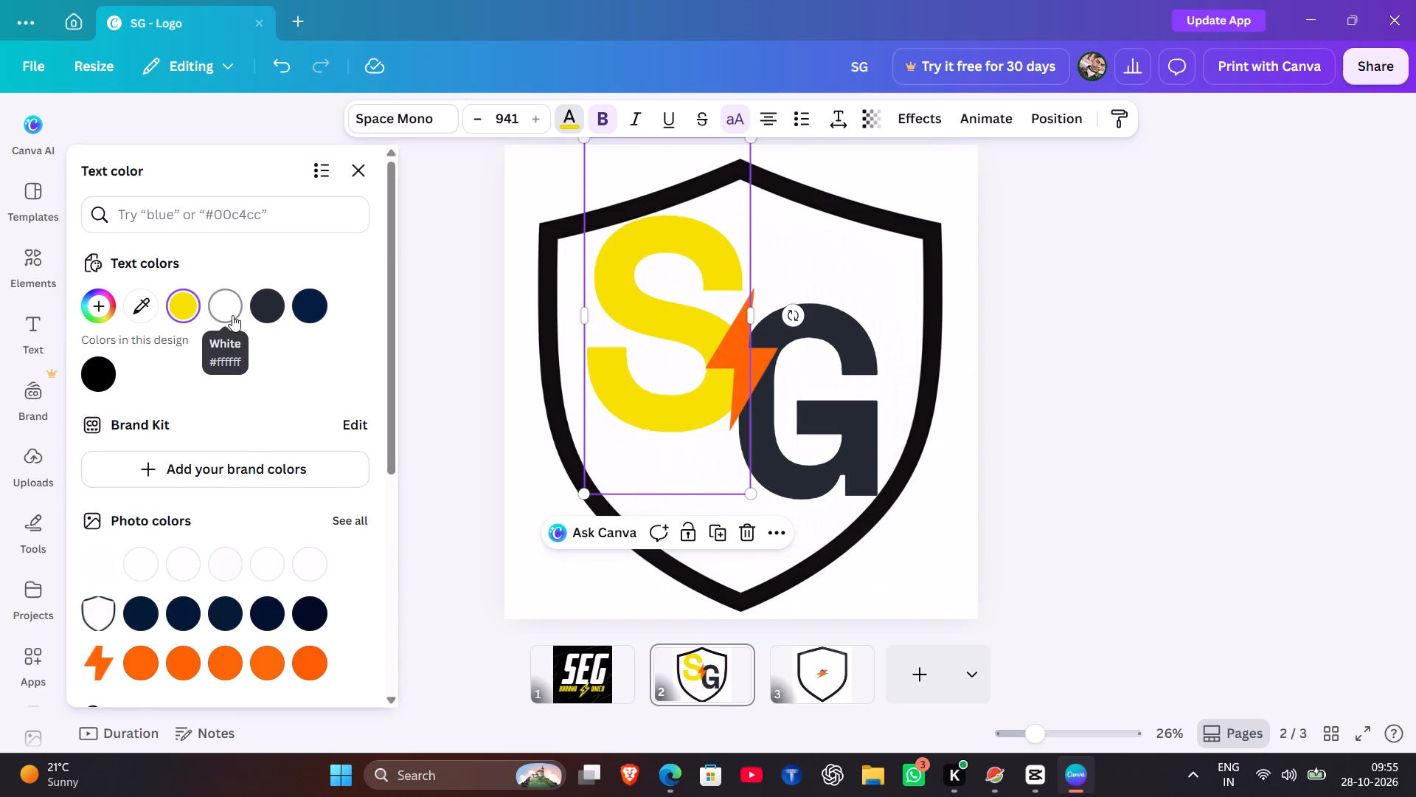
pyautogui.click(136, 658)
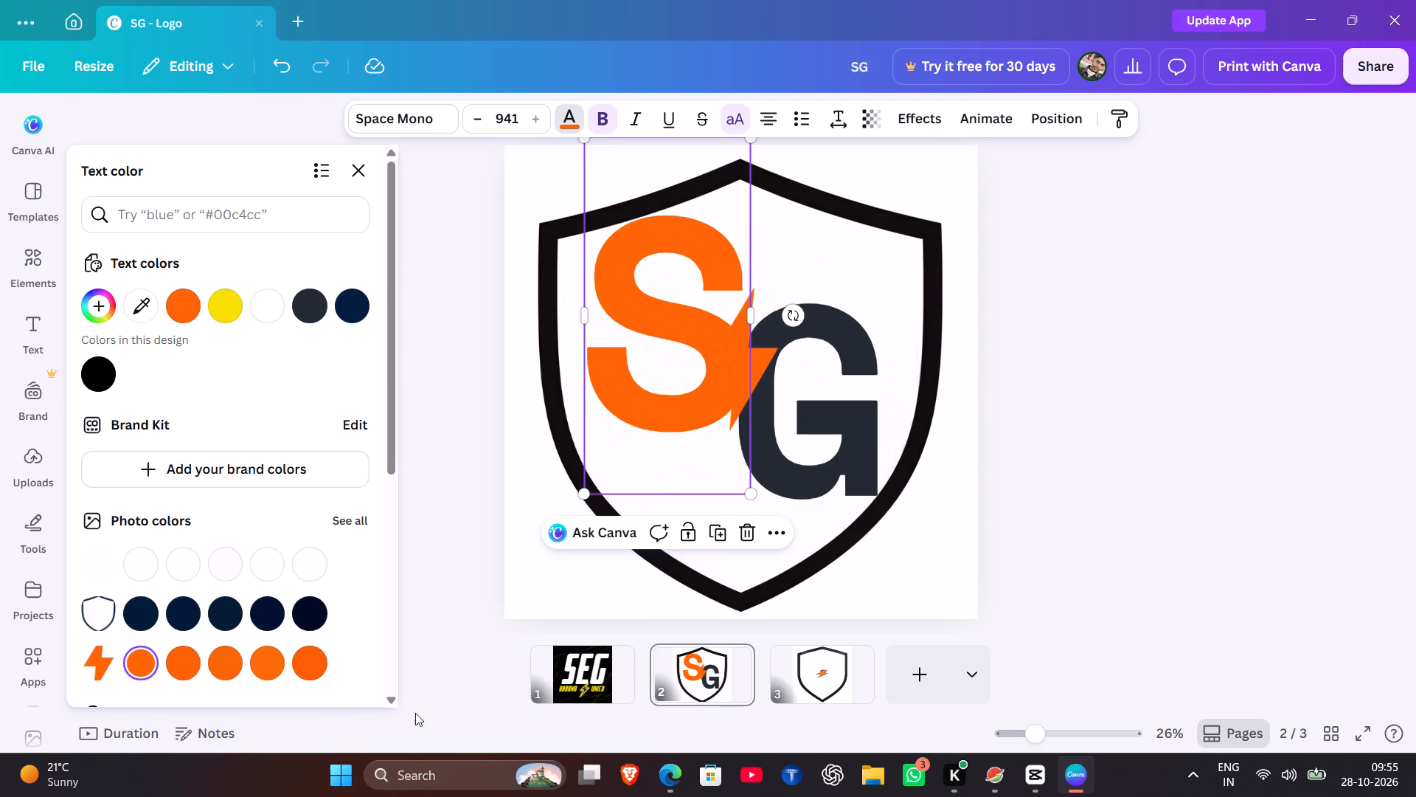
# Recolour the G with the darkest navy from the shield's photo colours, trying the first navy shade beforehand.
pyautogui.click(823, 472)
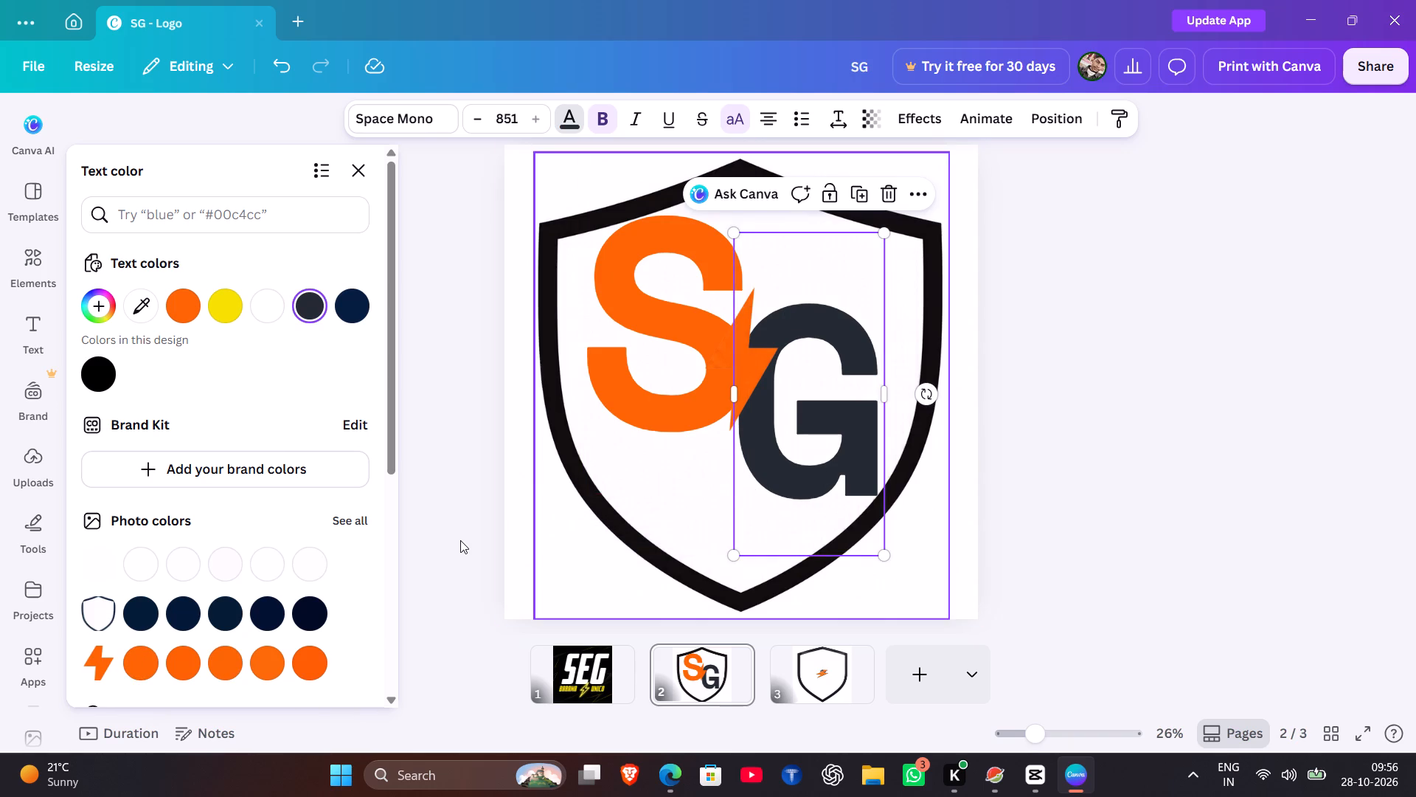
pyautogui.click(575, 114)
pyautogui.click(575, 114)
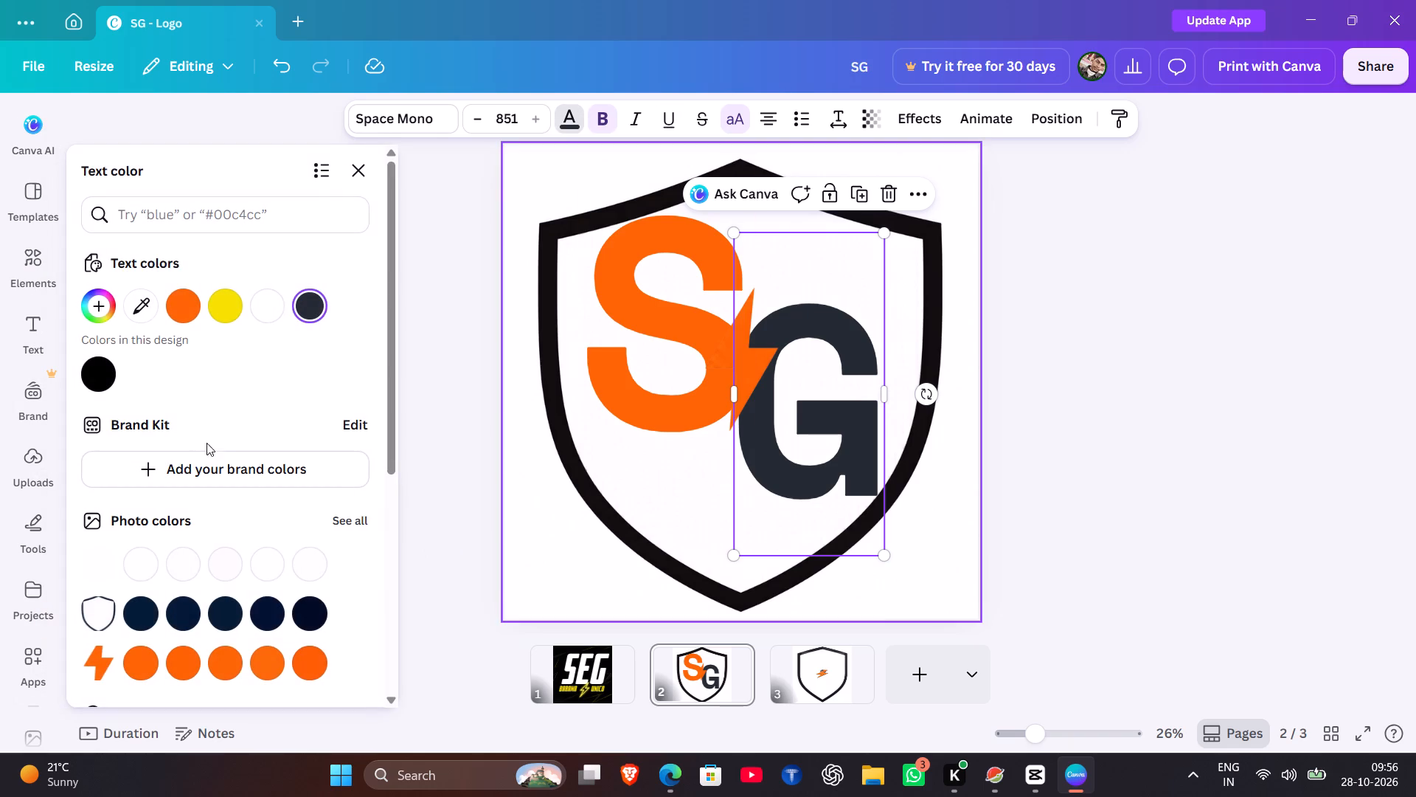
pyautogui.click(136, 606)
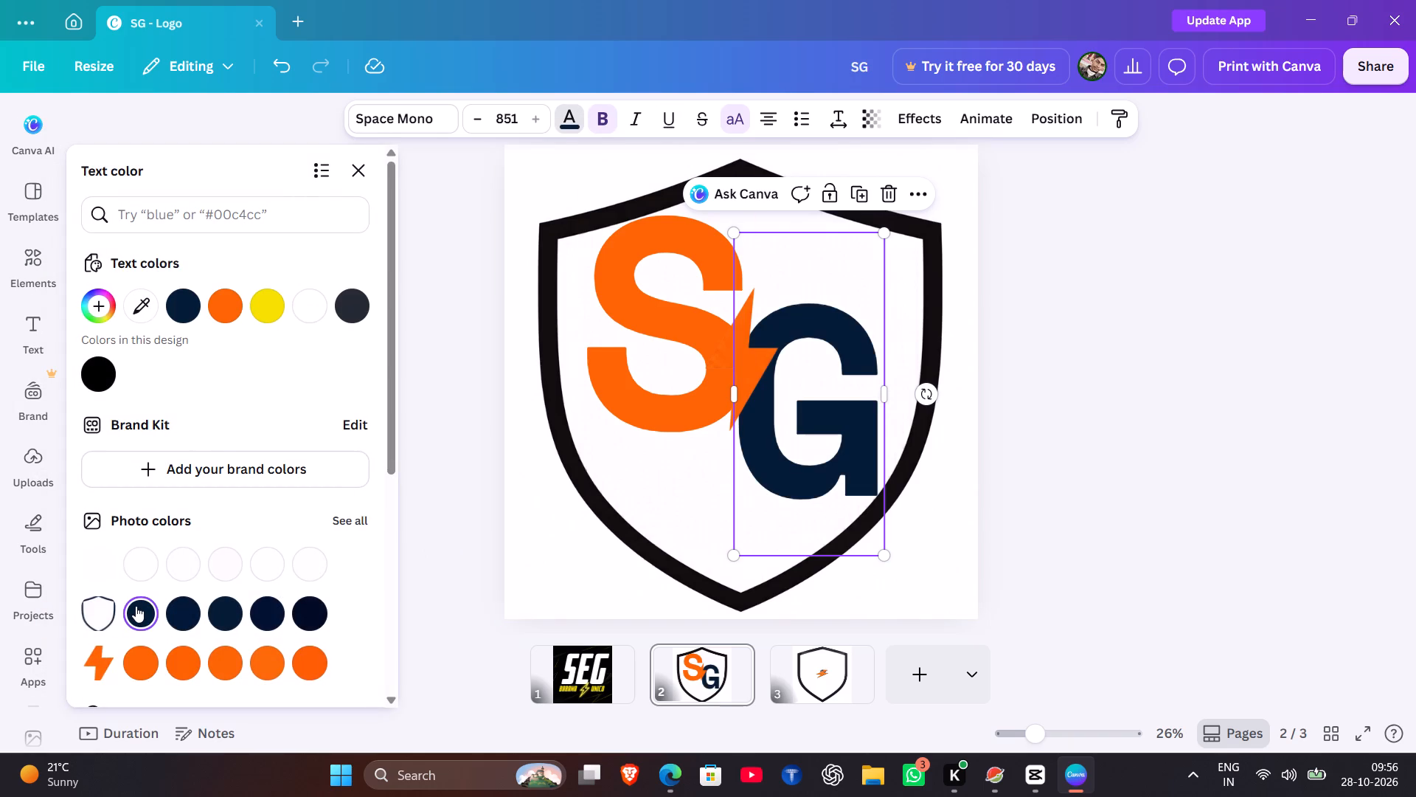
pyautogui.click(307, 622)
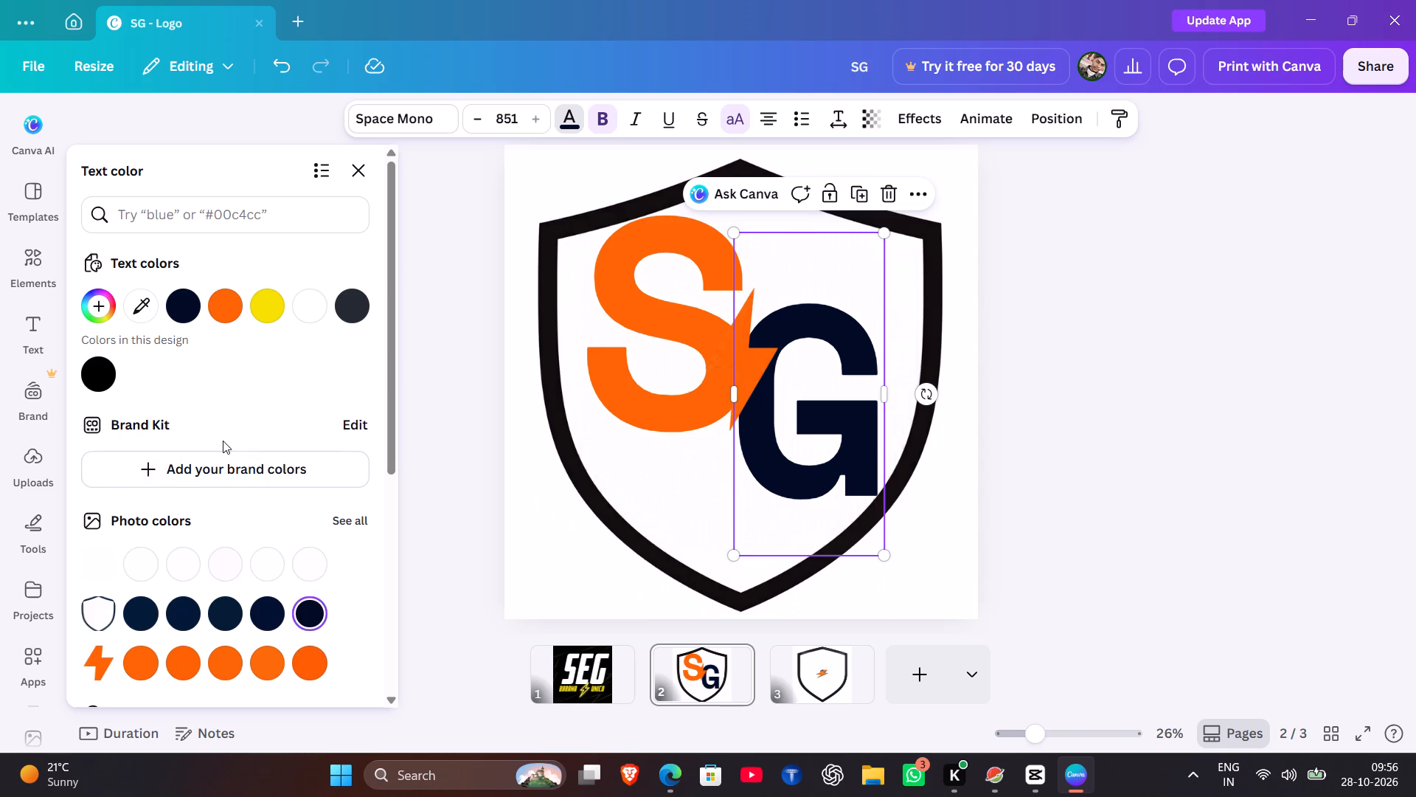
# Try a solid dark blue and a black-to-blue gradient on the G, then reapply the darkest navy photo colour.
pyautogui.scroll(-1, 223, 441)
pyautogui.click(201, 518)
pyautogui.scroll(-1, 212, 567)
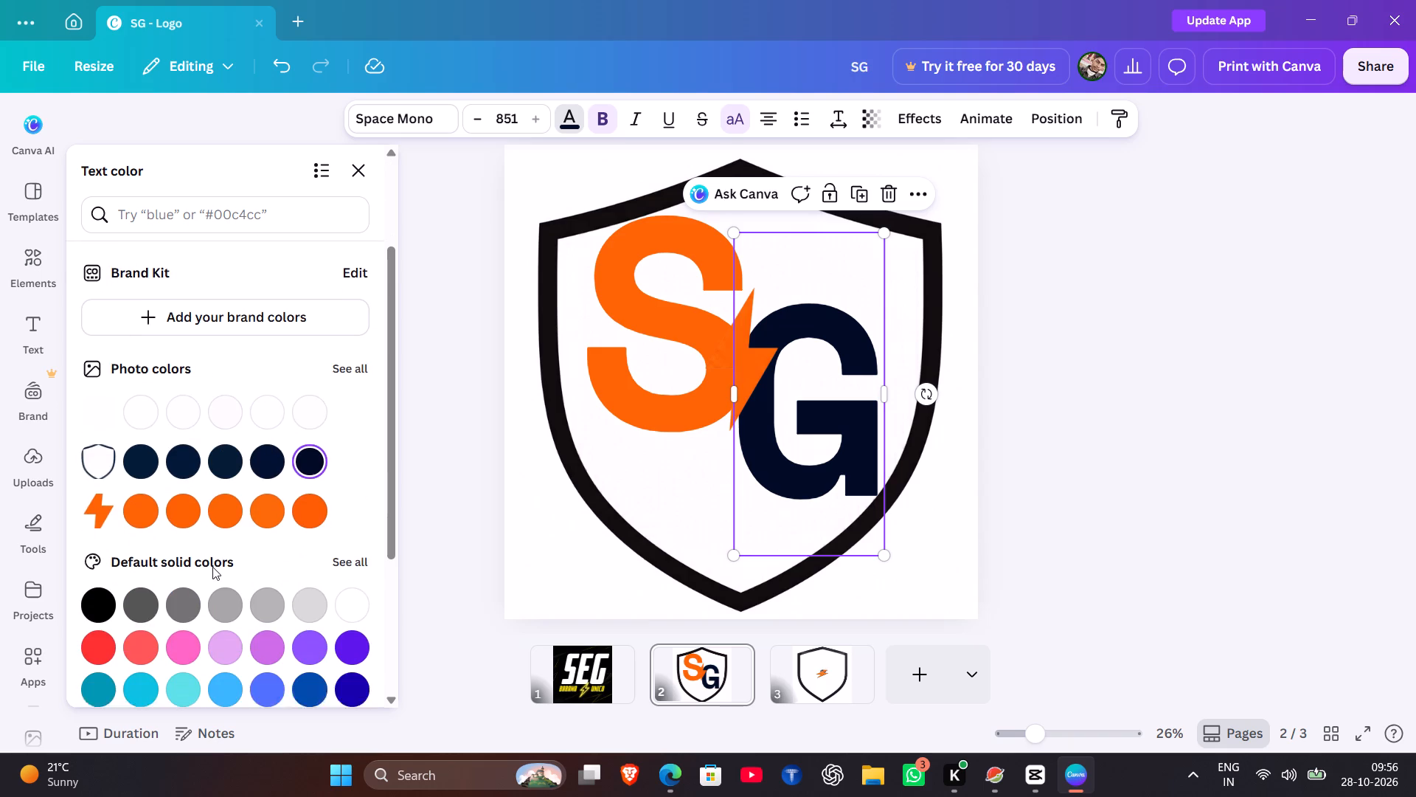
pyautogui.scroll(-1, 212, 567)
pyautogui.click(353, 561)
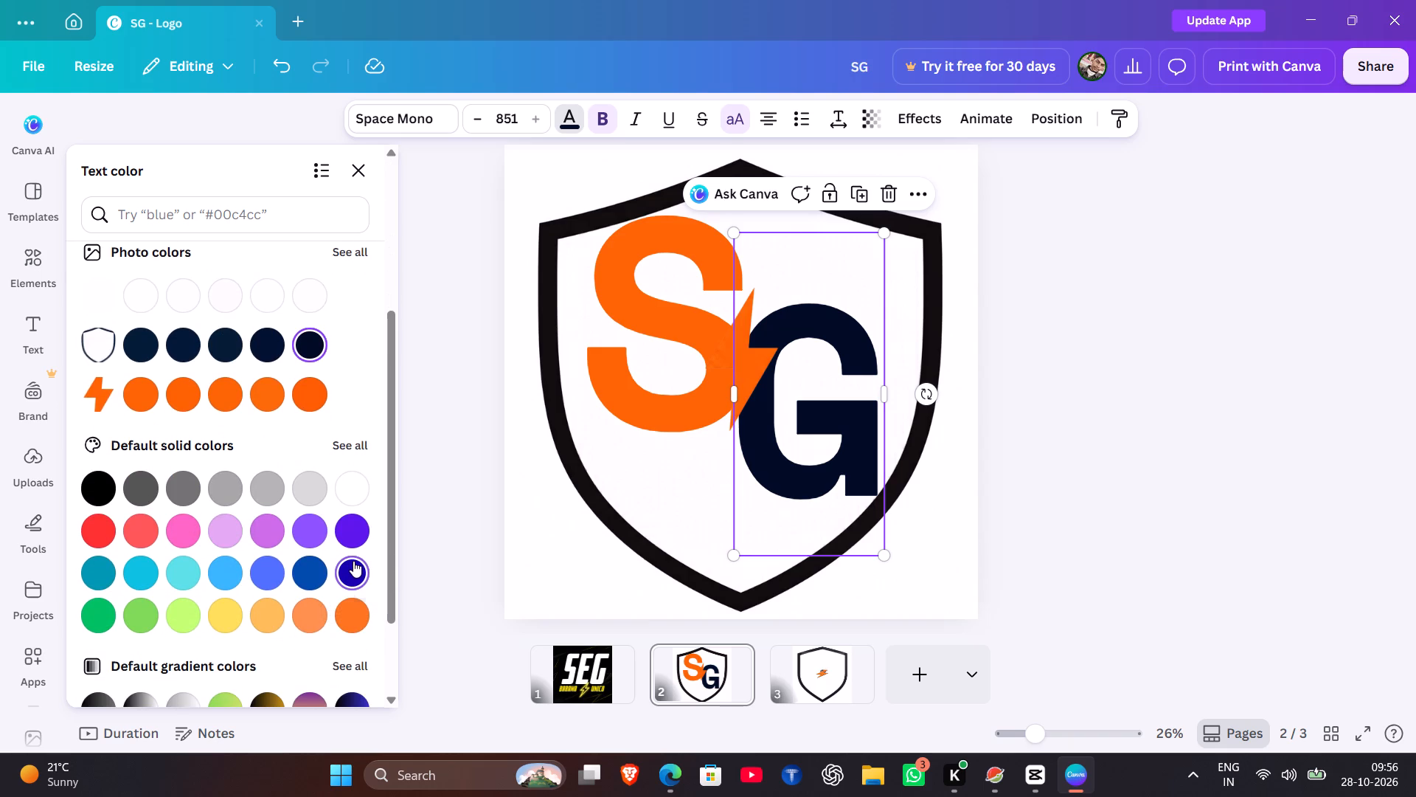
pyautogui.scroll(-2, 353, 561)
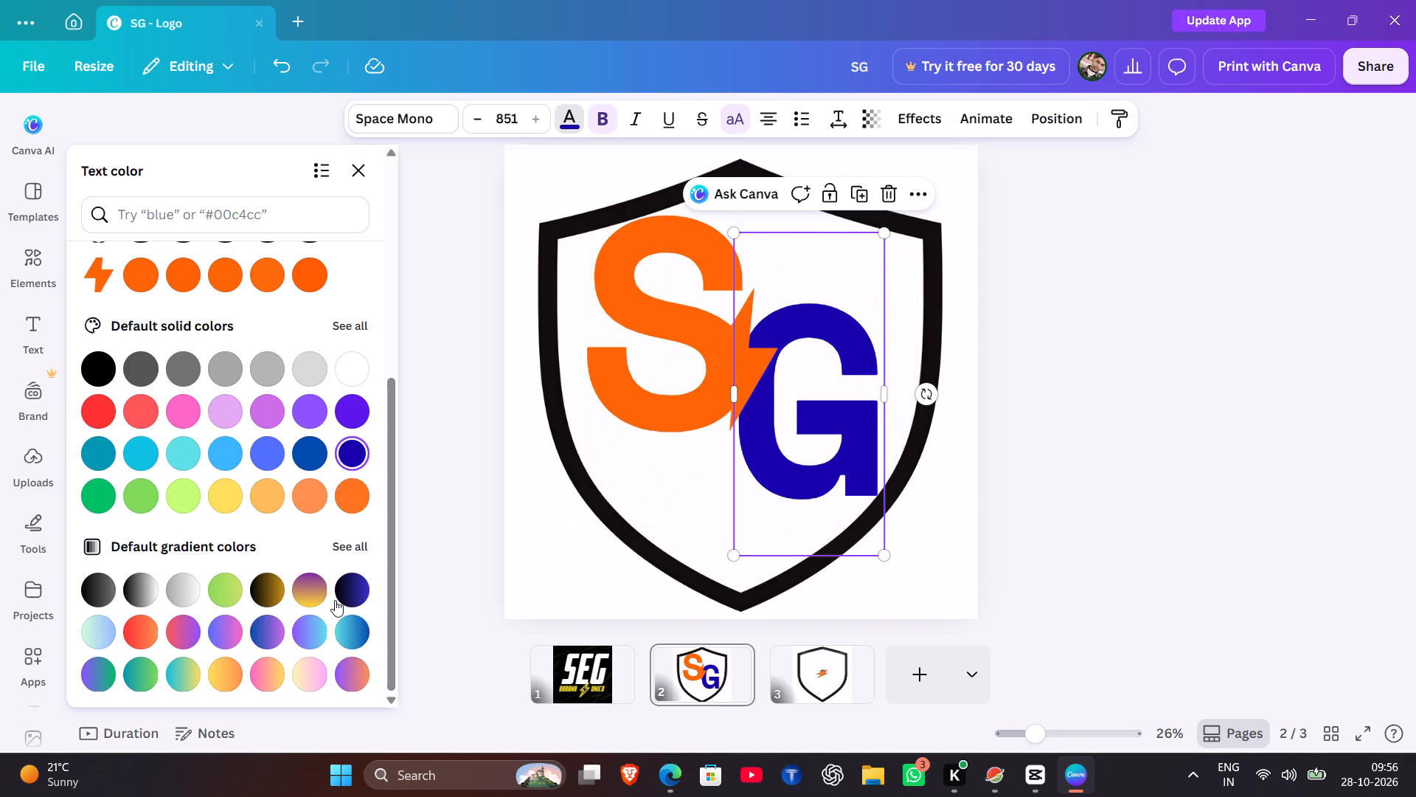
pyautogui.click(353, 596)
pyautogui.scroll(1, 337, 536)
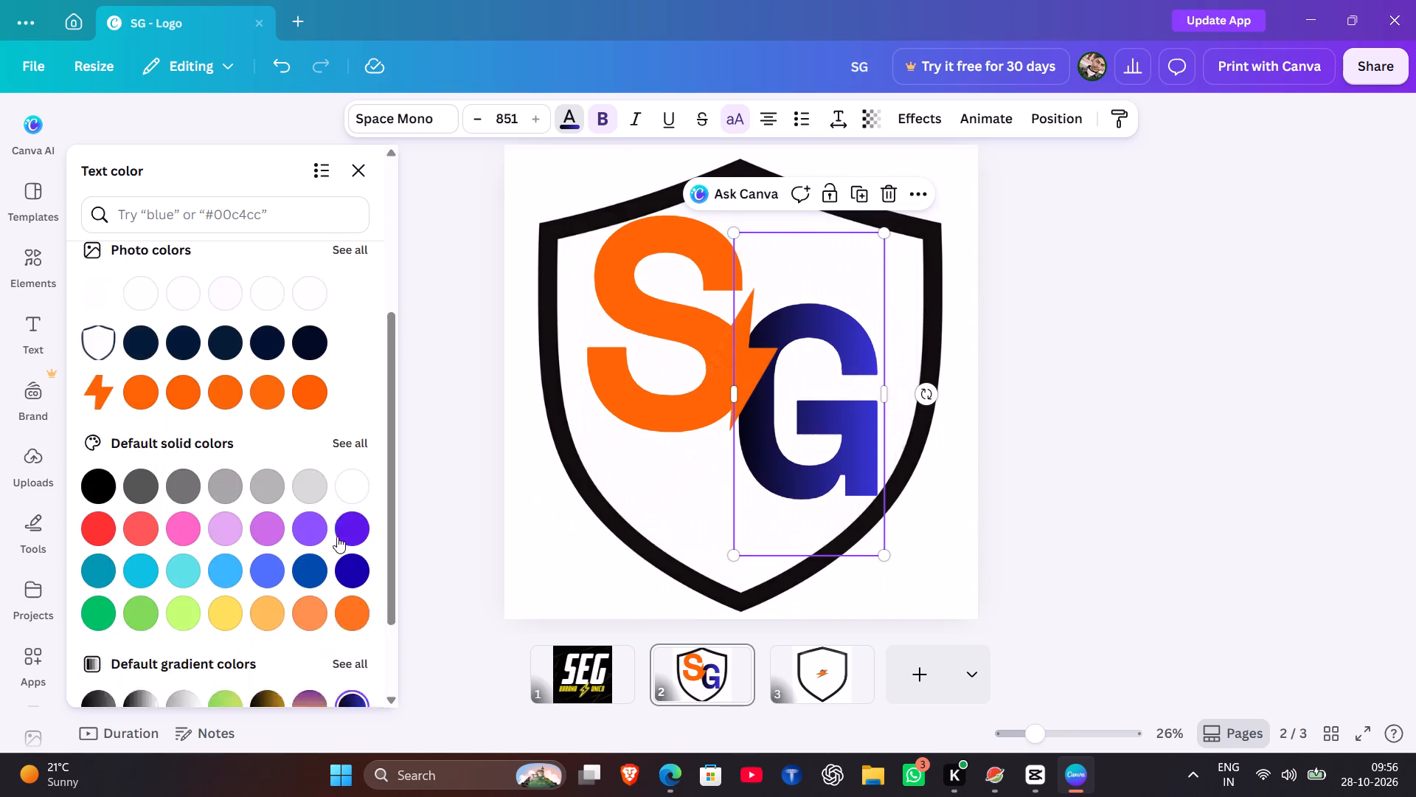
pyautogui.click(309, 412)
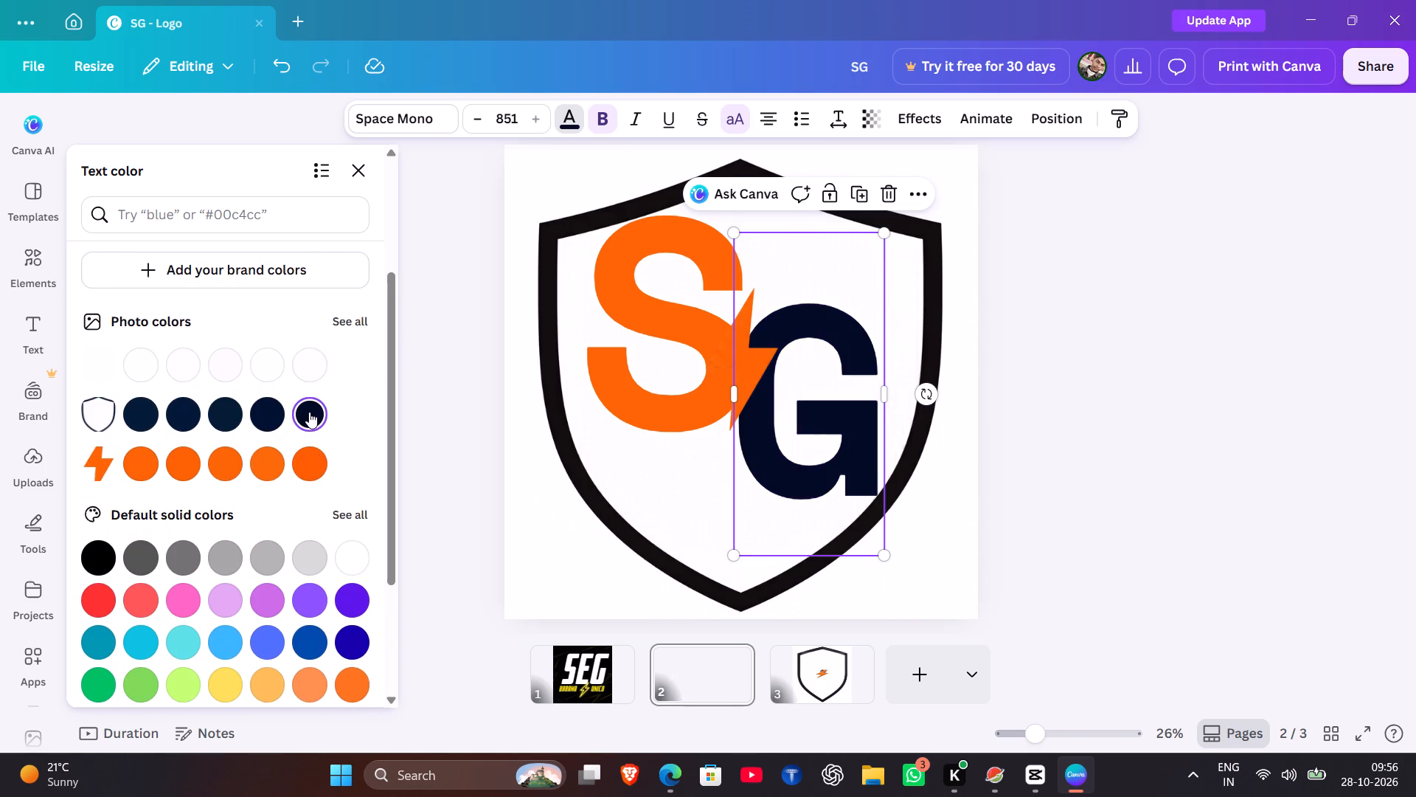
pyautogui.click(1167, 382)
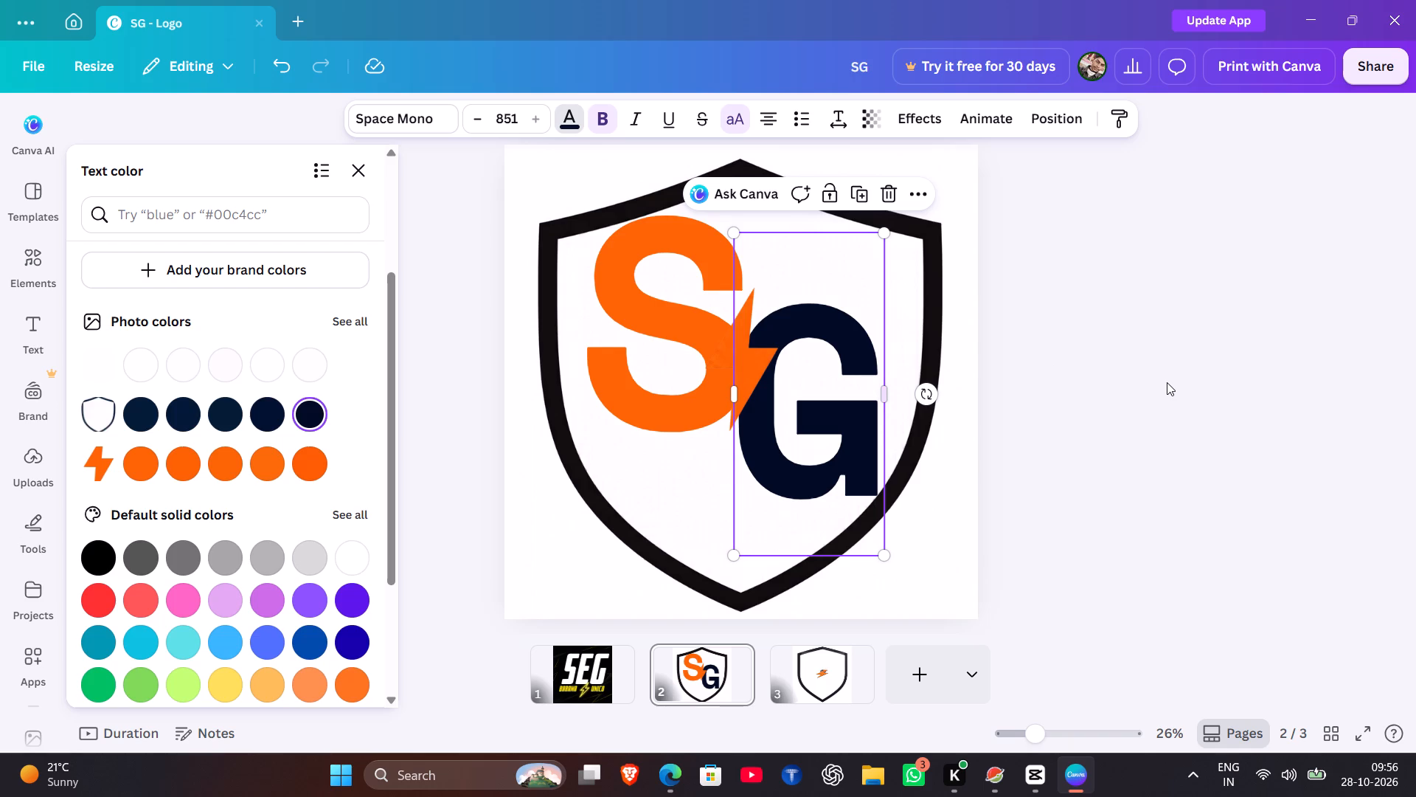
# Change the lightning bolt's first colour from orange to the dark navy used for the G.
pyautogui.click(756, 356)
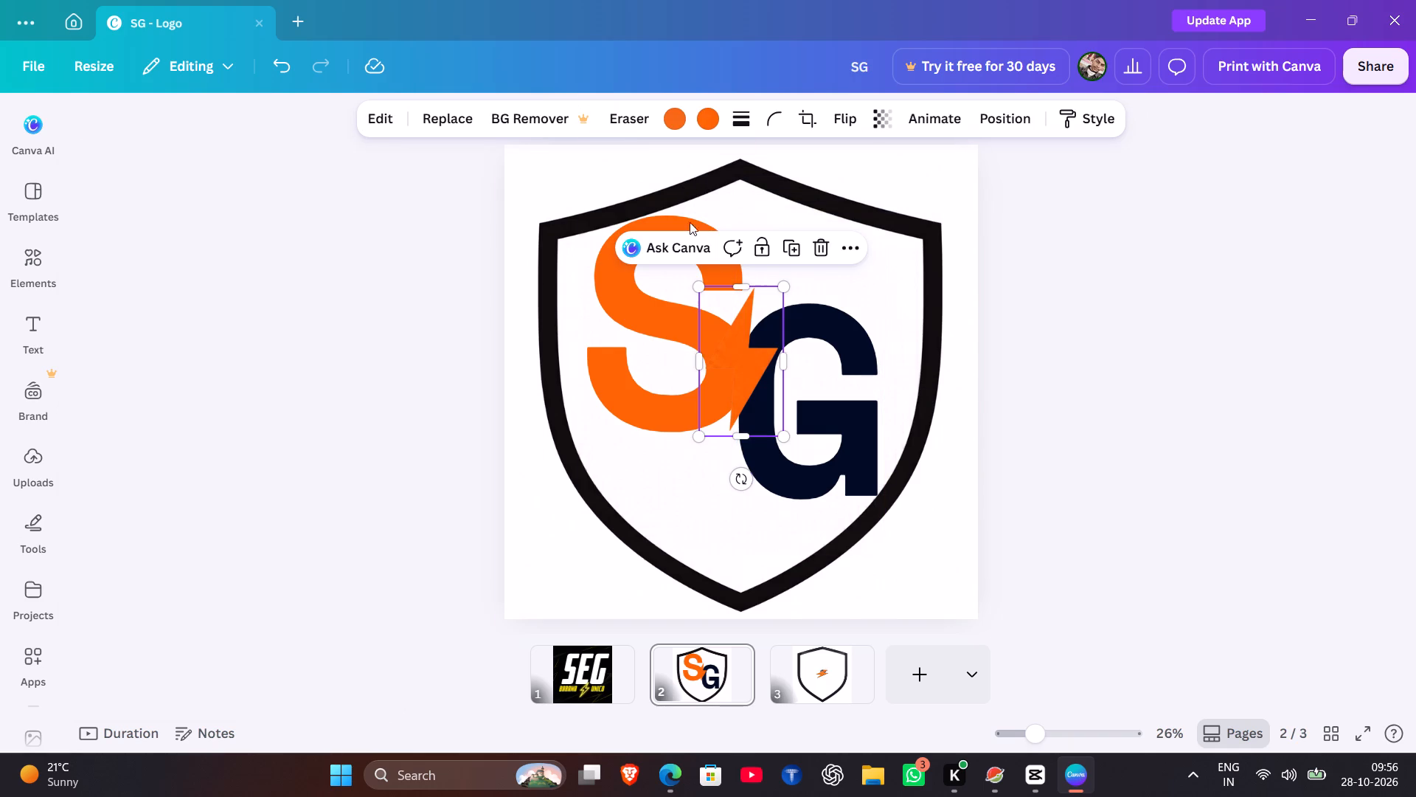
pyautogui.click(681, 128)
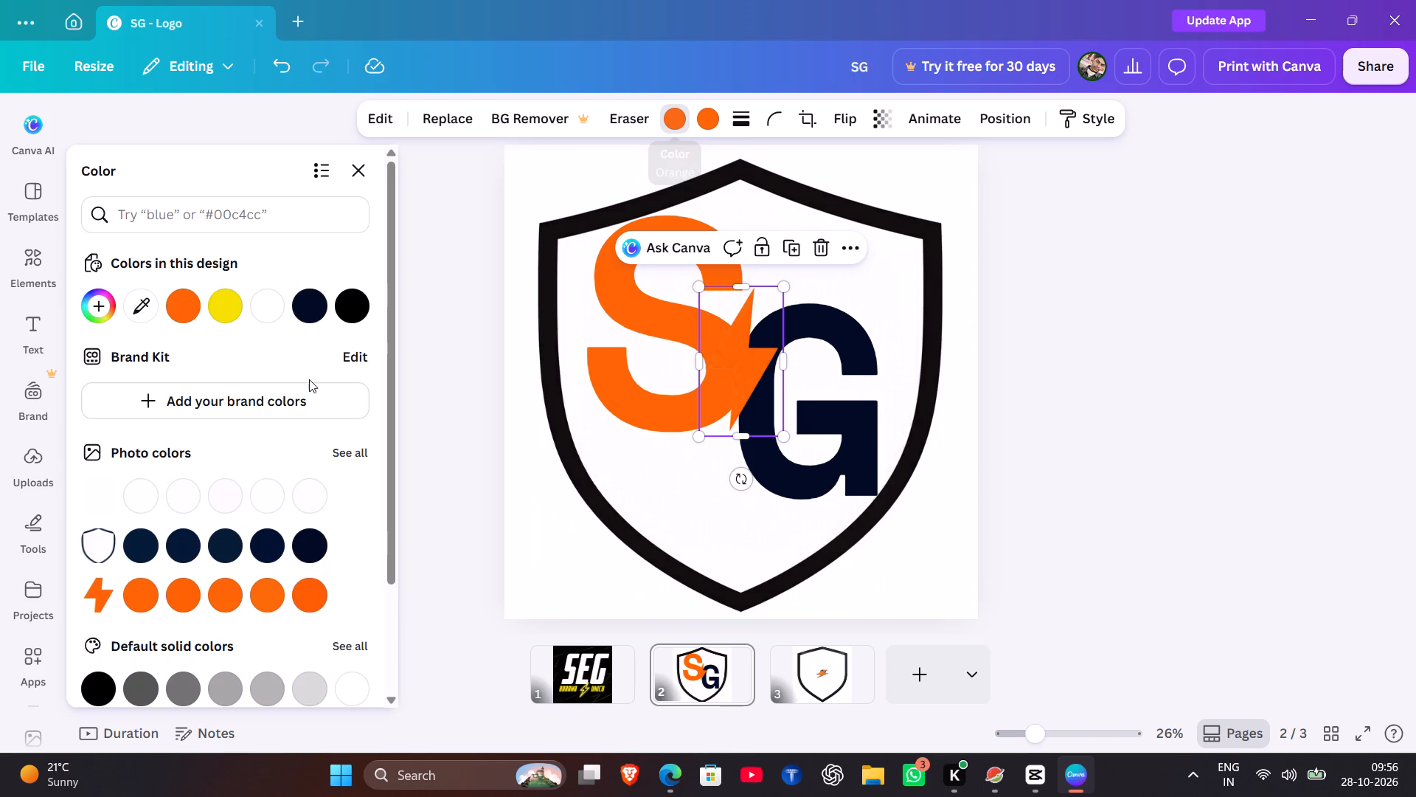
pyautogui.click(306, 314)
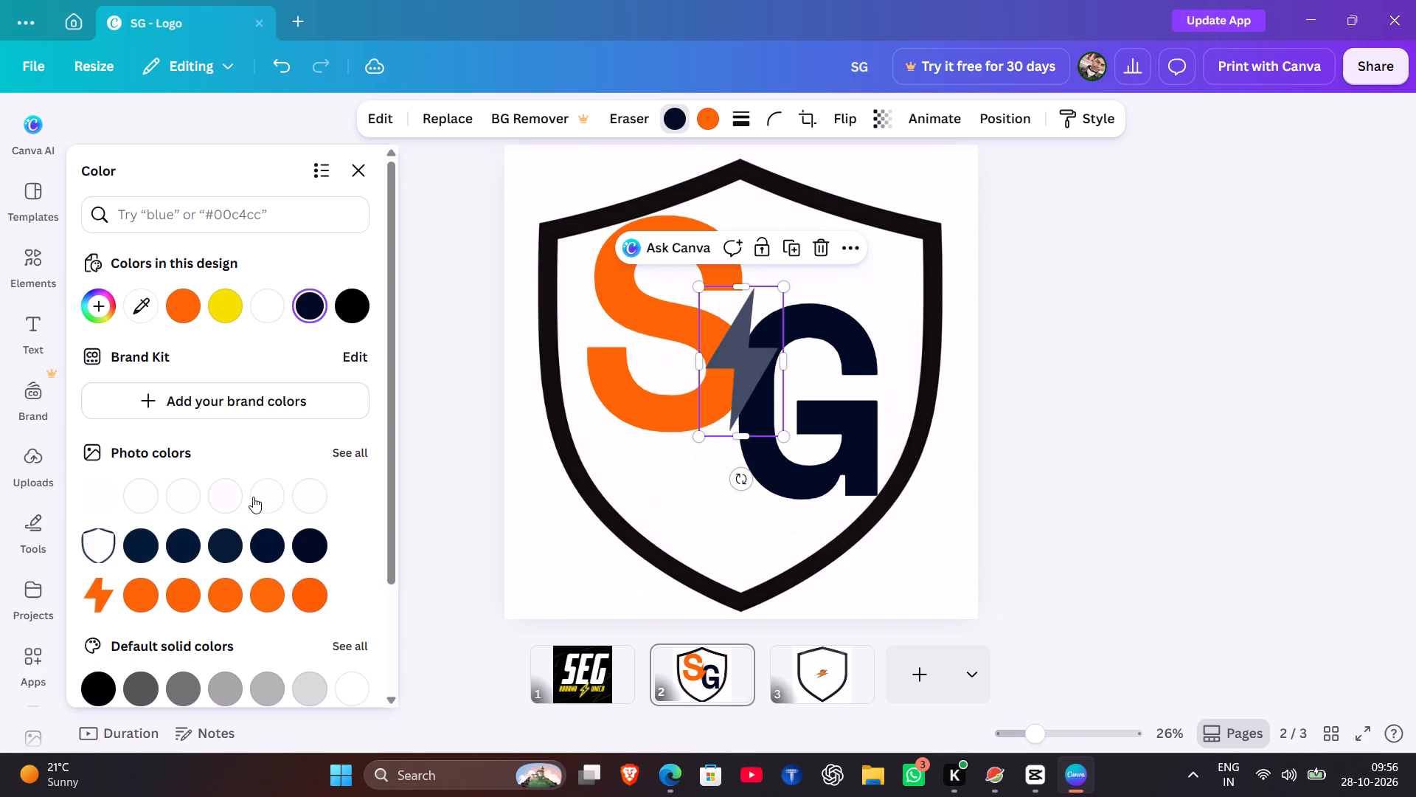
pyautogui.scroll(-2, 244, 501)
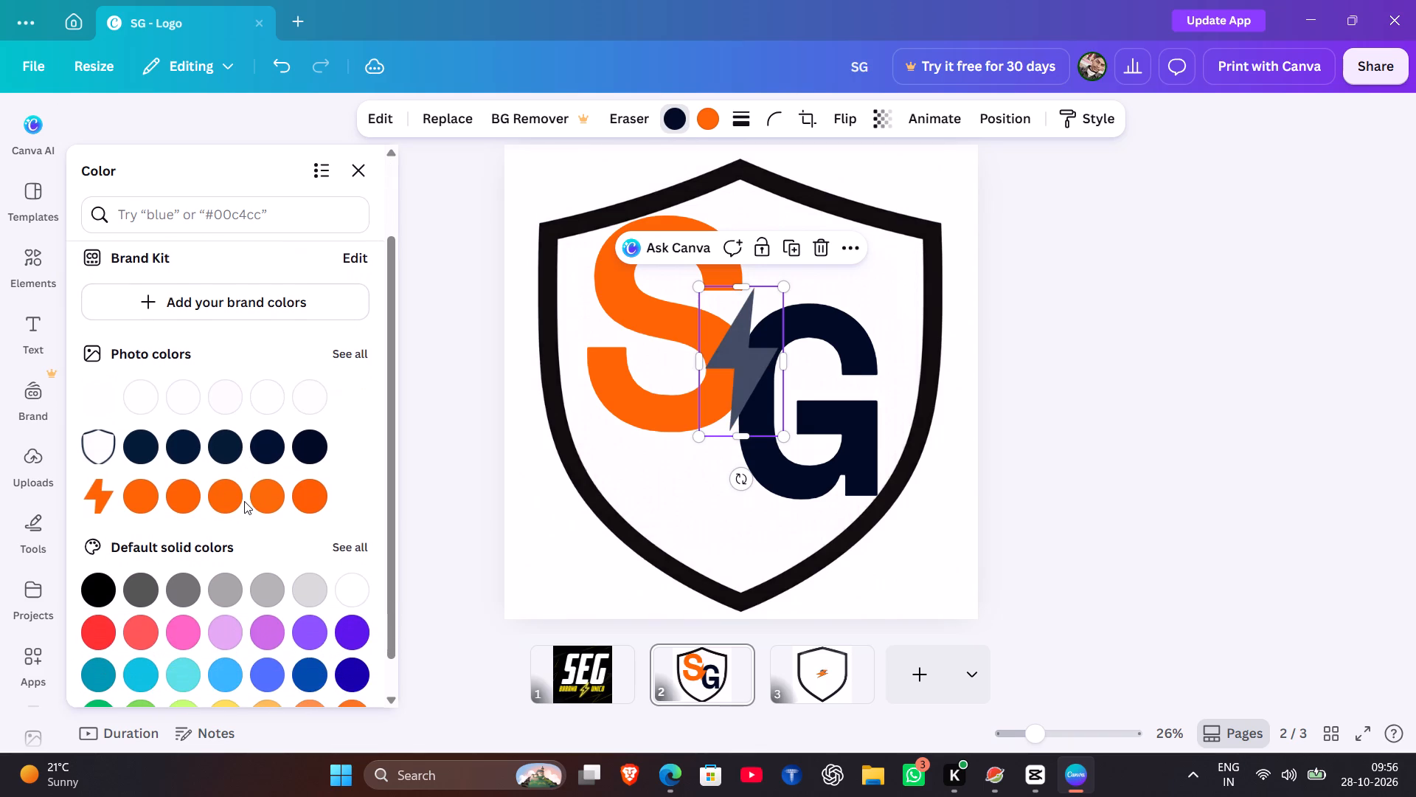
pyautogui.scroll(-1, 244, 501)
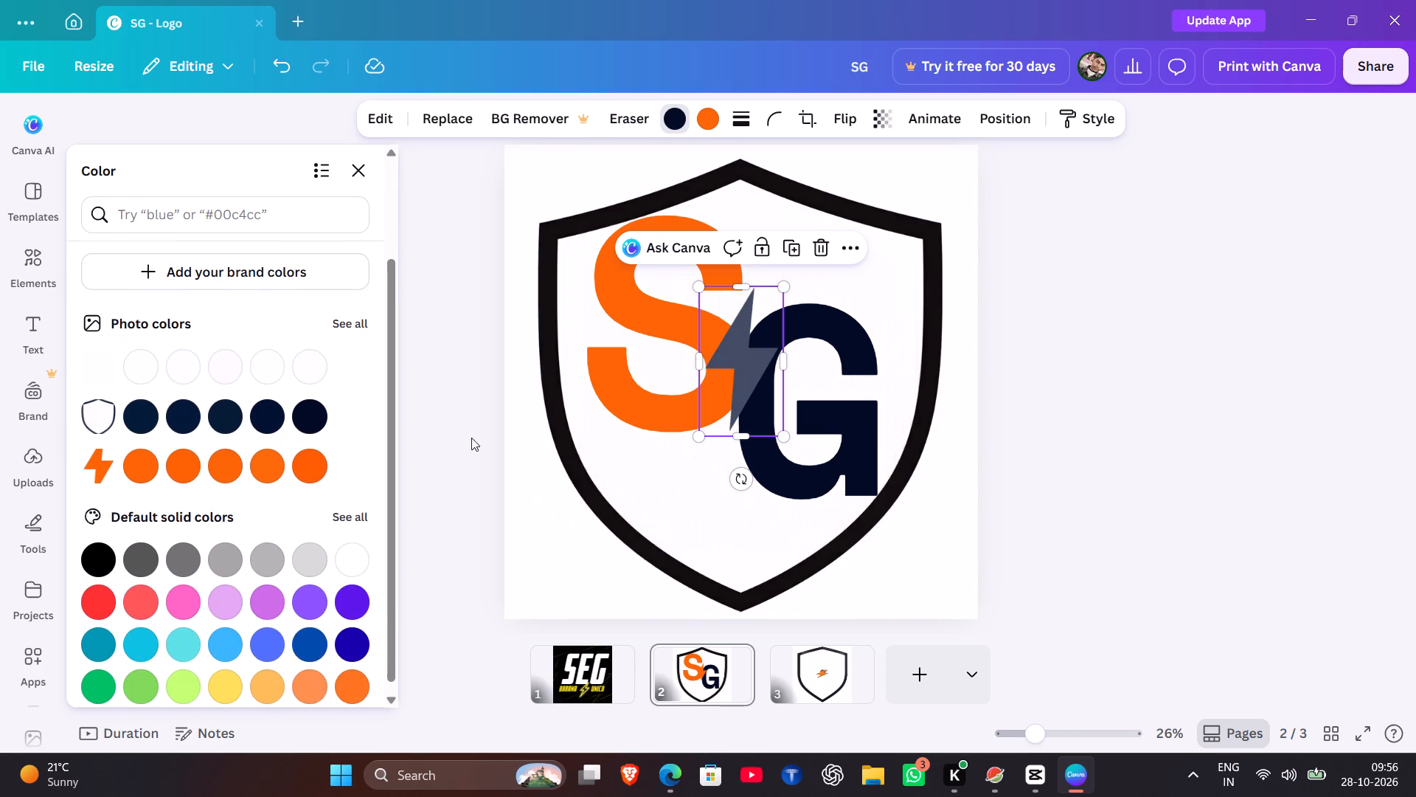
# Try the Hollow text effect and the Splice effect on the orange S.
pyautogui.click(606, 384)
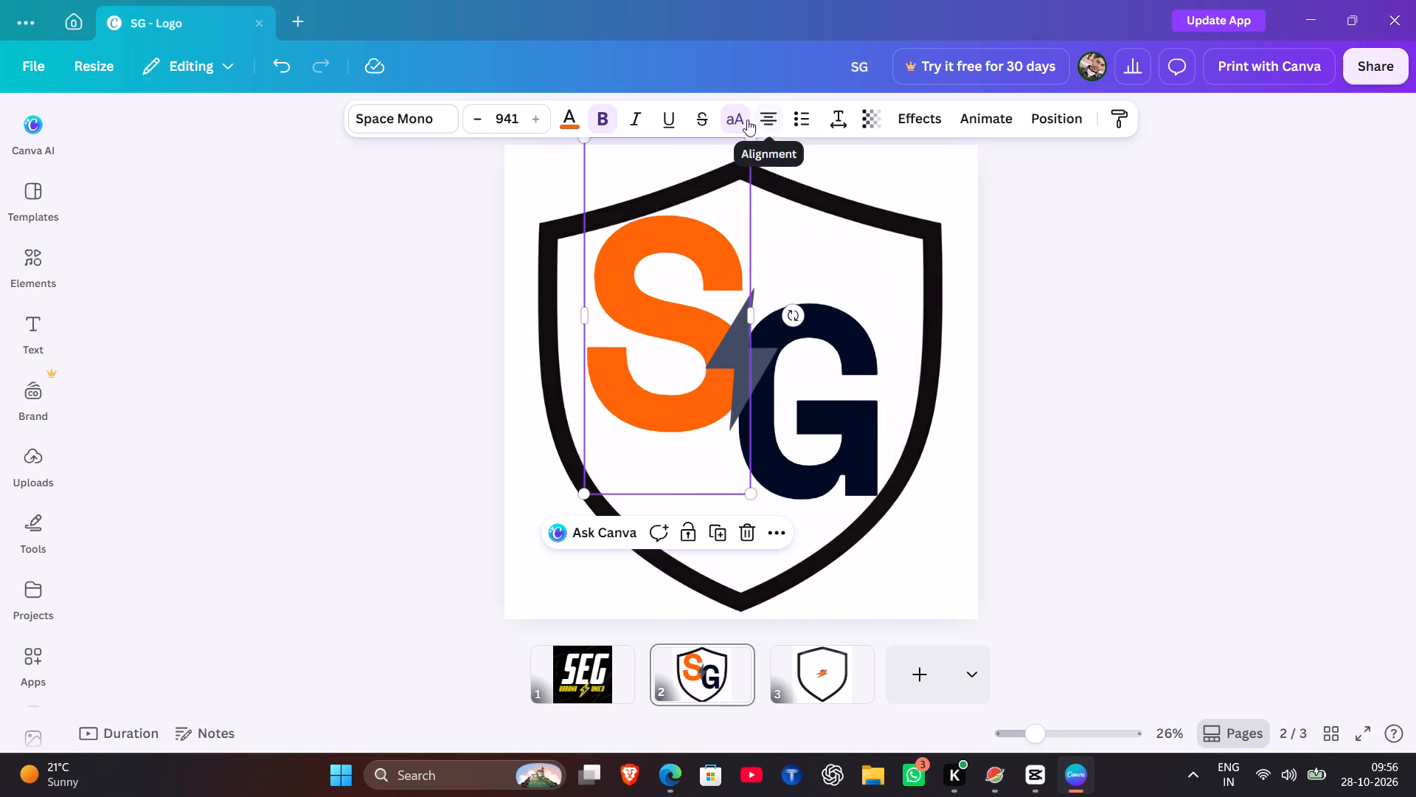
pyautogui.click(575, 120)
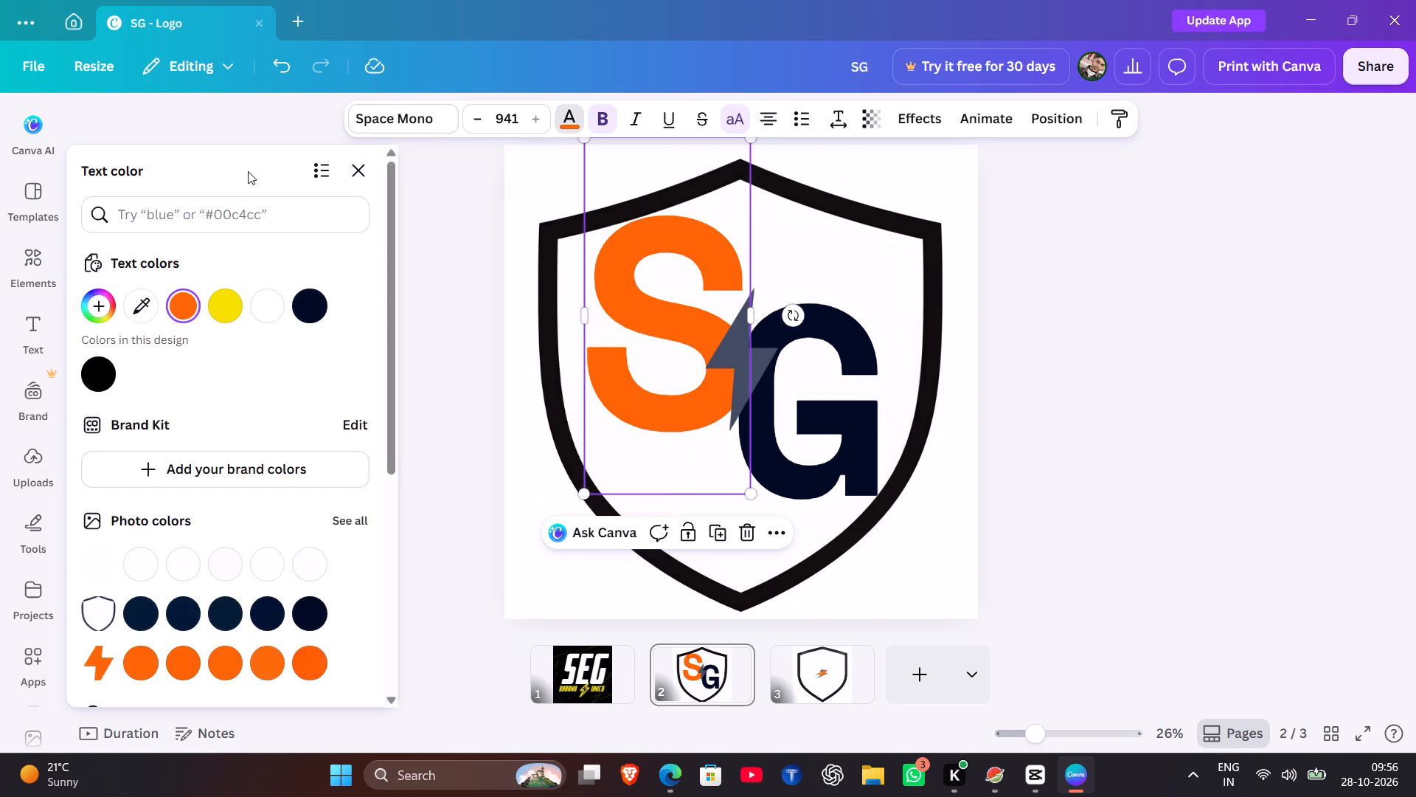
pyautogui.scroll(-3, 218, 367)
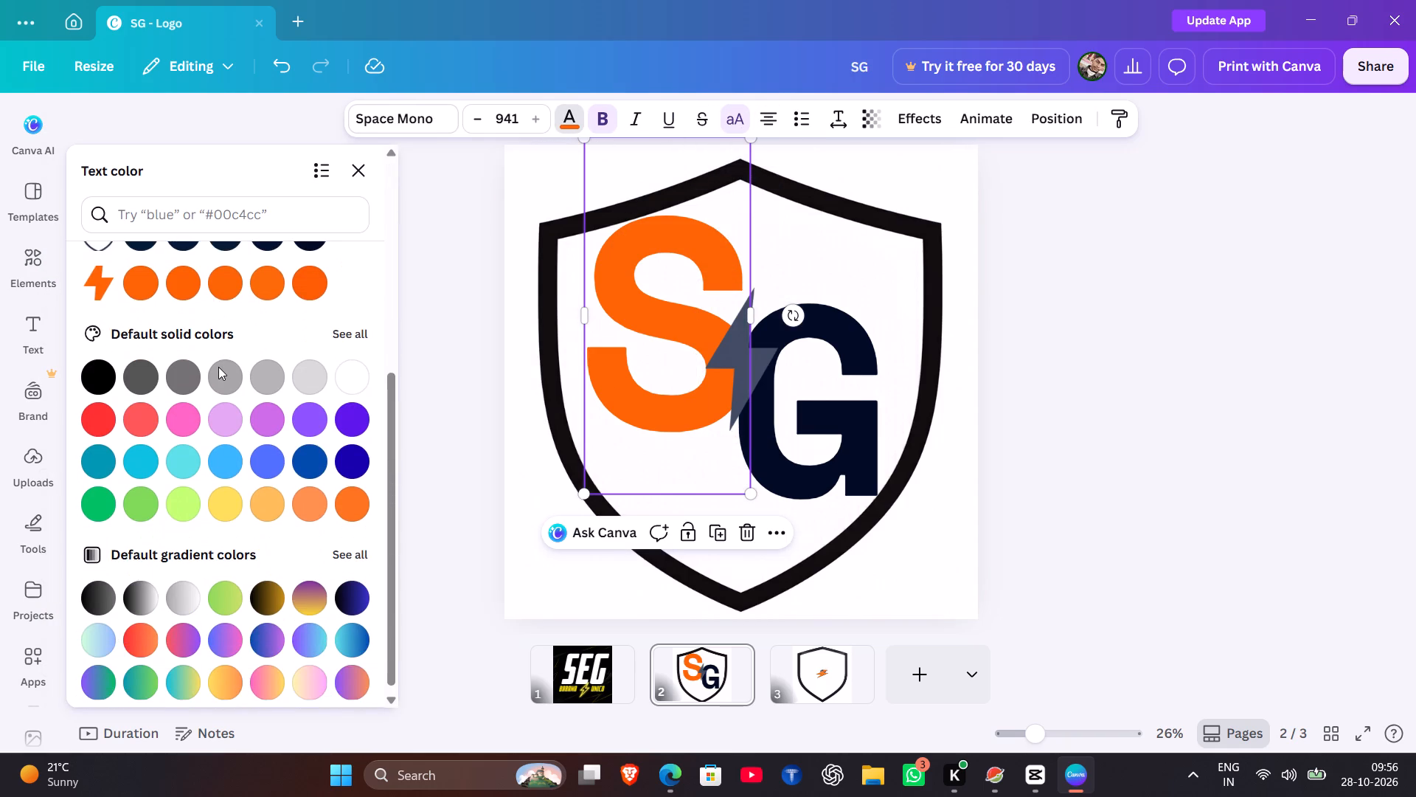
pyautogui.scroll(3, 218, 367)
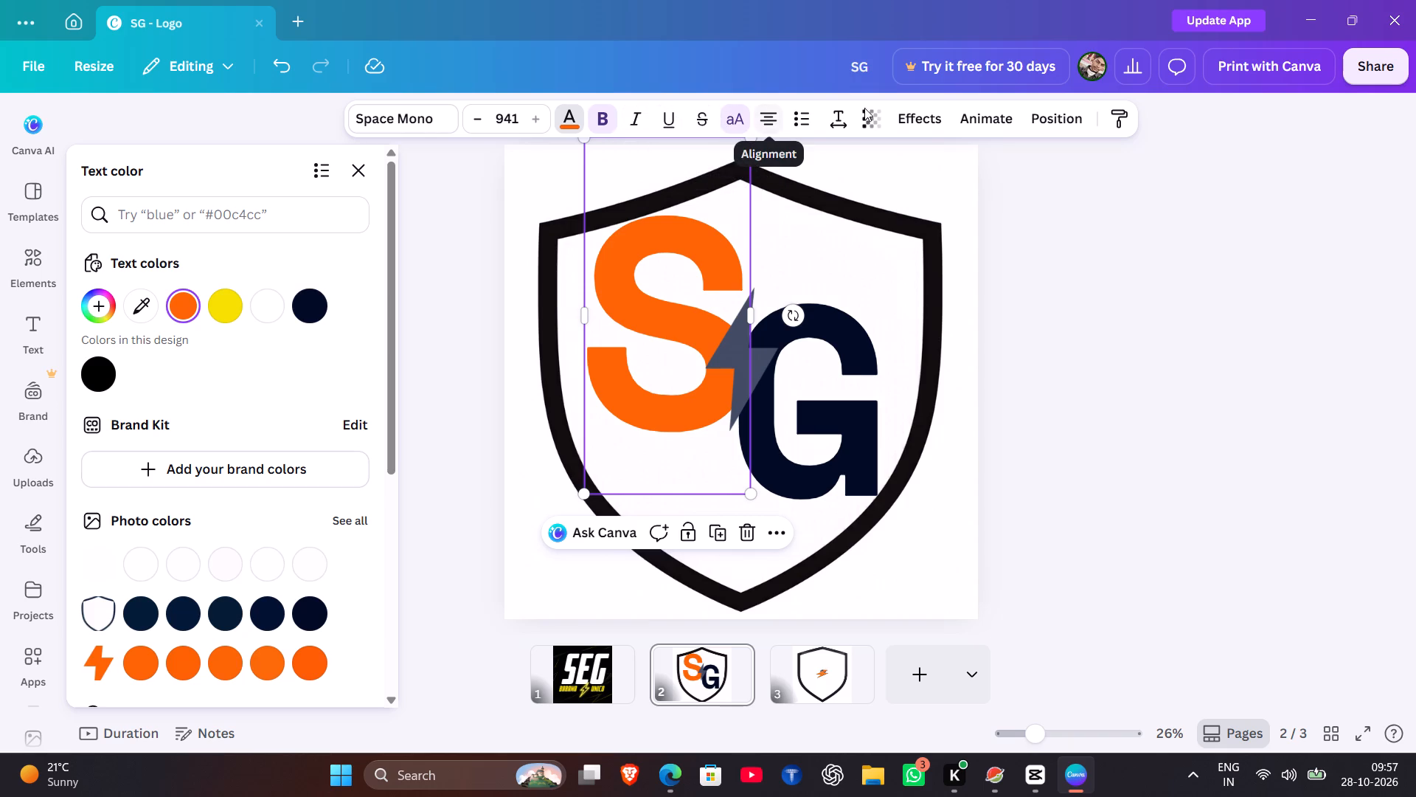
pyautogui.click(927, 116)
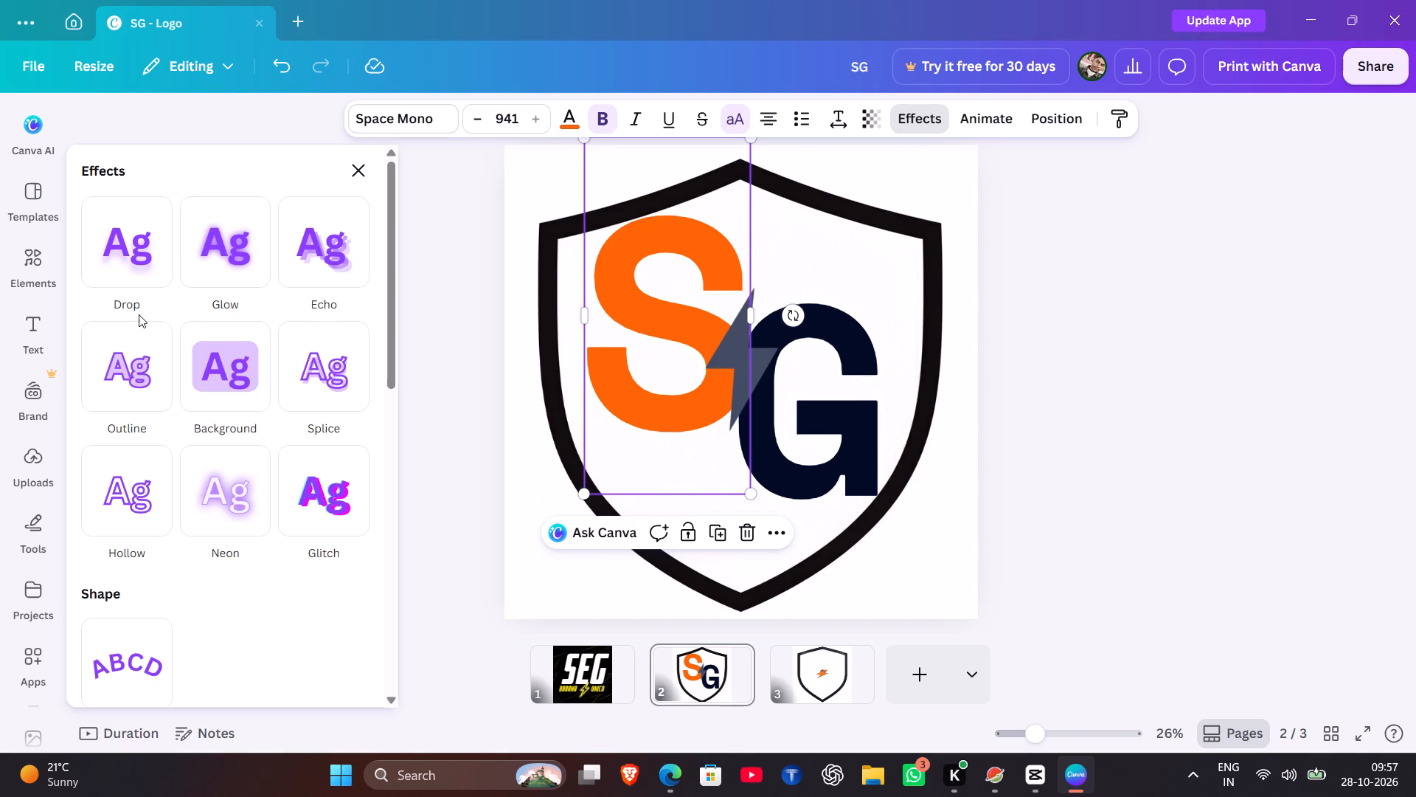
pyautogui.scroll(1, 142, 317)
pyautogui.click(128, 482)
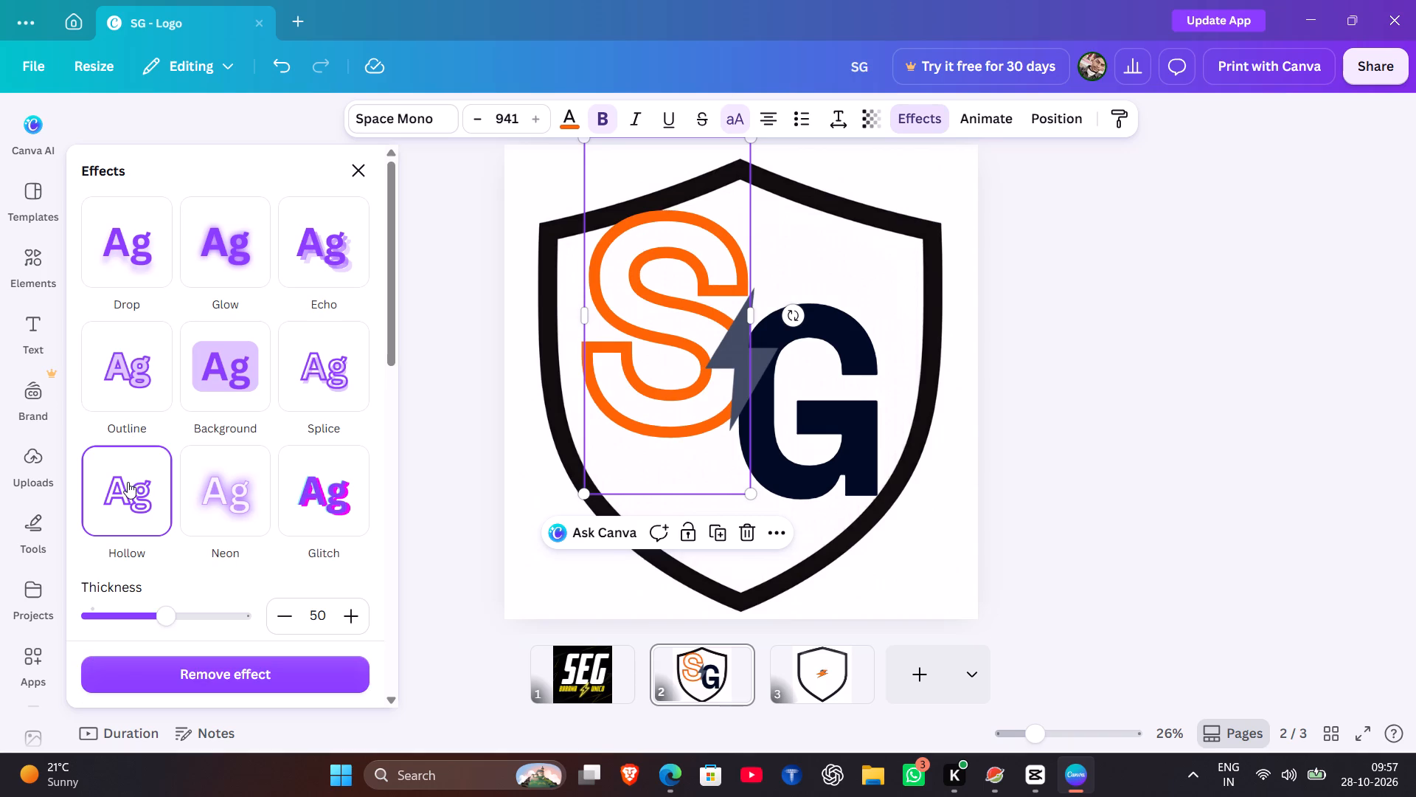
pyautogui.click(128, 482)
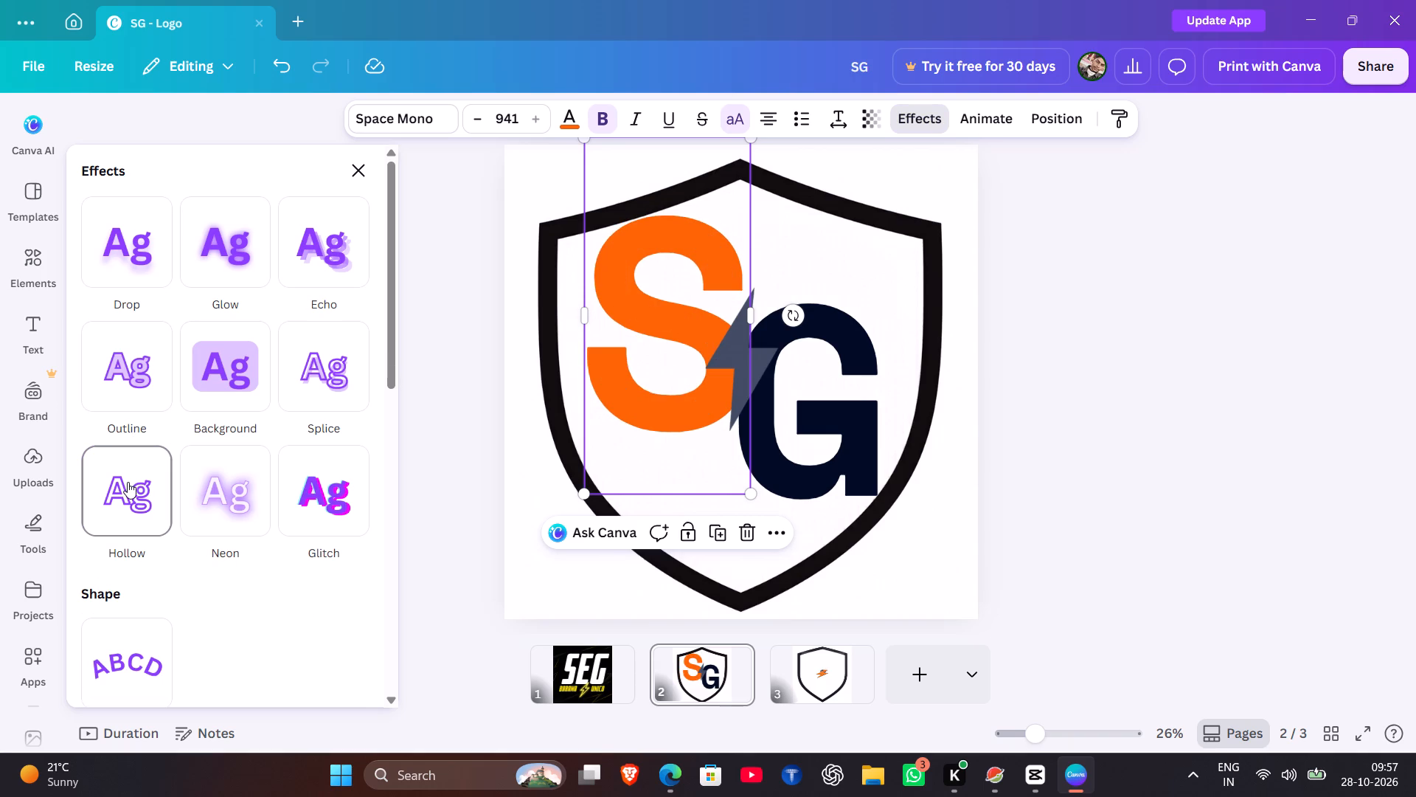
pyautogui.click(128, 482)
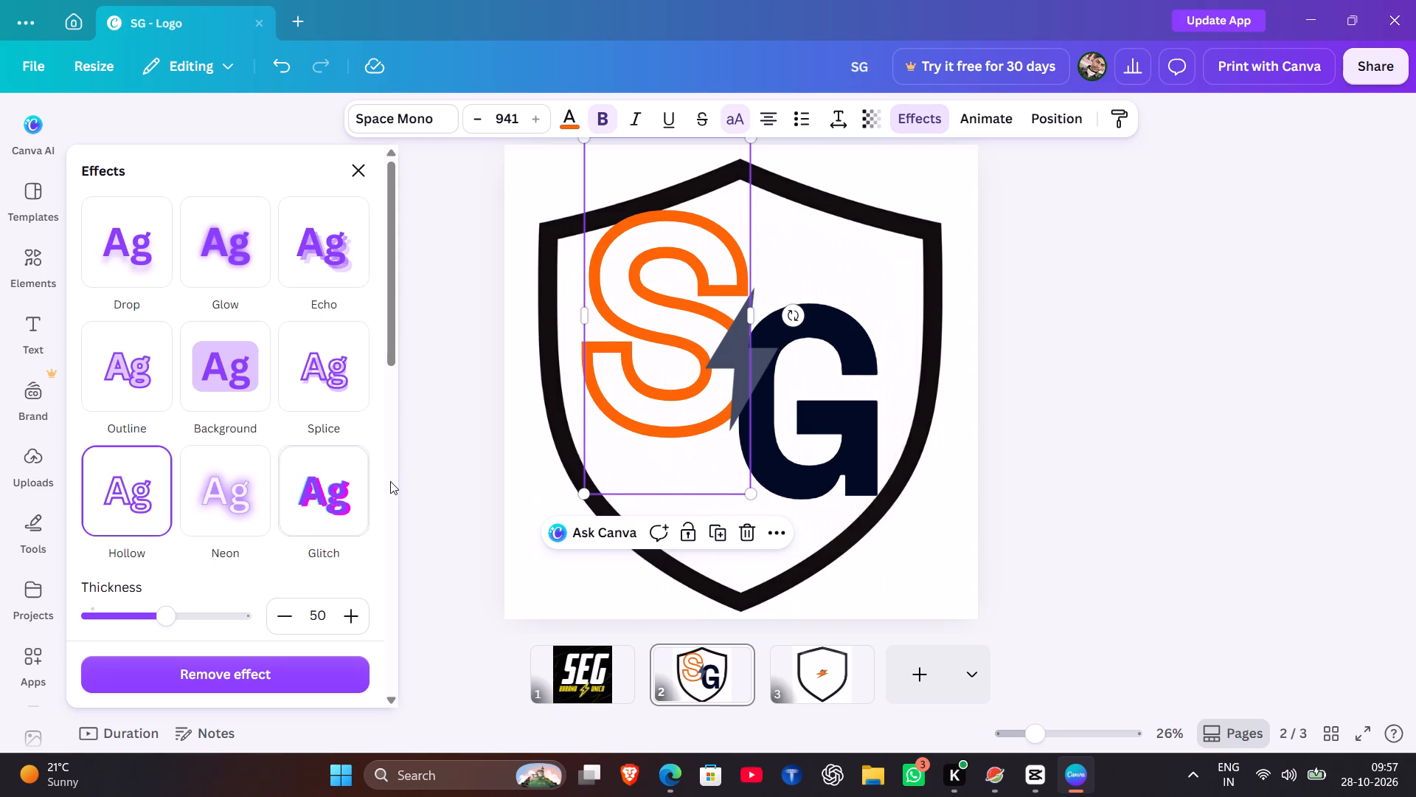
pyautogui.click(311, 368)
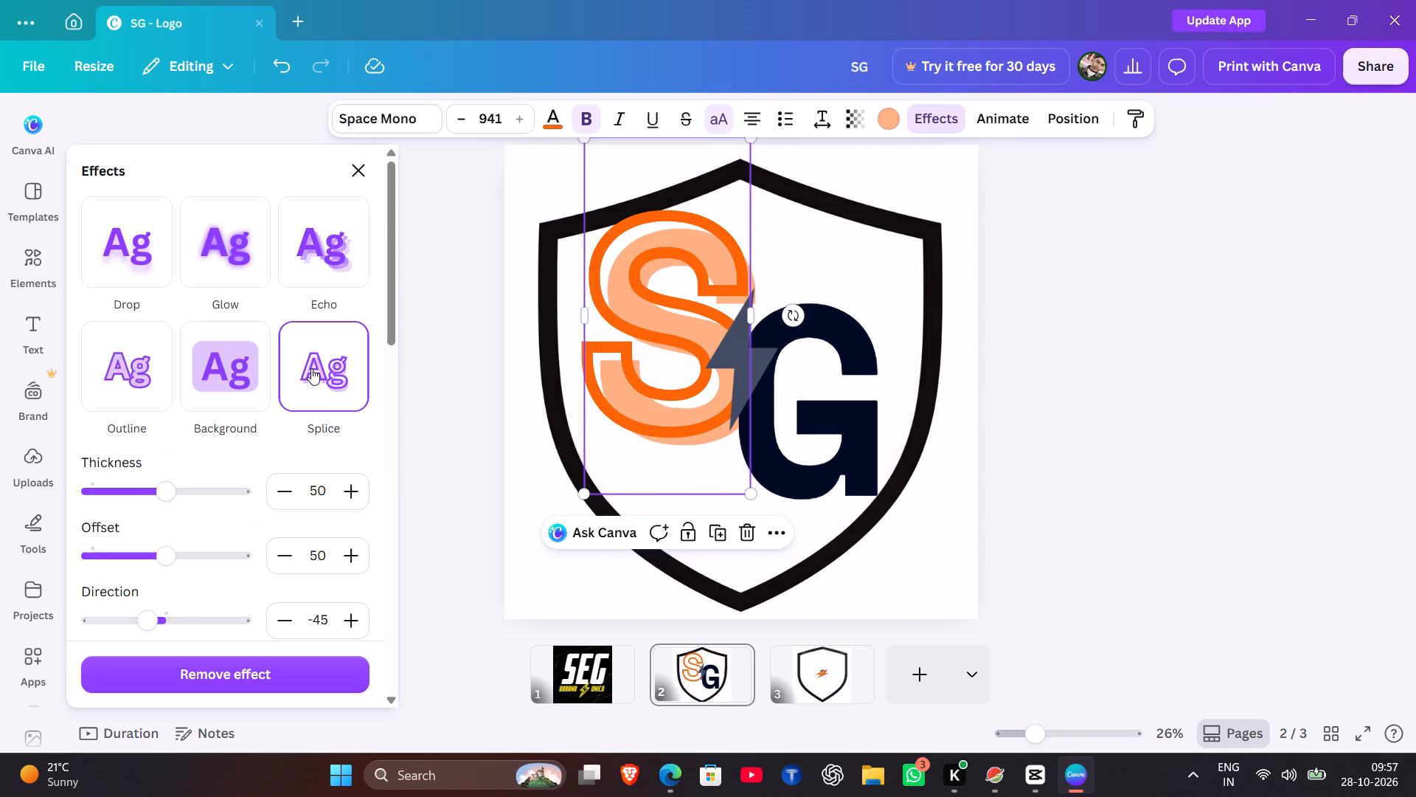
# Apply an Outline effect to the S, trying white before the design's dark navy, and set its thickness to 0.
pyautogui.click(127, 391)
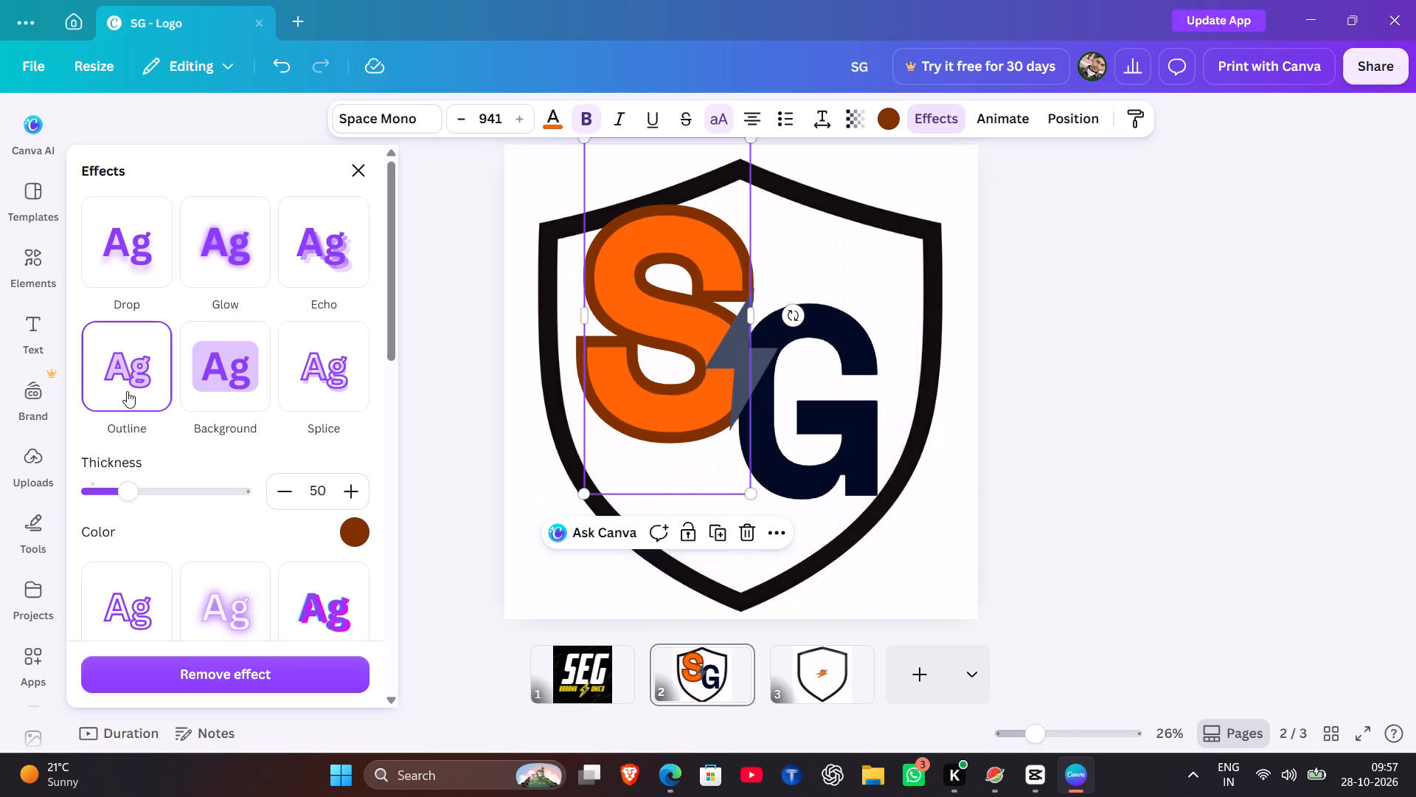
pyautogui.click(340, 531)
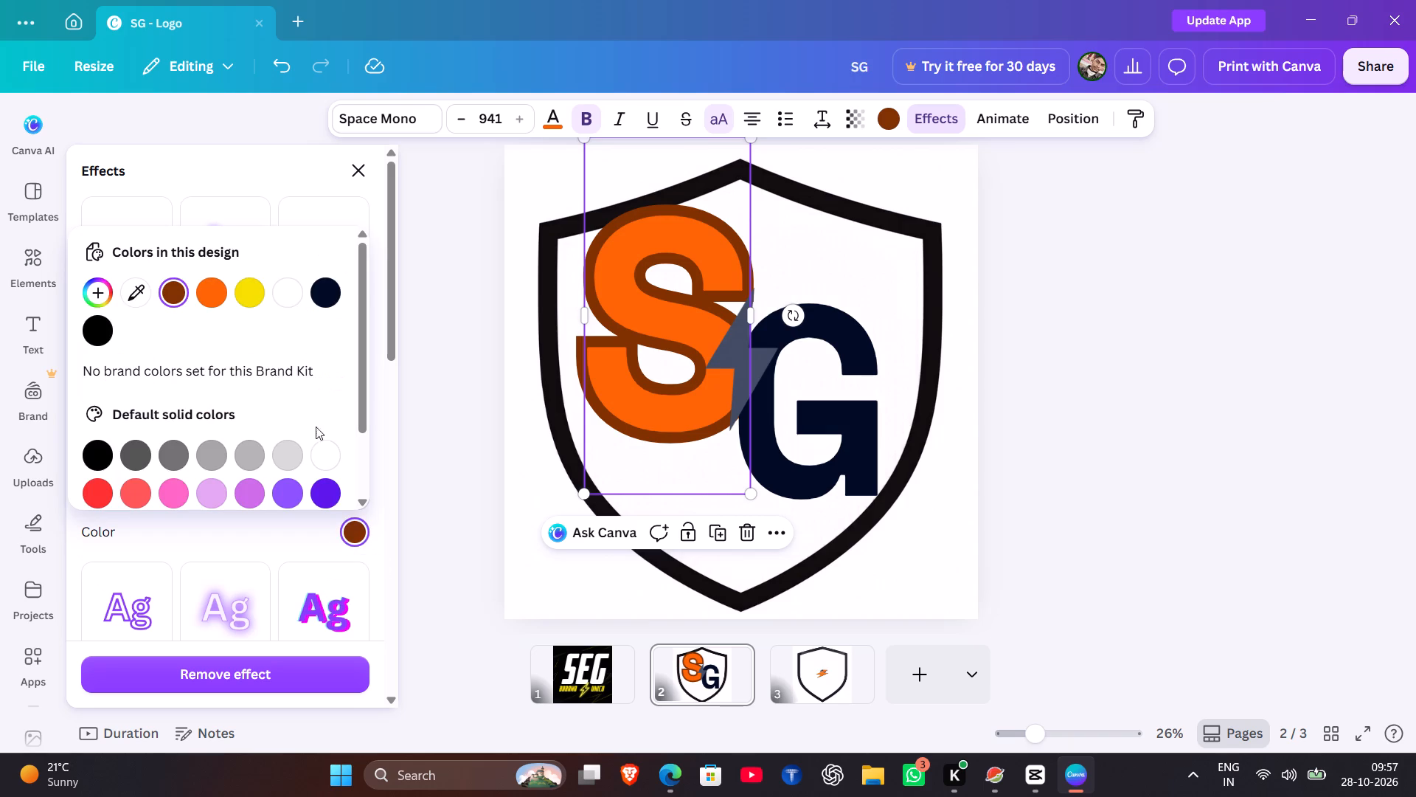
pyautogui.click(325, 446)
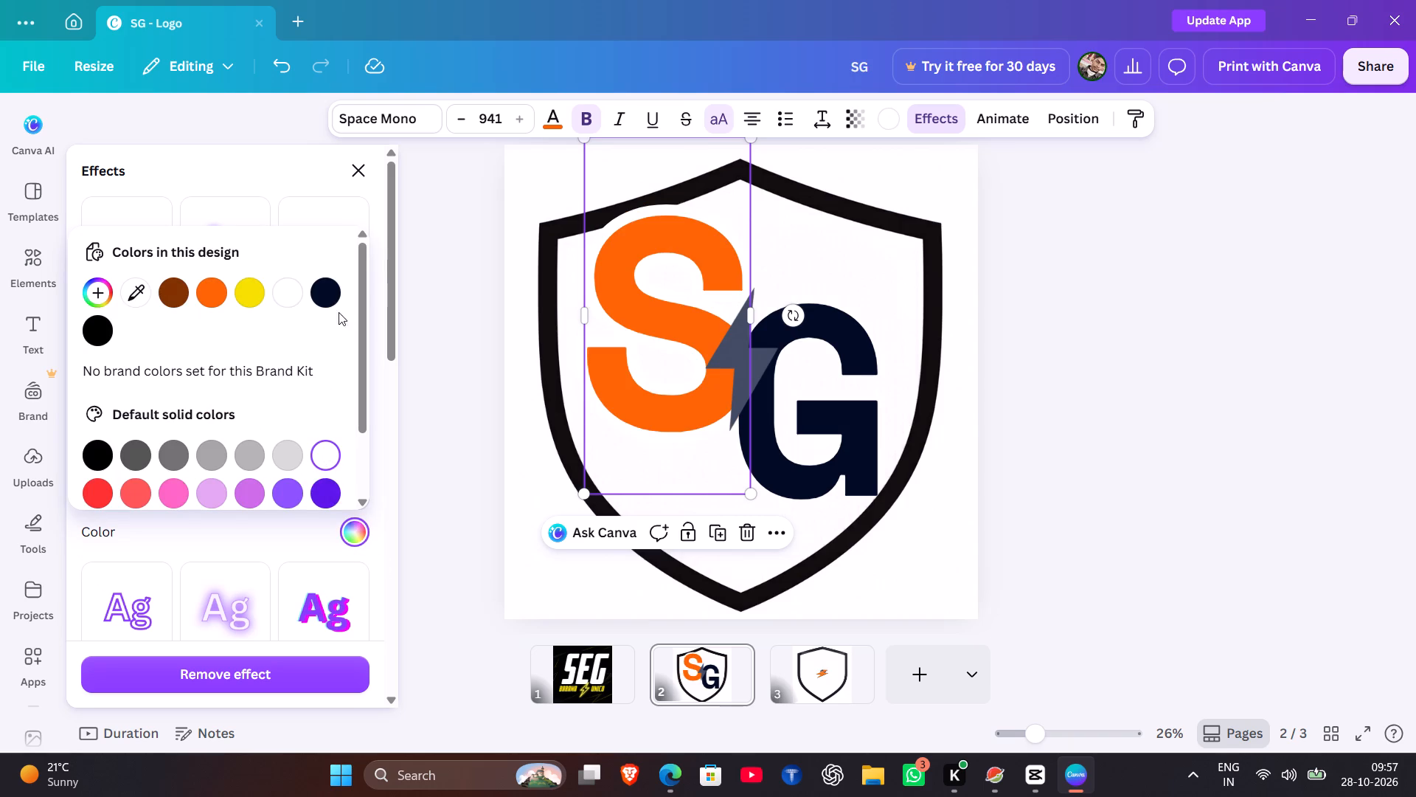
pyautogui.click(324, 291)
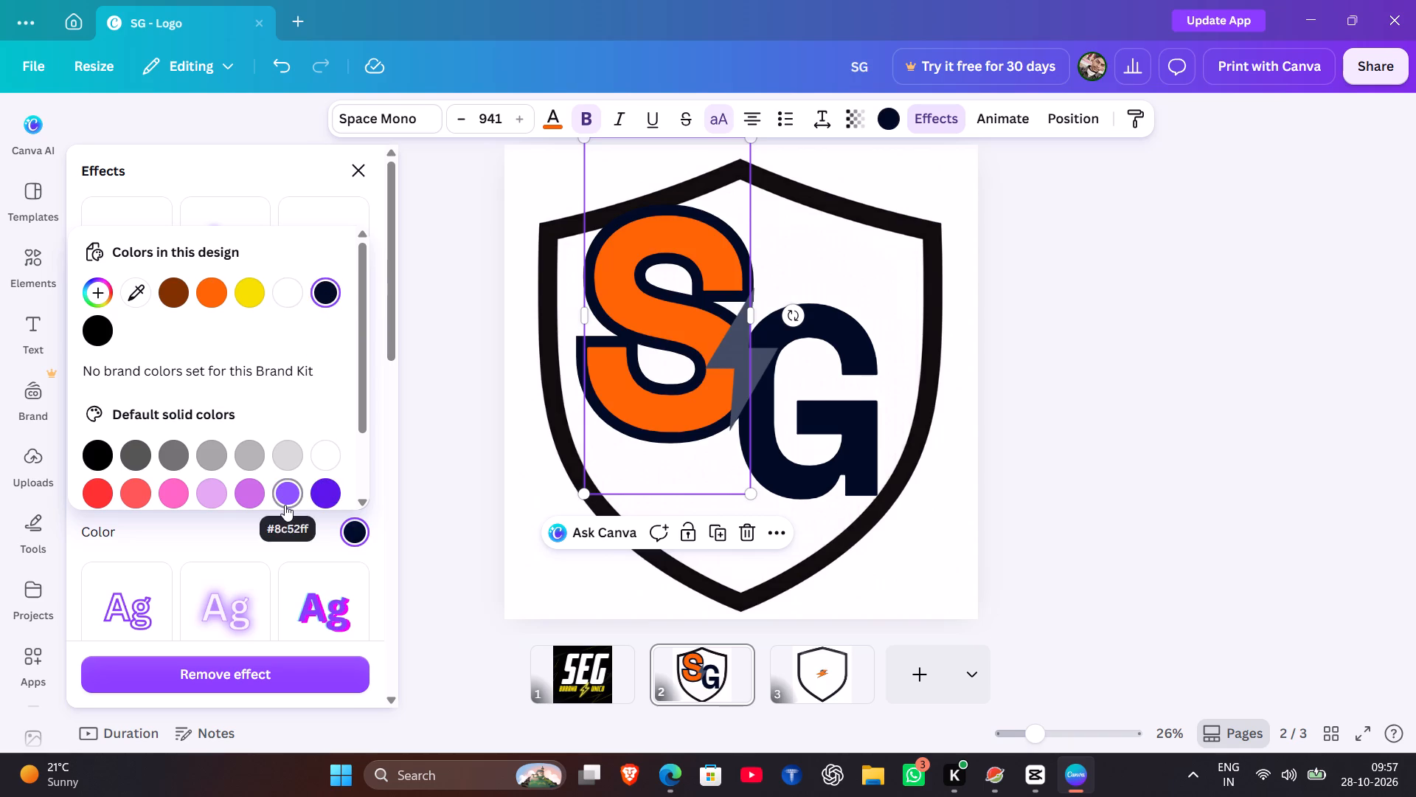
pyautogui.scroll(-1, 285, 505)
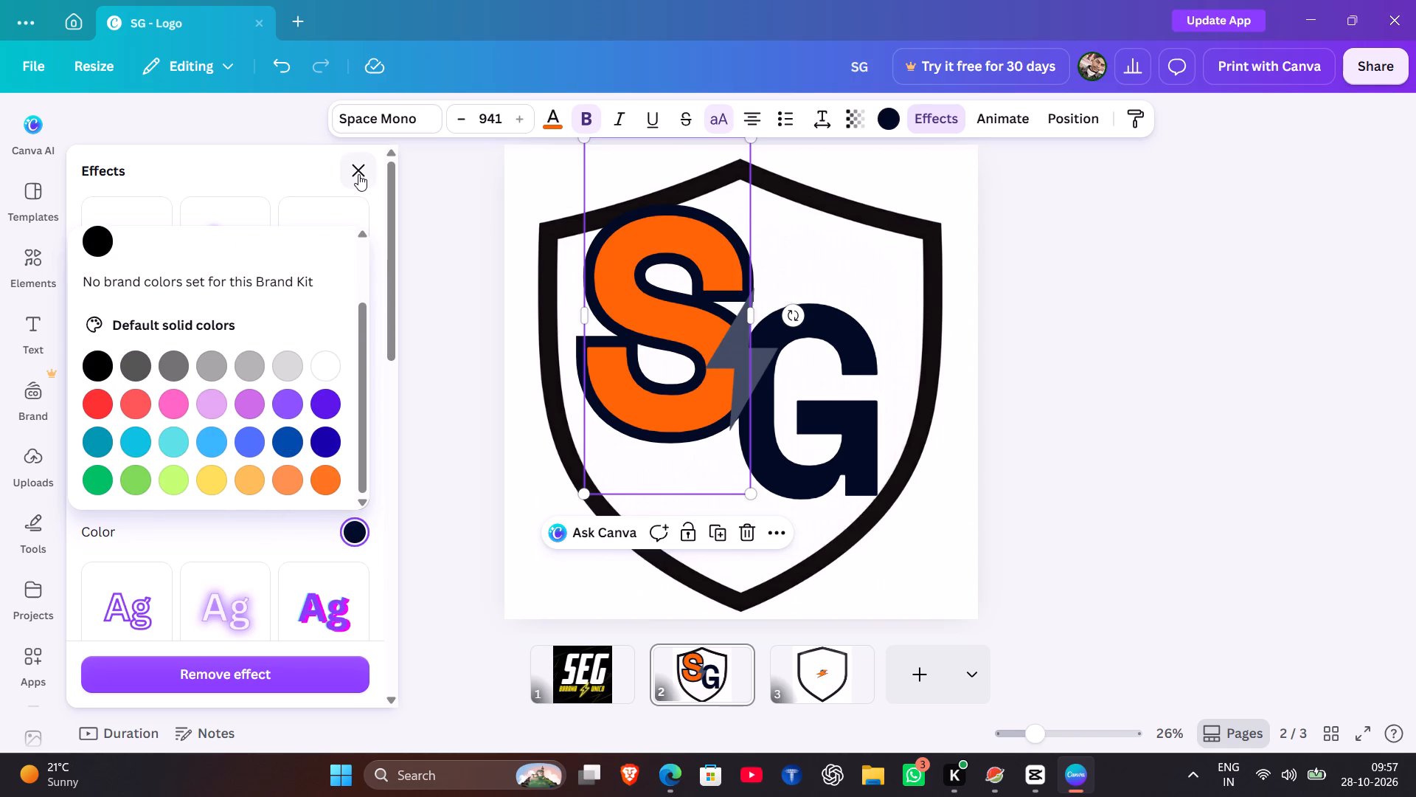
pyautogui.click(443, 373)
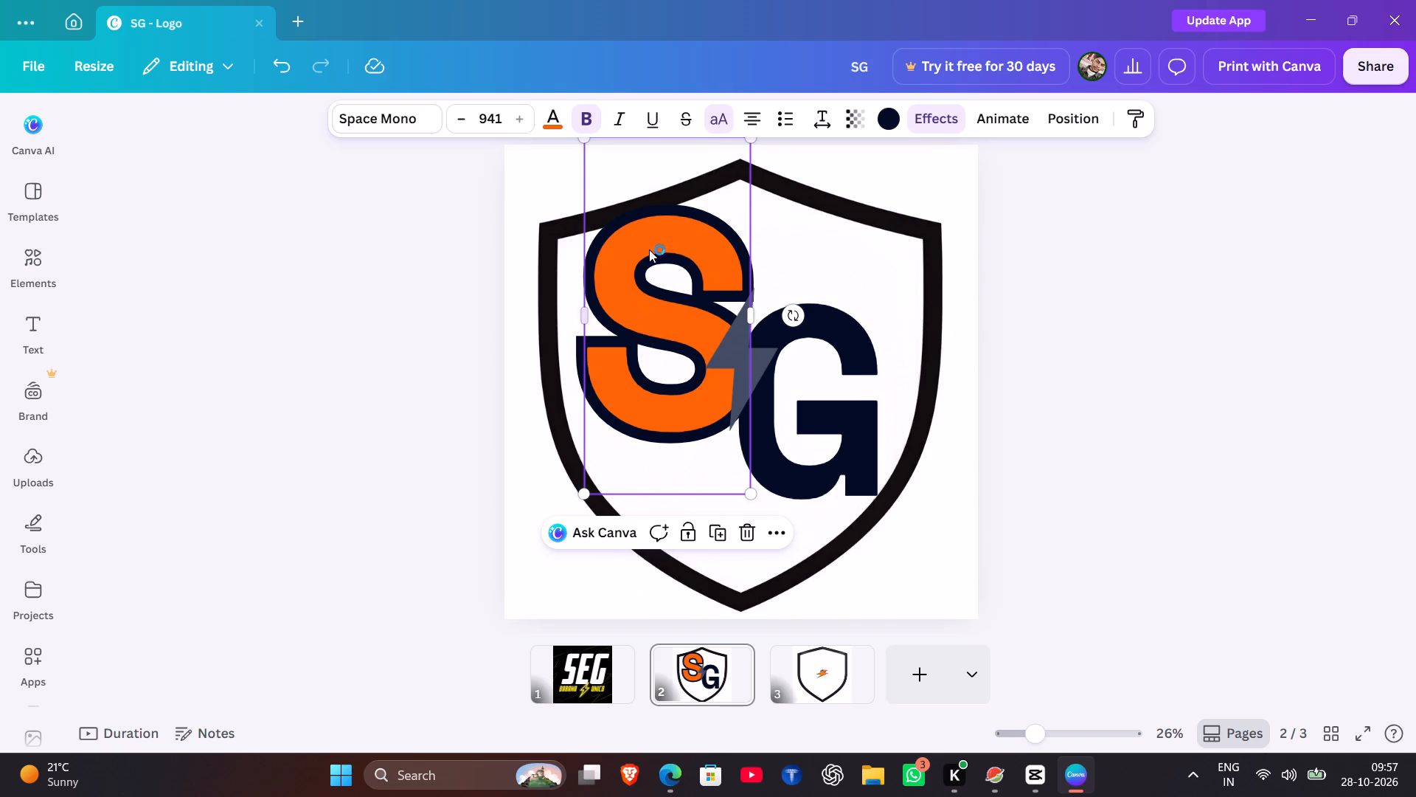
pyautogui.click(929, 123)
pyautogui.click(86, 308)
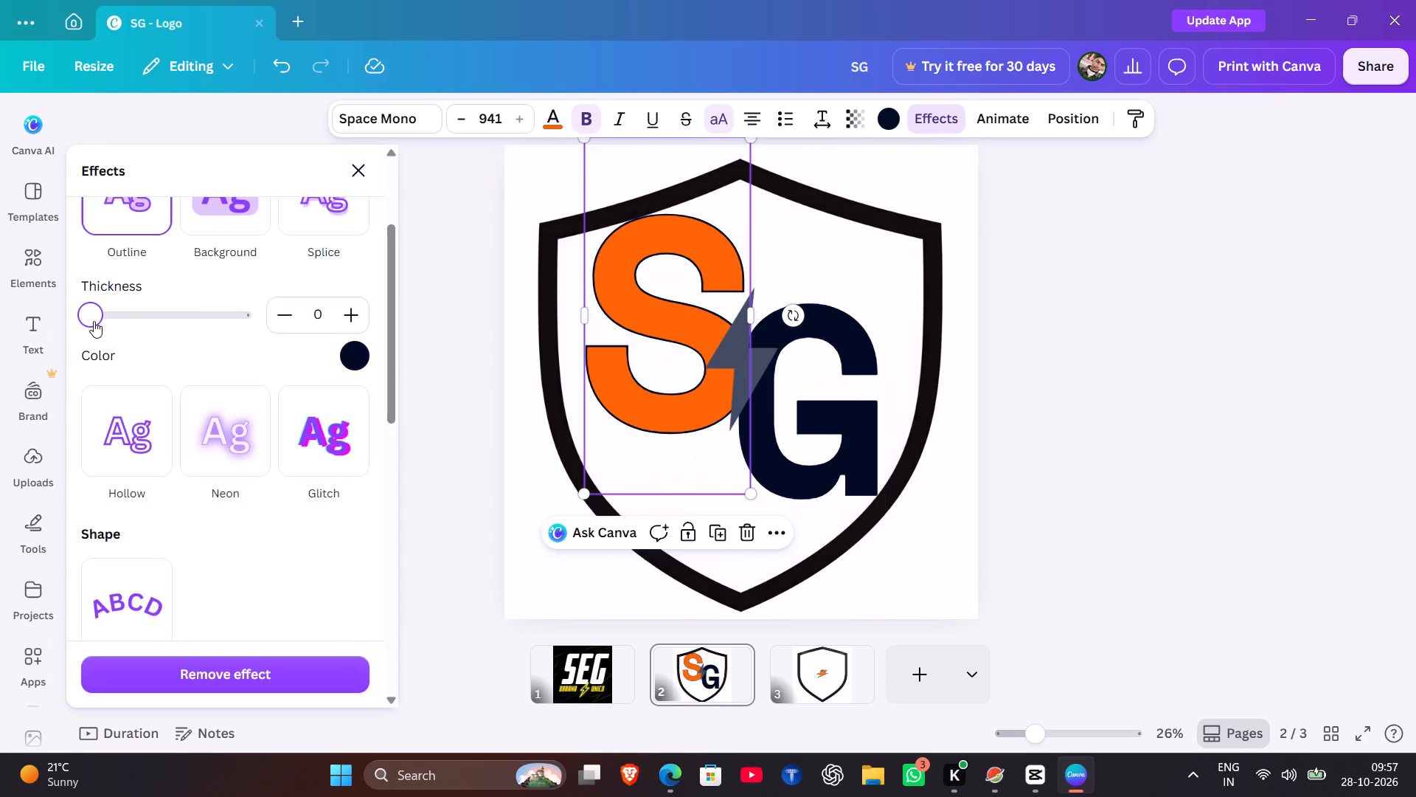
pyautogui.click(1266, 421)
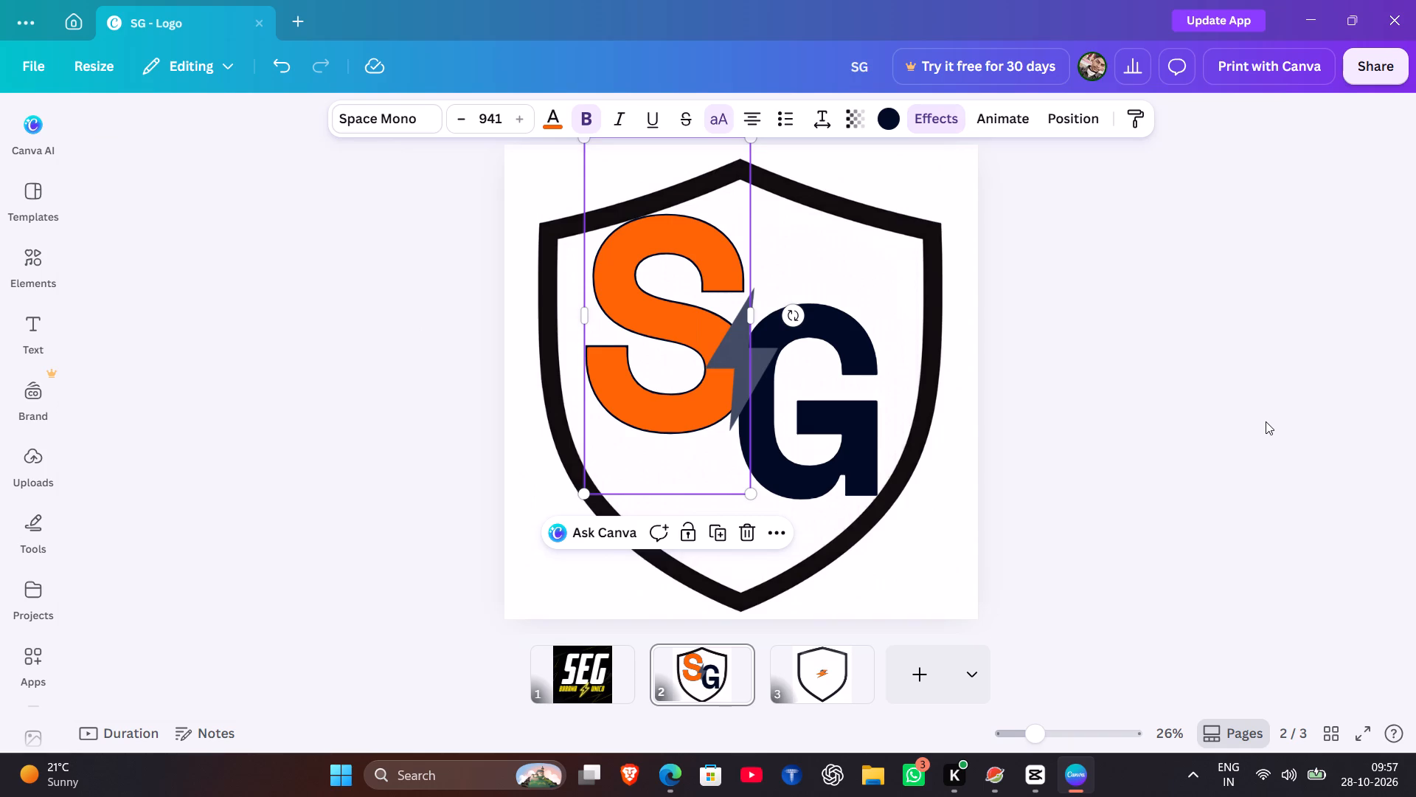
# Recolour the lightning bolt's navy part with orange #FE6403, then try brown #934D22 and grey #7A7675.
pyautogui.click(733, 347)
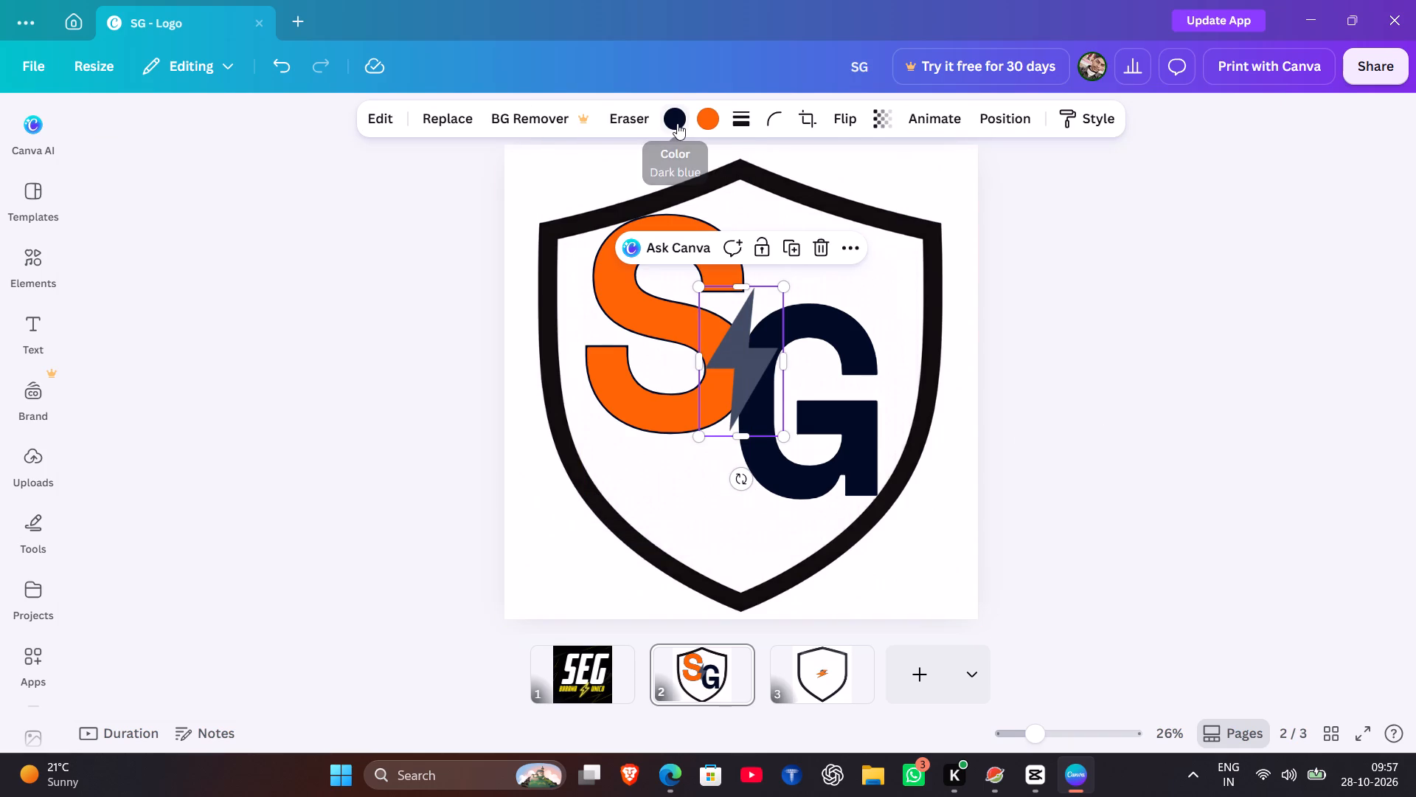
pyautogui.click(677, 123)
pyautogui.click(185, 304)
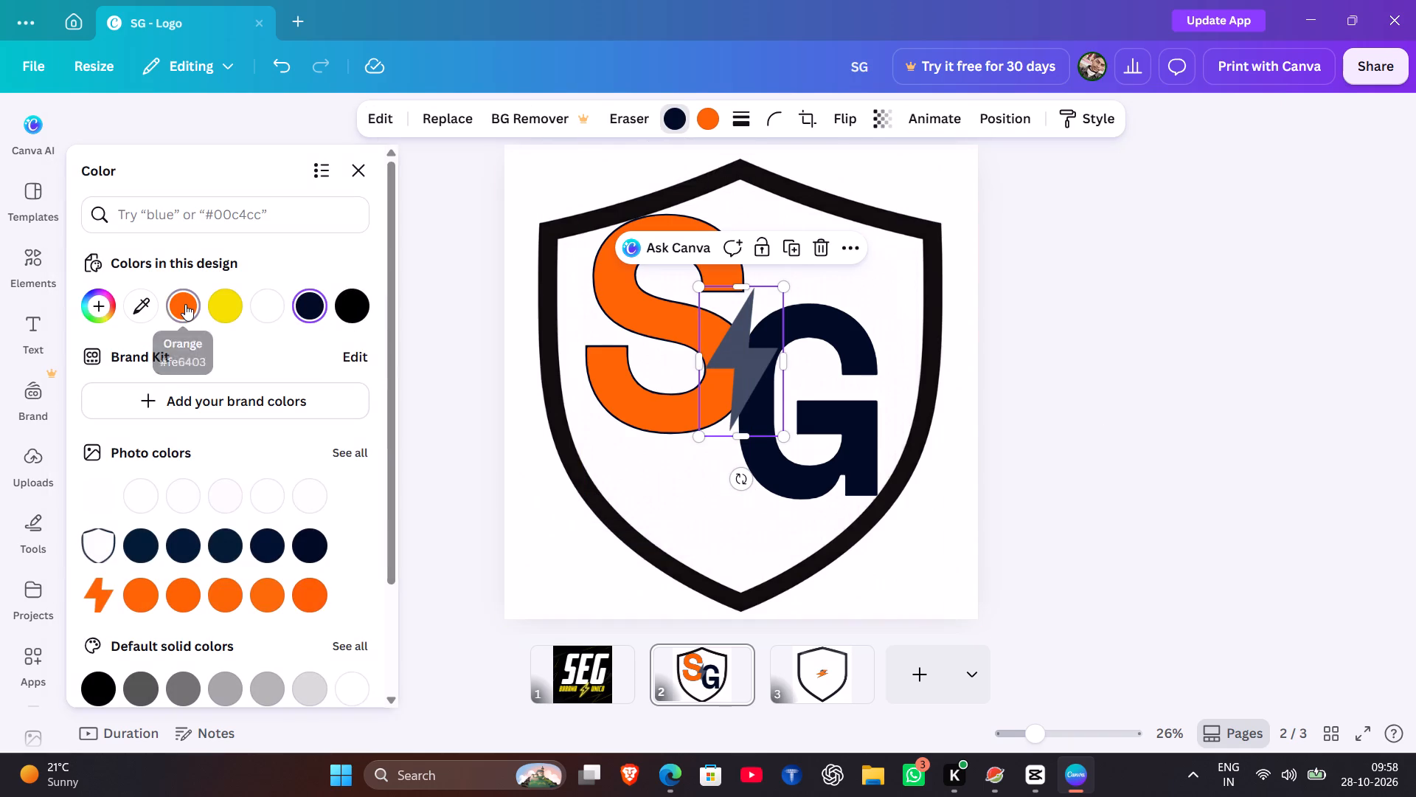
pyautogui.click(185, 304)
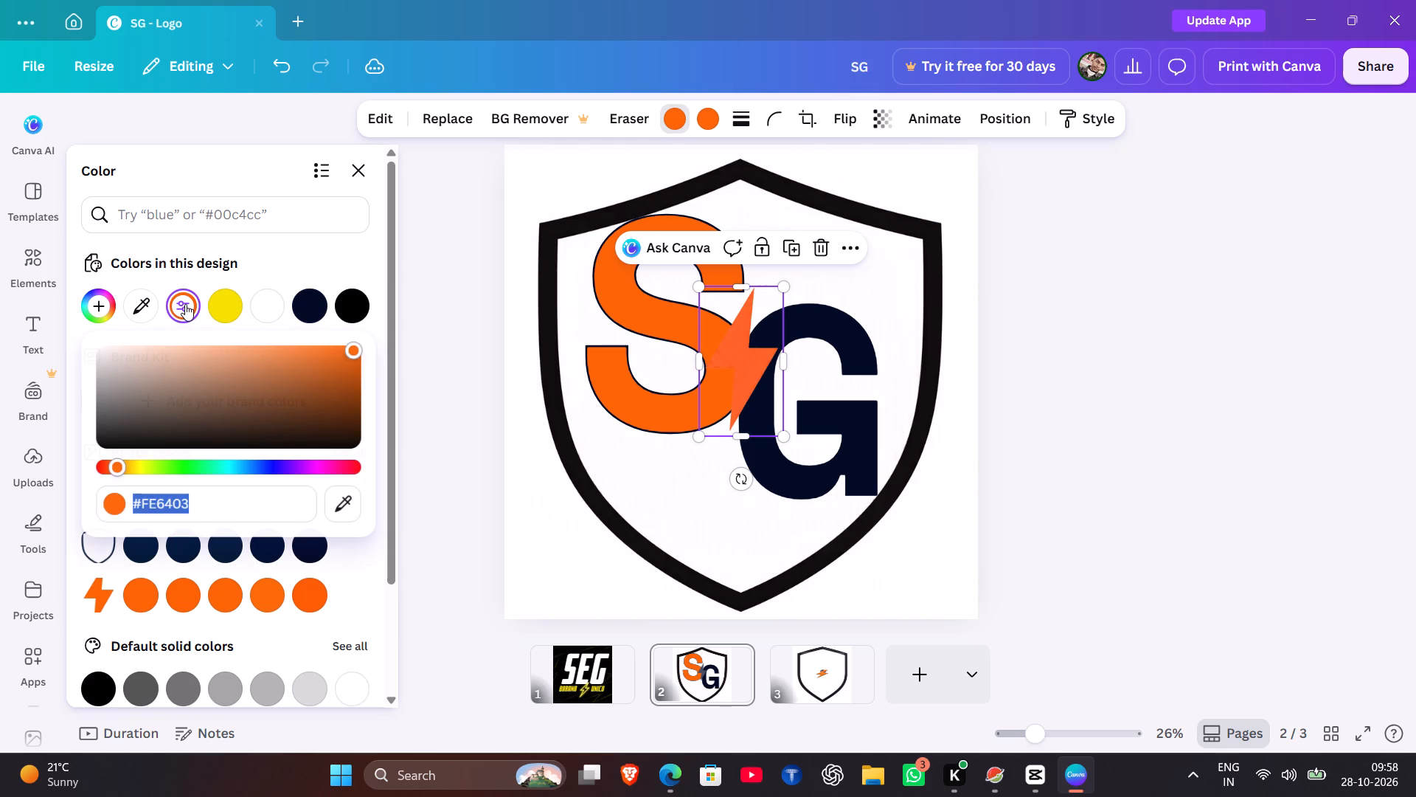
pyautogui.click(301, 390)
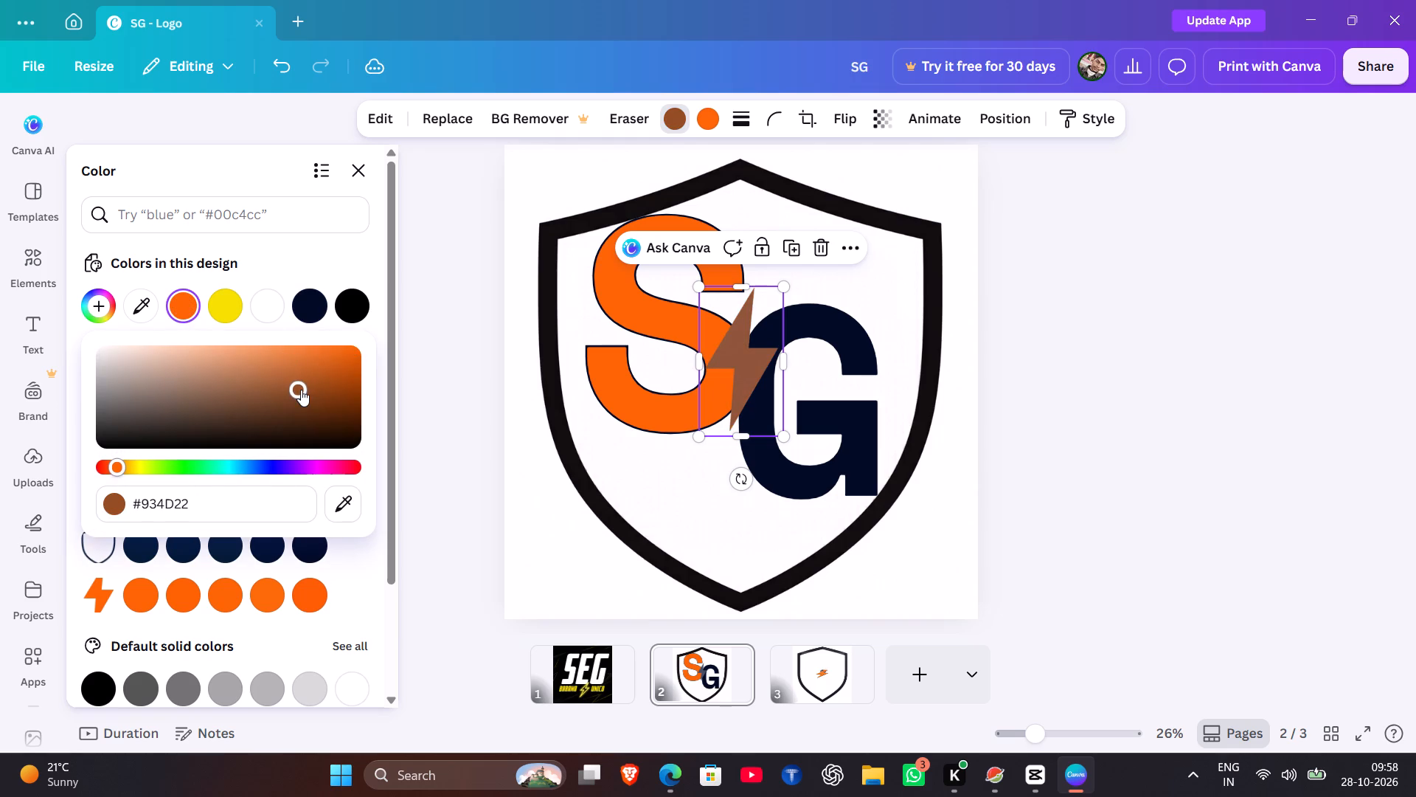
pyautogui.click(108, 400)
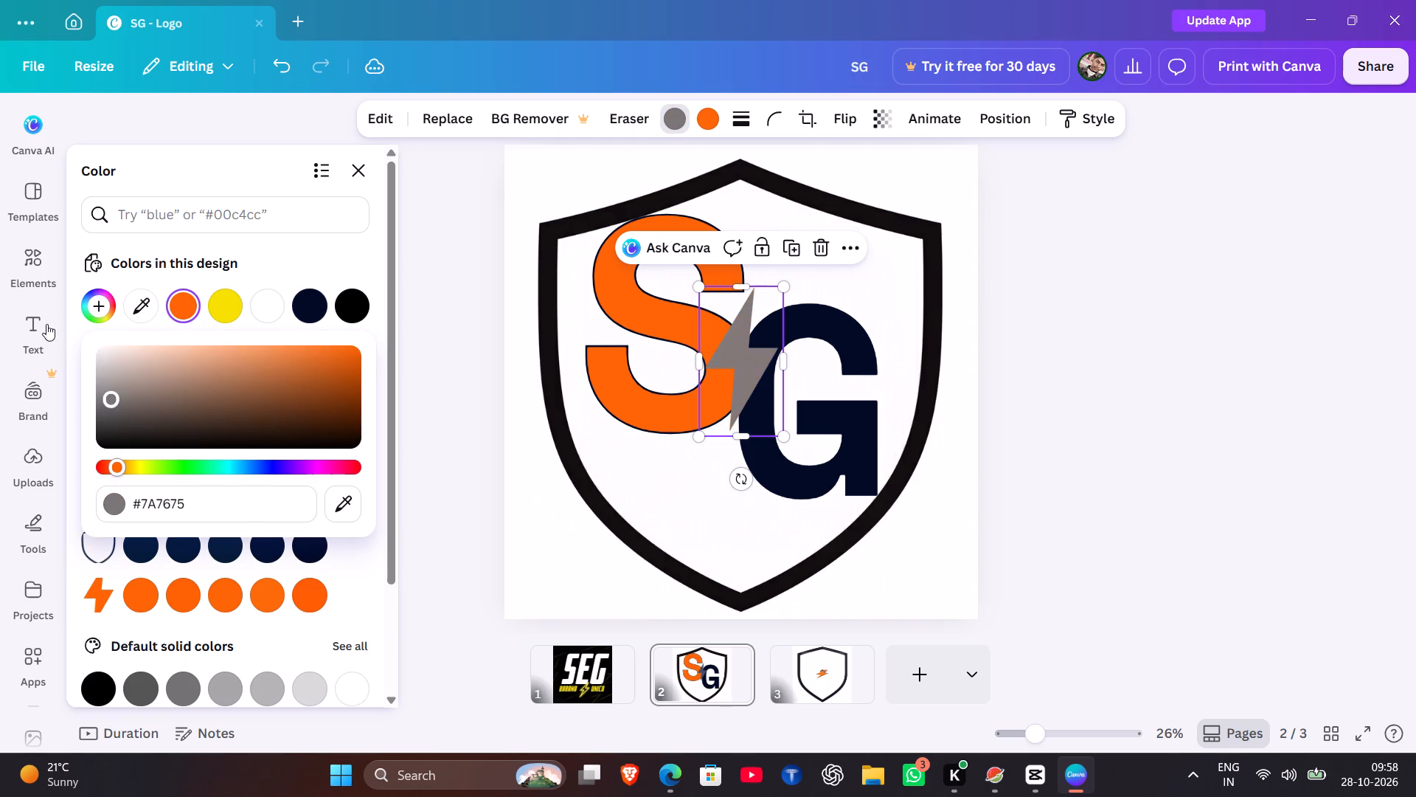
# Add a yellow lightning bolt graphic from the elements library and move it down clear of the grey bolt.
pyautogui.click(16, 267)
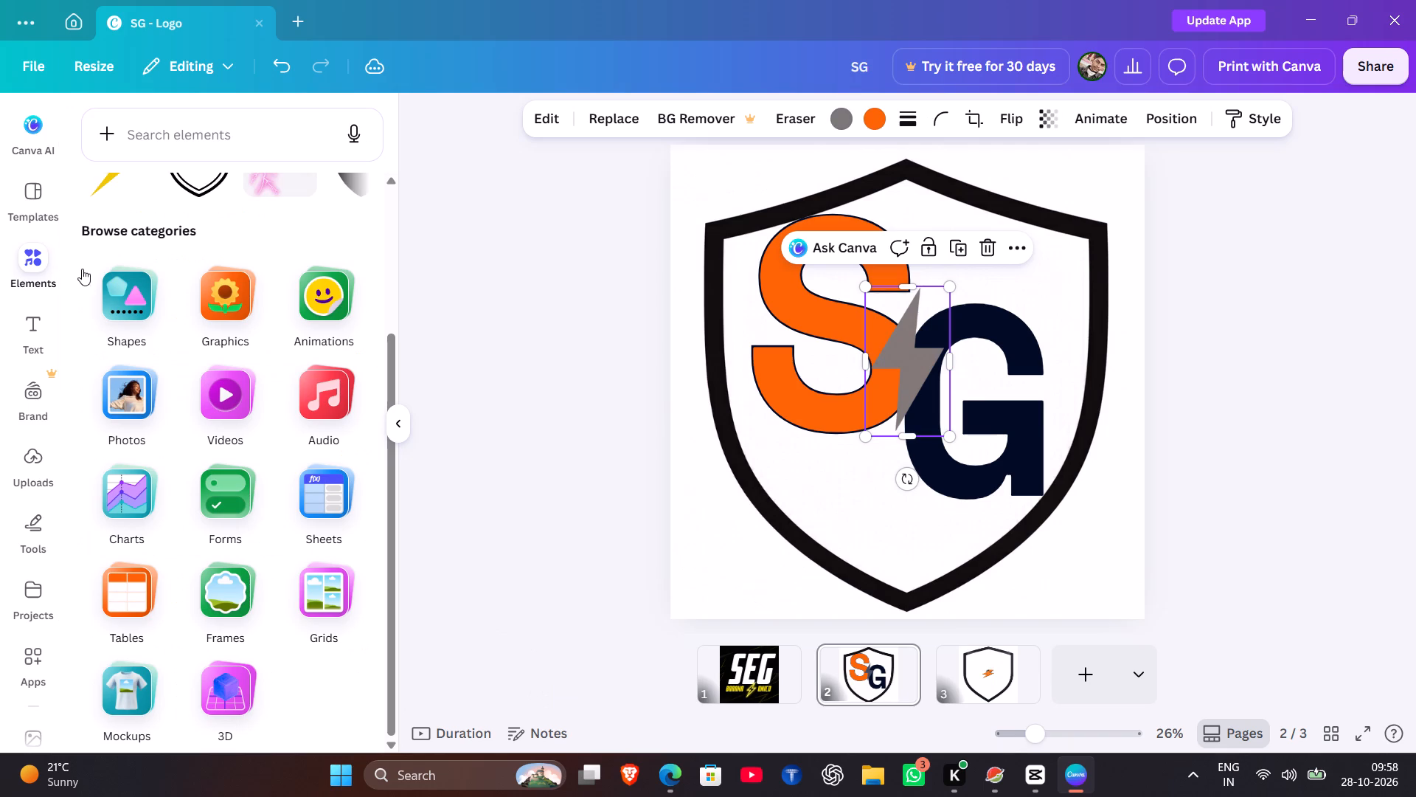
pyautogui.scroll(2, 84, 270)
pyautogui.click(120, 359)
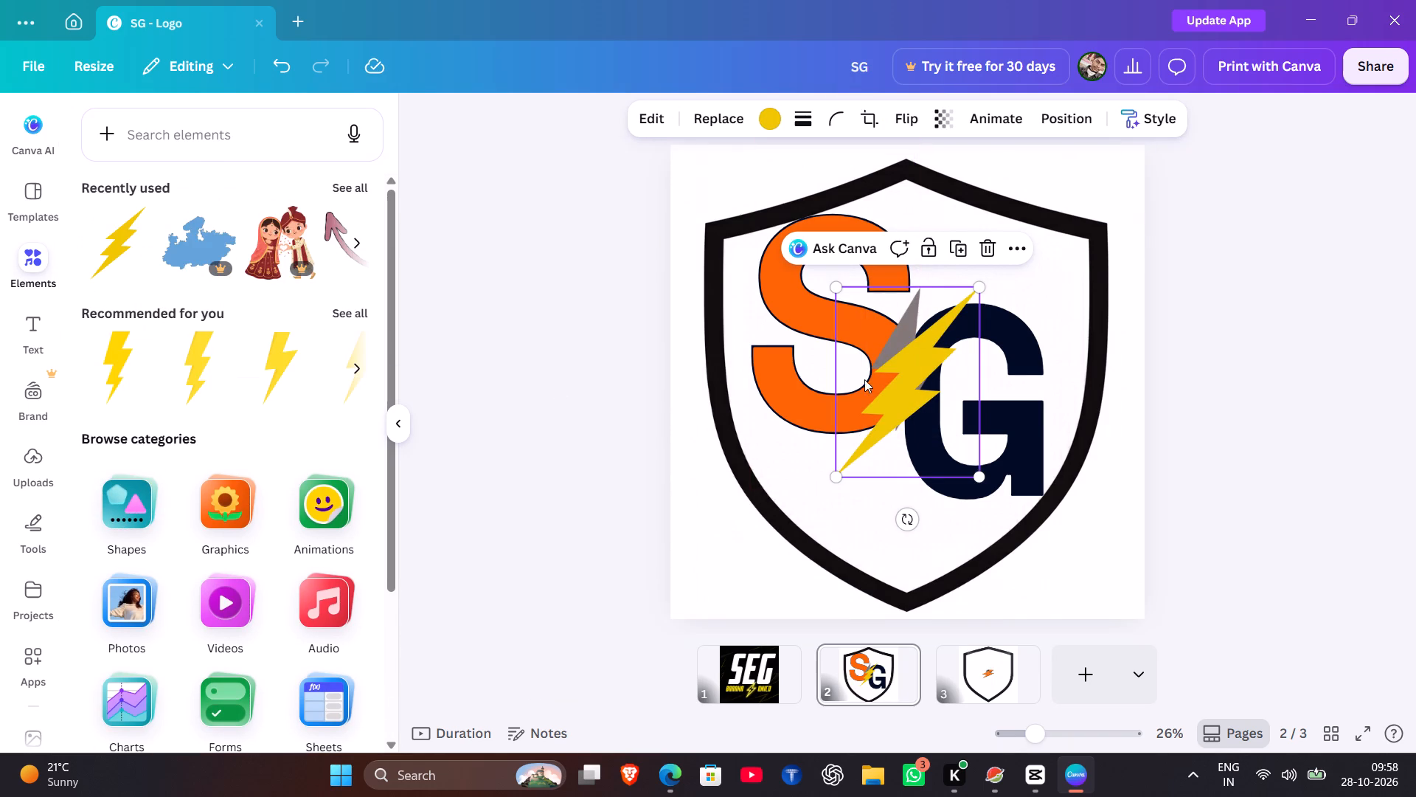
pyautogui.click(894, 337)
pyautogui.click(894, 337)
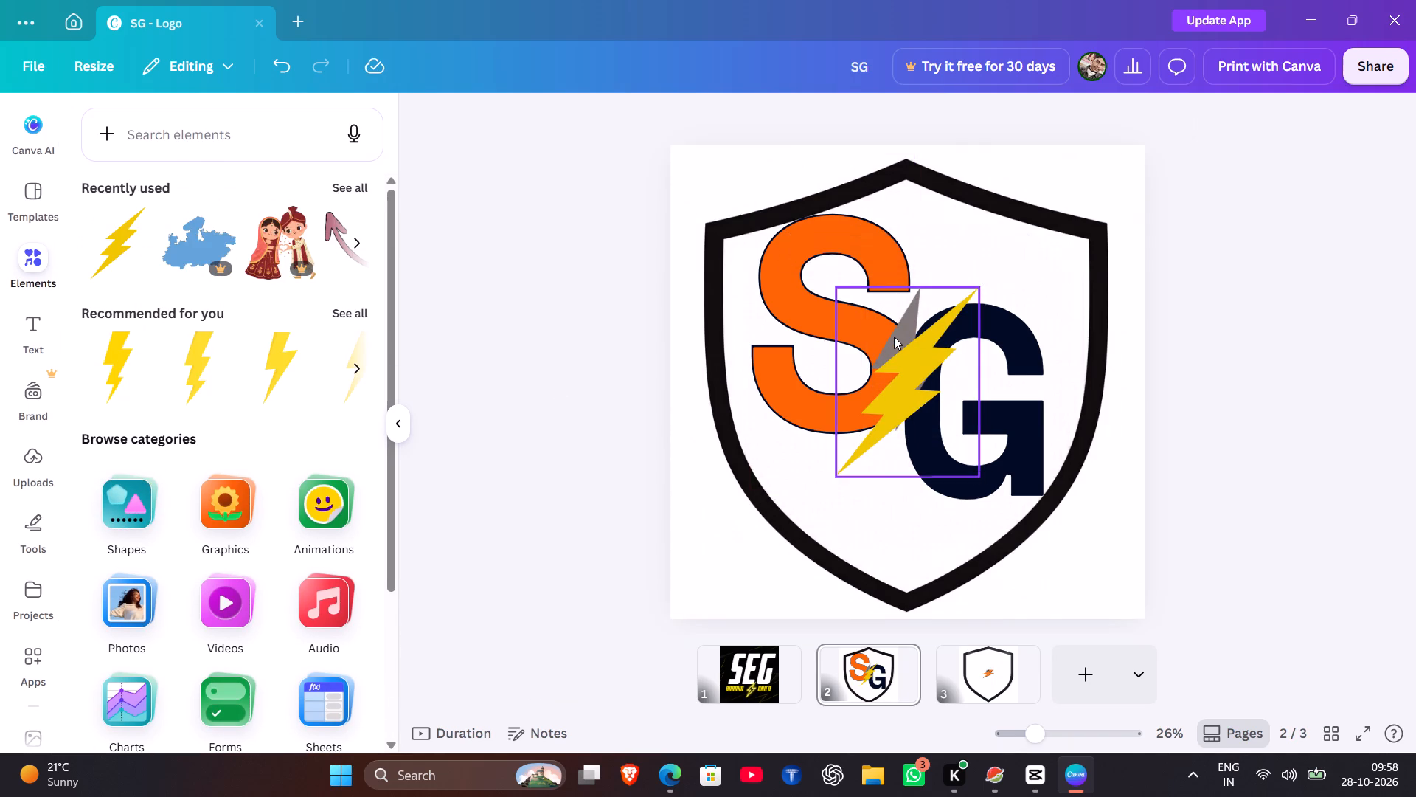
pyautogui.click(894, 337)
pyautogui.click(1210, 424)
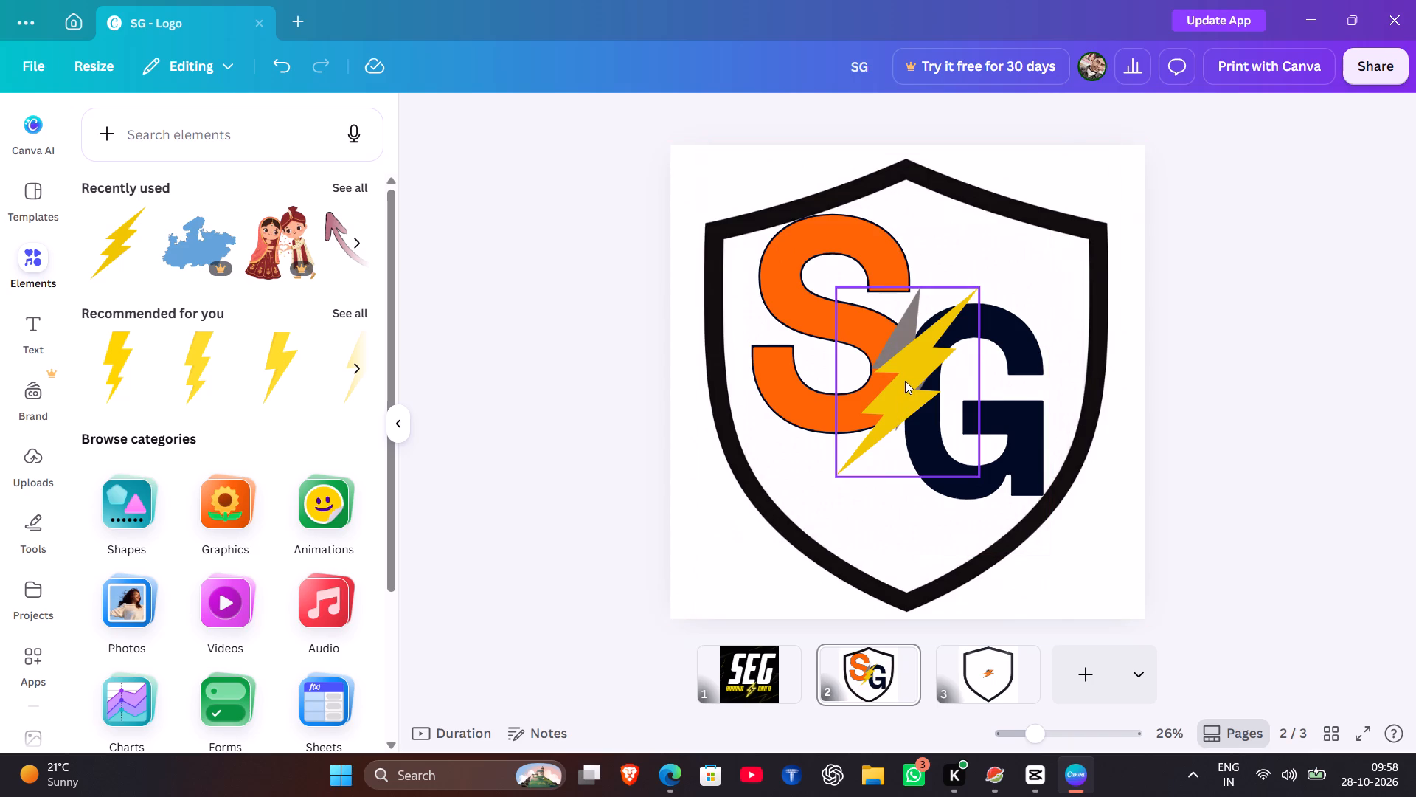
pyautogui.click(905, 381)
pyautogui.moveTo(898, 392); pyautogui.dragTo(889, 489)
# Delete the grey lightning bolt and move the yellow bolt up into its place between the S and the G.
pyautogui.click(913, 311)
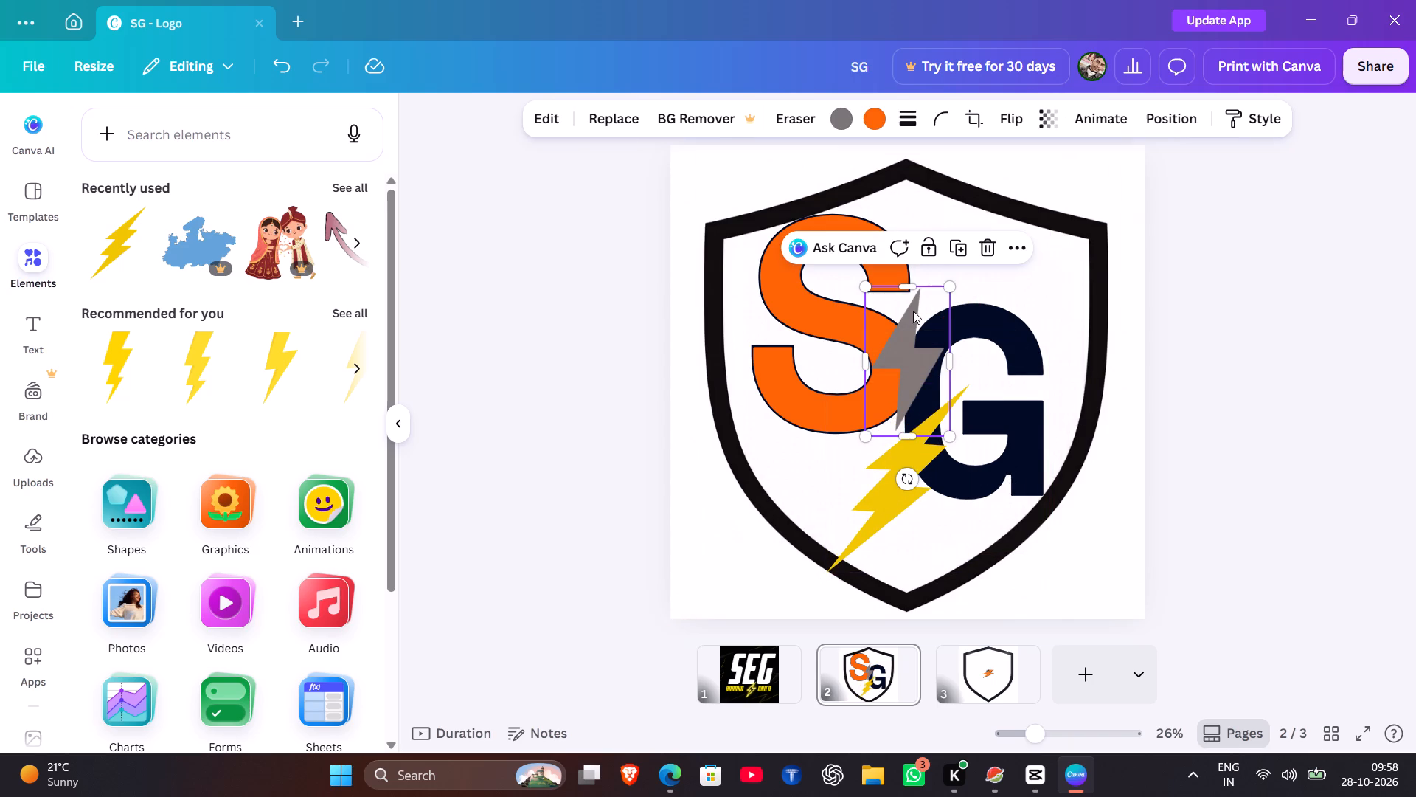
pyautogui.click(986, 252)
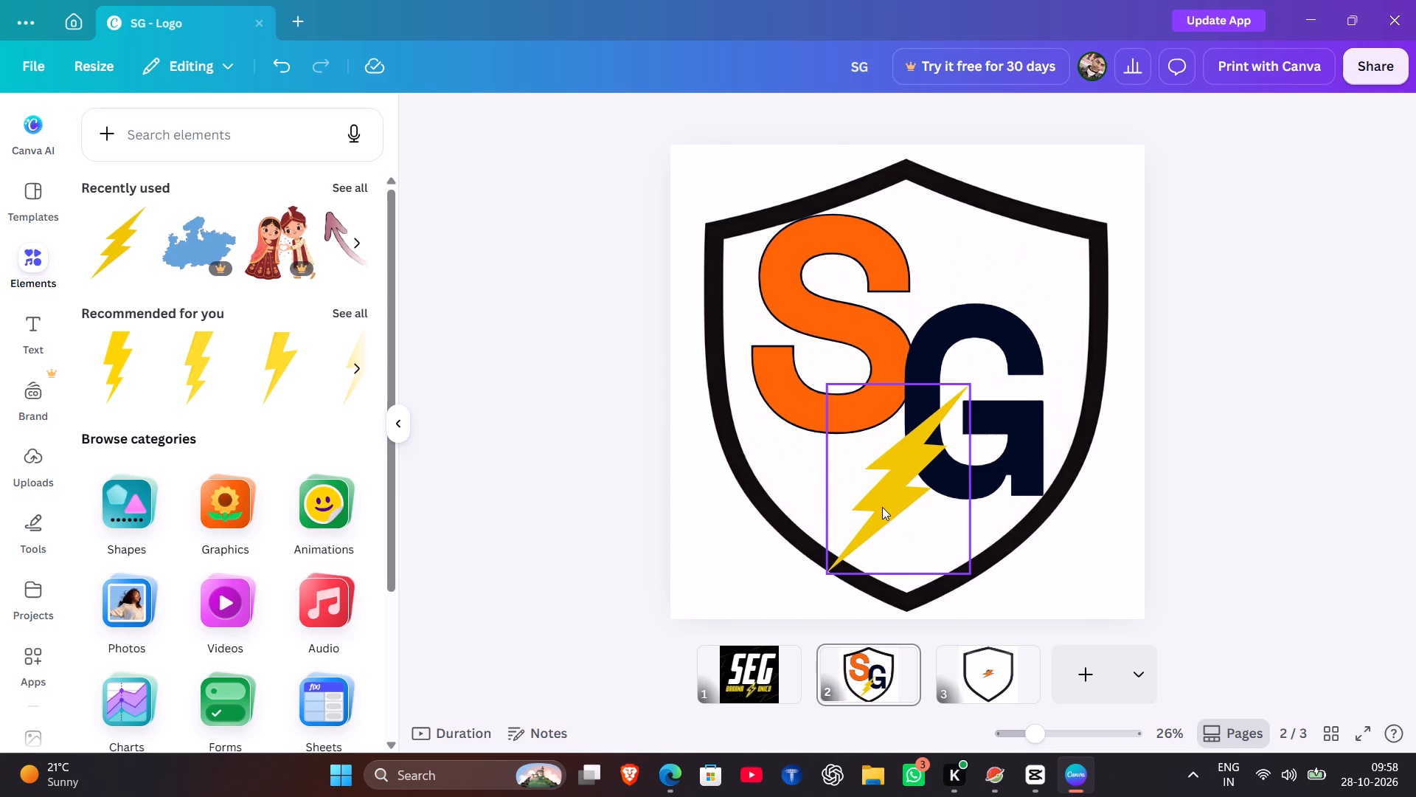
pyautogui.moveTo(882, 507); pyautogui.dragTo(888, 390)
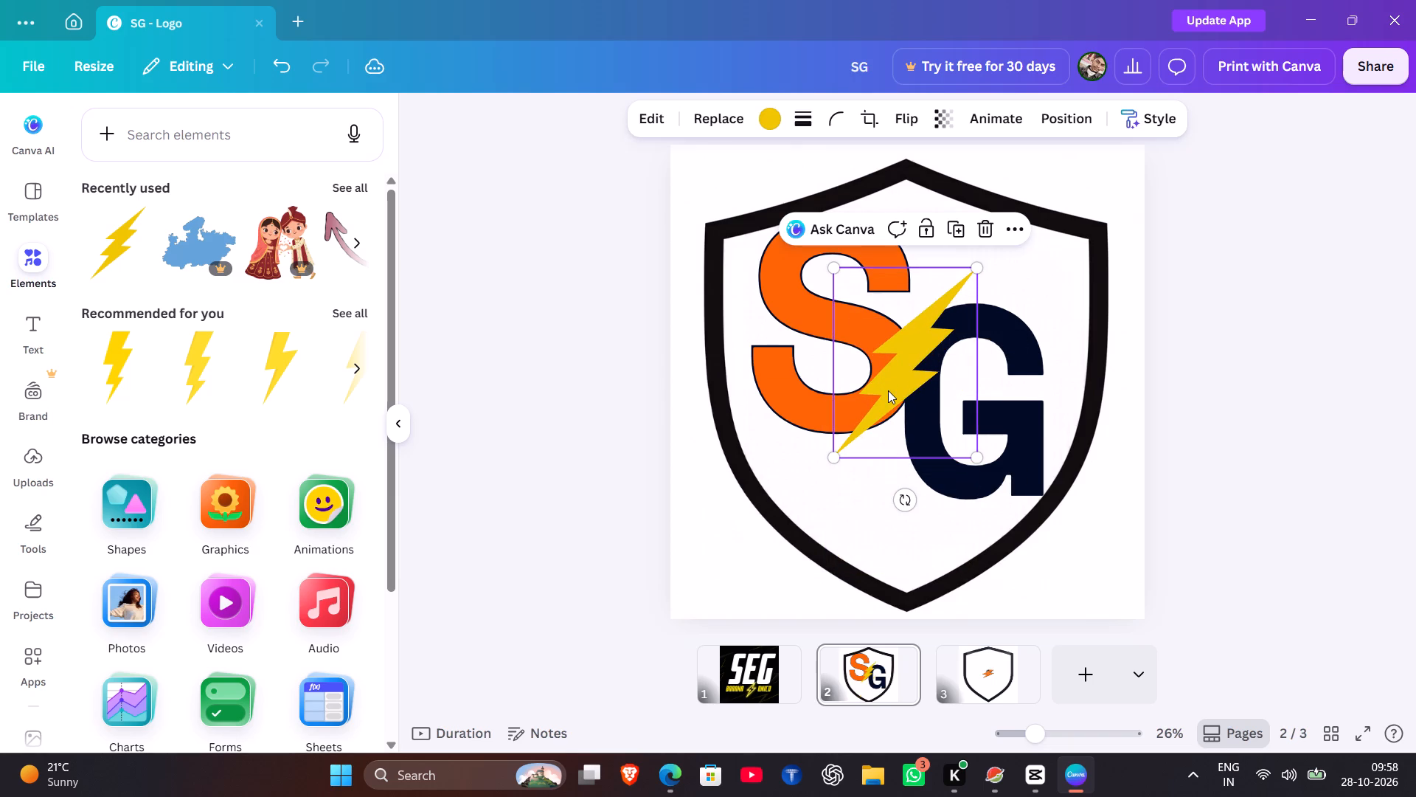
pyautogui.click(1415, 375)
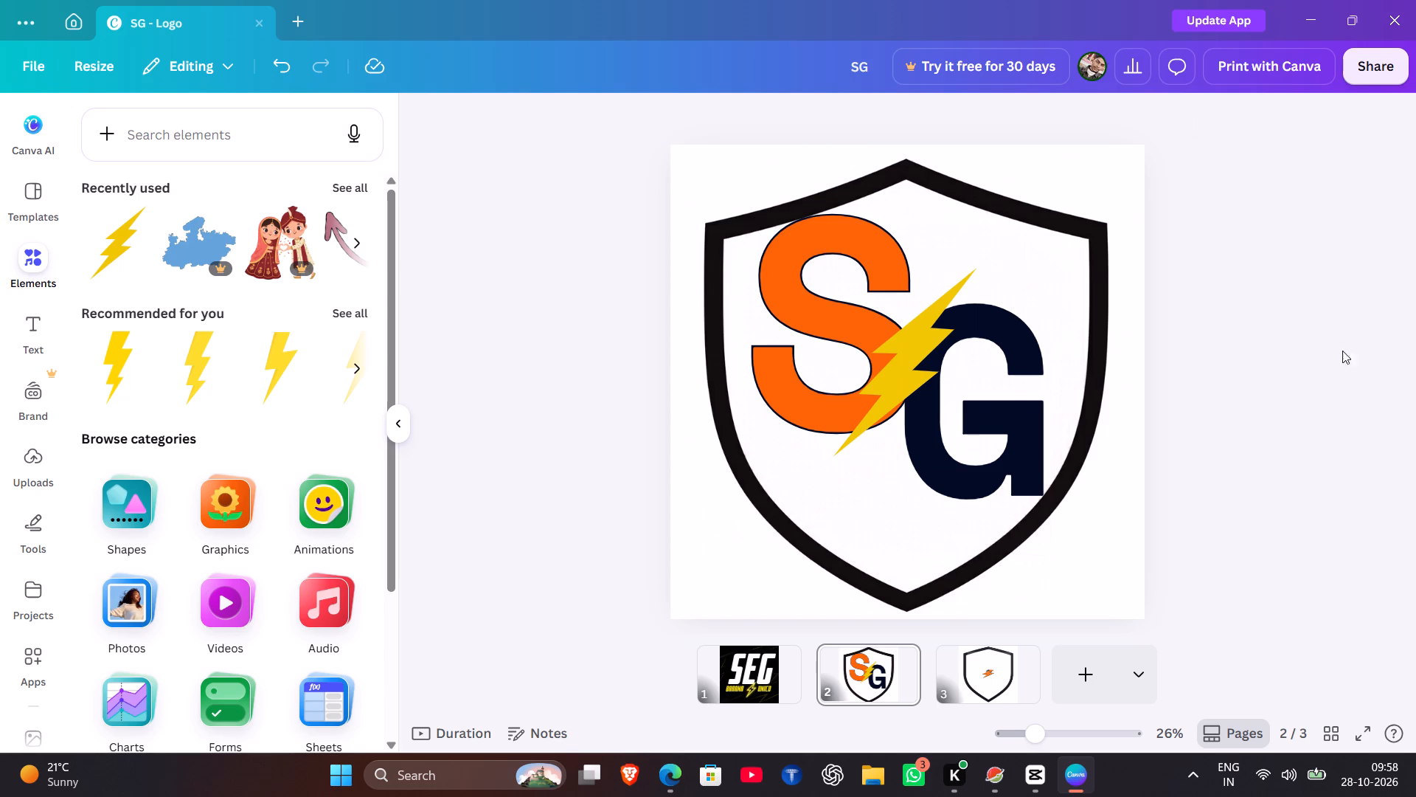
# Apply the Drop shadow effect to the S in place of its outline.
pyautogui.click(875, 229)
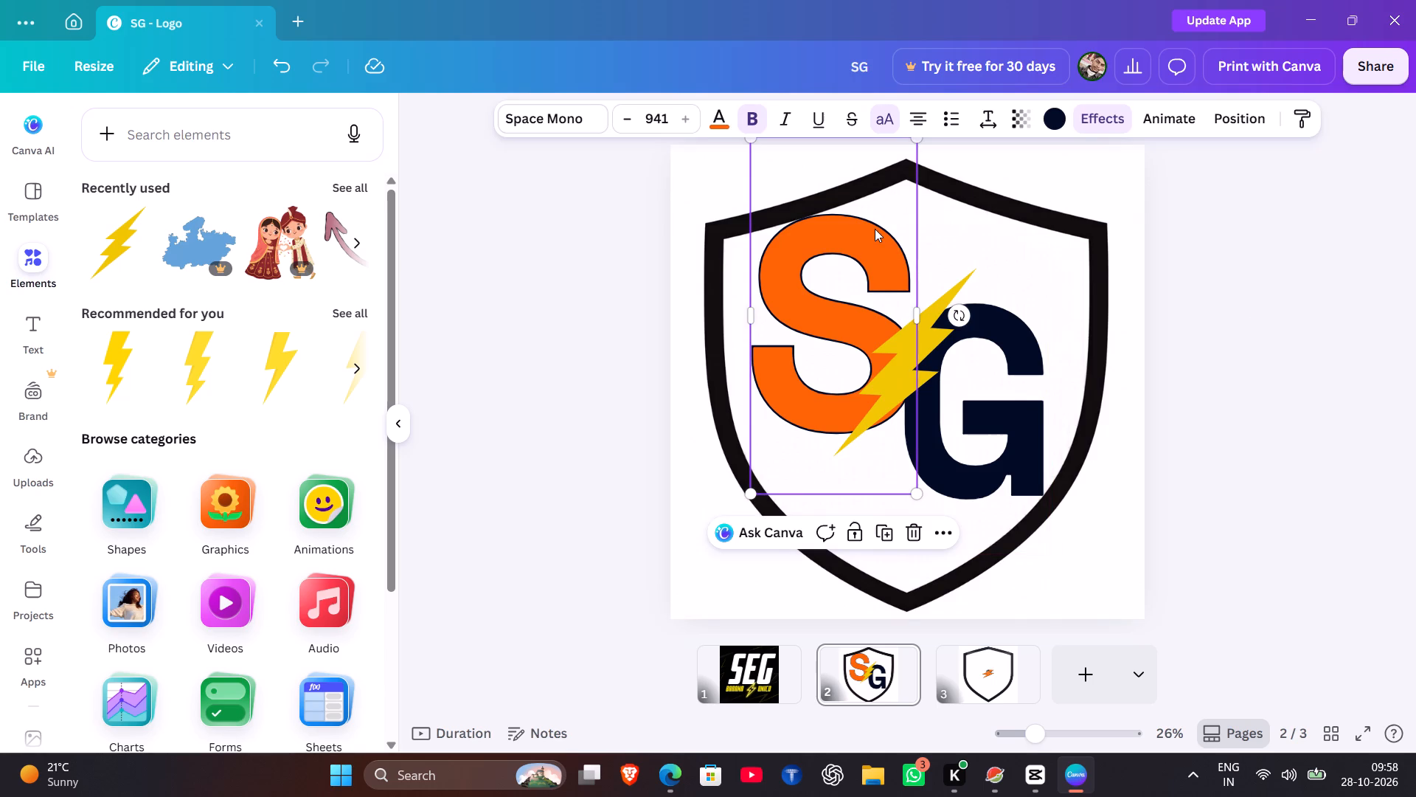
pyautogui.click(1092, 123)
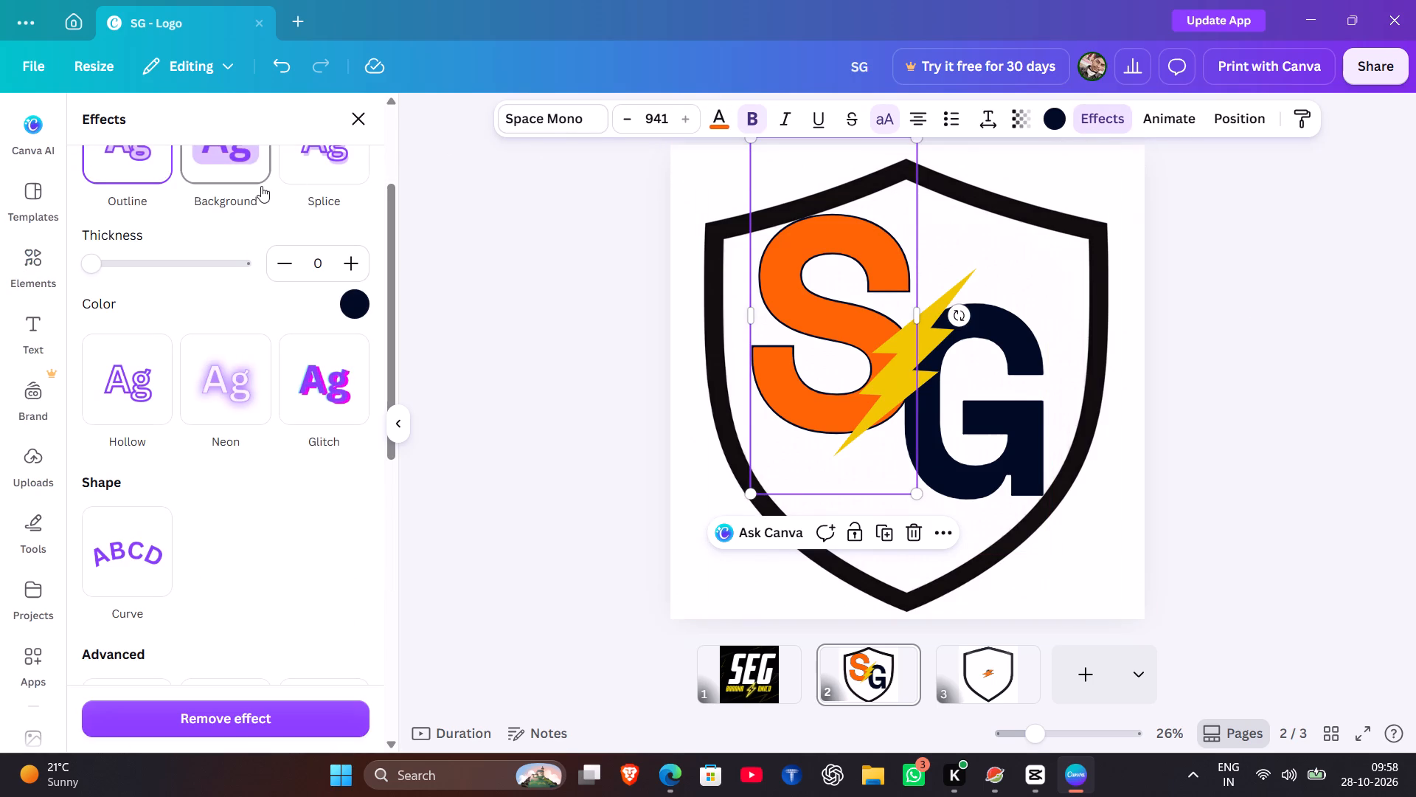
pyautogui.scroll(4, 261, 186)
pyautogui.click(126, 206)
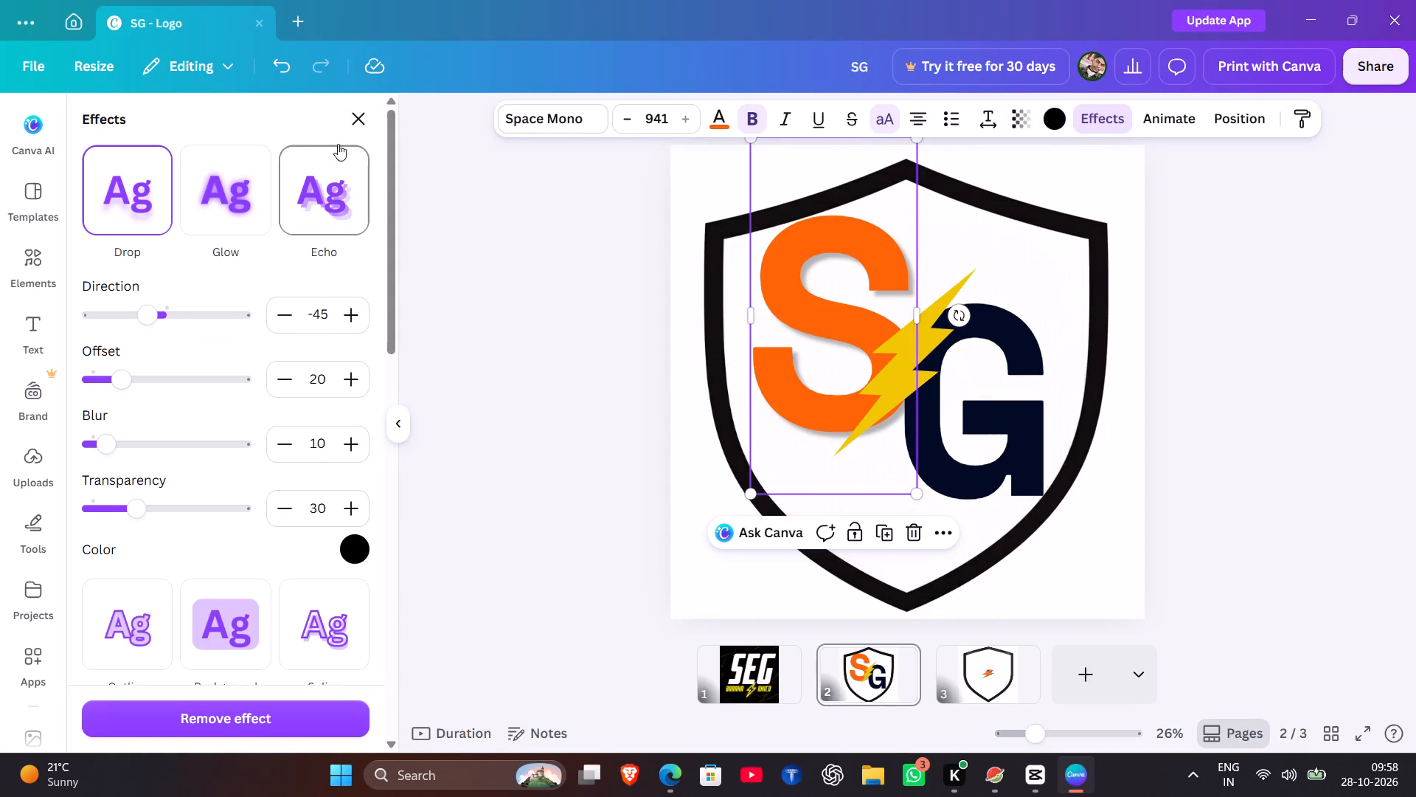
# Remove the Drop shadow effect from the orange S.
pyautogui.click(222, 731)
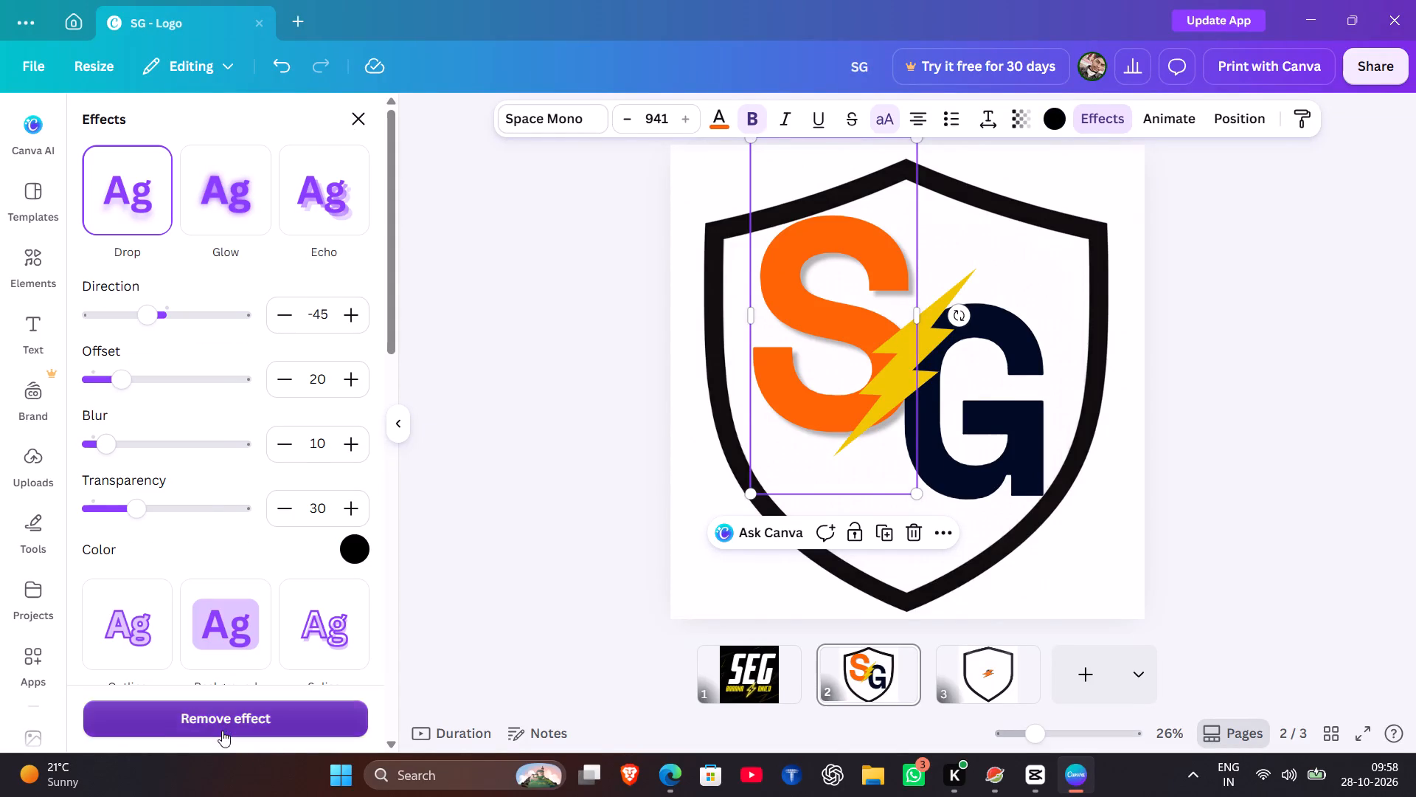
pyautogui.click(446, 537)
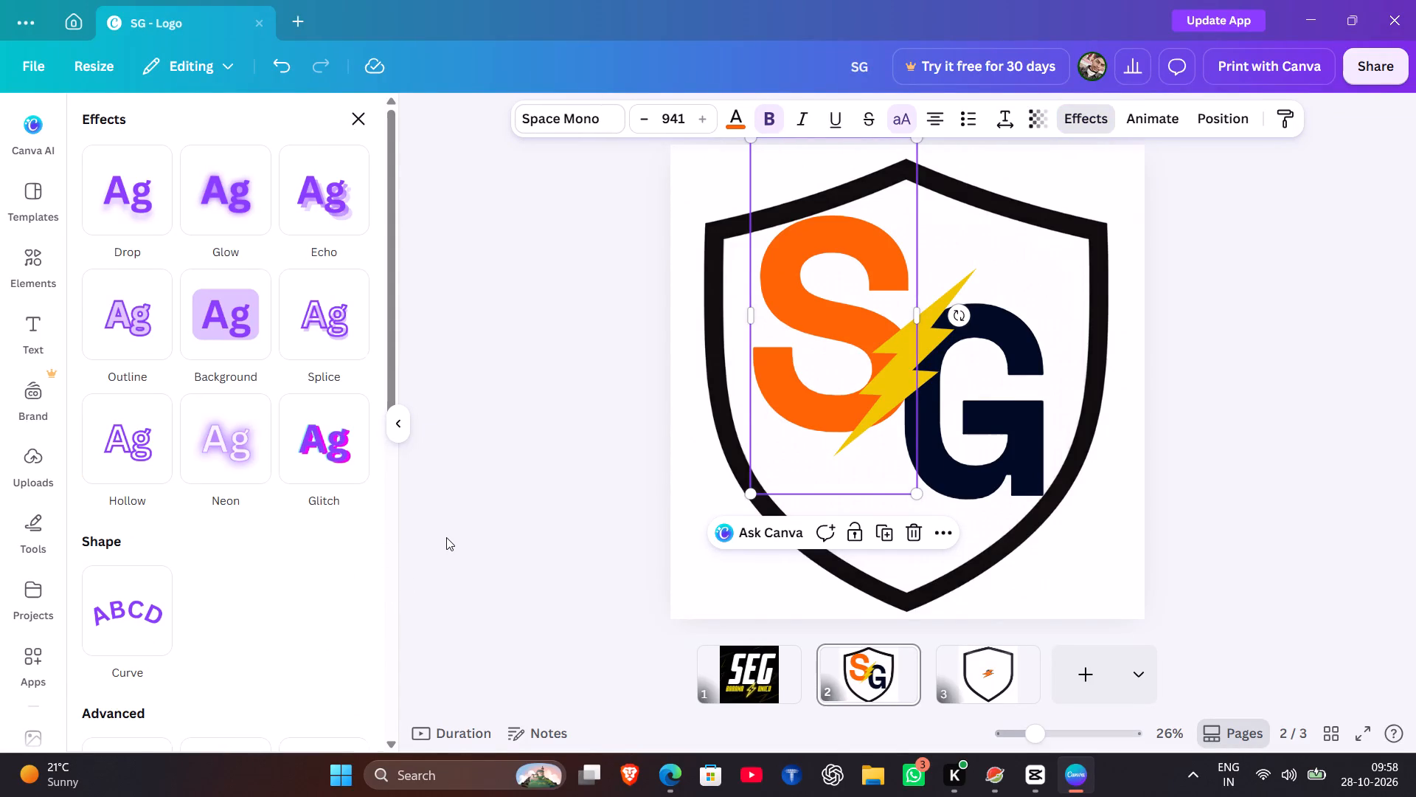
pyautogui.click(446, 537)
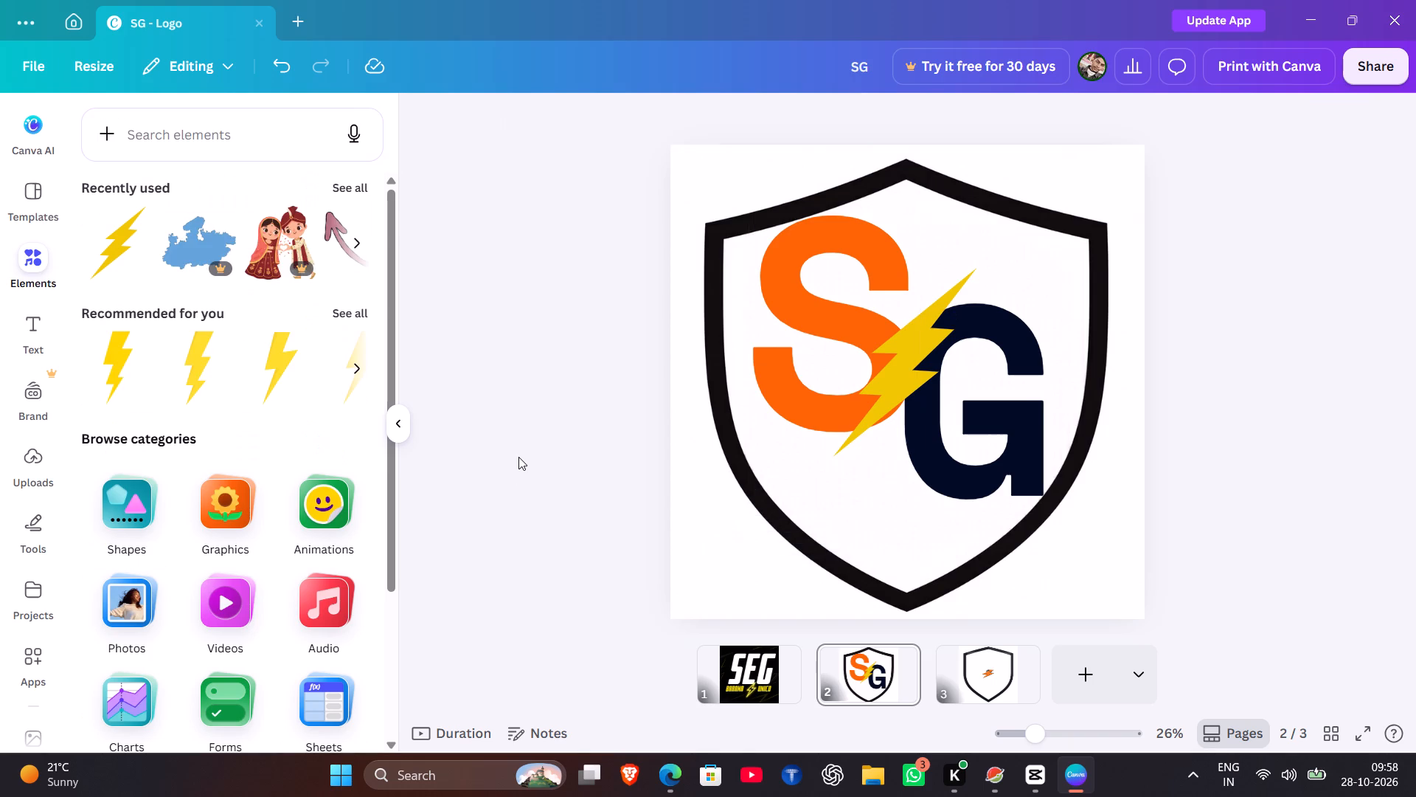
# Add a two-tone yellow lightning bolt from the recommended graphics and move it aside over the S.
pyautogui.scroll(1, 260, 383)
pyautogui.click(361, 307)
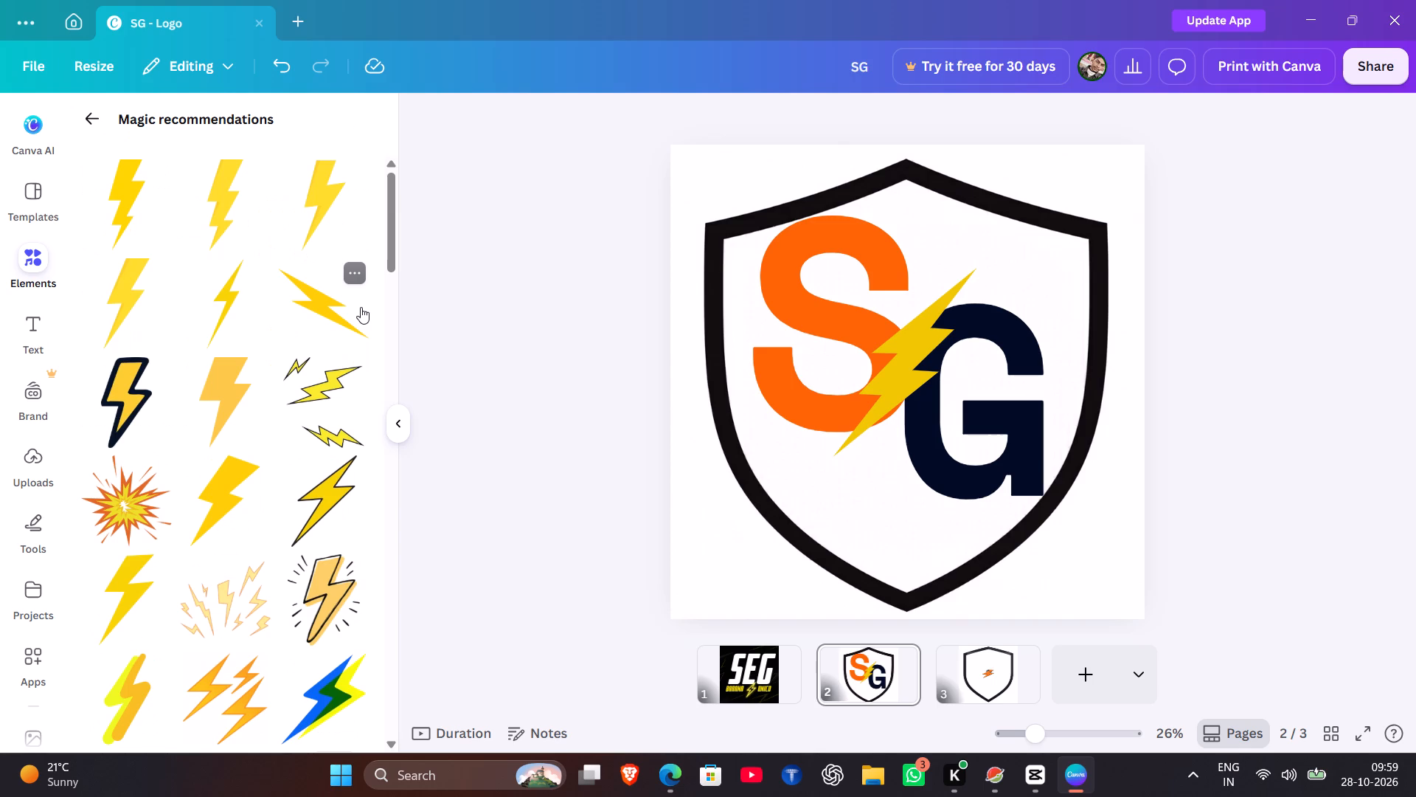
pyautogui.click(299, 223)
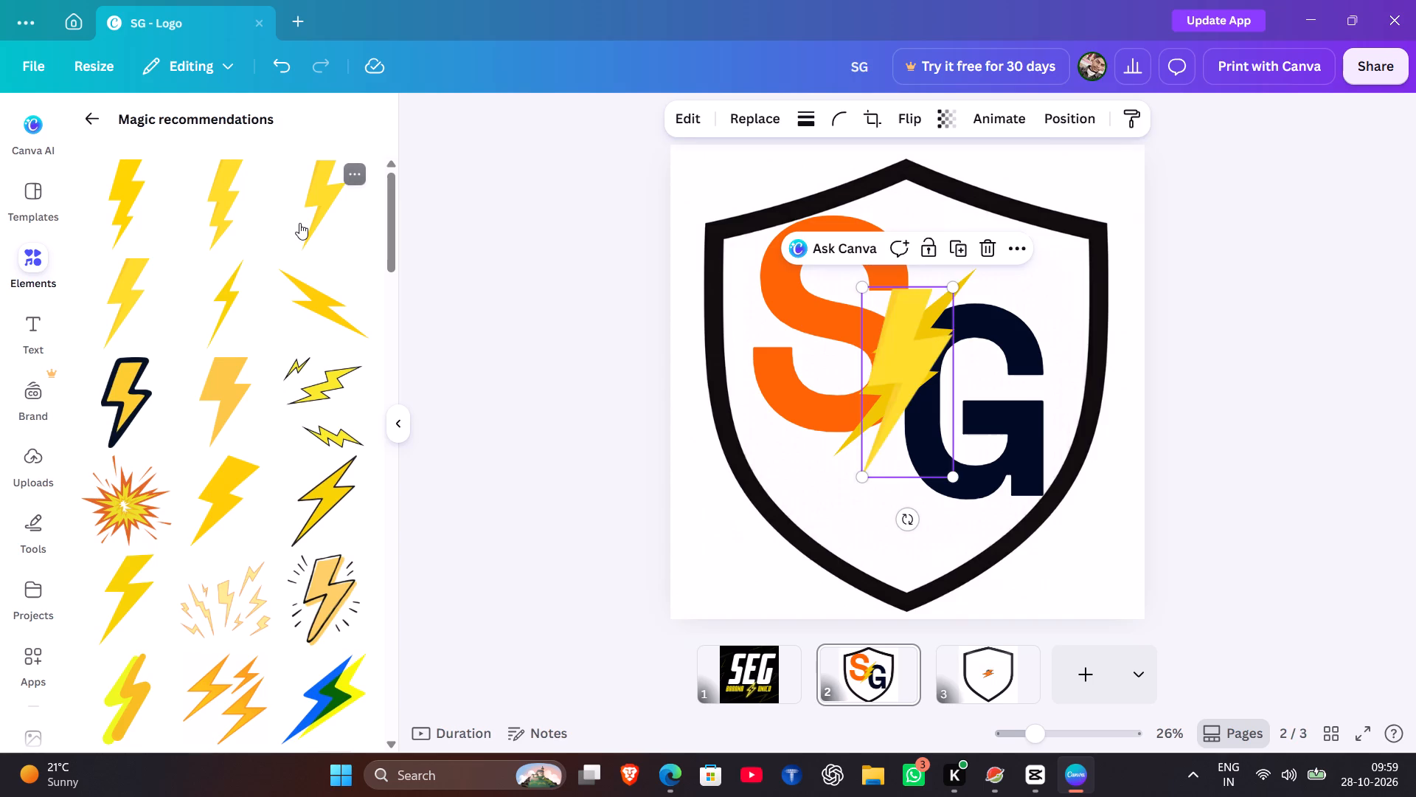
pyautogui.moveTo(903, 356); pyautogui.dragTo(836, 390)
# Delete the older golden lightning bolt and move the new yellow bolt into its place between the S and the G.
pyautogui.click(916, 367)
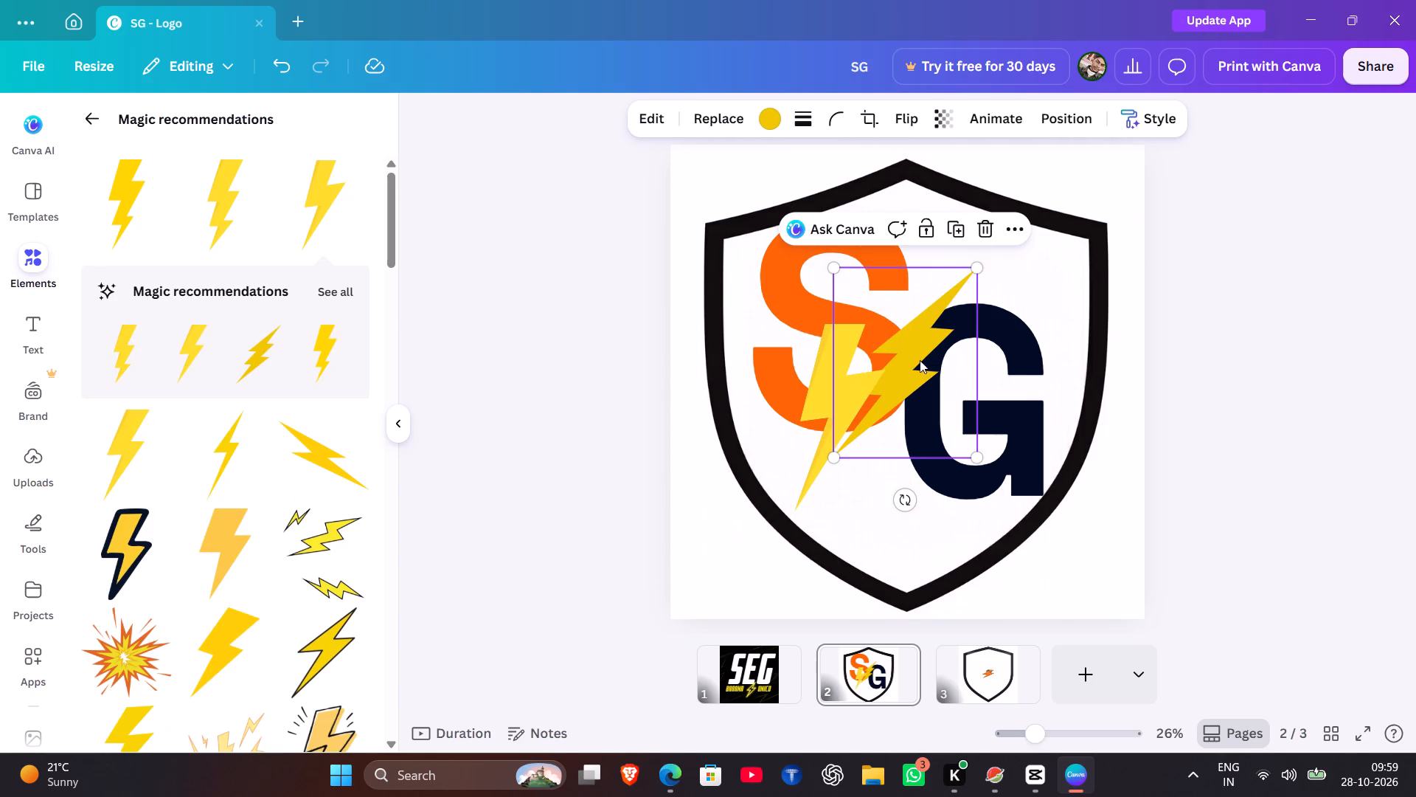
pyautogui.click(986, 229)
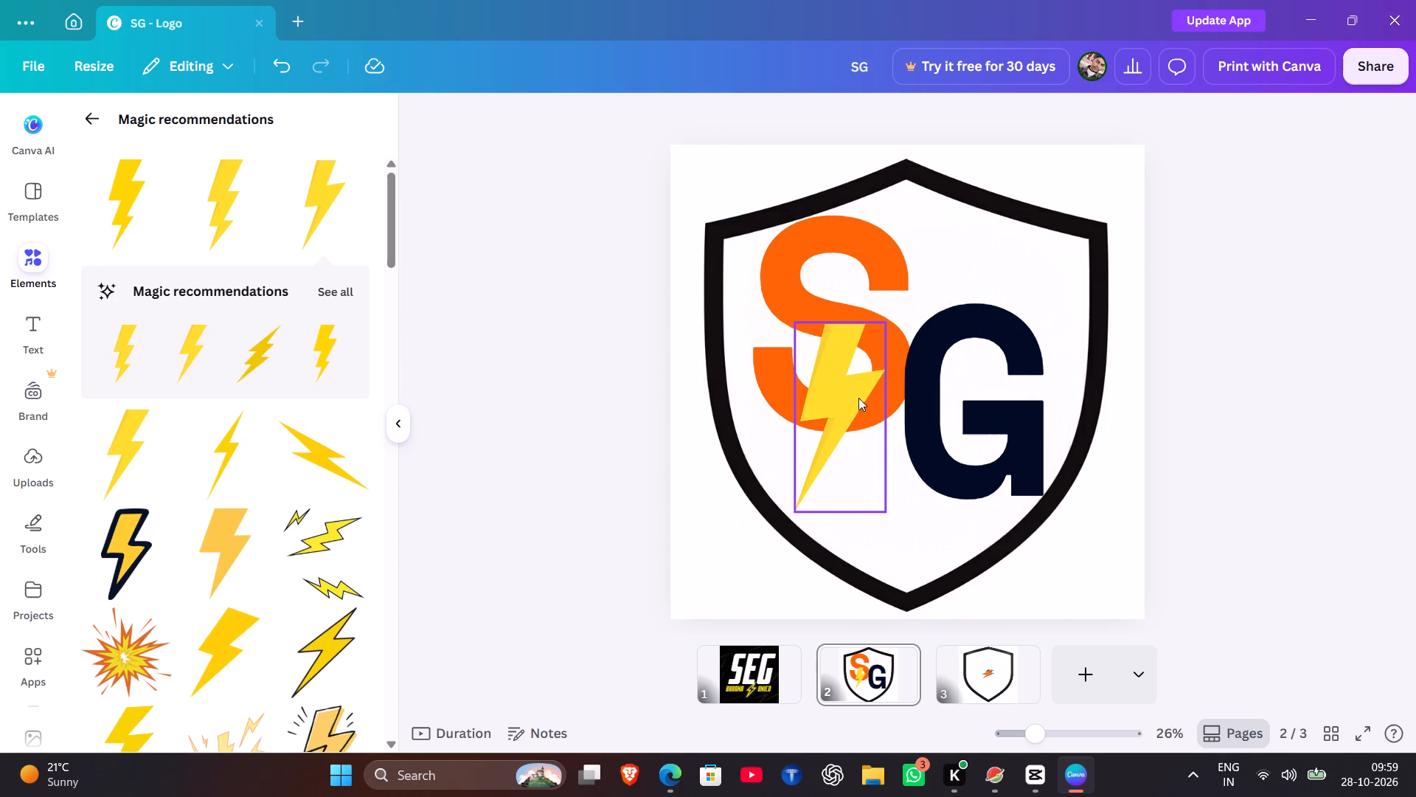
pyautogui.moveTo(845, 411); pyautogui.dragTo(923, 384)
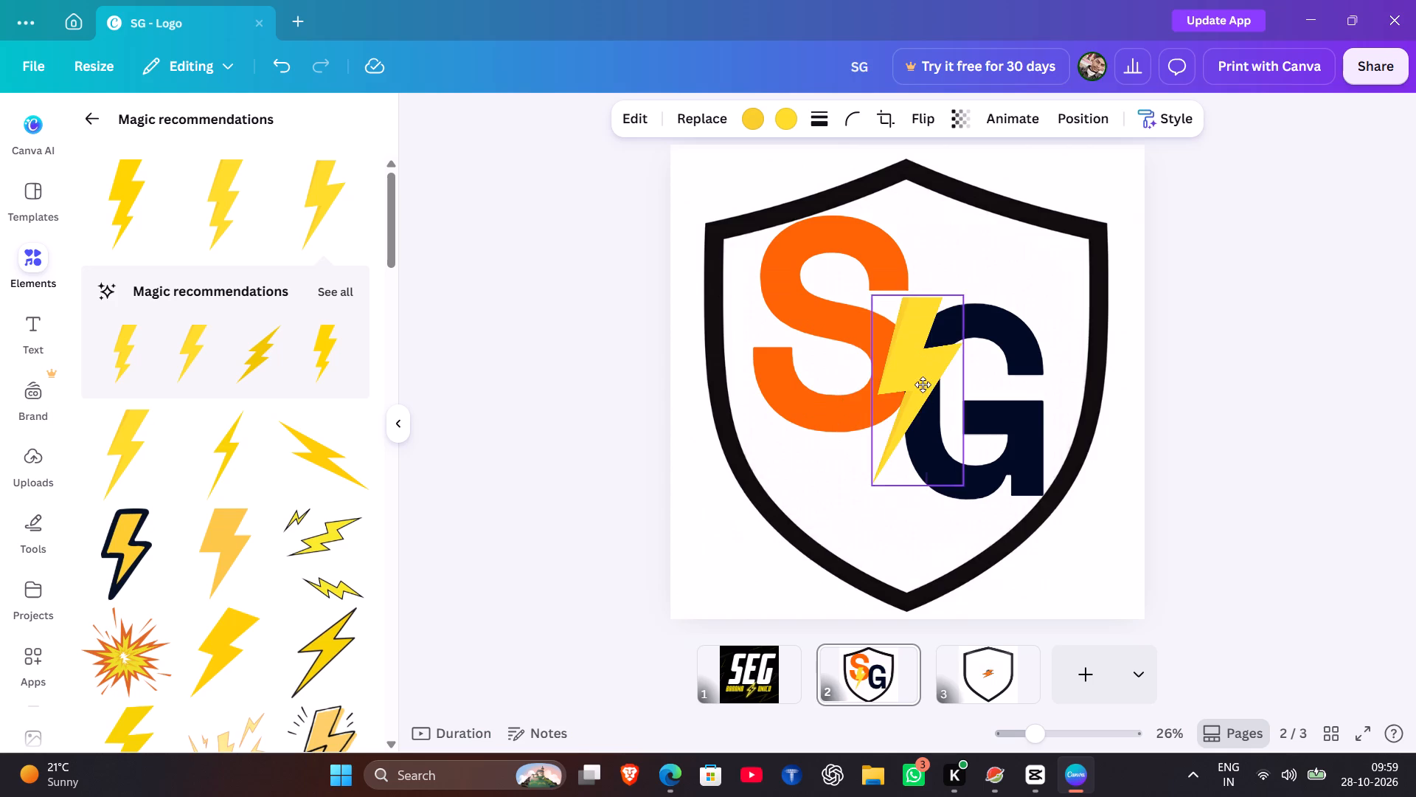
pyautogui.moveTo(923, 384); pyautogui.dragTo(918, 382)
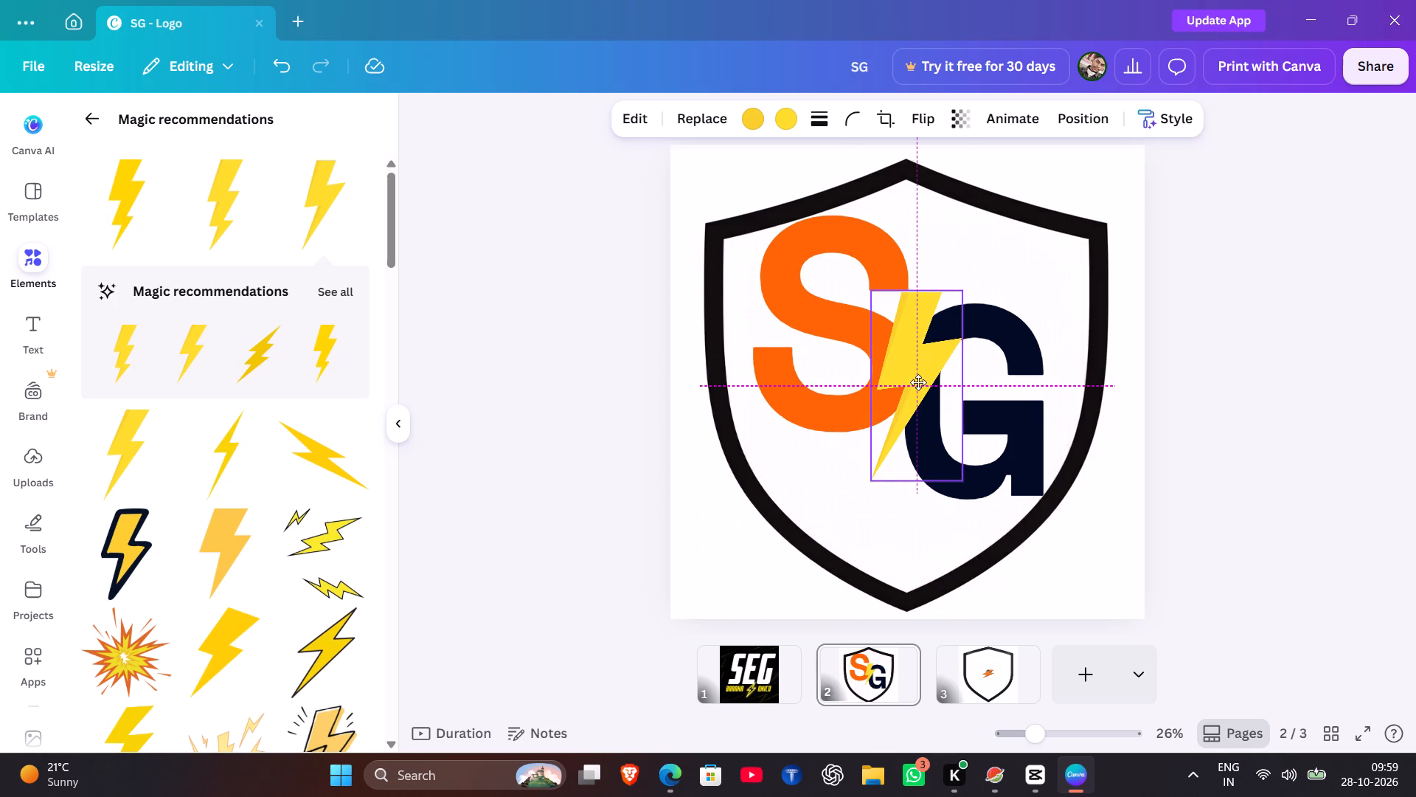
pyautogui.moveTo(918, 382); pyautogui.dragTo(917, 383)
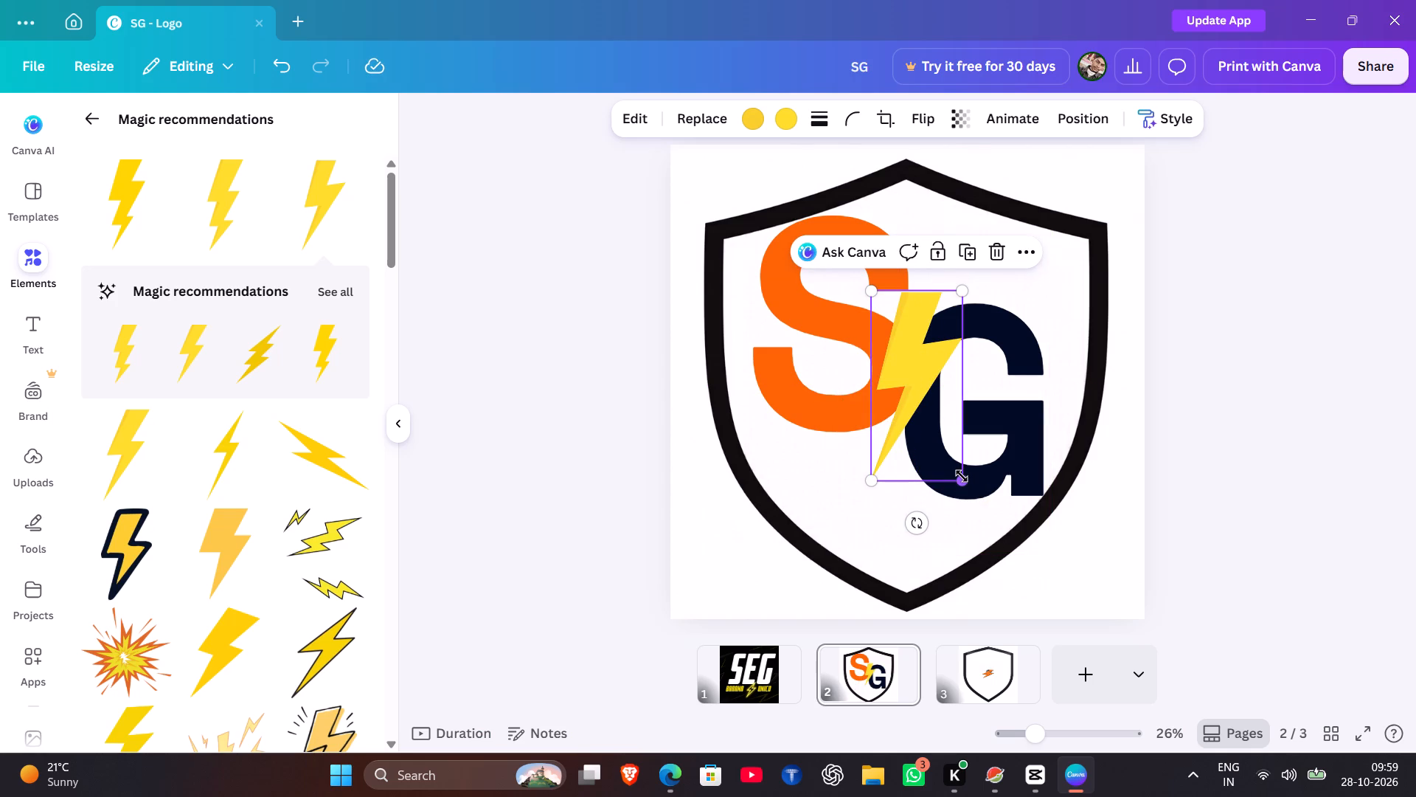
# Shrink the yellow lightning bolt slightly and reposition it near the page centre between the two letters.
pyautogui.moveTo(962, 476); pyautogui.dragTo(934, 465)
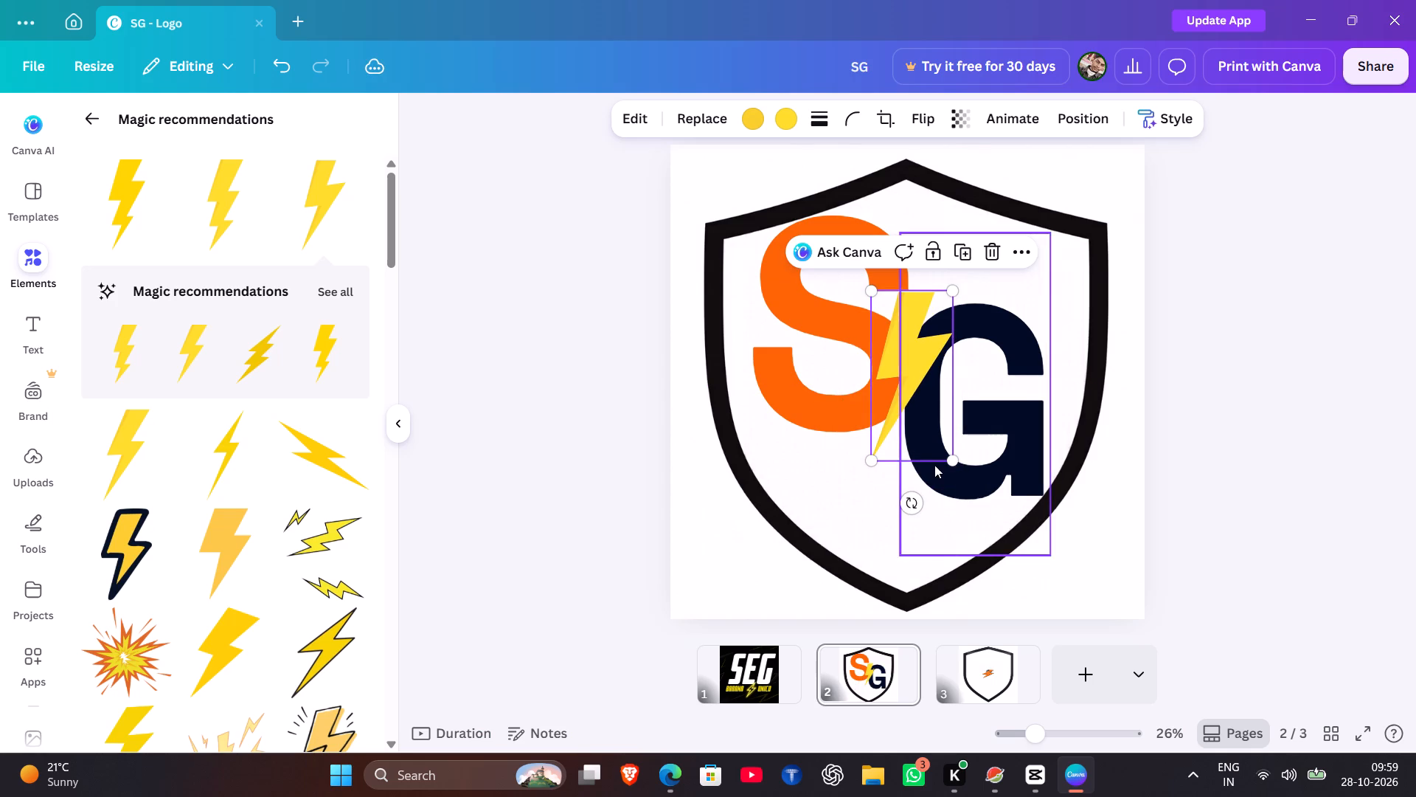
pyautogui.moveTo(896, 396); pyautogui.dragTo(898, 404)
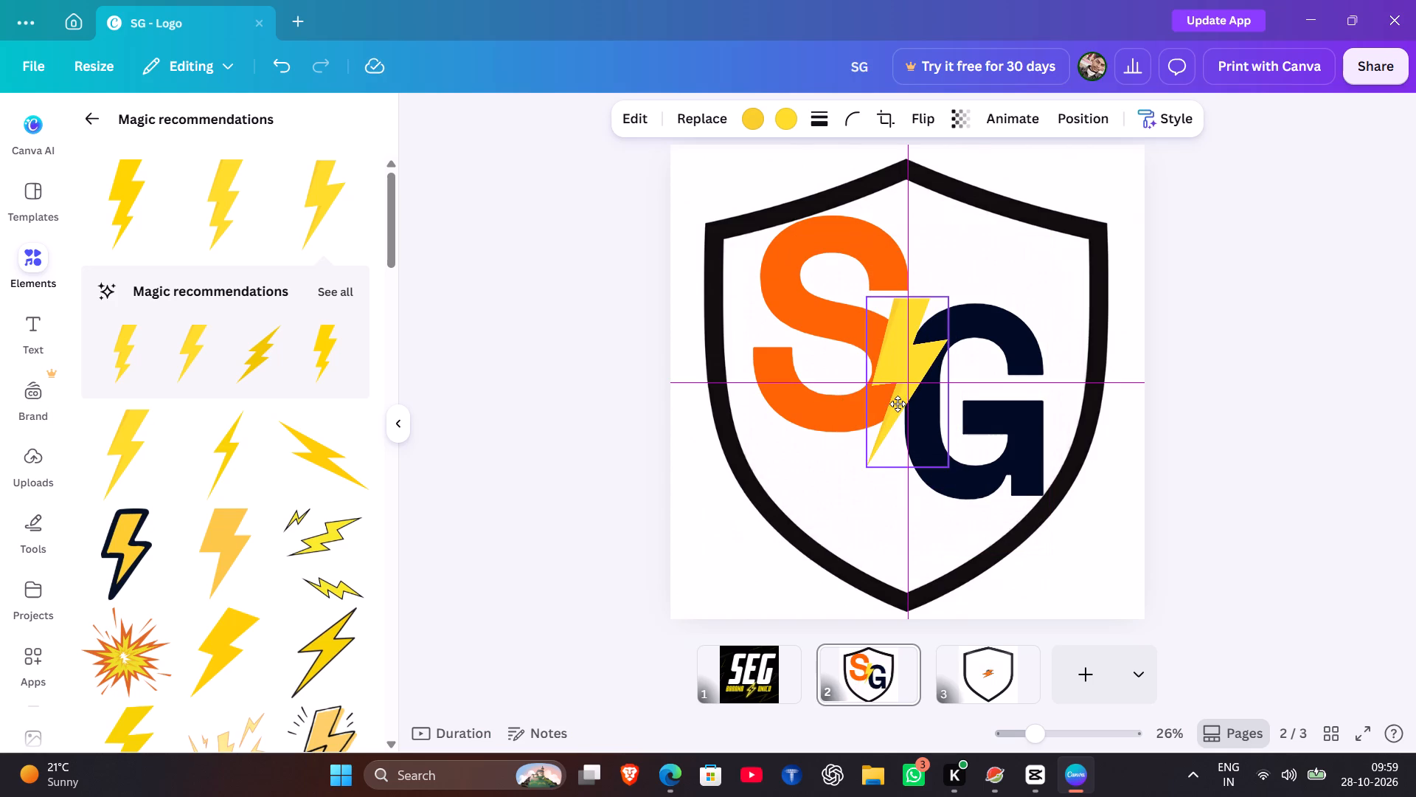
pyautogui.moveTo(898, 404); pyautogui.dragTo(895, 404)
pyautogui.click(1181, 368)
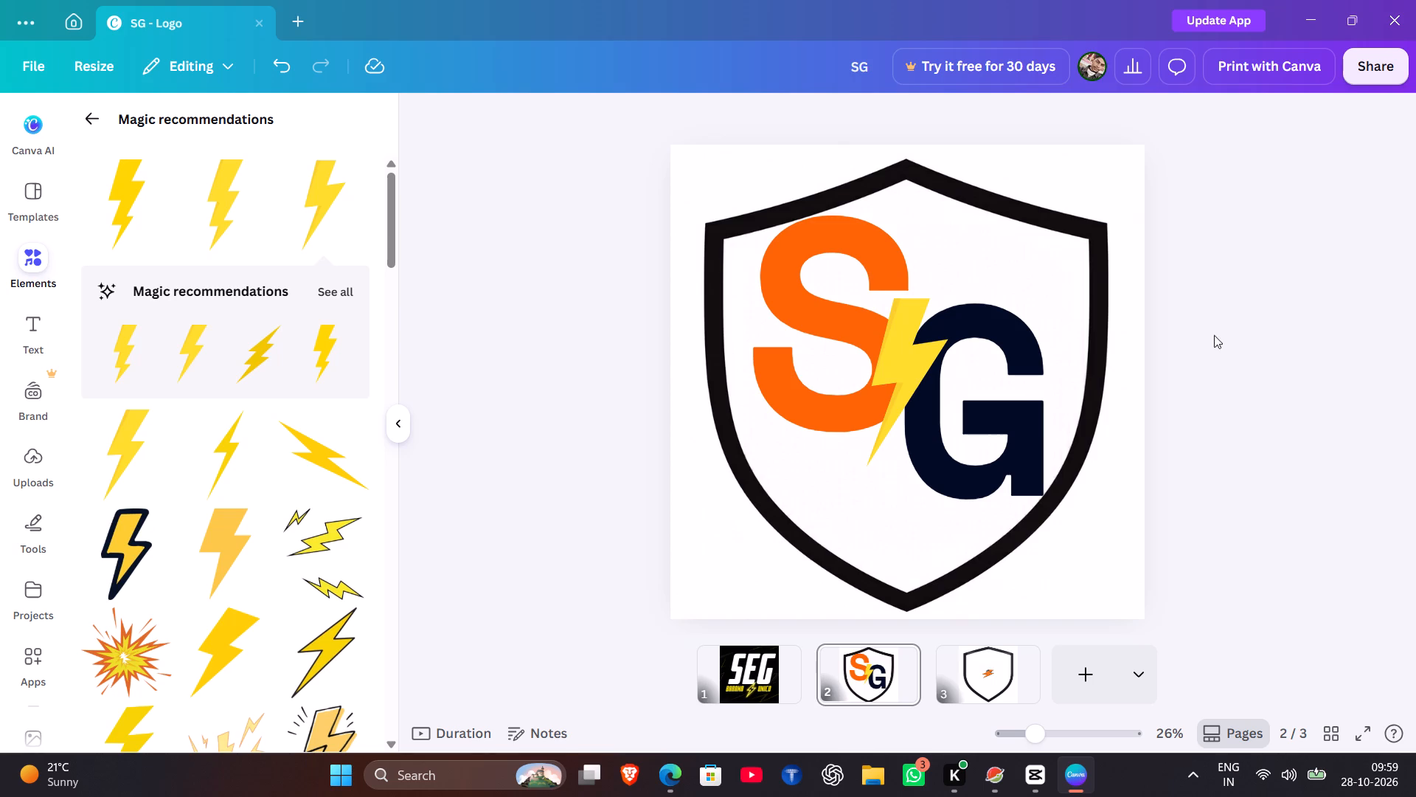
pyautogui.click(1246, 435)
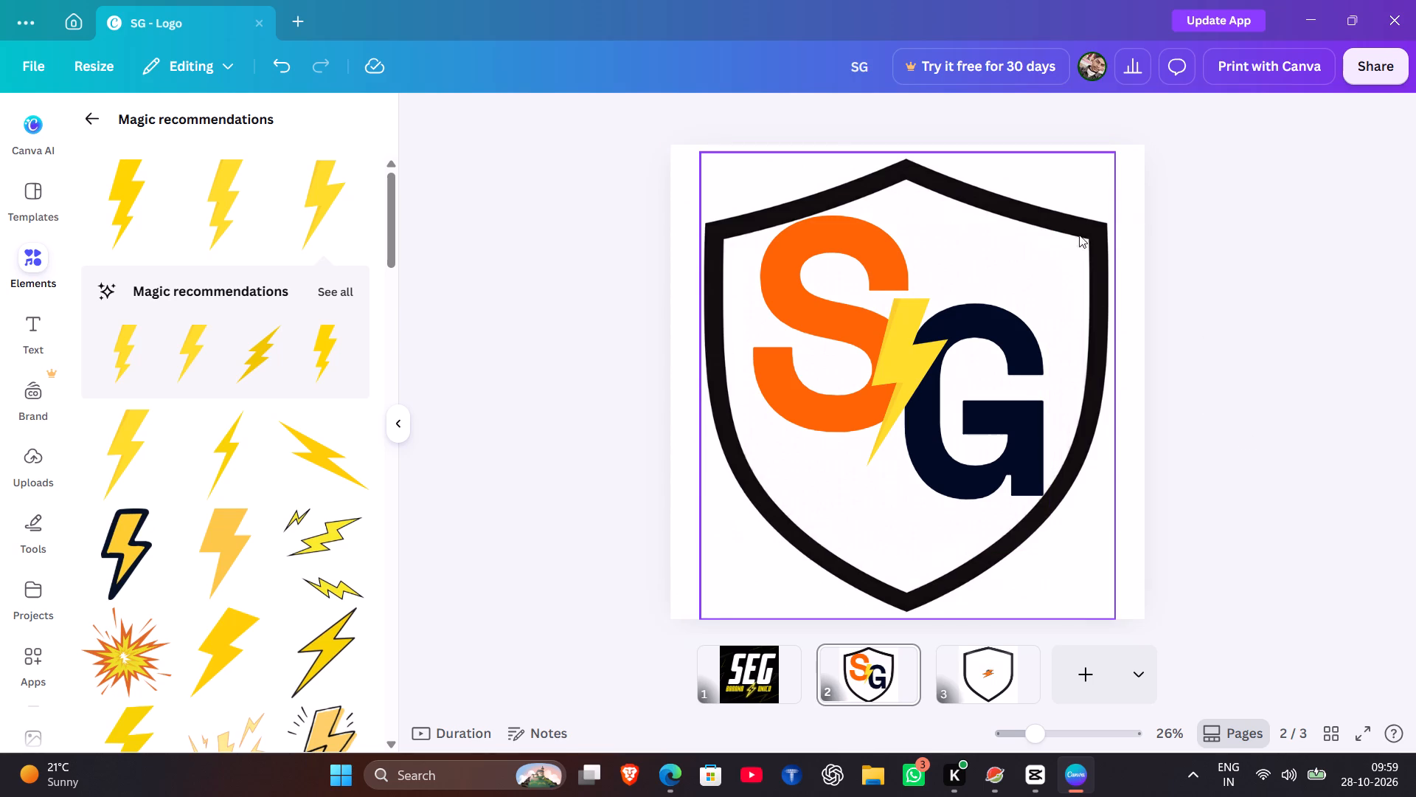
# Download the selected shield outline as a high-quality PNG and save it as SG.png in the Downloads folder.
pyautogui.click(1083, 208)
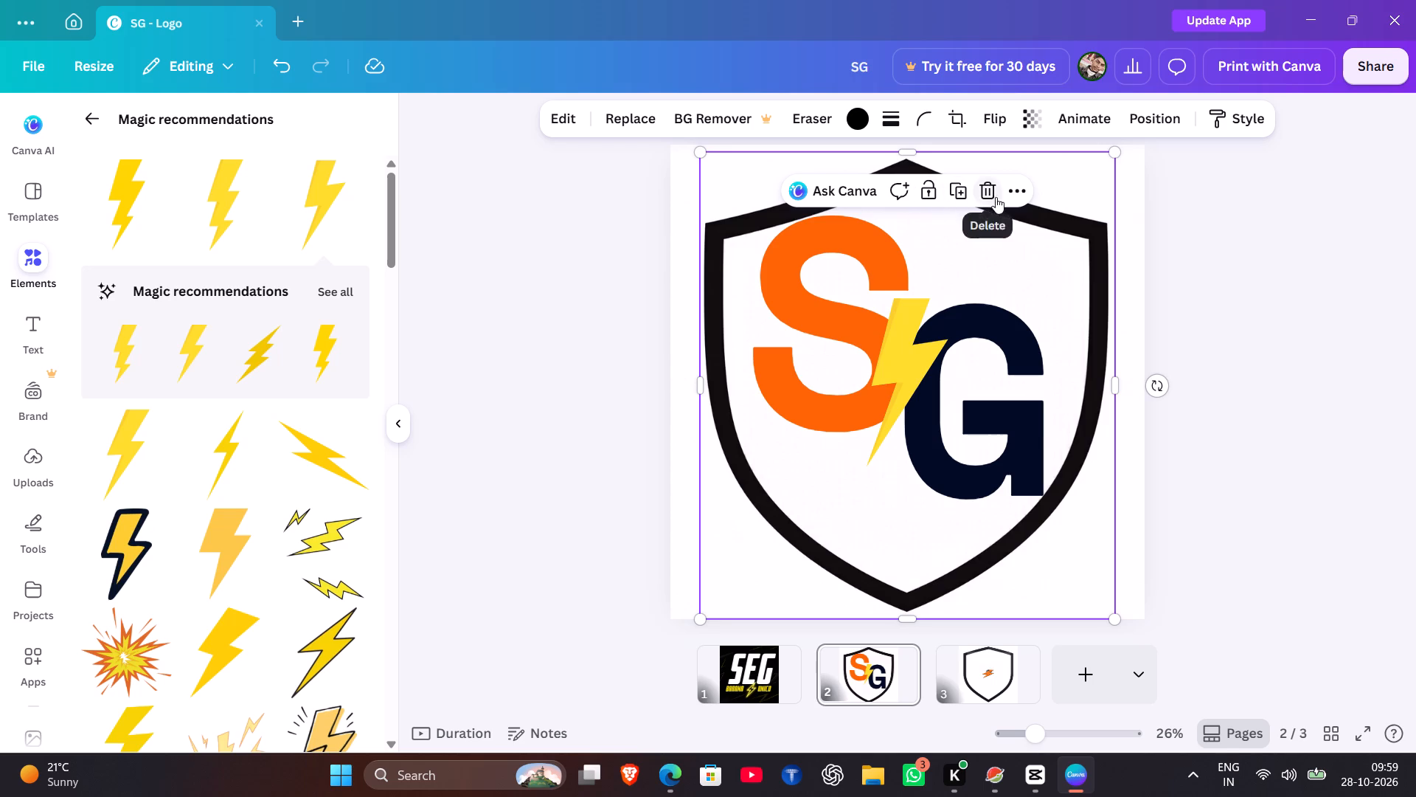
pyautogui.click(1017, 194)
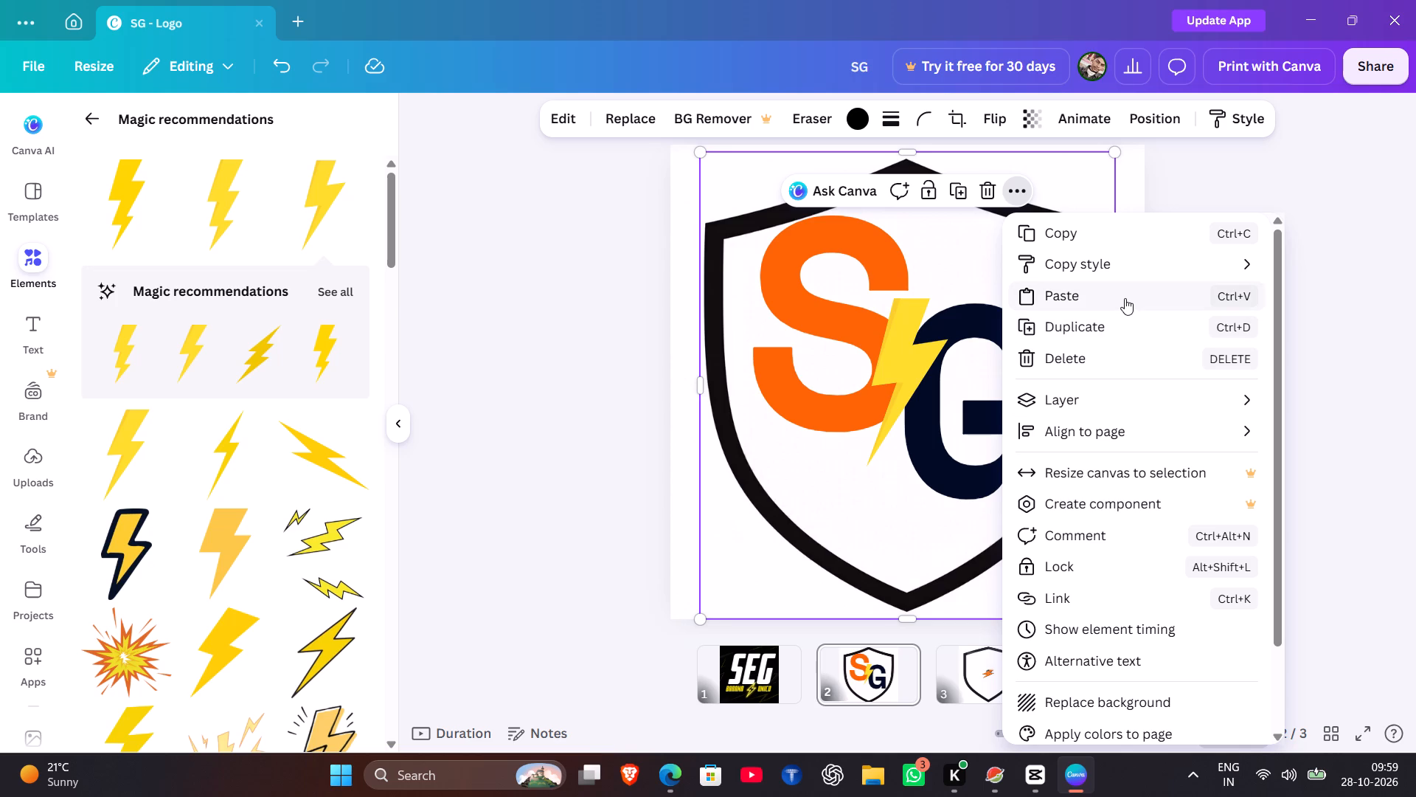
pyautogui.scroll(-4, 1125, 298)
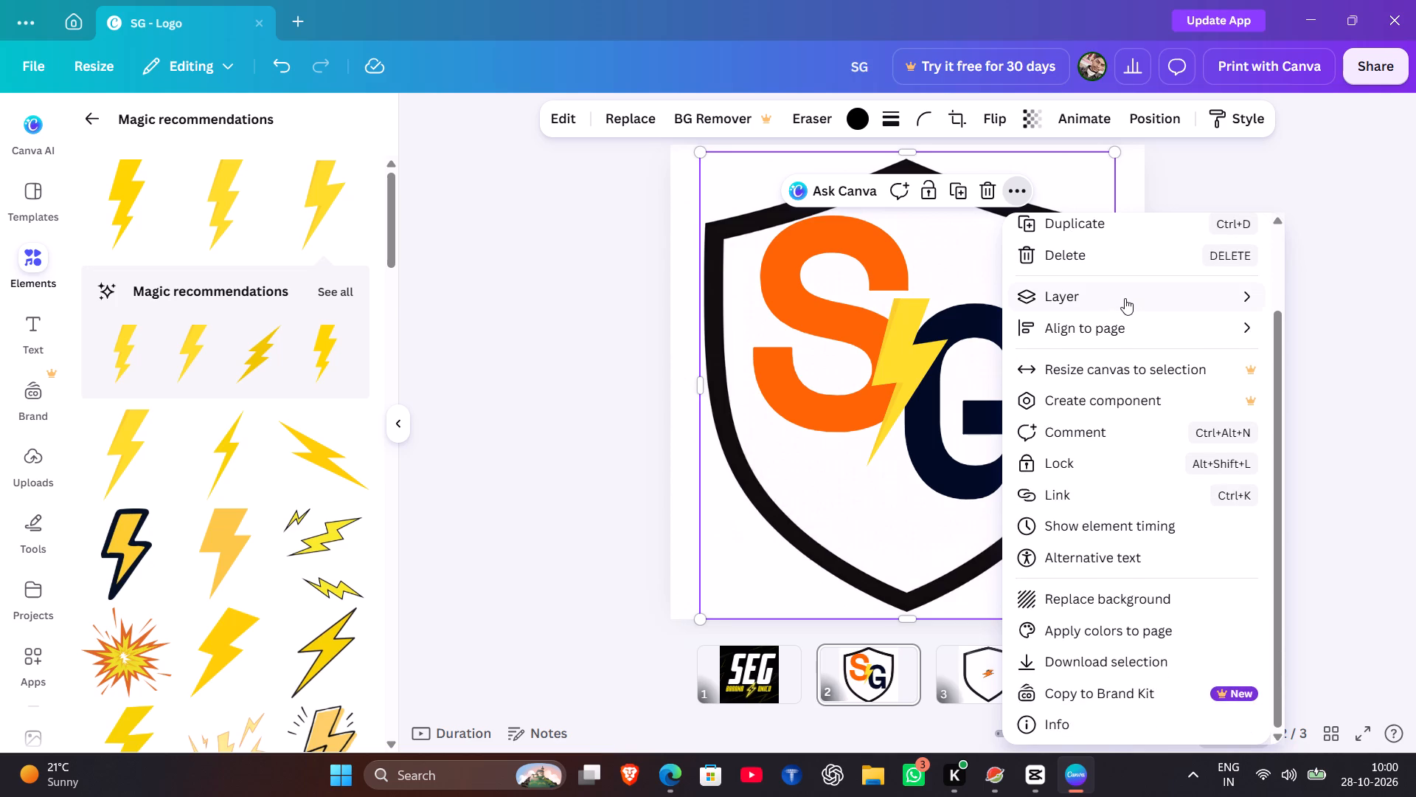
pyautogui.scroll(-1, 1125, 298)
pyautogui.click(1143, 663)
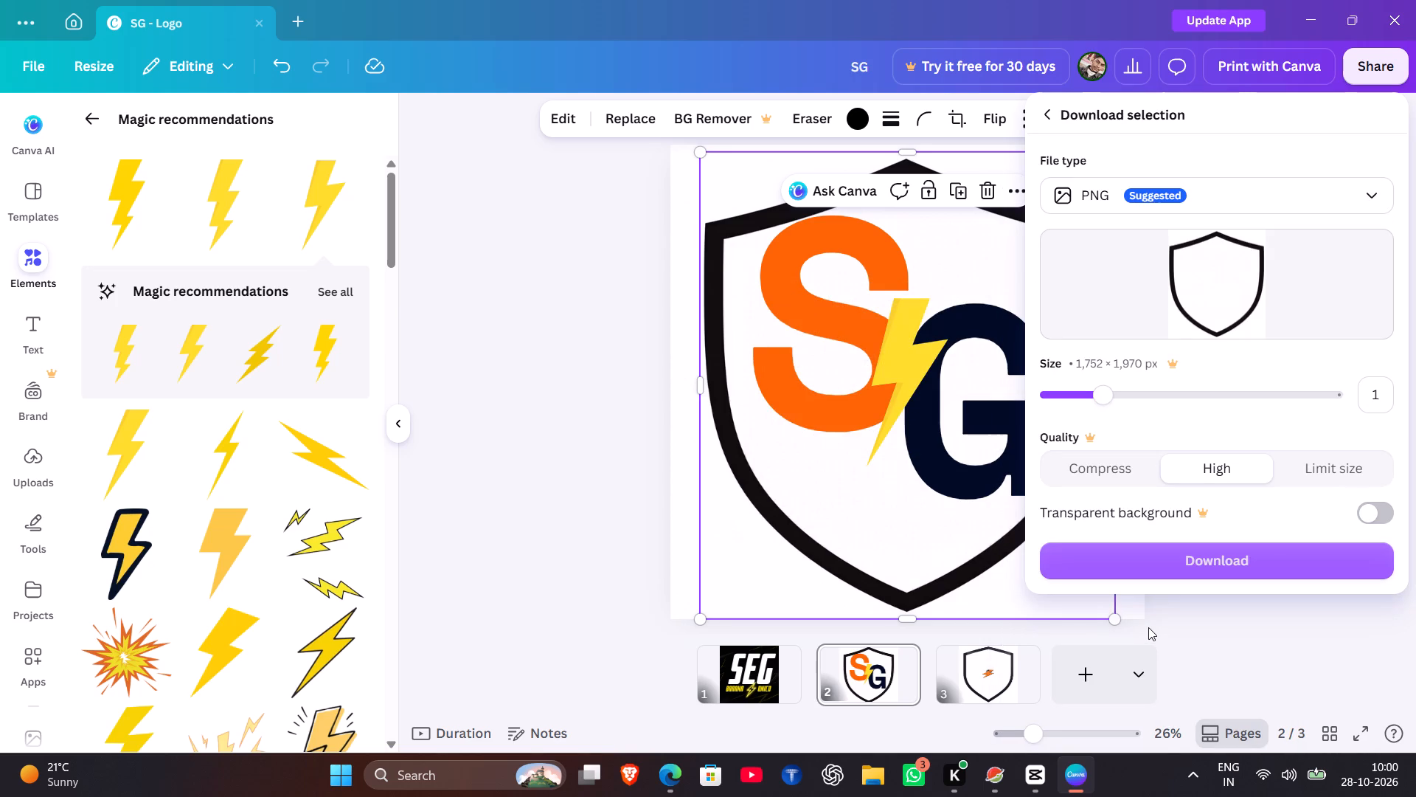
pyautogui.click(1168, 565)
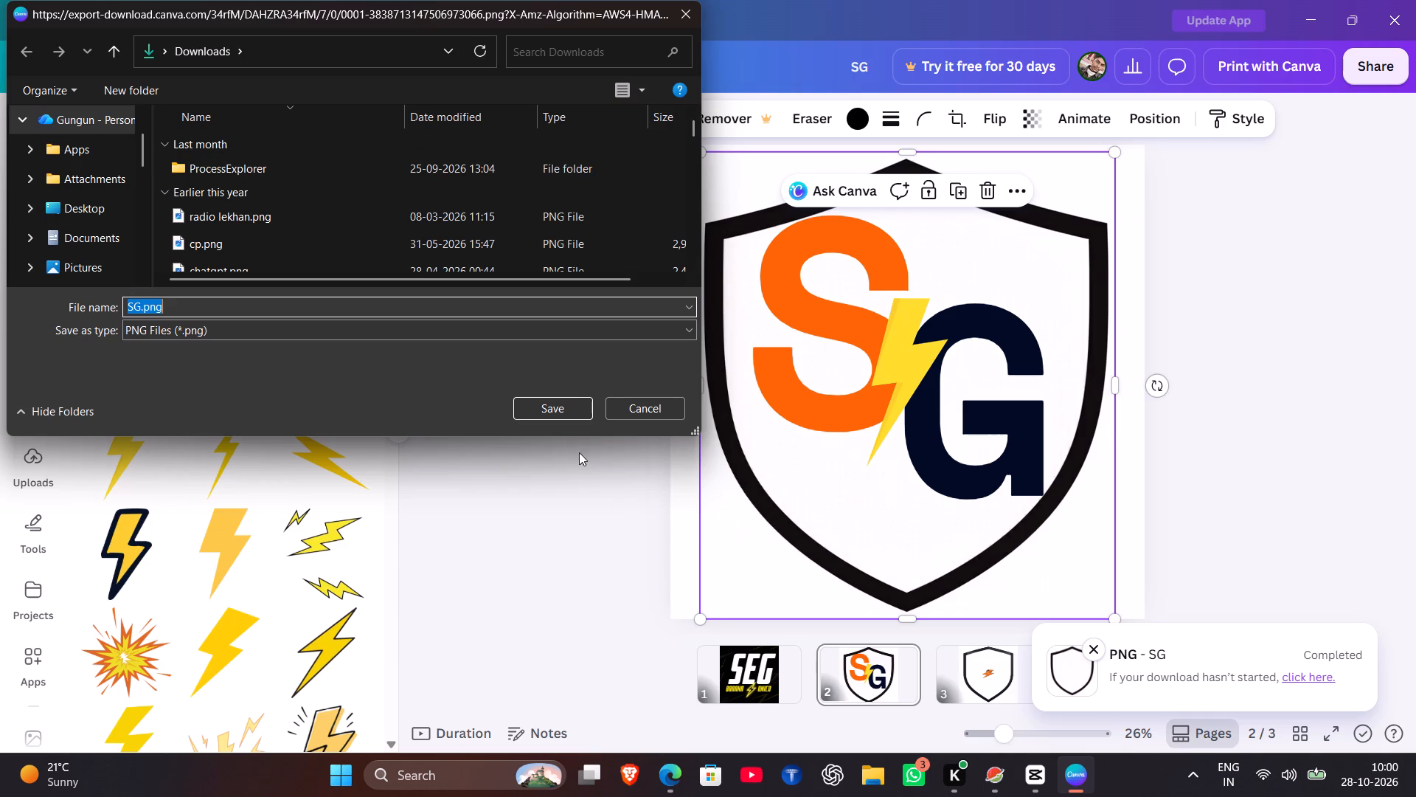
pyautogui.click(567, 410)
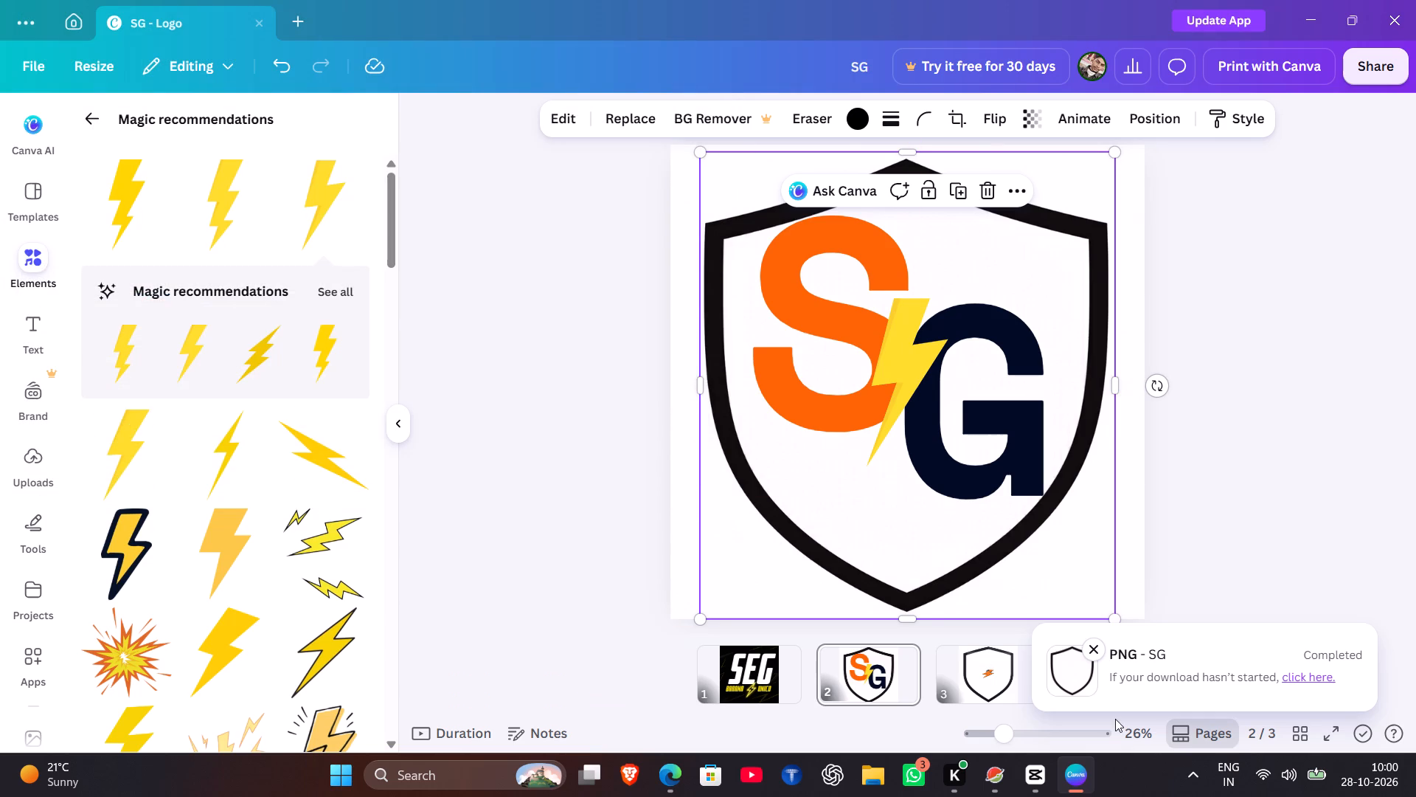
pyautogui.click(1095, 654)
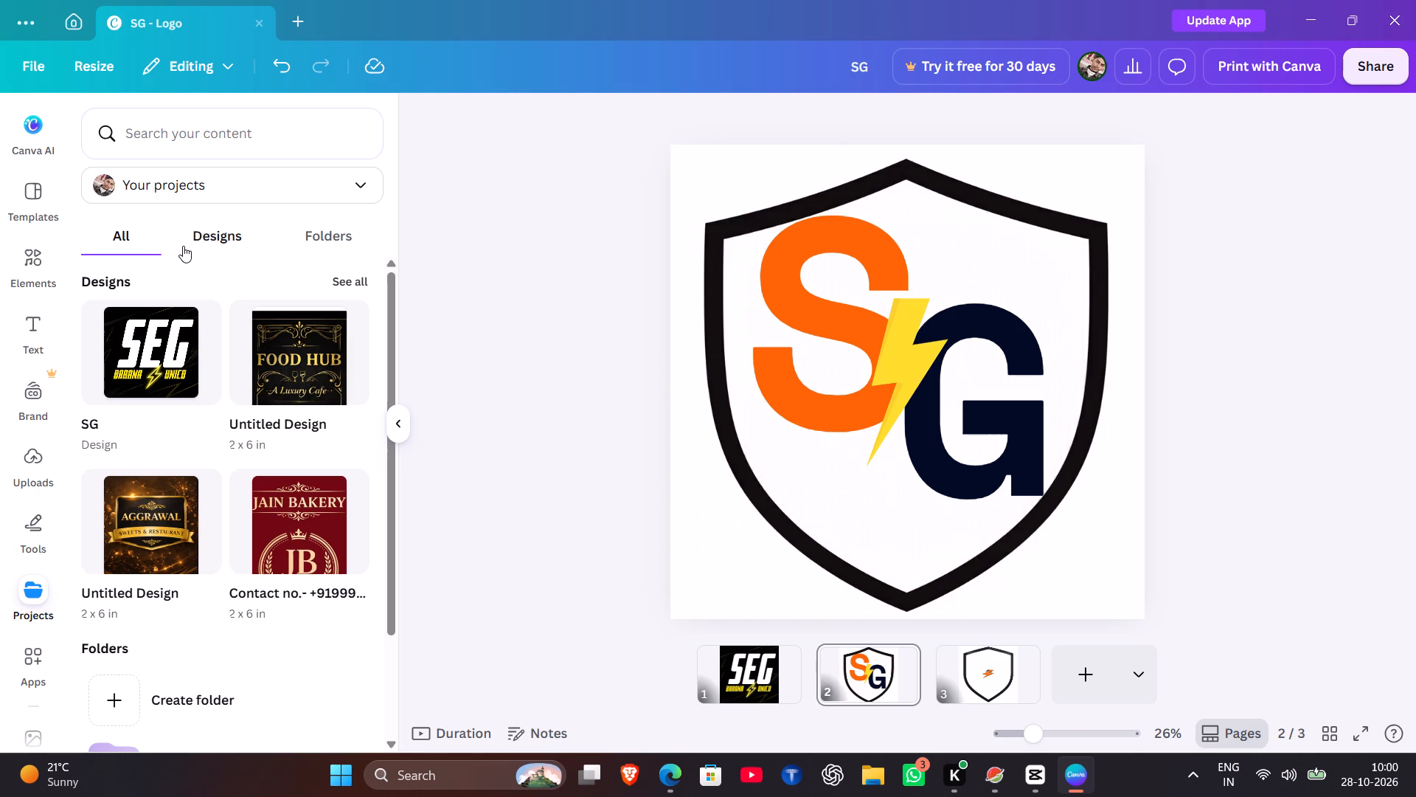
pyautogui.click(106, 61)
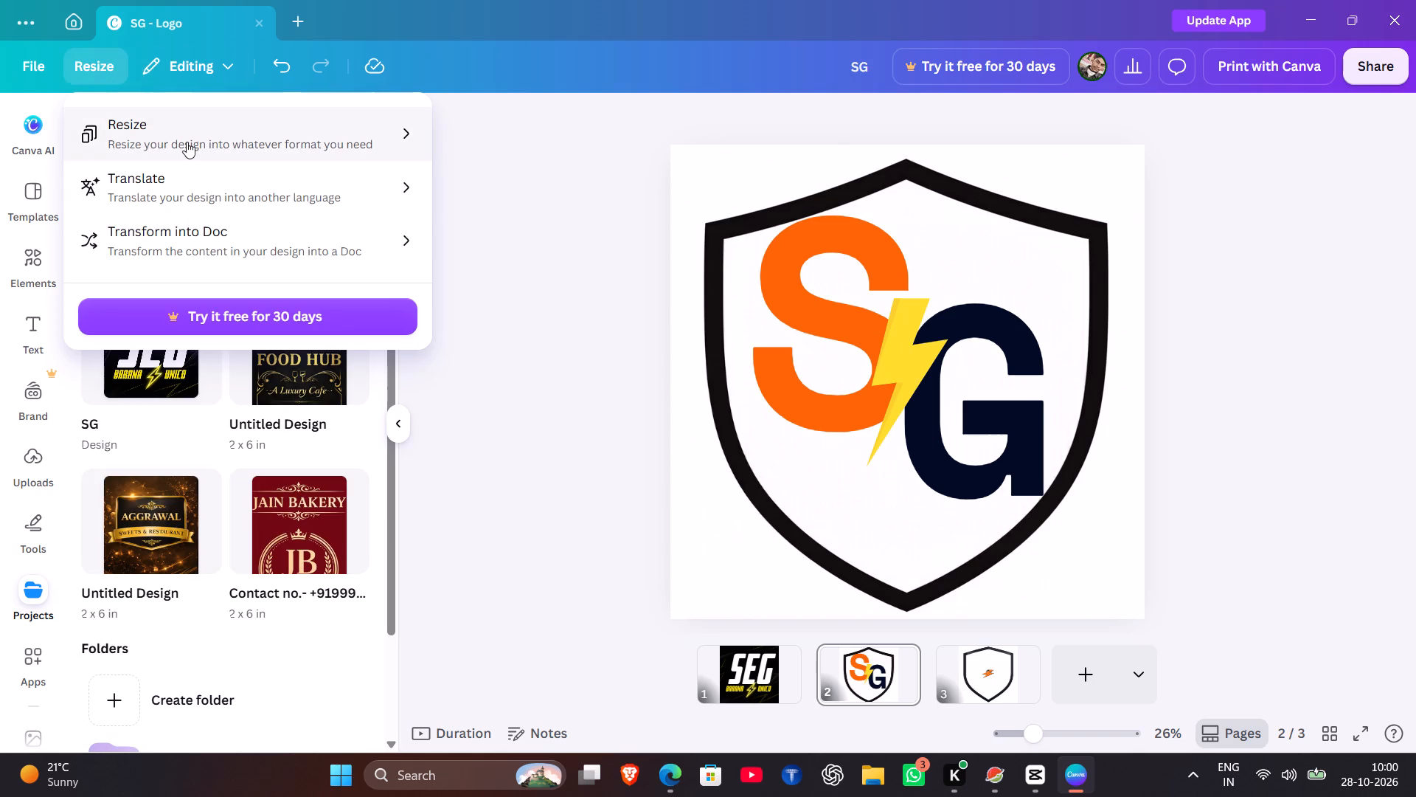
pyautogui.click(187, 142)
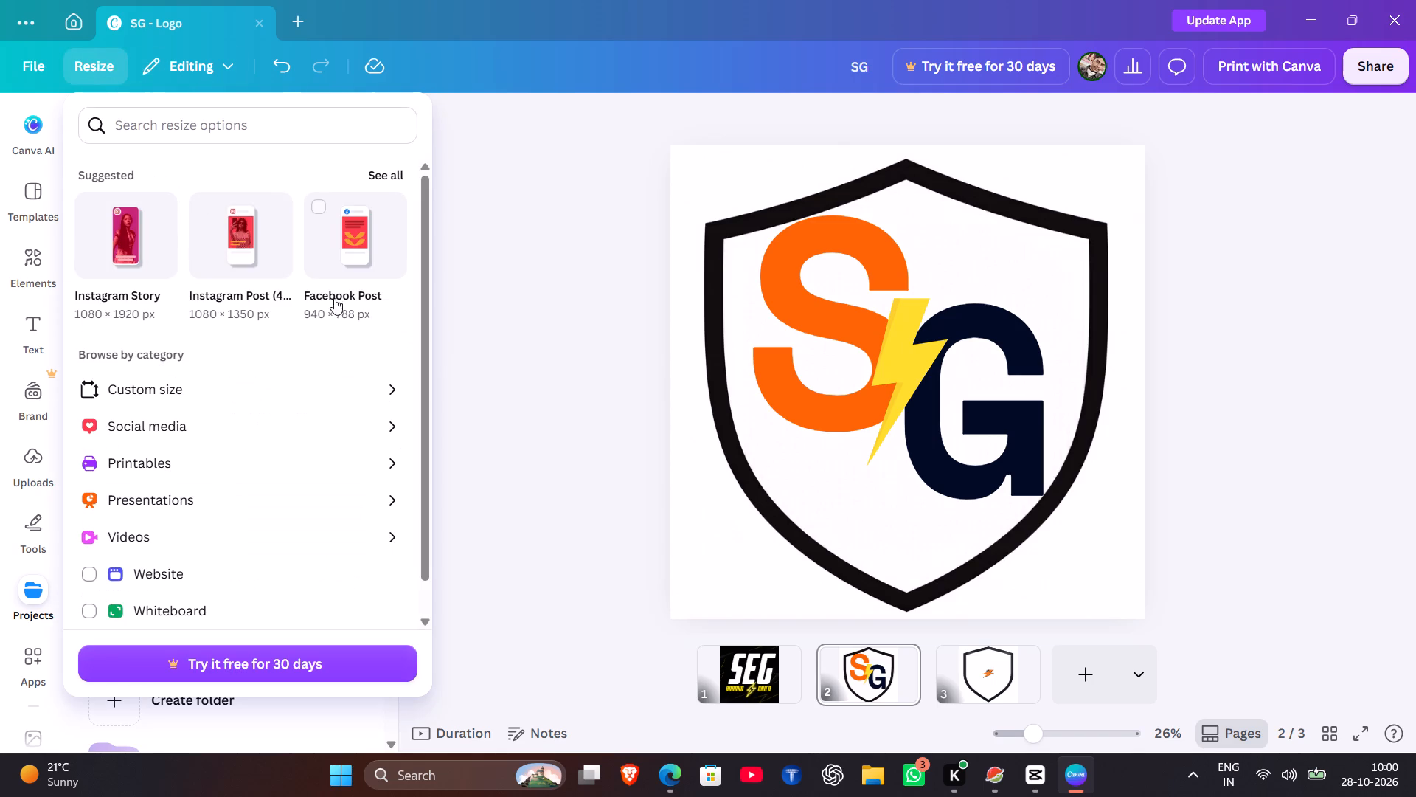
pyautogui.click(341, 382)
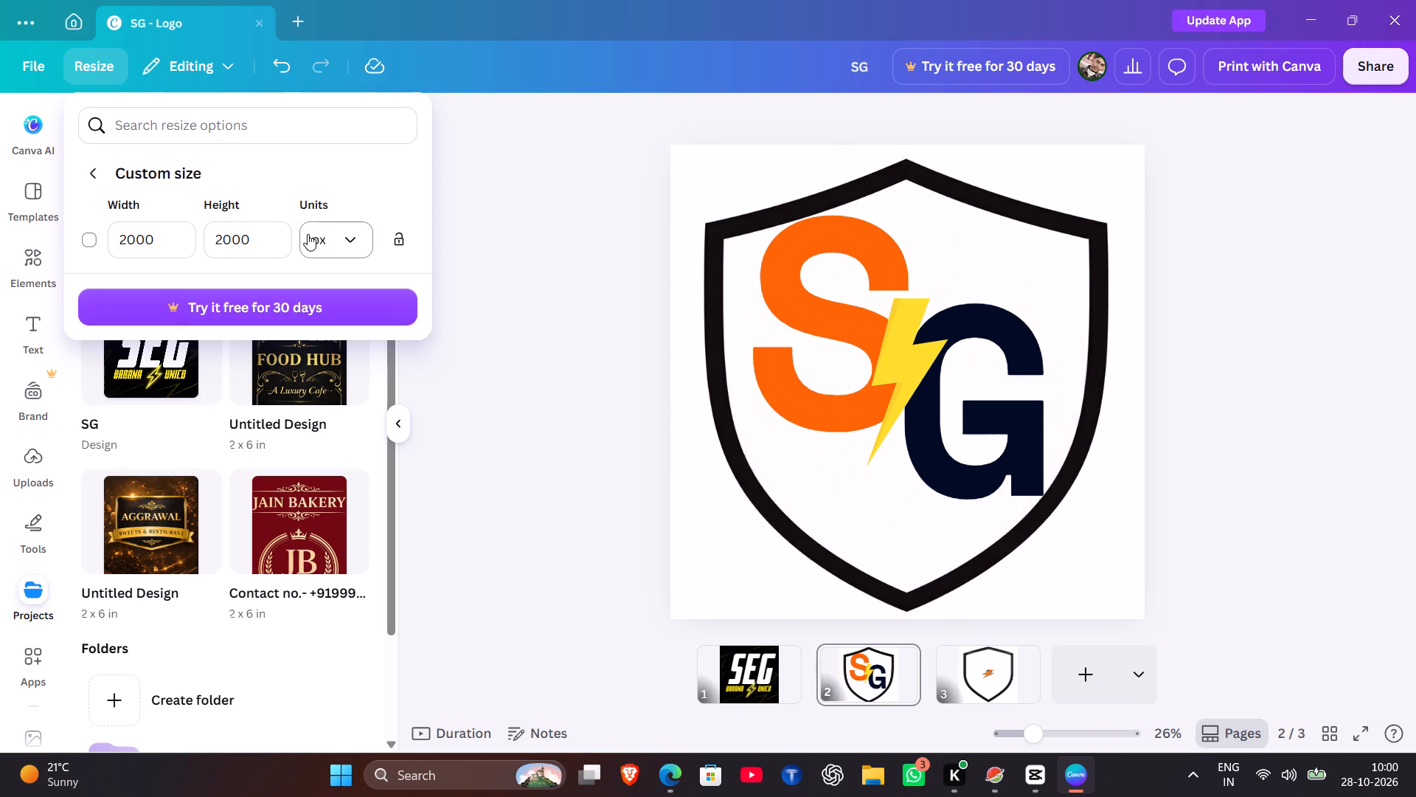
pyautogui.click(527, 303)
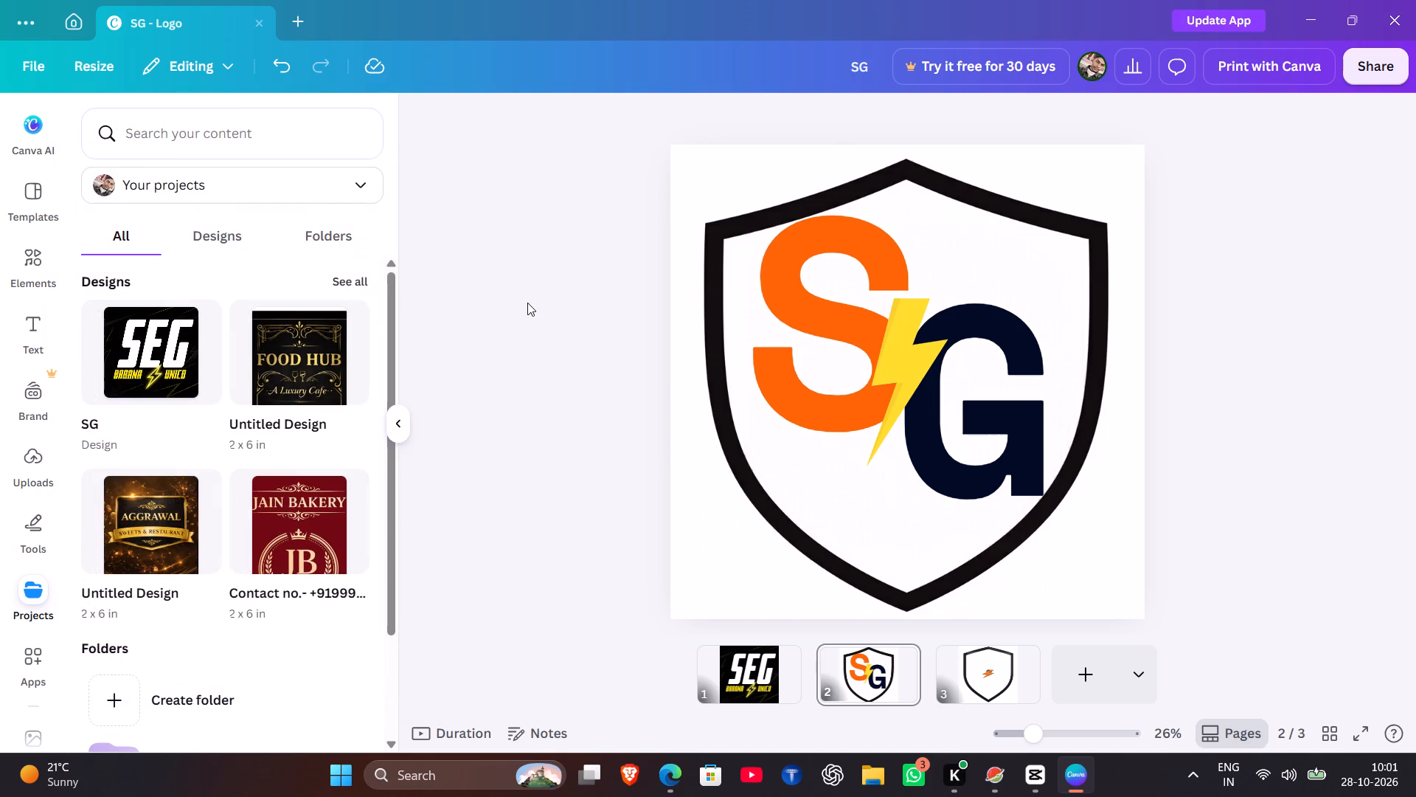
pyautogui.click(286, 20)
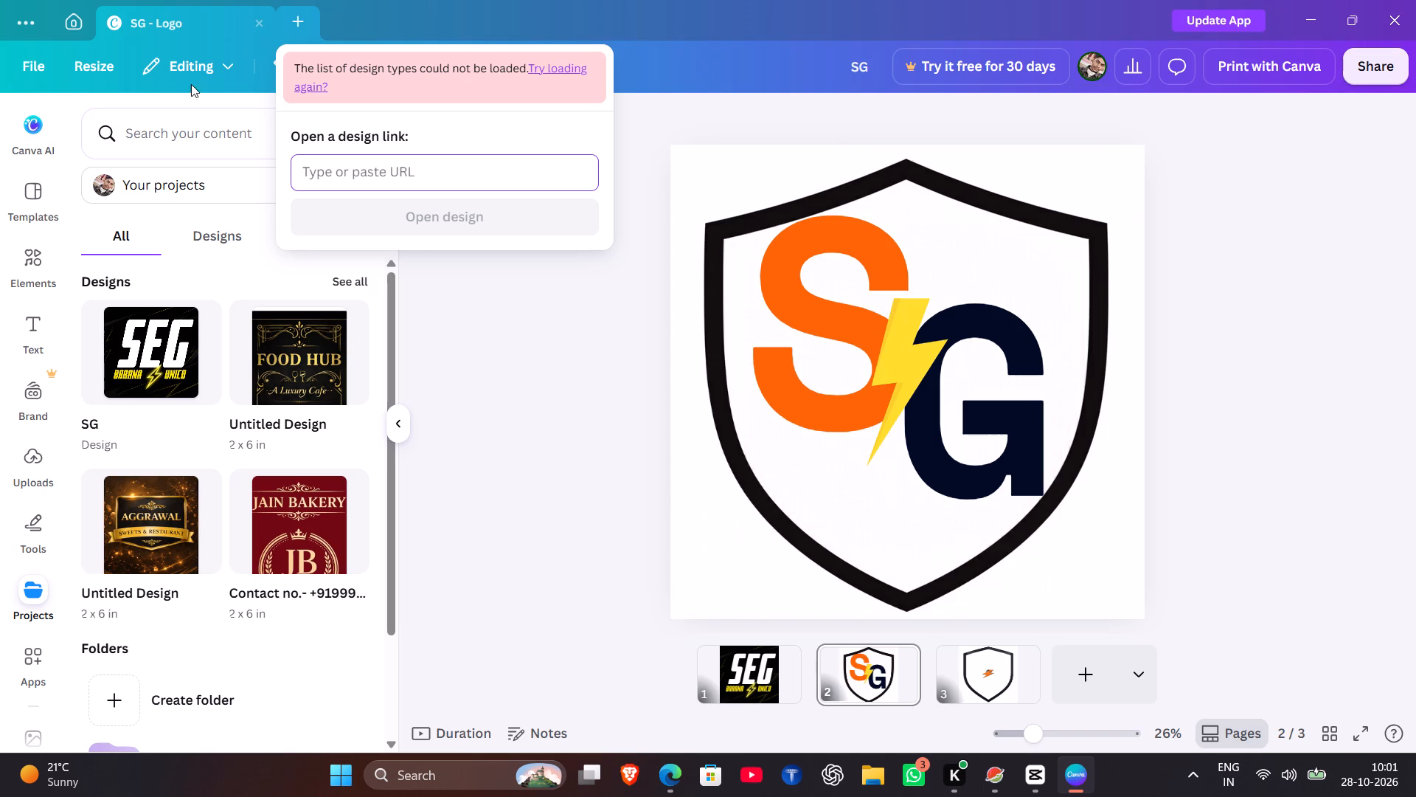
# Go to the home page and try to get past the school details form by entering vivk as the school name.
pyautogui.click(82, 21)
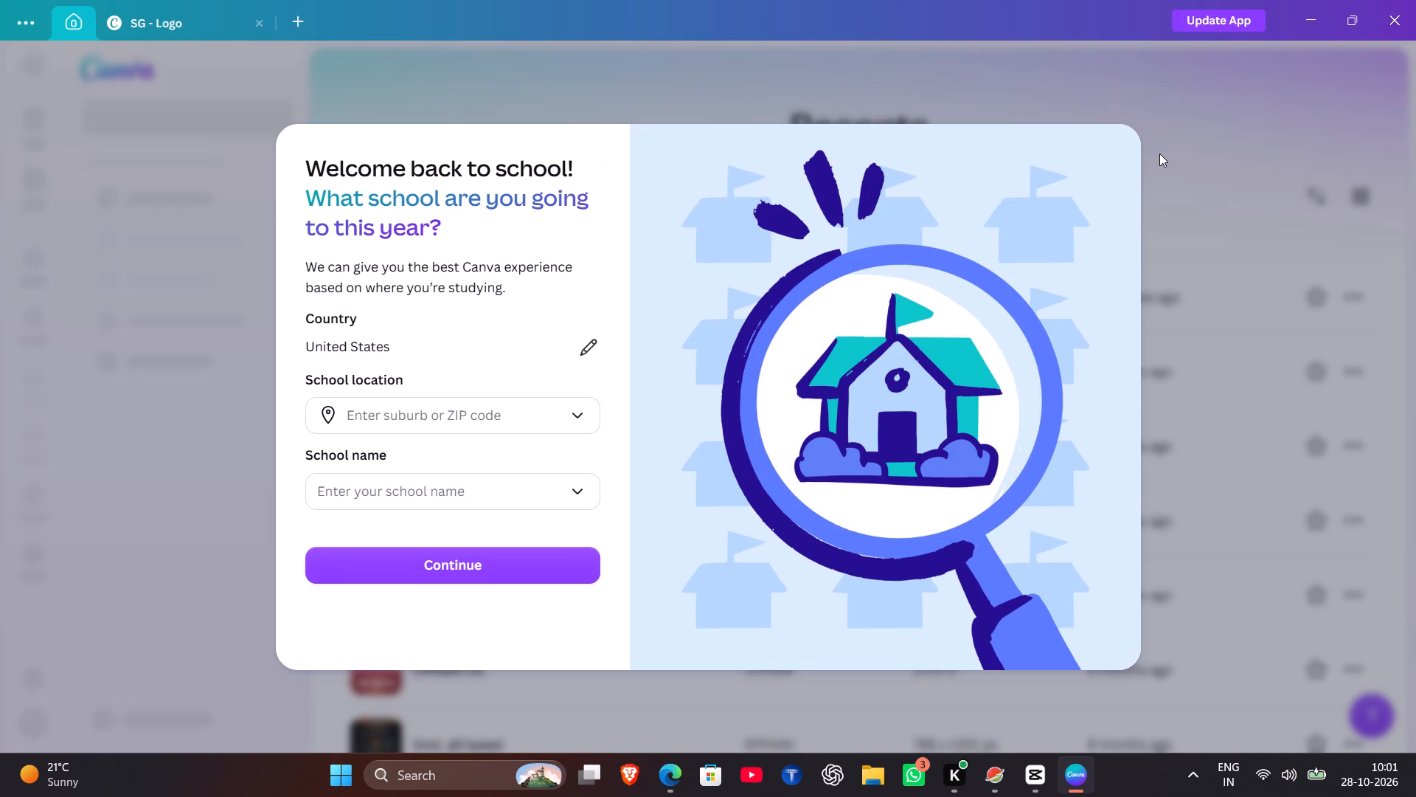
pyautogui.click(1261, 96)
pyautogui.click(589, 353)
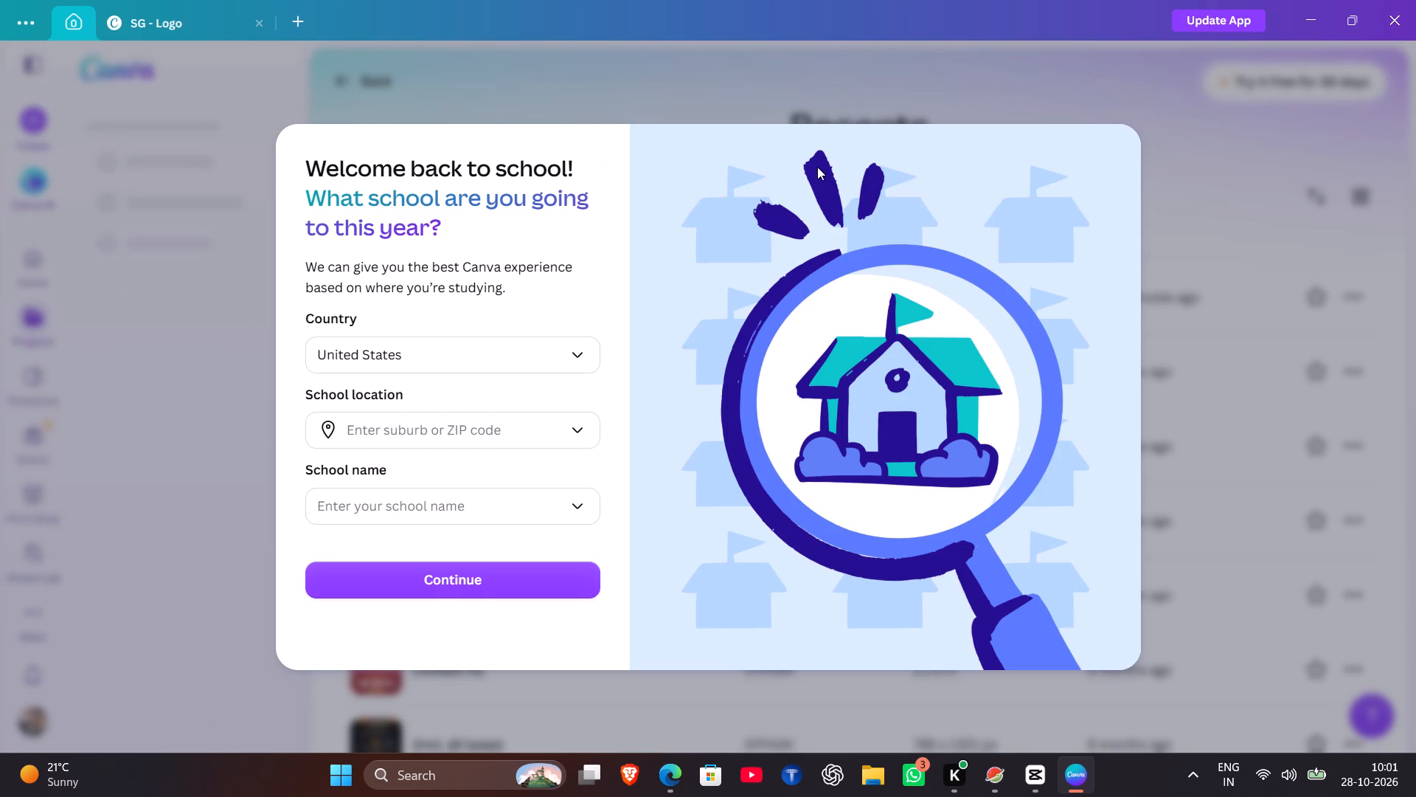
pyautogui.click(399, 96)
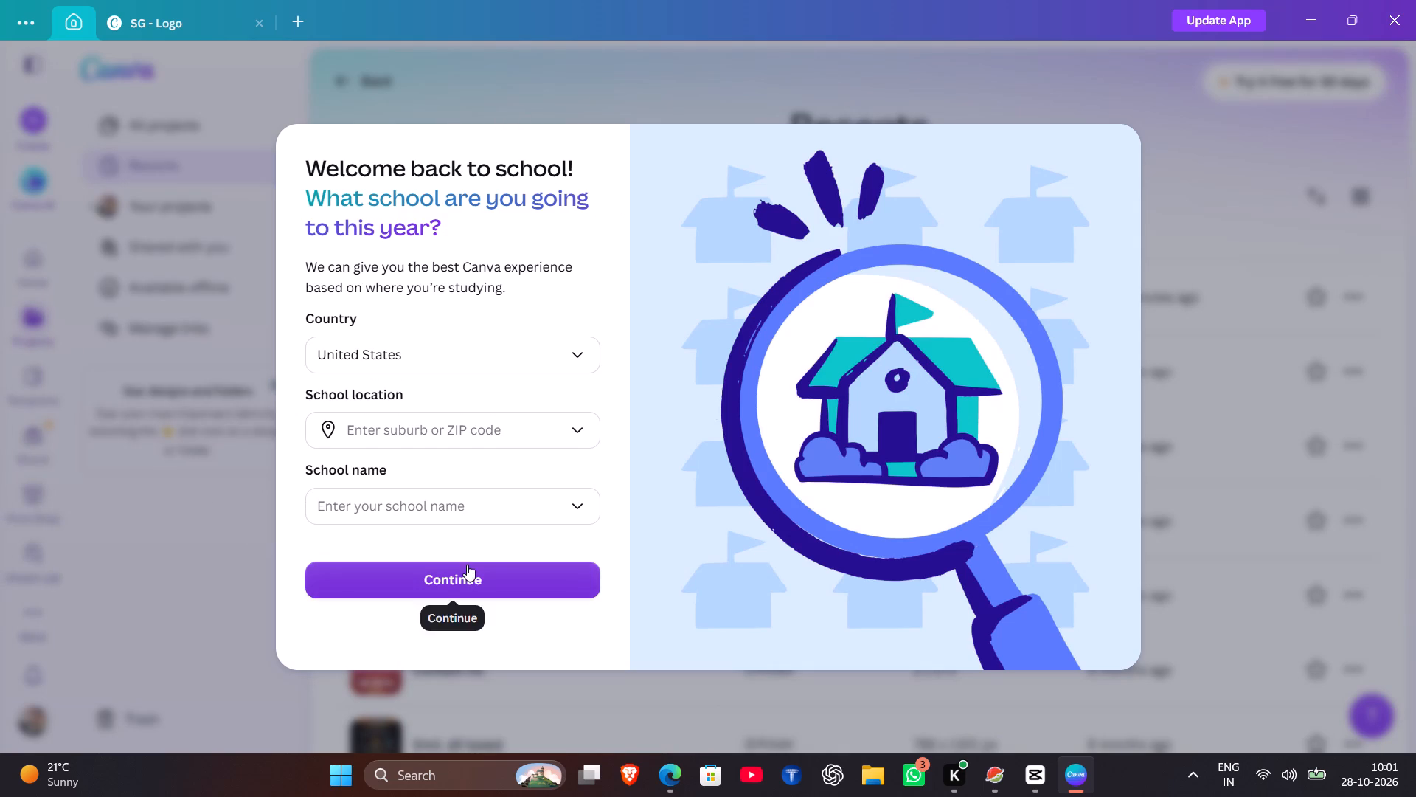
pyautogui.click(467, 565)
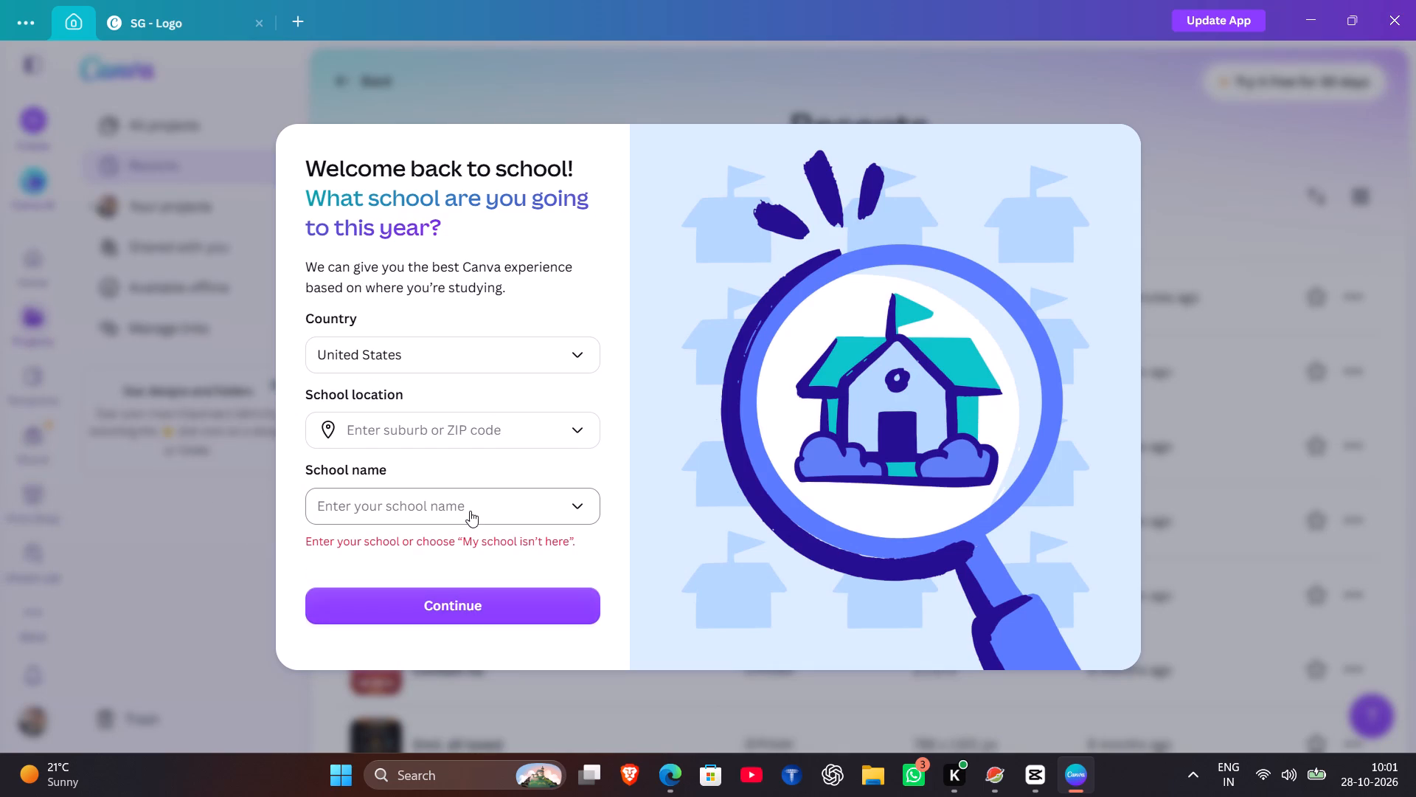
pyautogui.write('vivk')
pyautogui.press('space')
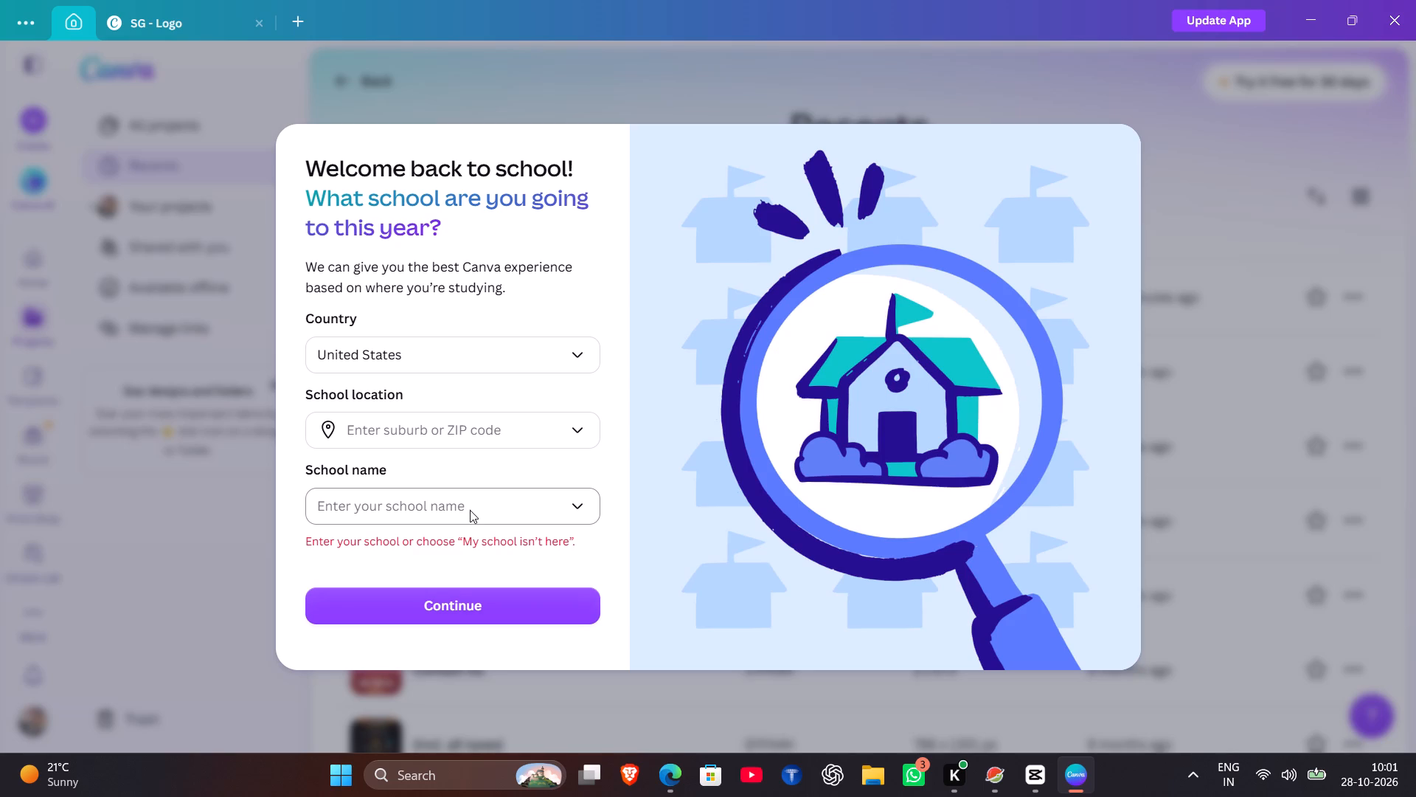
pyautogui.click(470, 510)
pyautogui.click(470, 510)
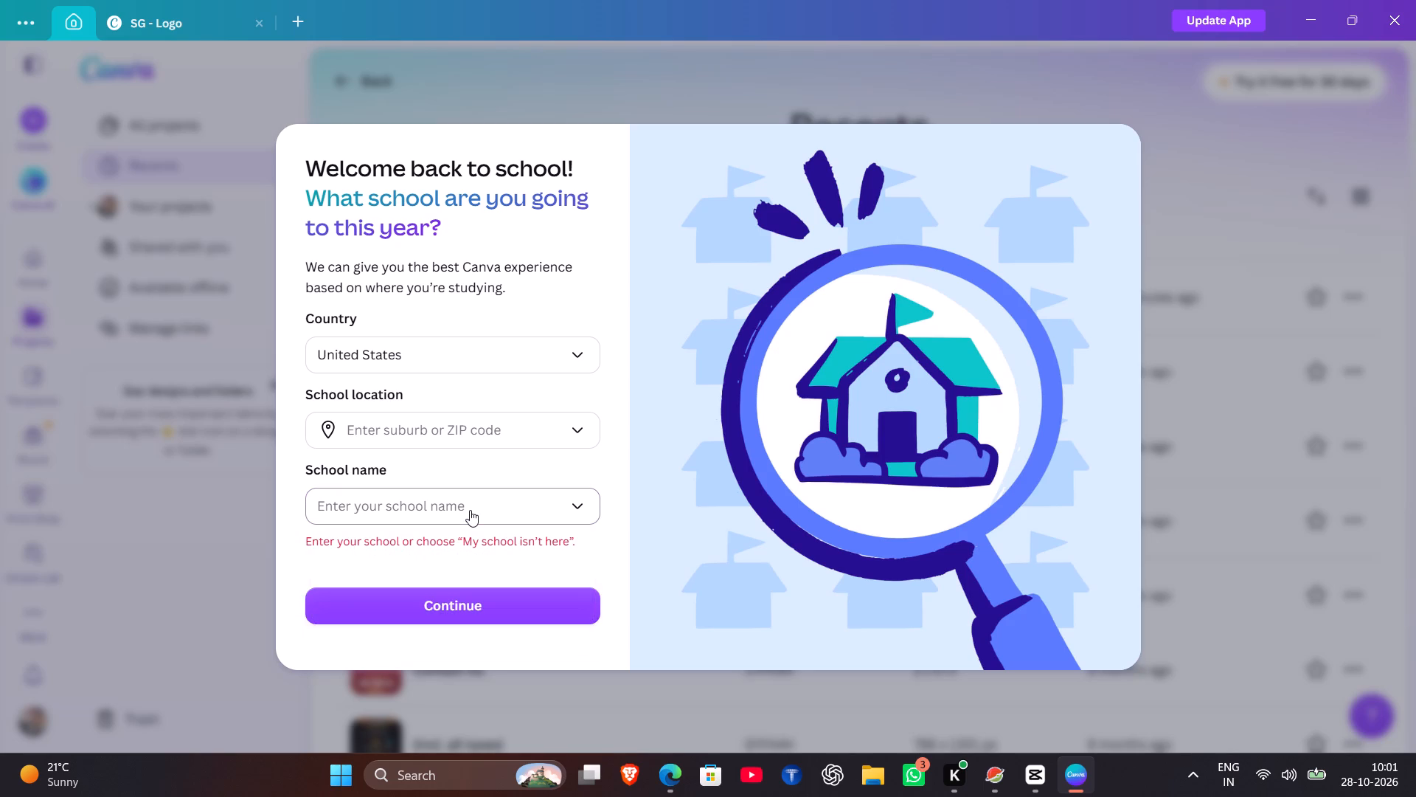
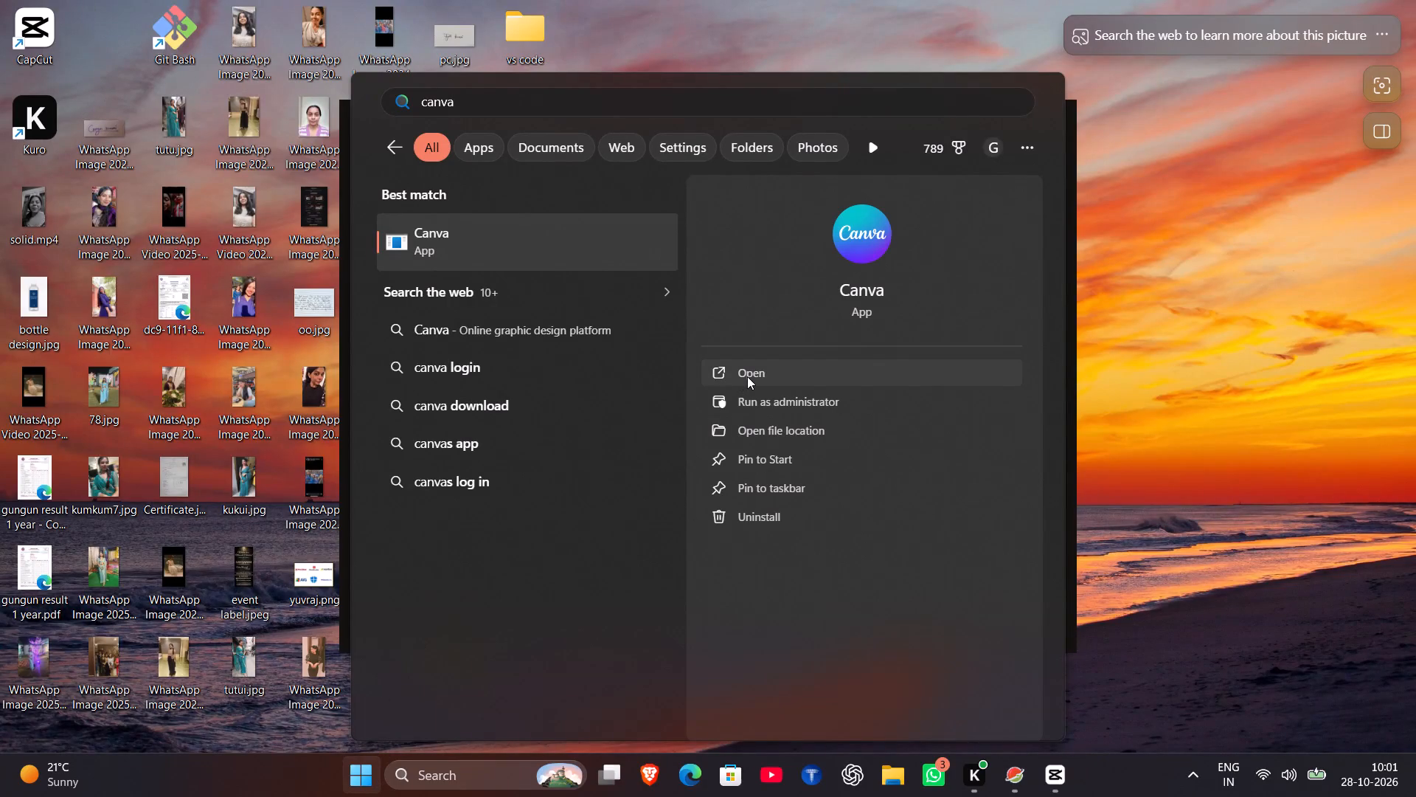
# Try to relaunch the Canva desktop app from the Windows search result and agree to delete its broken shortcut.
pyautogui.click(747, 376)
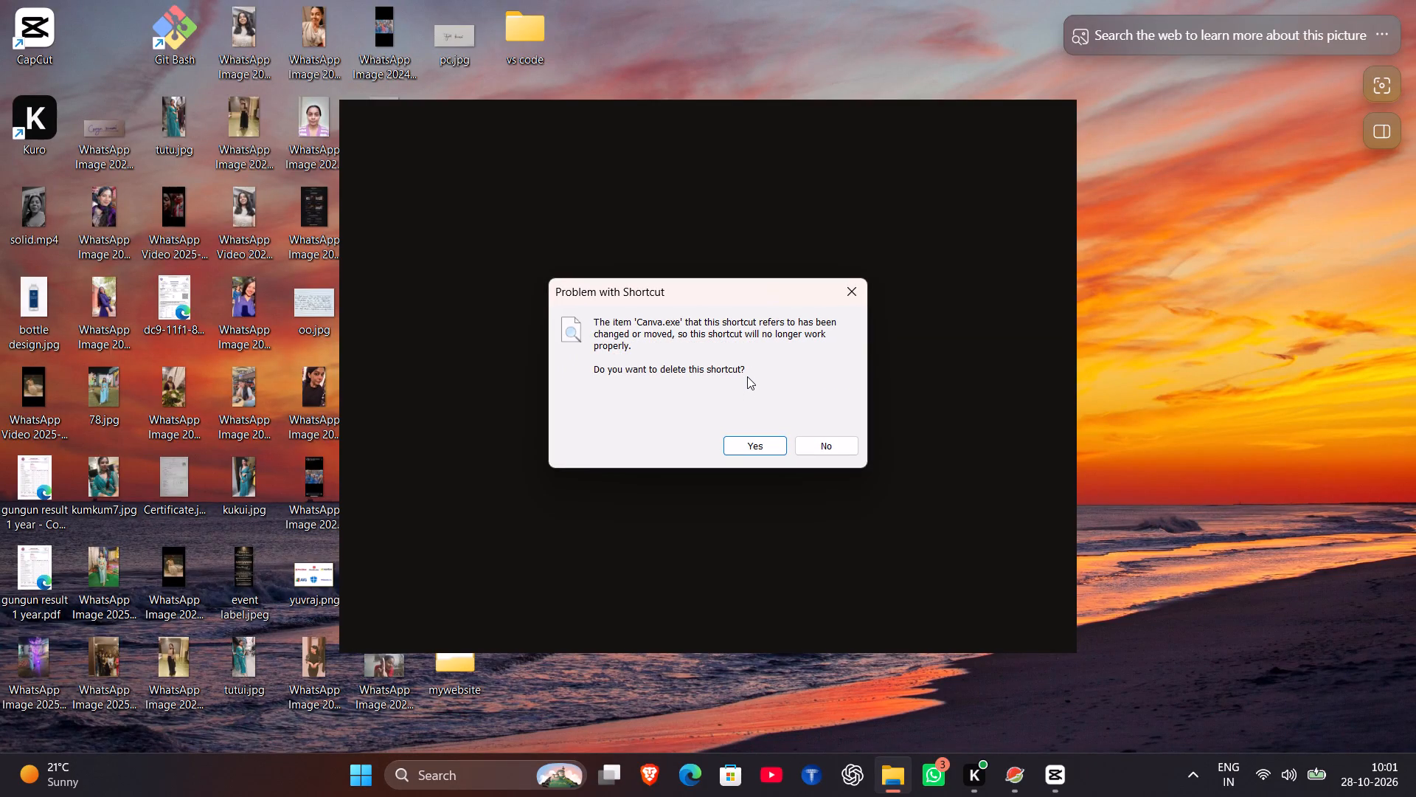
pyautogui.click(740, 443)
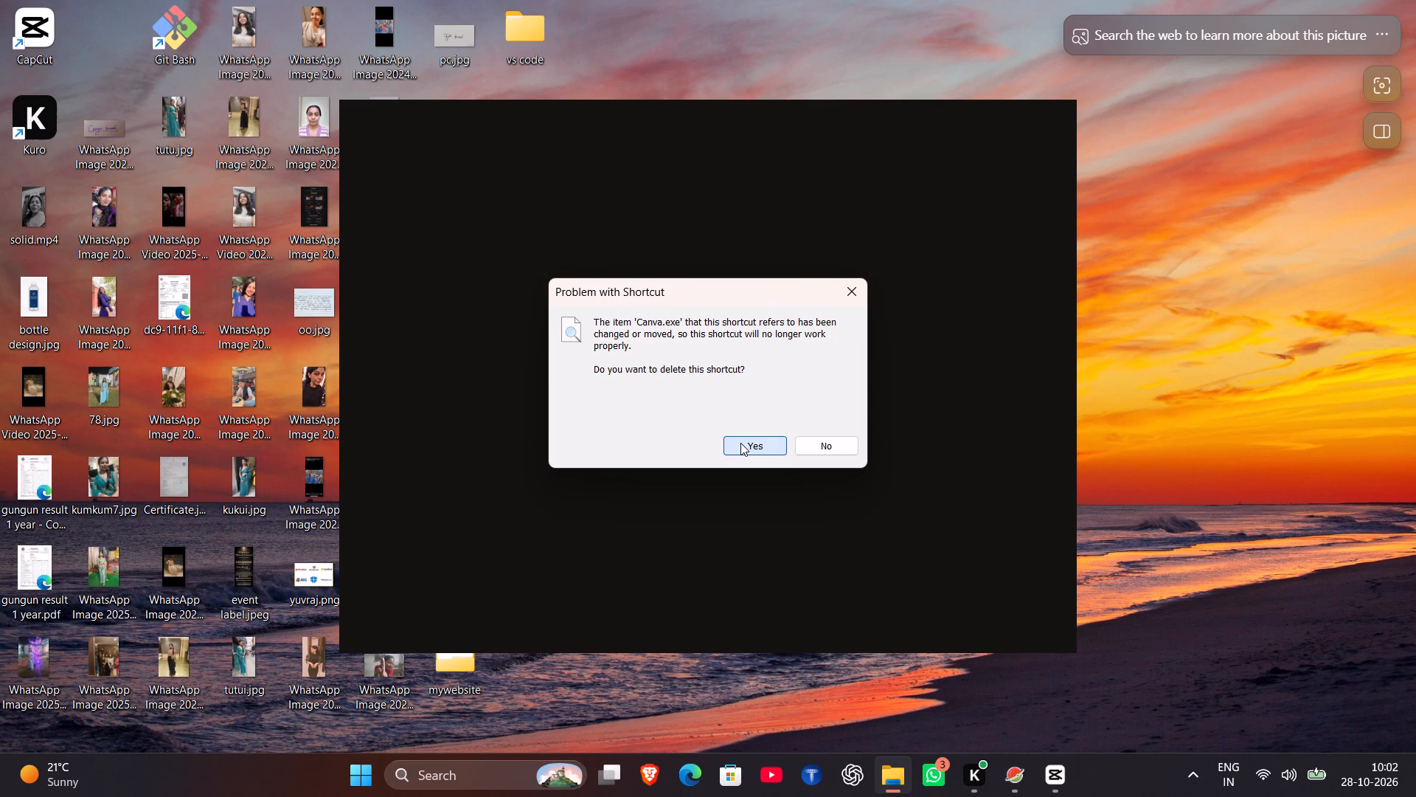
pyautogui.click(740, 443)
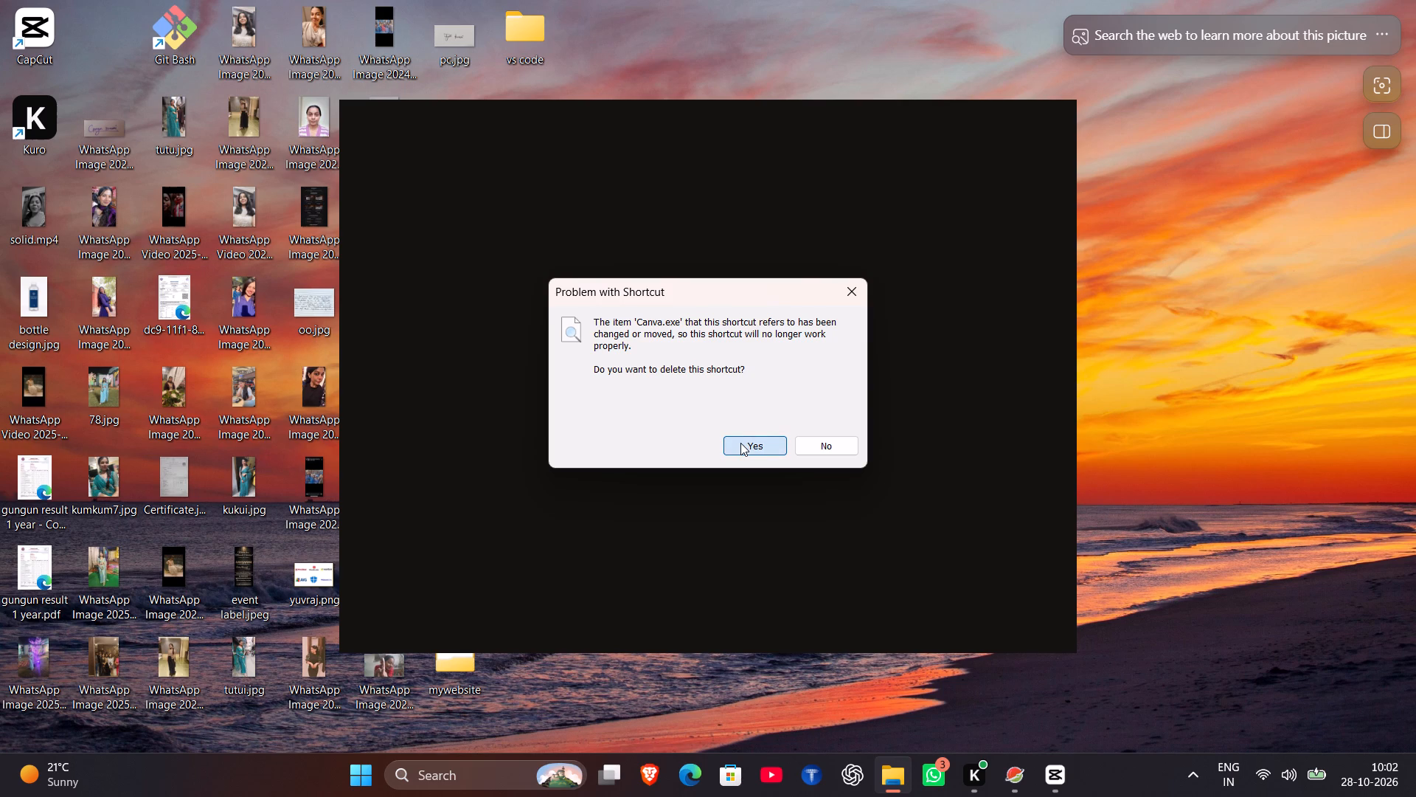
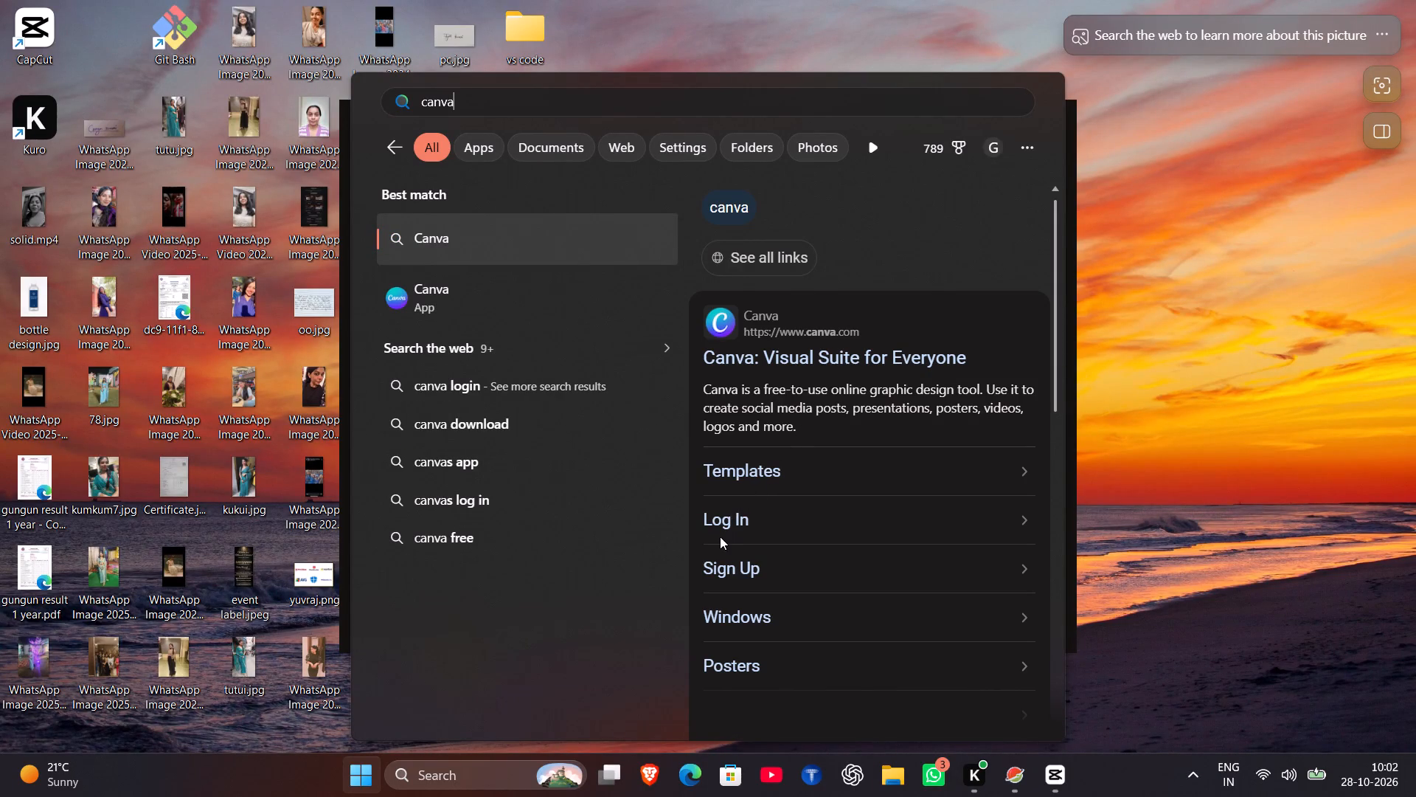
# Open the Canva website in Microsoft Edge from the Windows search results.
pyautogui.click(799, 357)
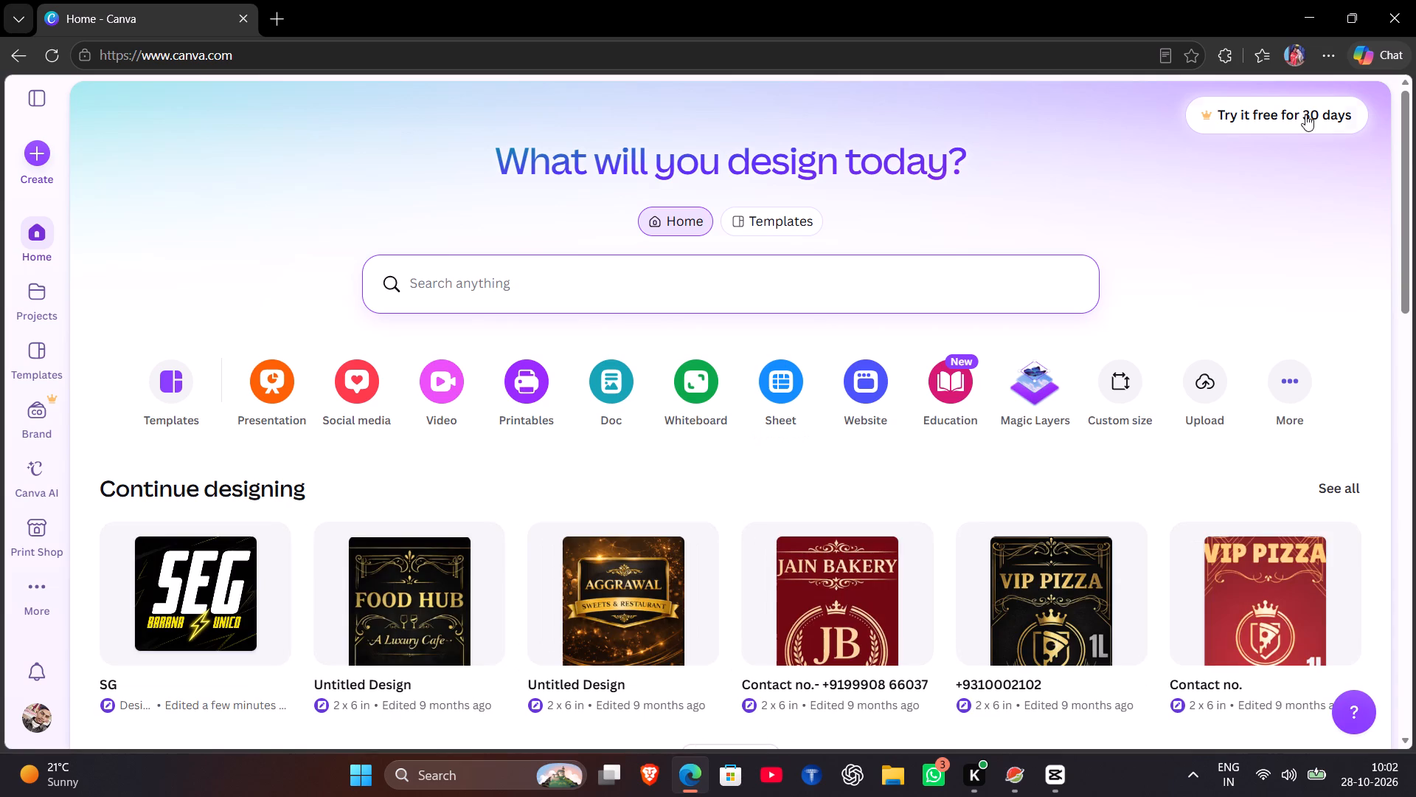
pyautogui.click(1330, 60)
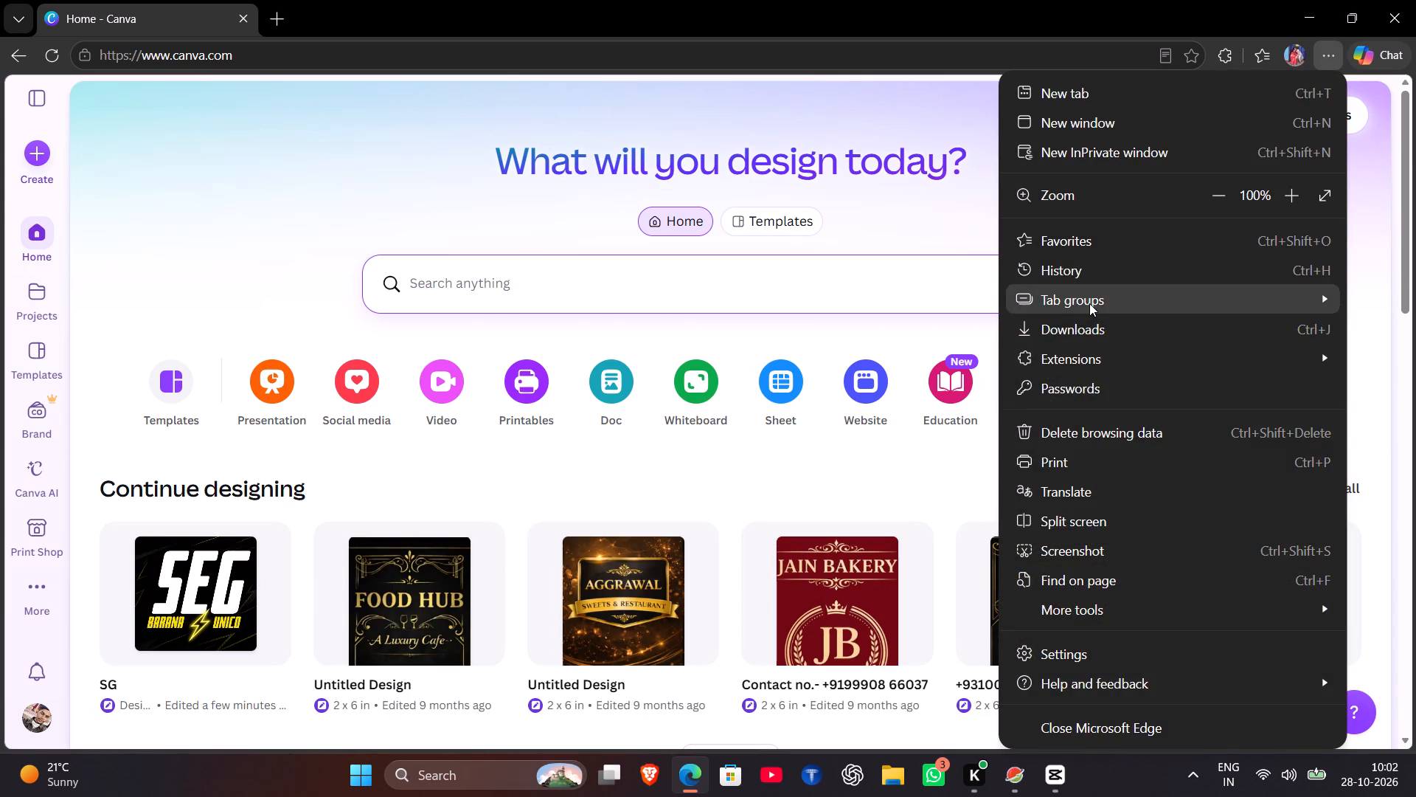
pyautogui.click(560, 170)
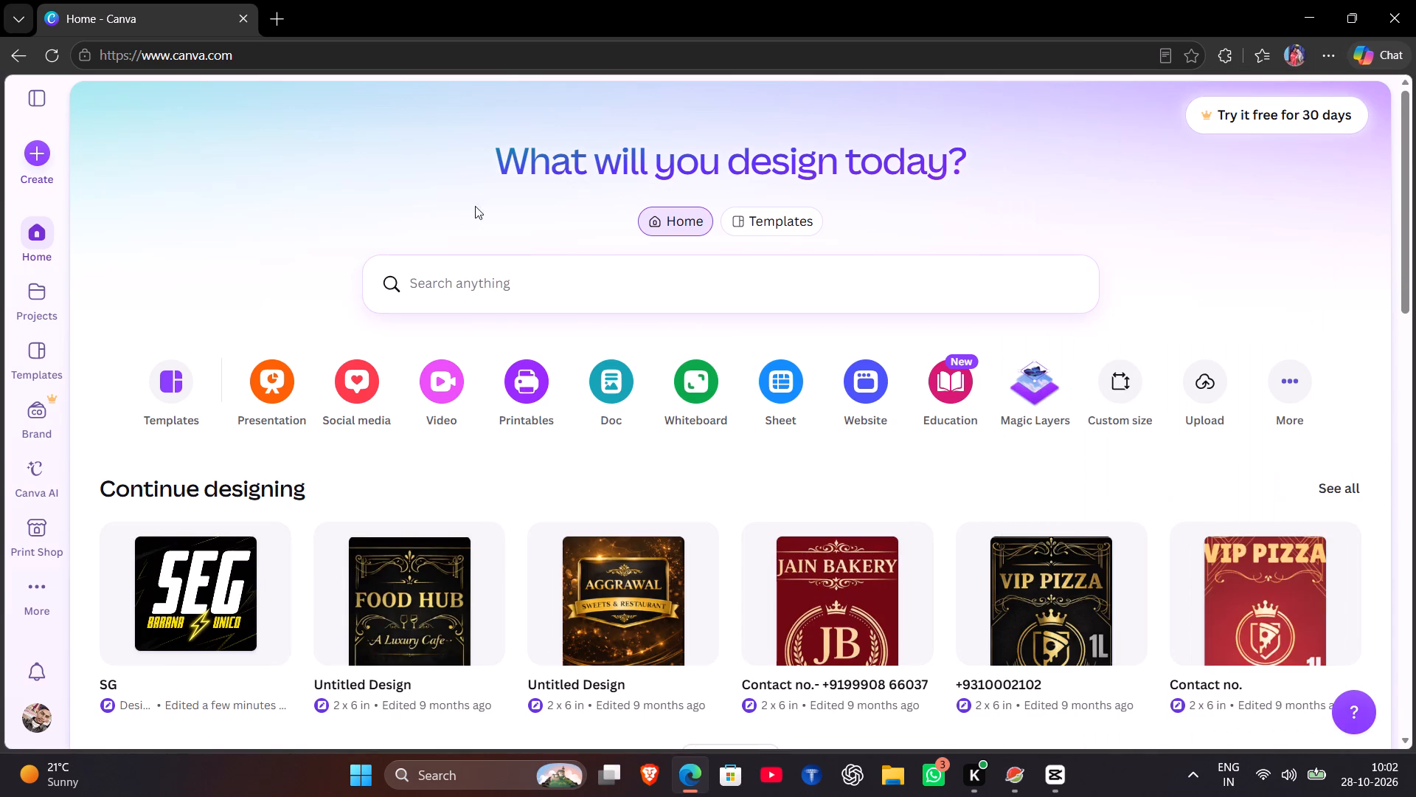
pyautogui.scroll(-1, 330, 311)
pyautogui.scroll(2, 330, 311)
# Switch to File Explorer, open the recent SG.png file to check it, and close its viewer and the Explorer window.
pyautogui.click(884, 778)
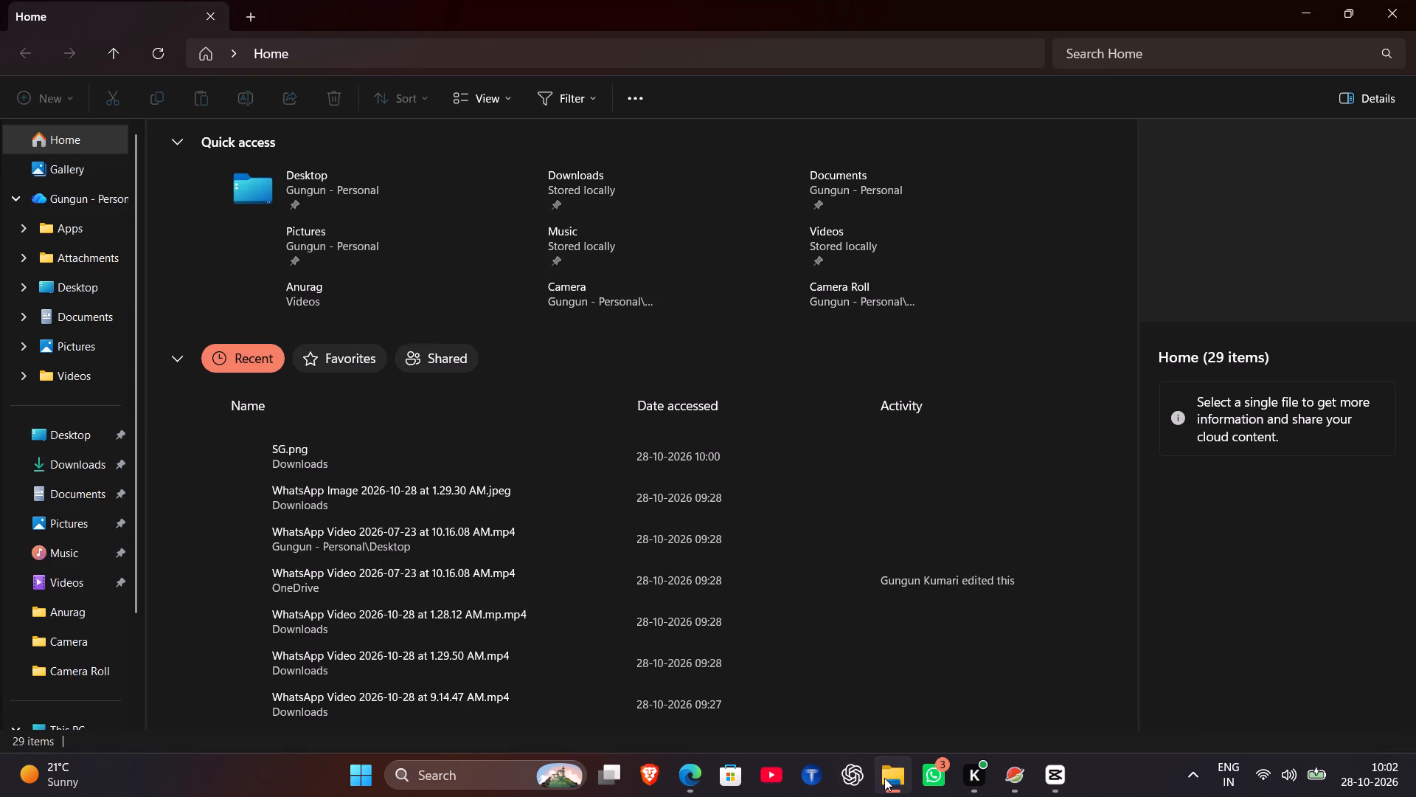
pyautogui.doubleClick(634, 440)
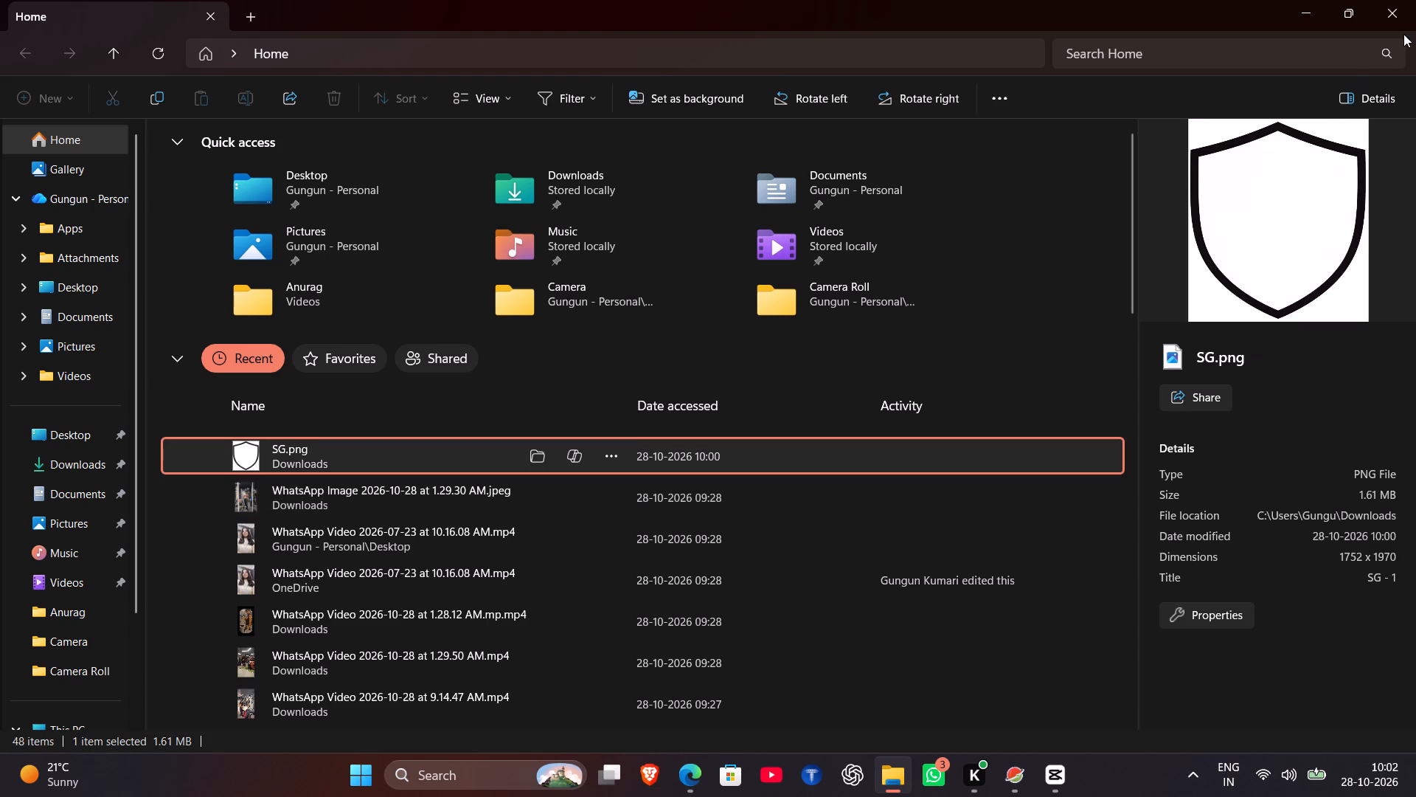
pyautogui.click(1401, 5)
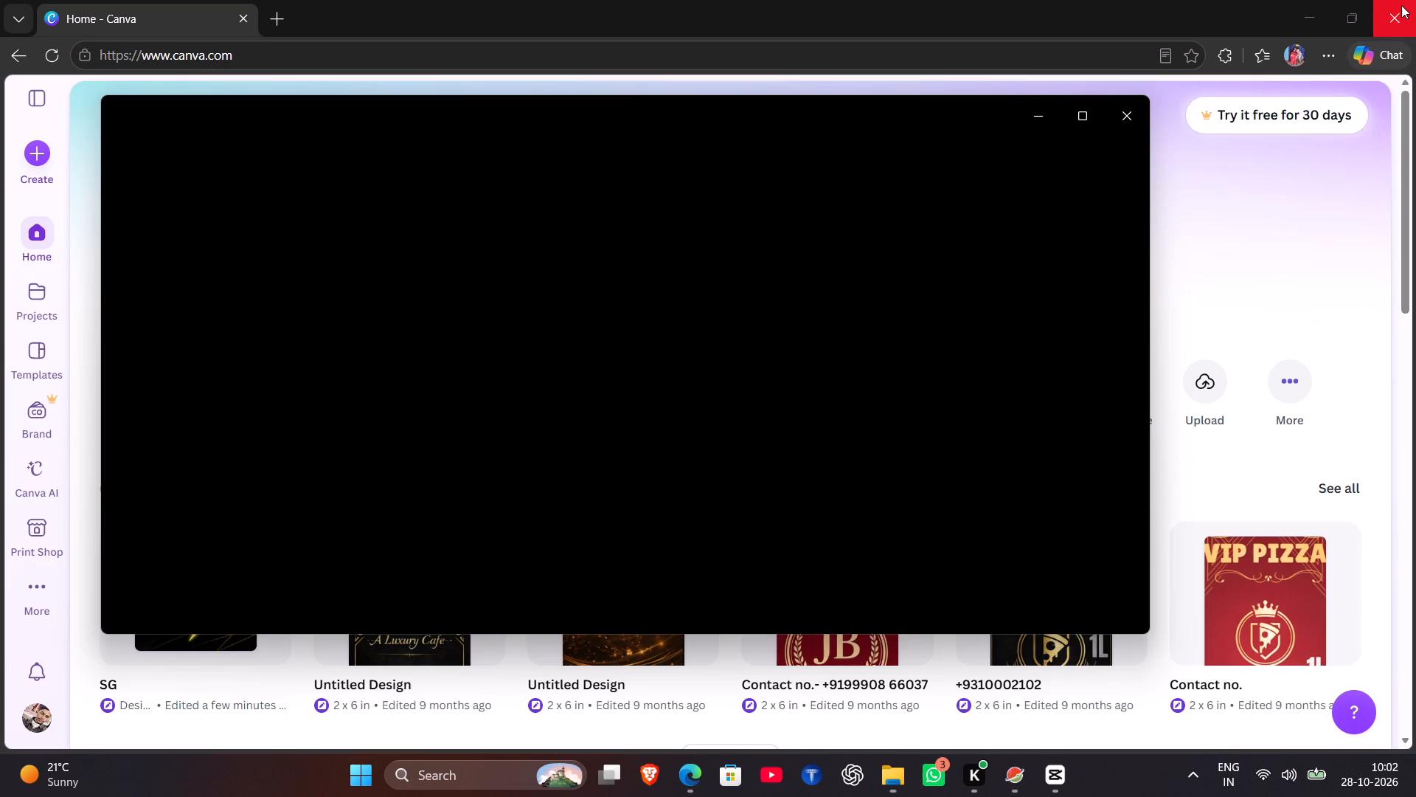
pyautogui.click(1128, 123)
pyautogui.click(1128, 123)
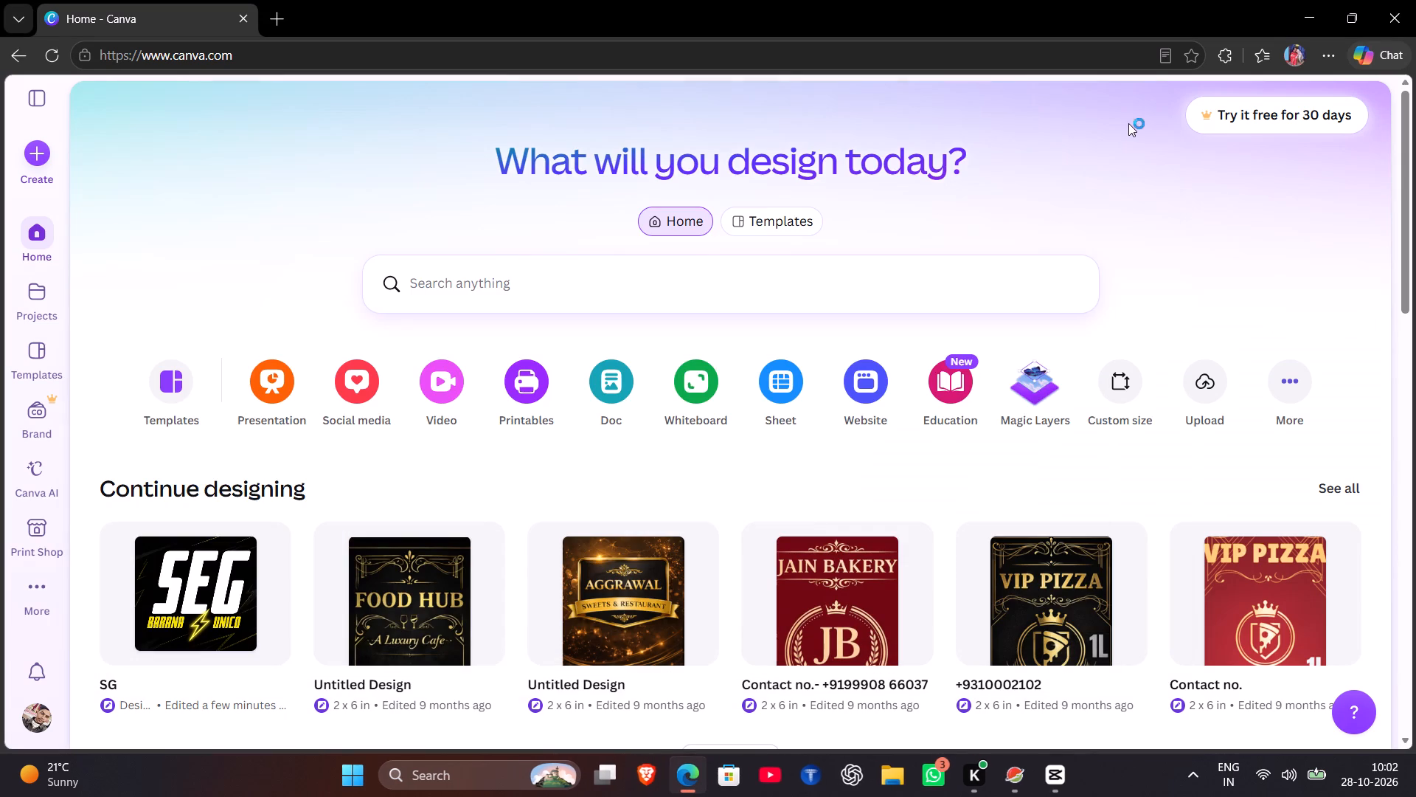
# Open the recent SG design from the Canva home page and bring up its page with the SG shield.
pyautogui.doubleClick(193, 591)
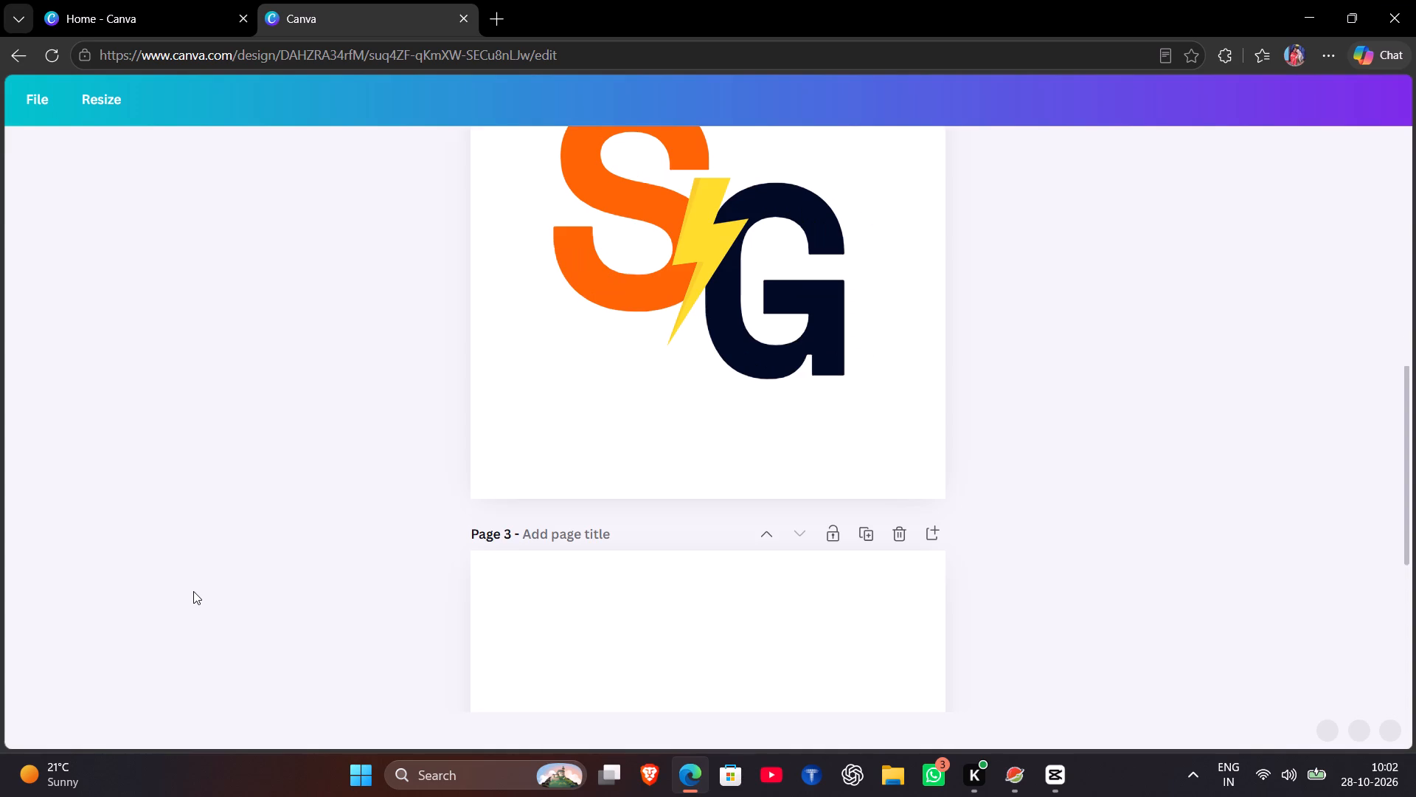
pyautogui.scroll(1, 193, 591)
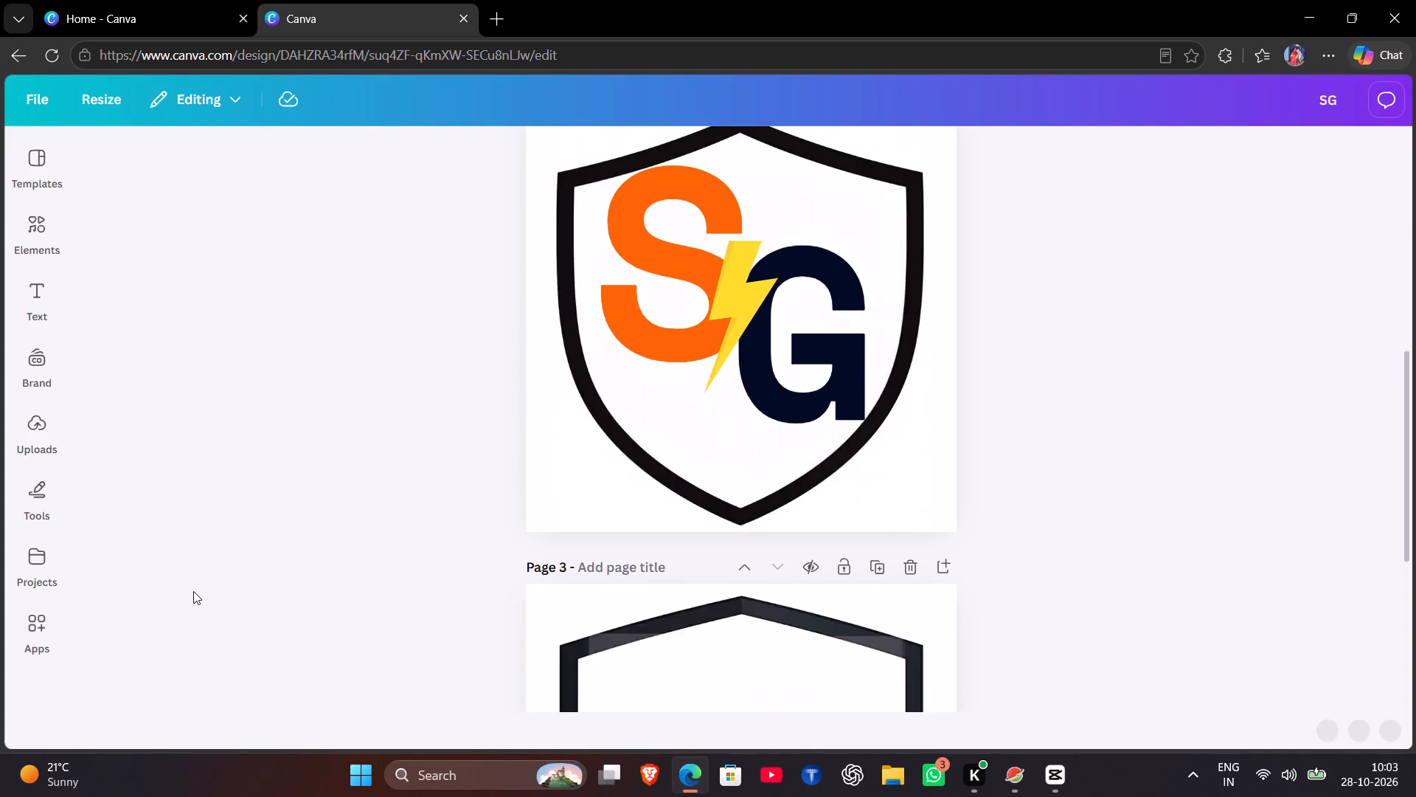
pyautogui.scroll(2, 193, 591)
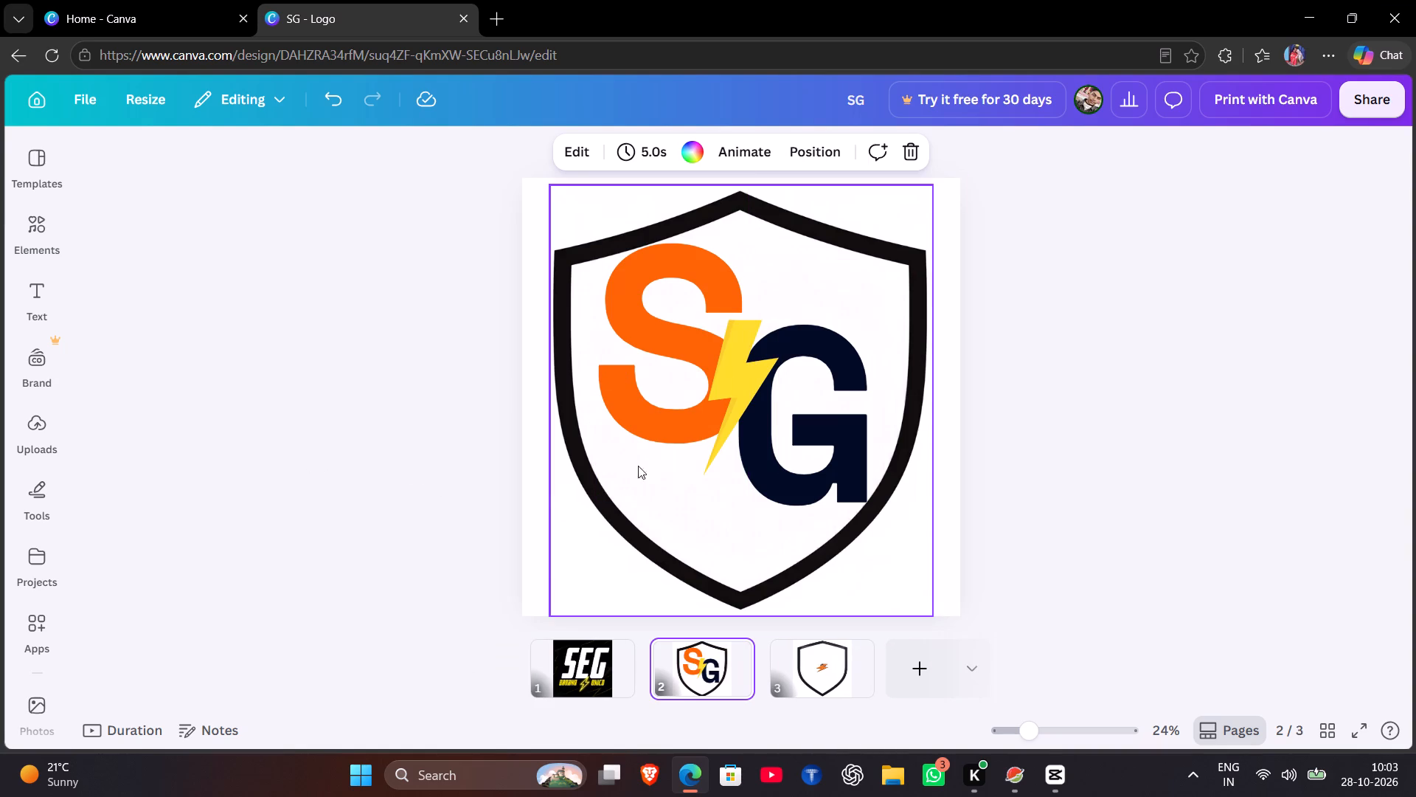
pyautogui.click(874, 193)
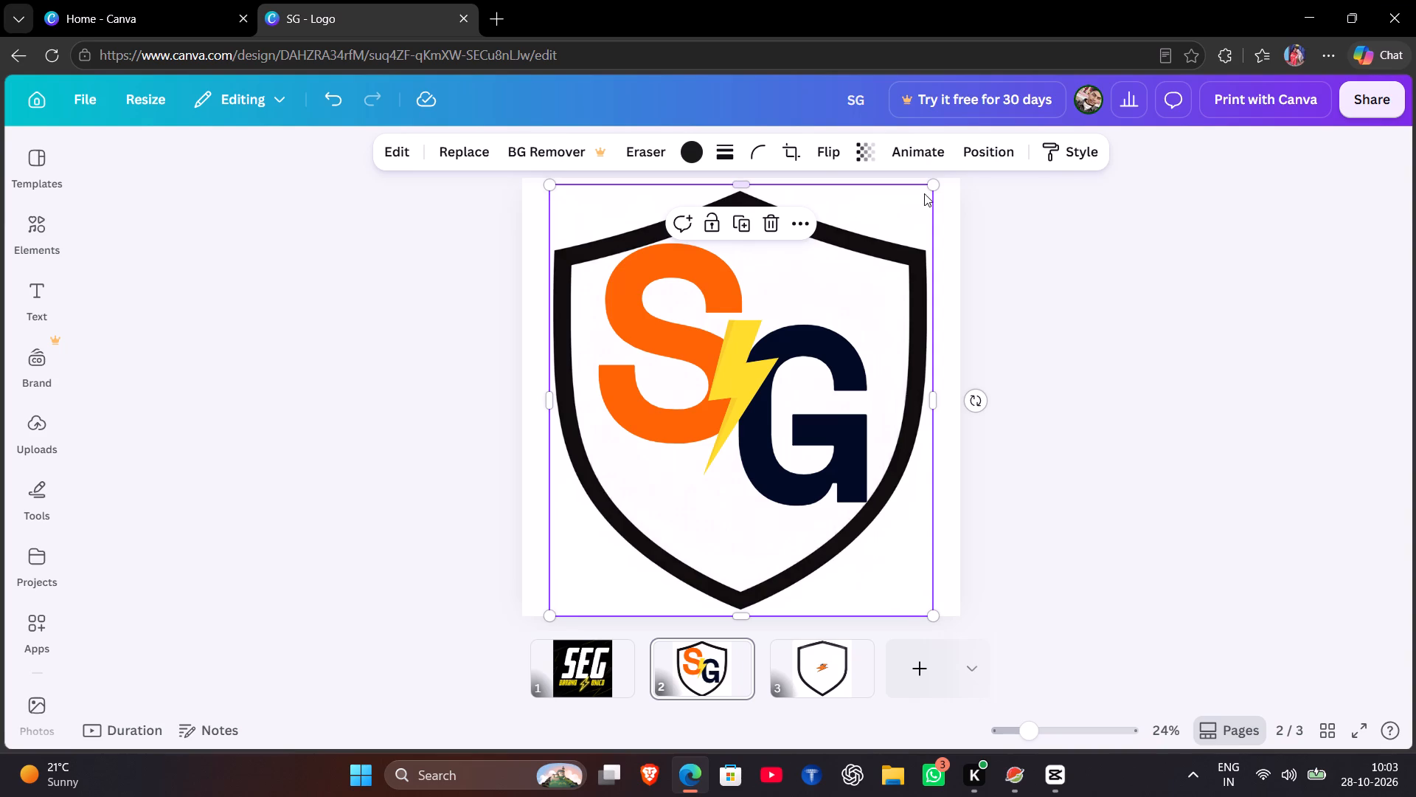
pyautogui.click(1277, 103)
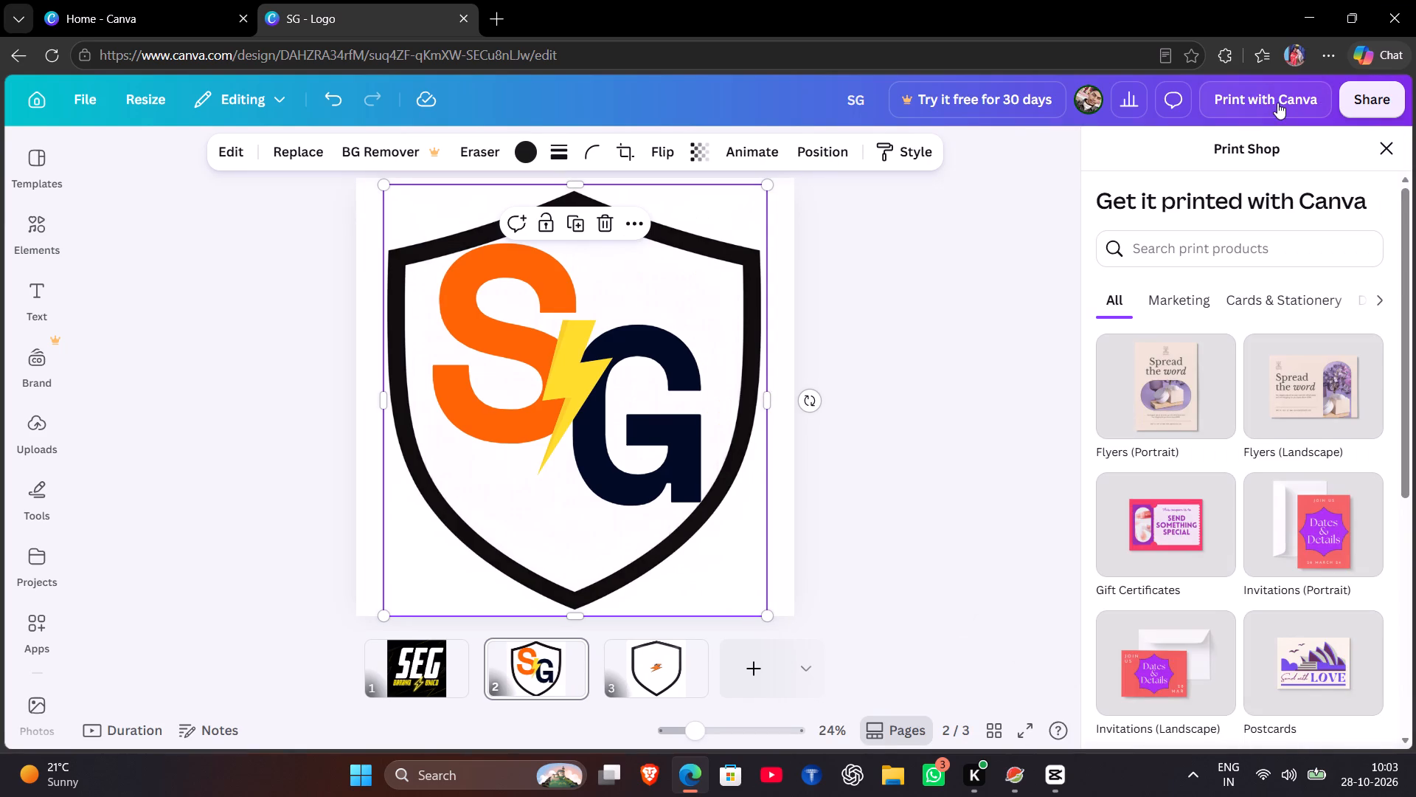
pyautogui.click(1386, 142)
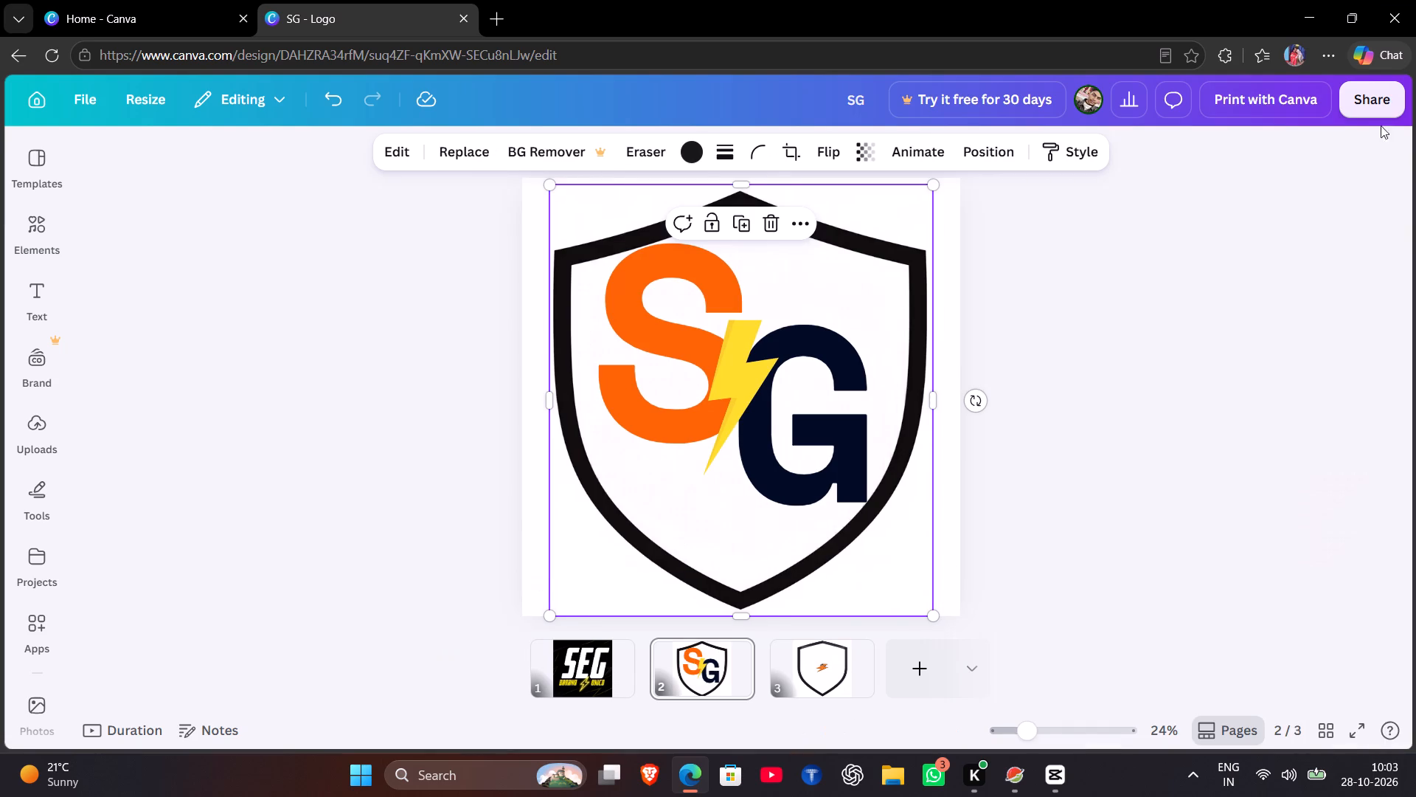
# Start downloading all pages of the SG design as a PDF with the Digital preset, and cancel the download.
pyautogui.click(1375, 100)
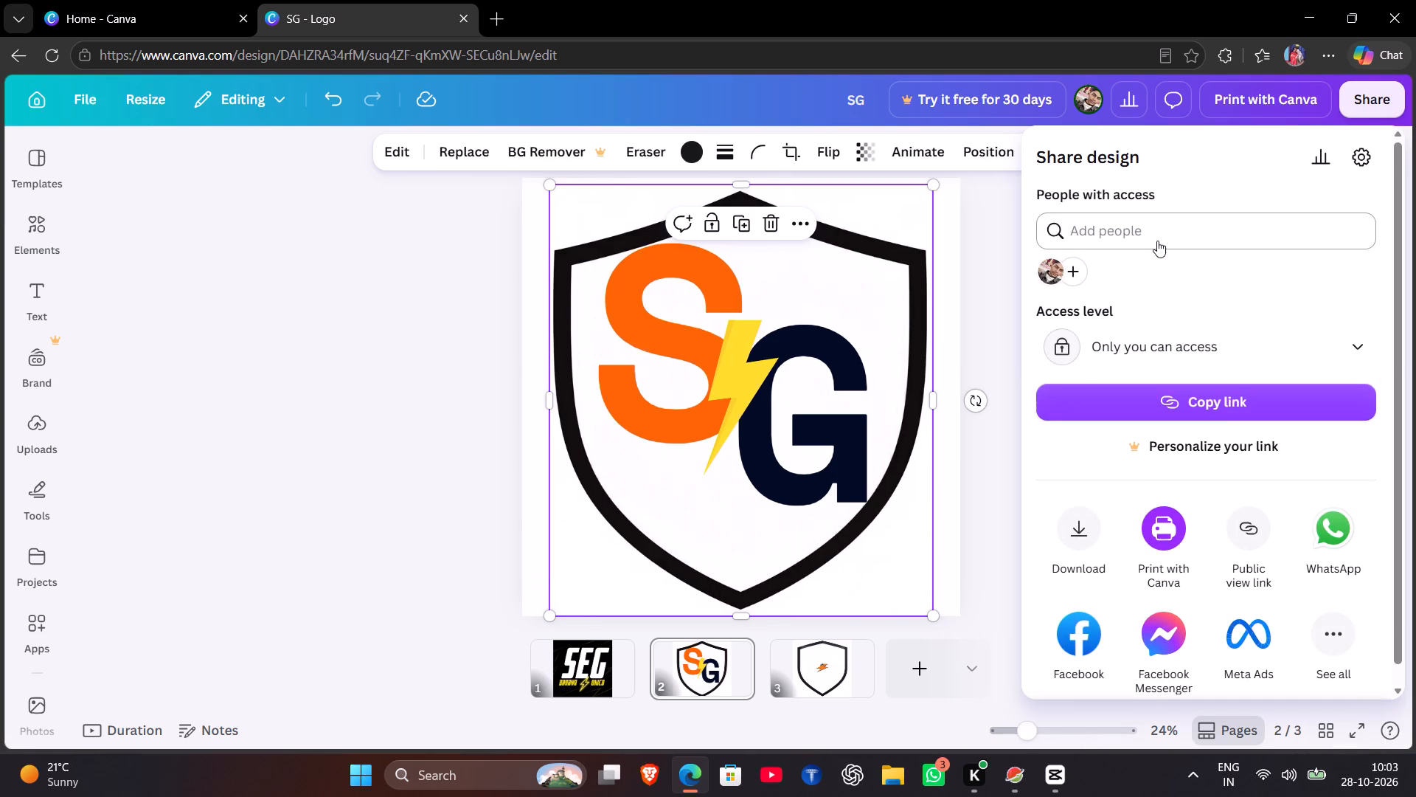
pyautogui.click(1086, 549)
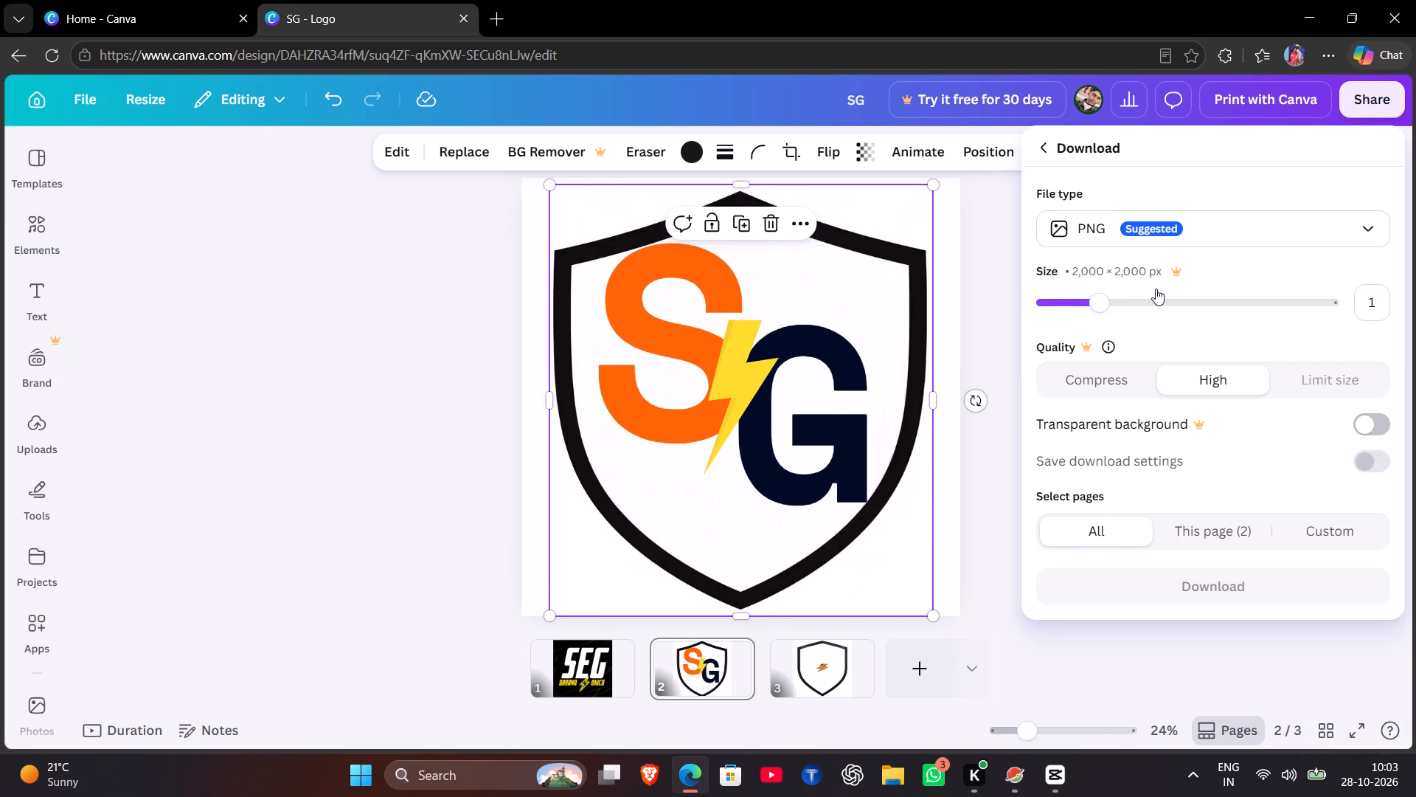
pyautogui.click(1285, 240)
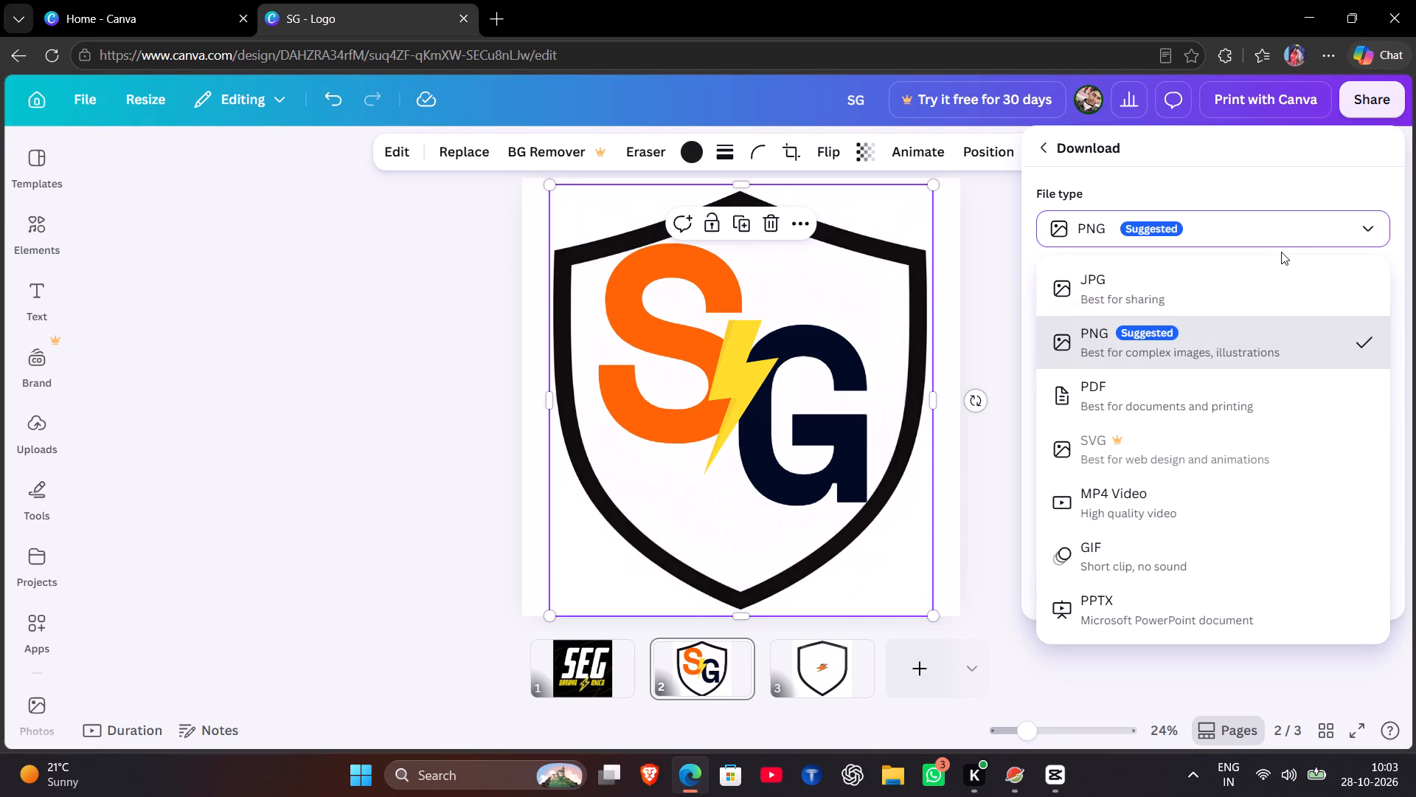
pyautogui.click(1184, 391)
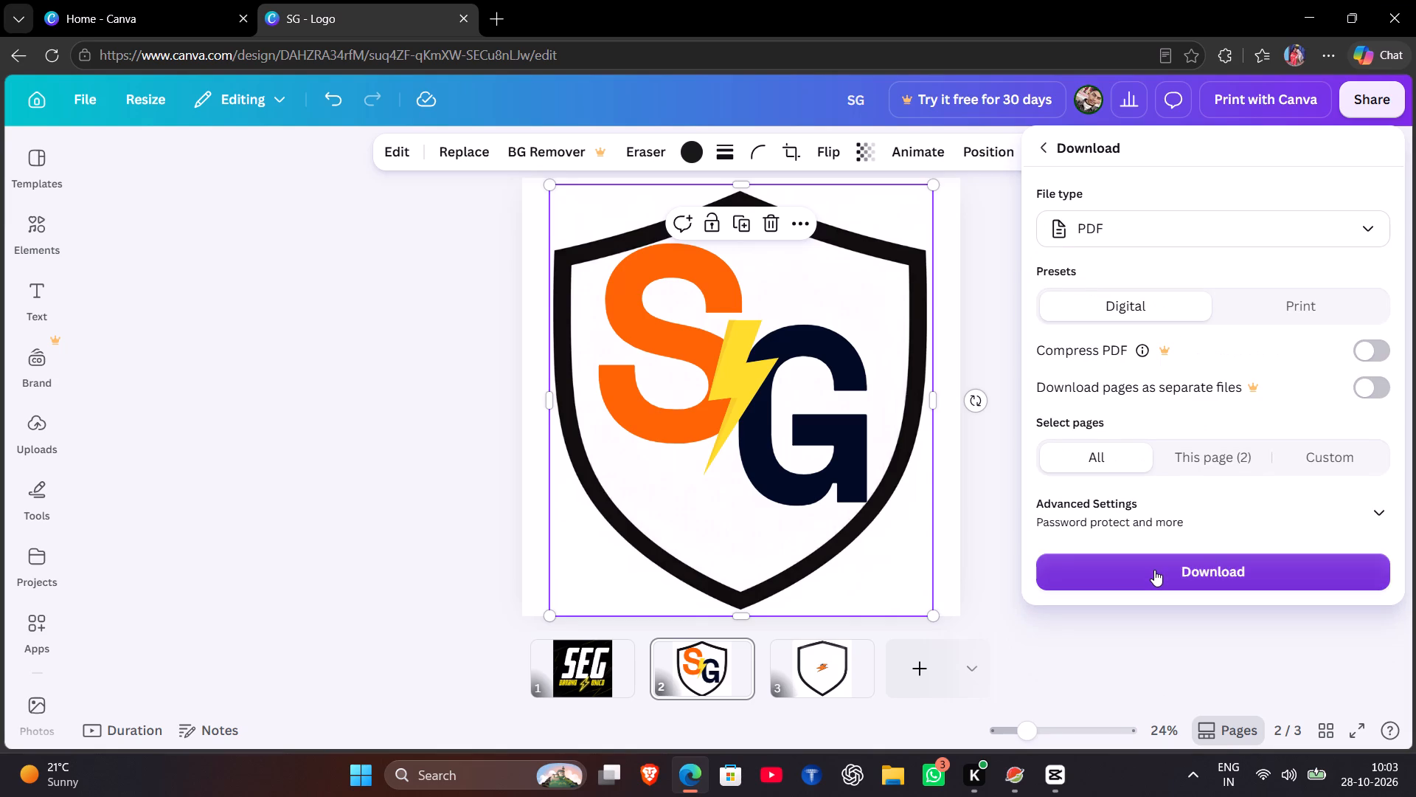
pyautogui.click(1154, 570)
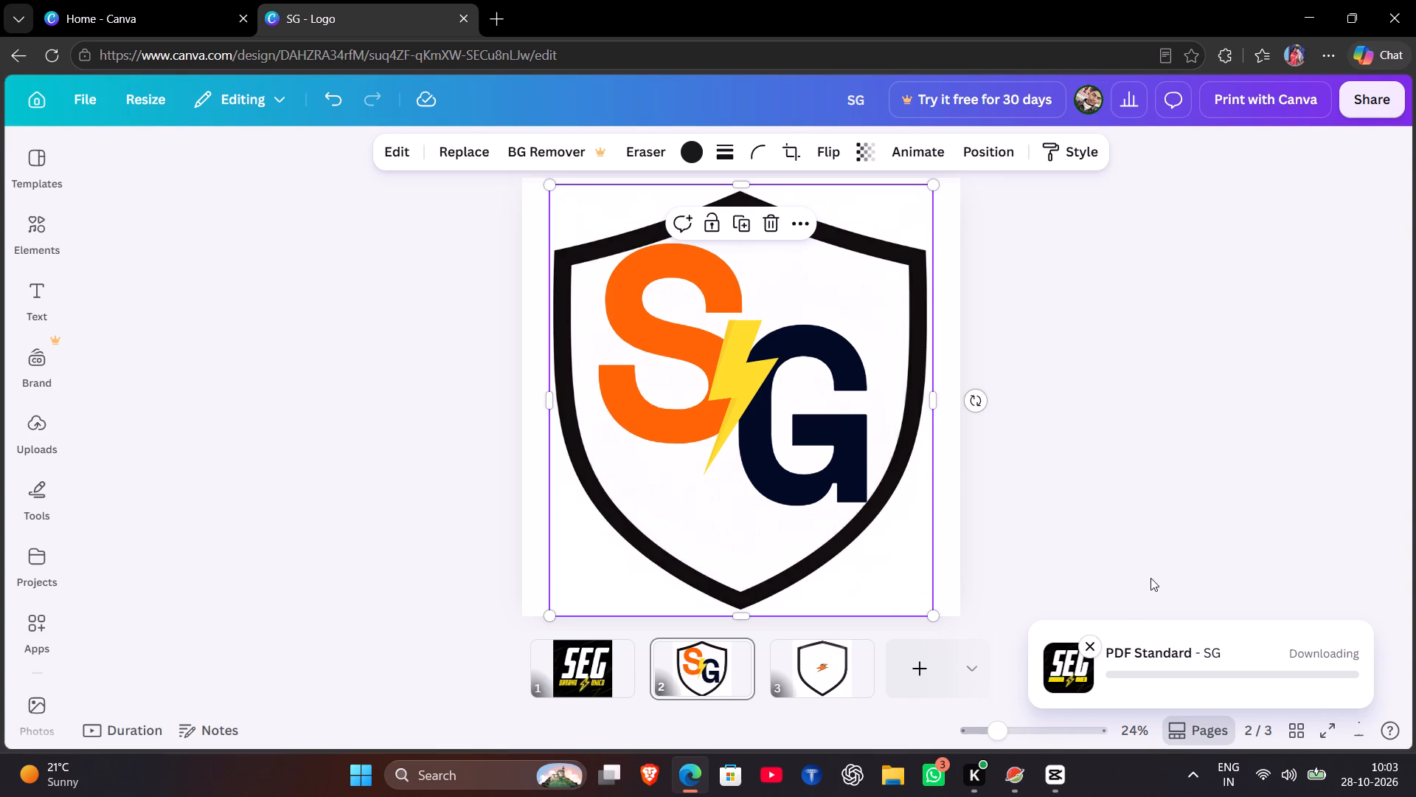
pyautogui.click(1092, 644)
# On the SEG page, check the streak graphics around the edges and delete the one in the page's lower-left corner.
pyautogui.scroll(5, 932, 530)
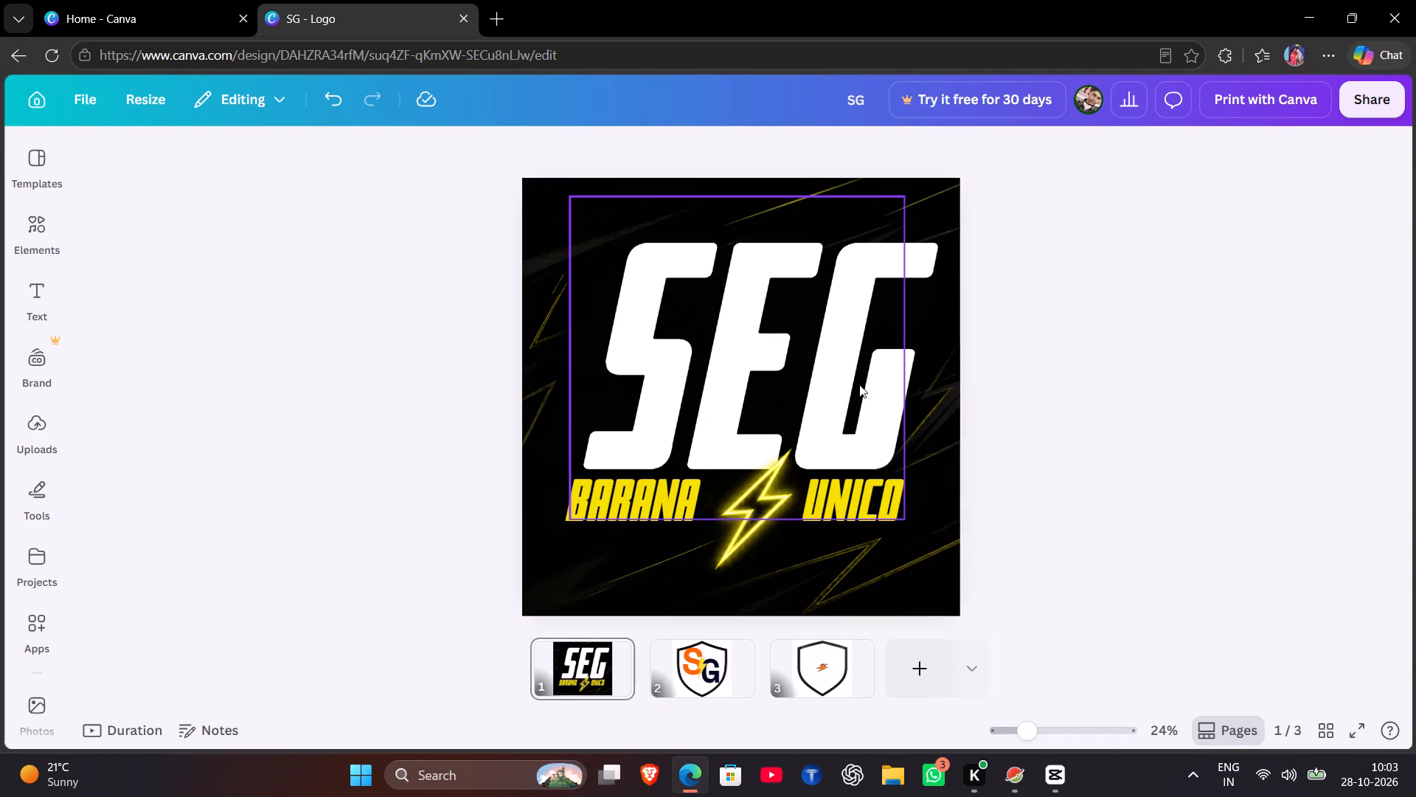
pyautogui.click(925, 235)
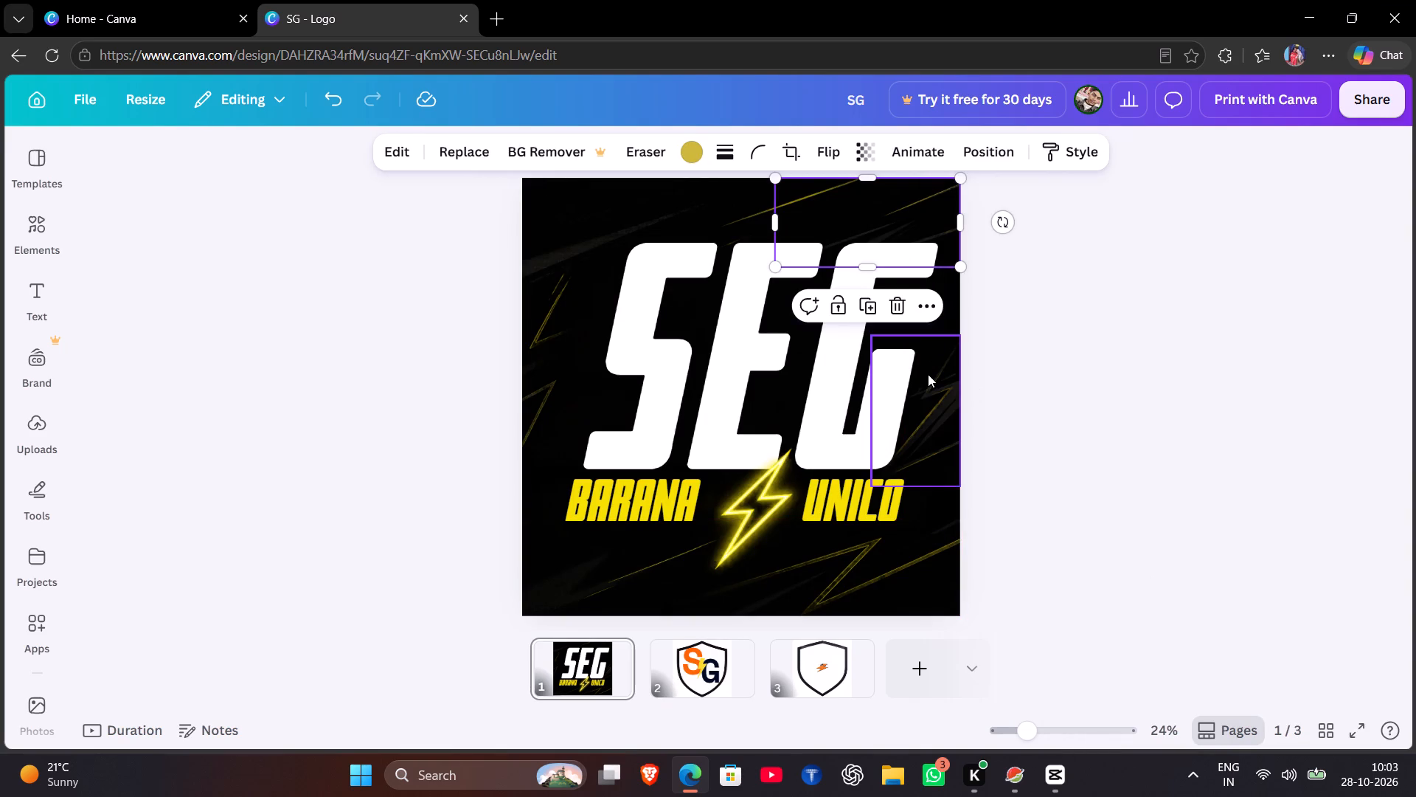
pyautogui.click(928, 375)
pyautogui.click(544, 226)
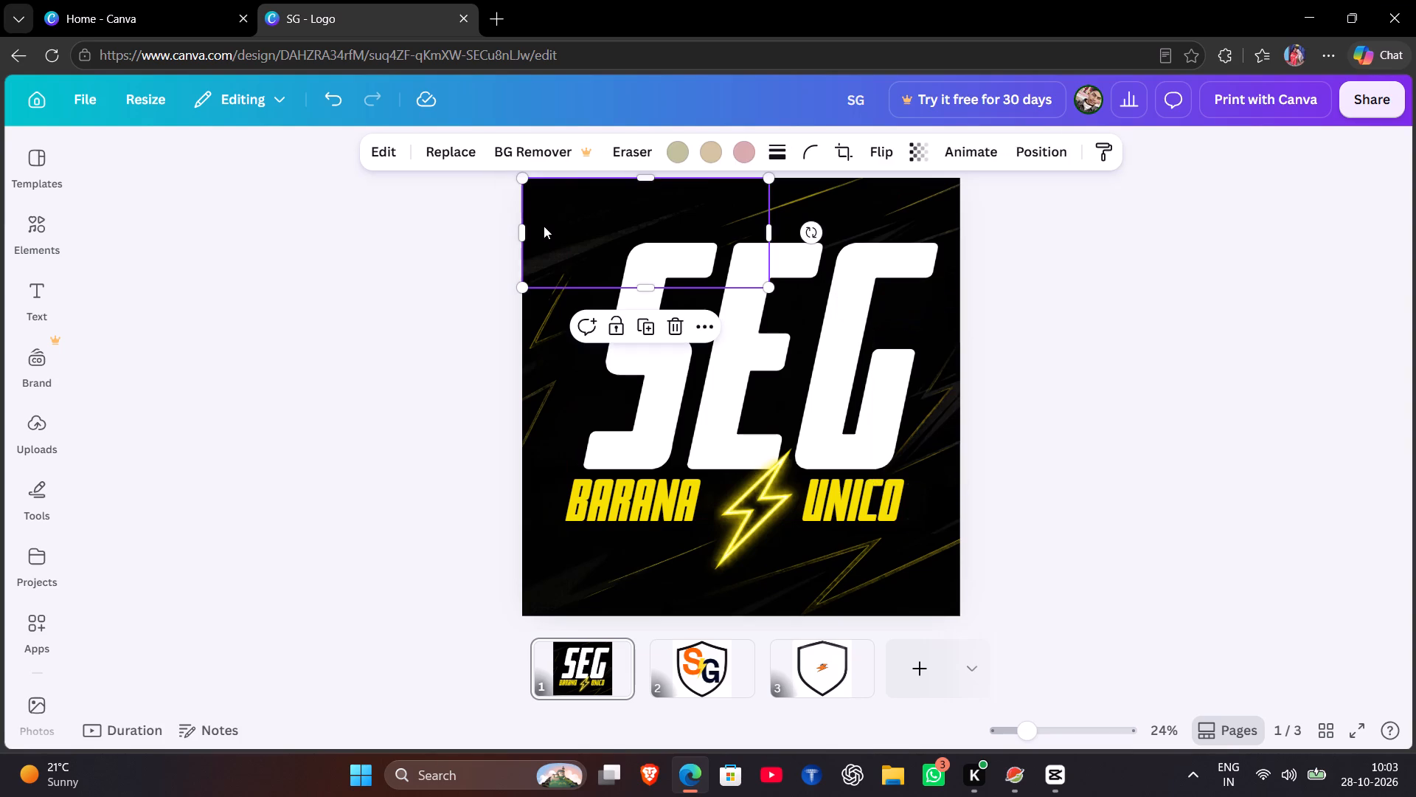
pyautogui.click(780, 608)
pyautogui.click(642, 612)
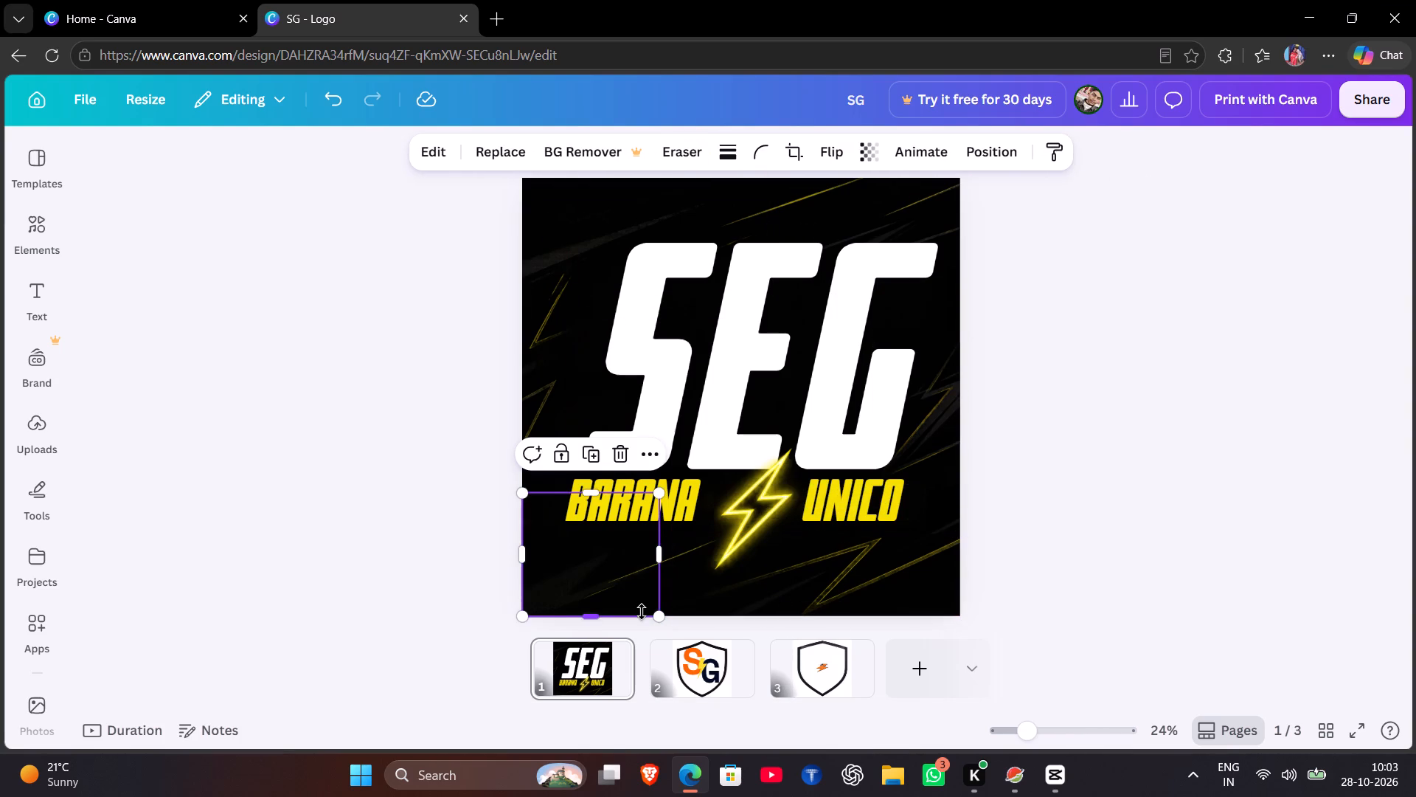
pyautogui.click(615, 466)
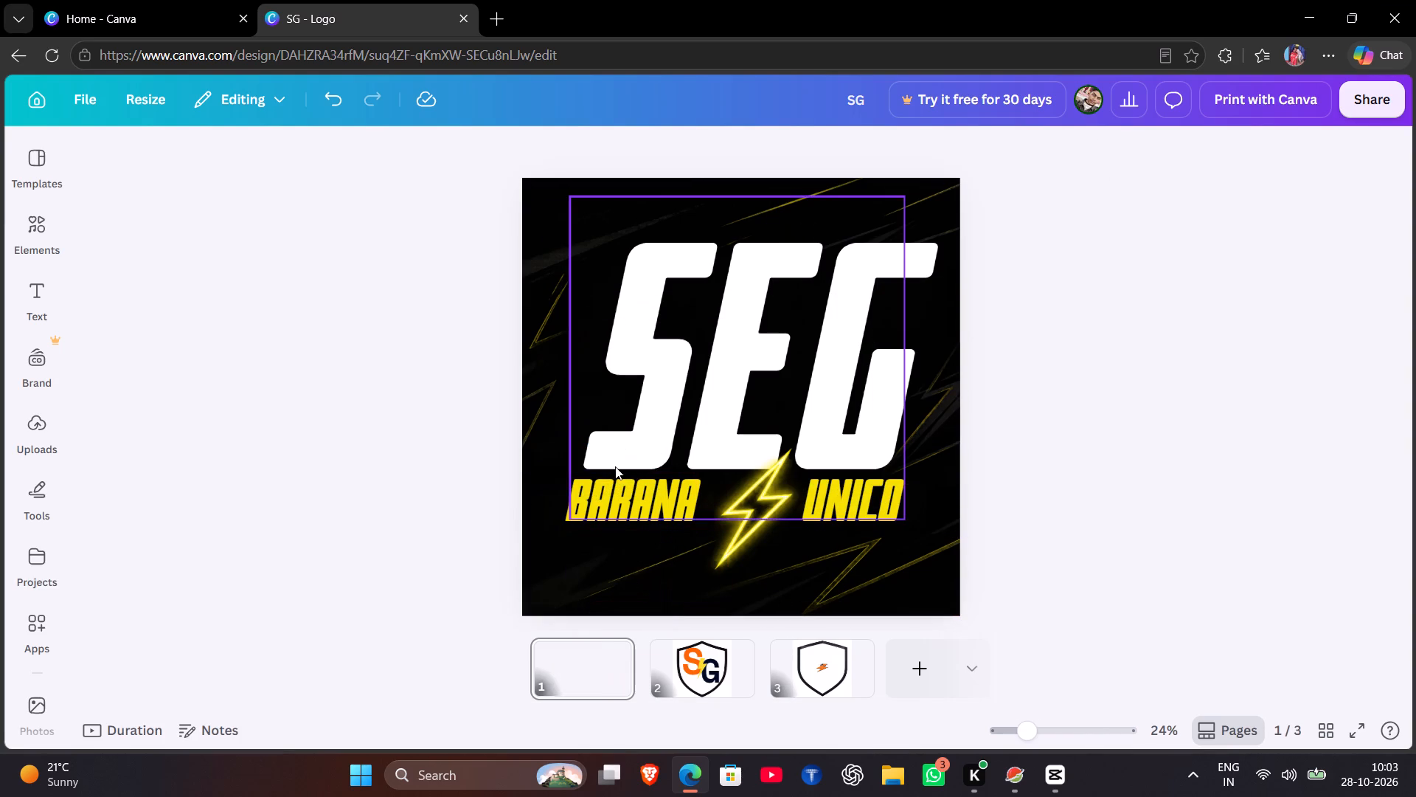
# Delete the large white SEG text from the first page.
pyautogui.click(771, 236)
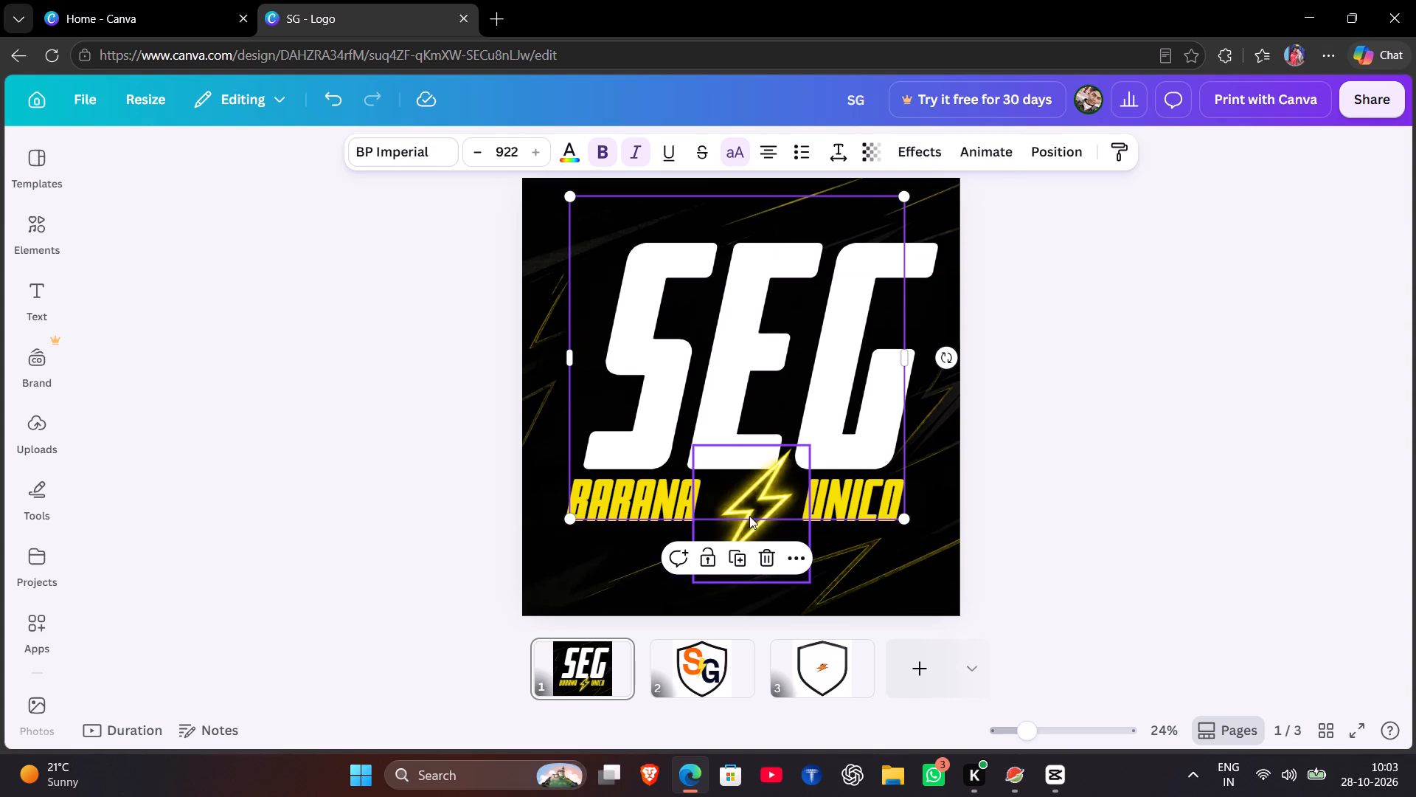
pyautogui.click(775, 559)
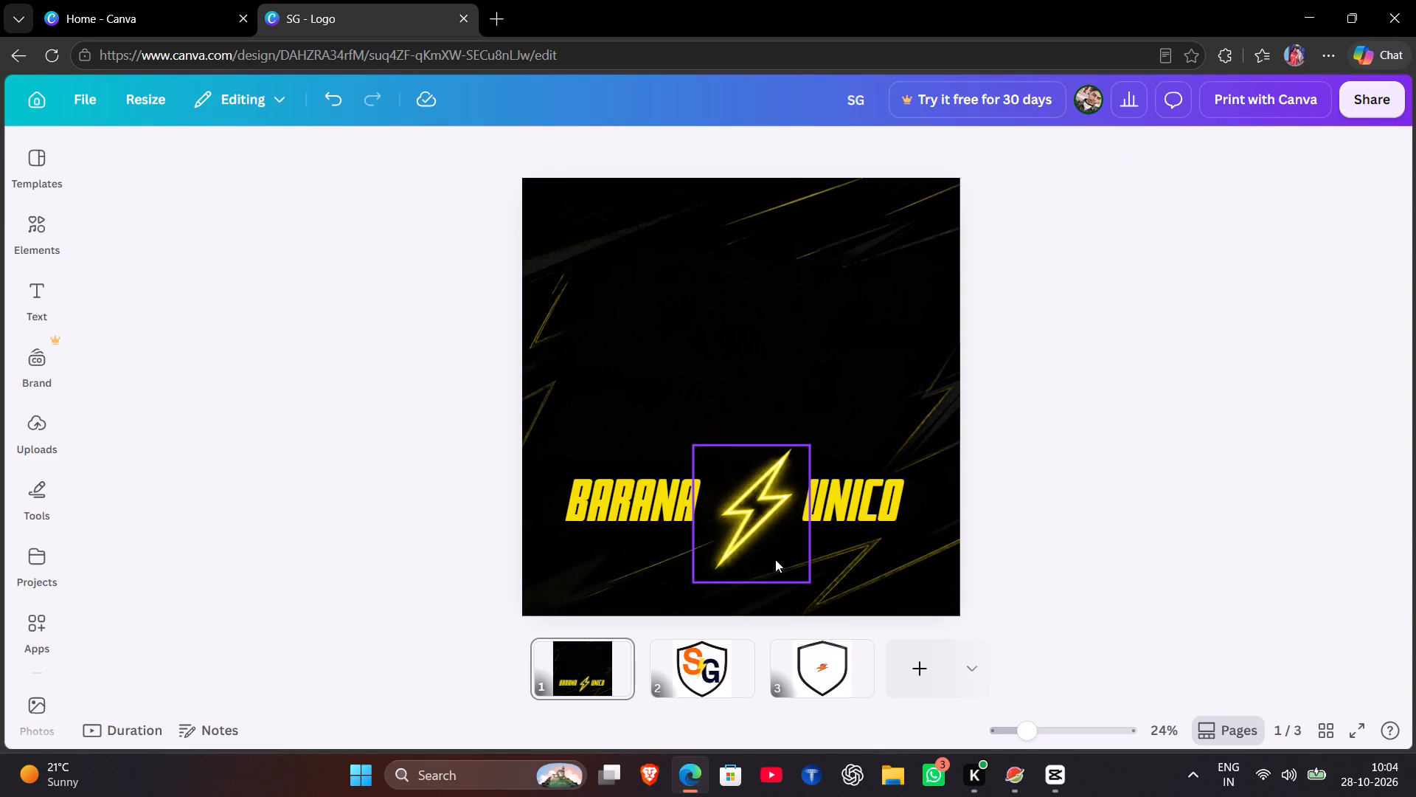
# Select the black background image that fills the first page.
pyautogui.click(846, 393)
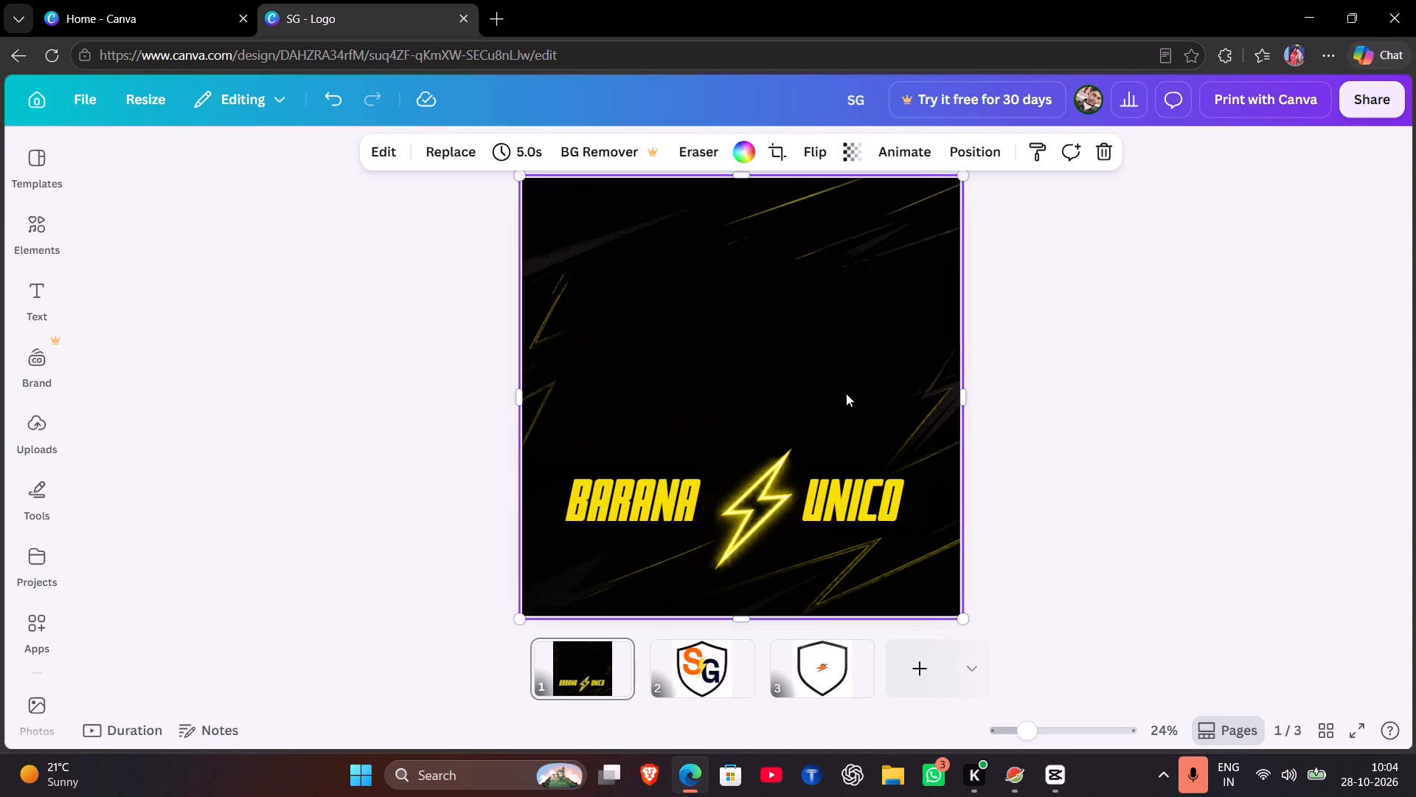
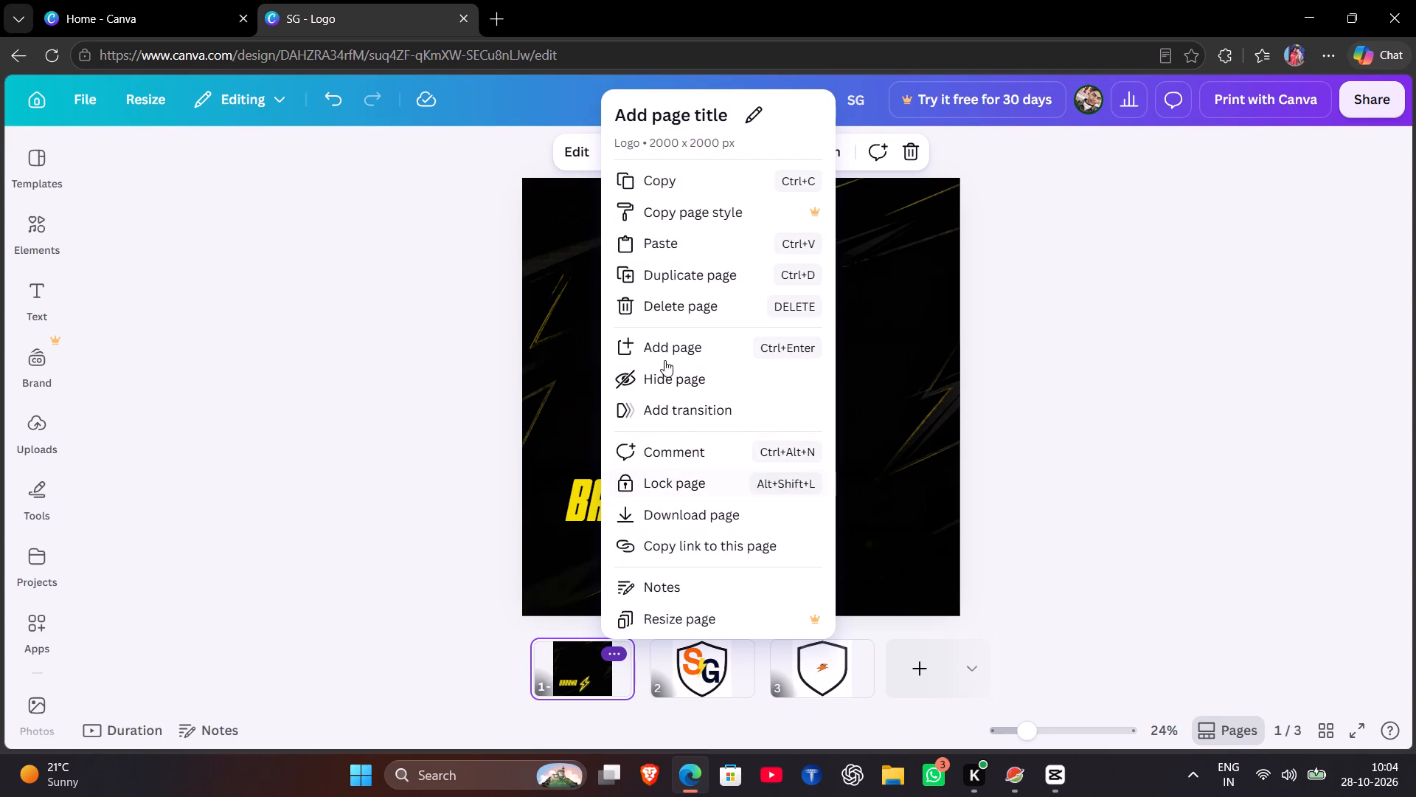
pyautogui.click(683, 308)
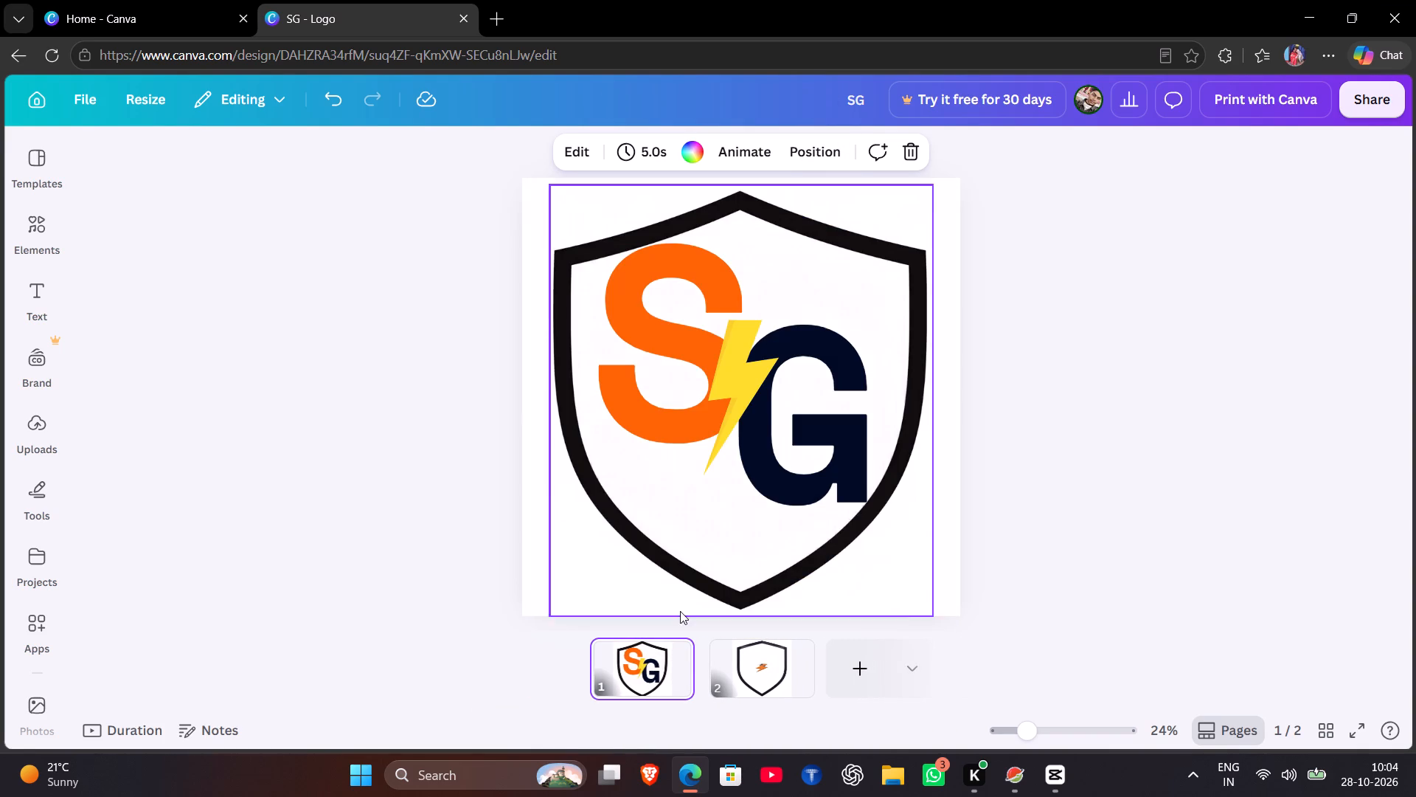
# Download only the page with the SG shield logo as a PDF with the Digital preset.
pyautogui.click(676, 654)
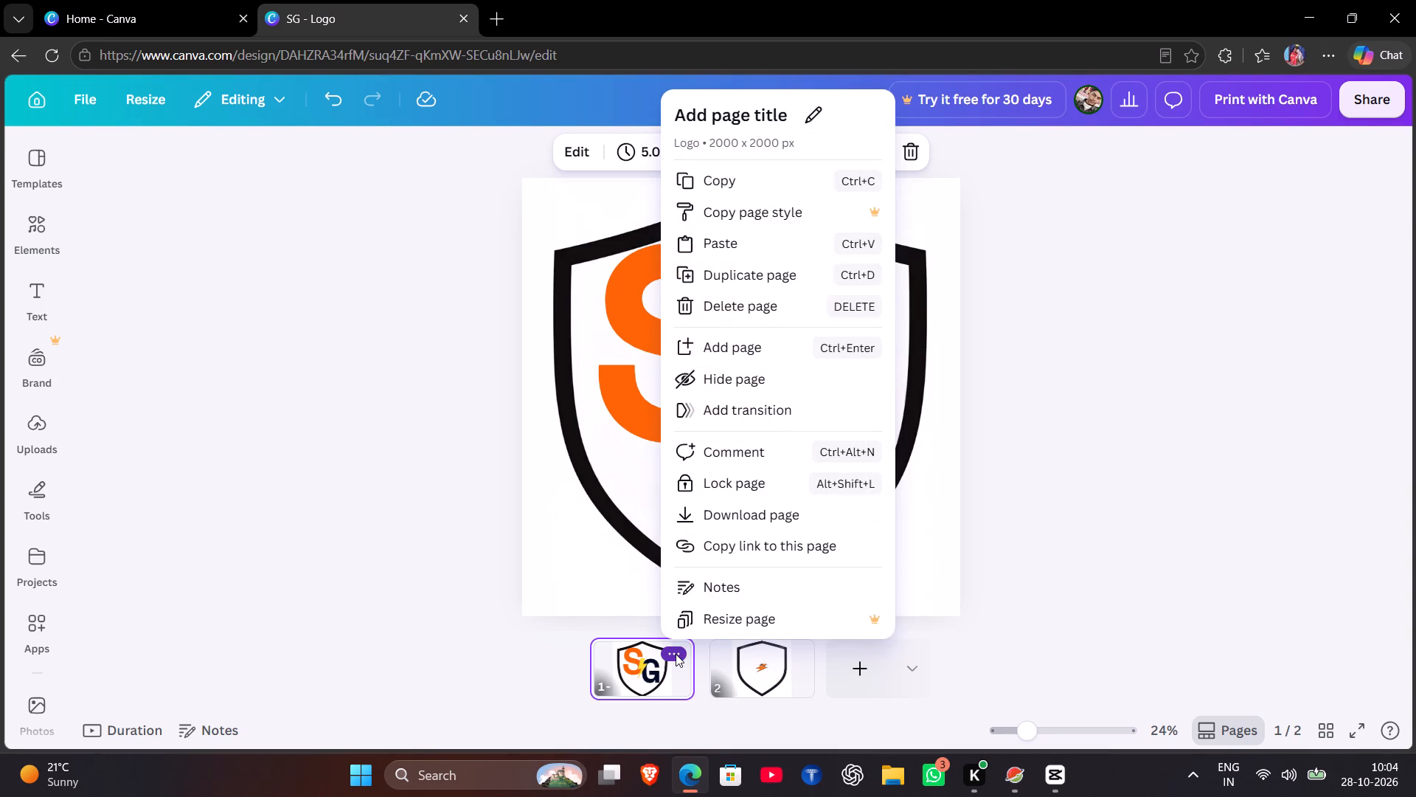
pyautogui.click(741, 514)
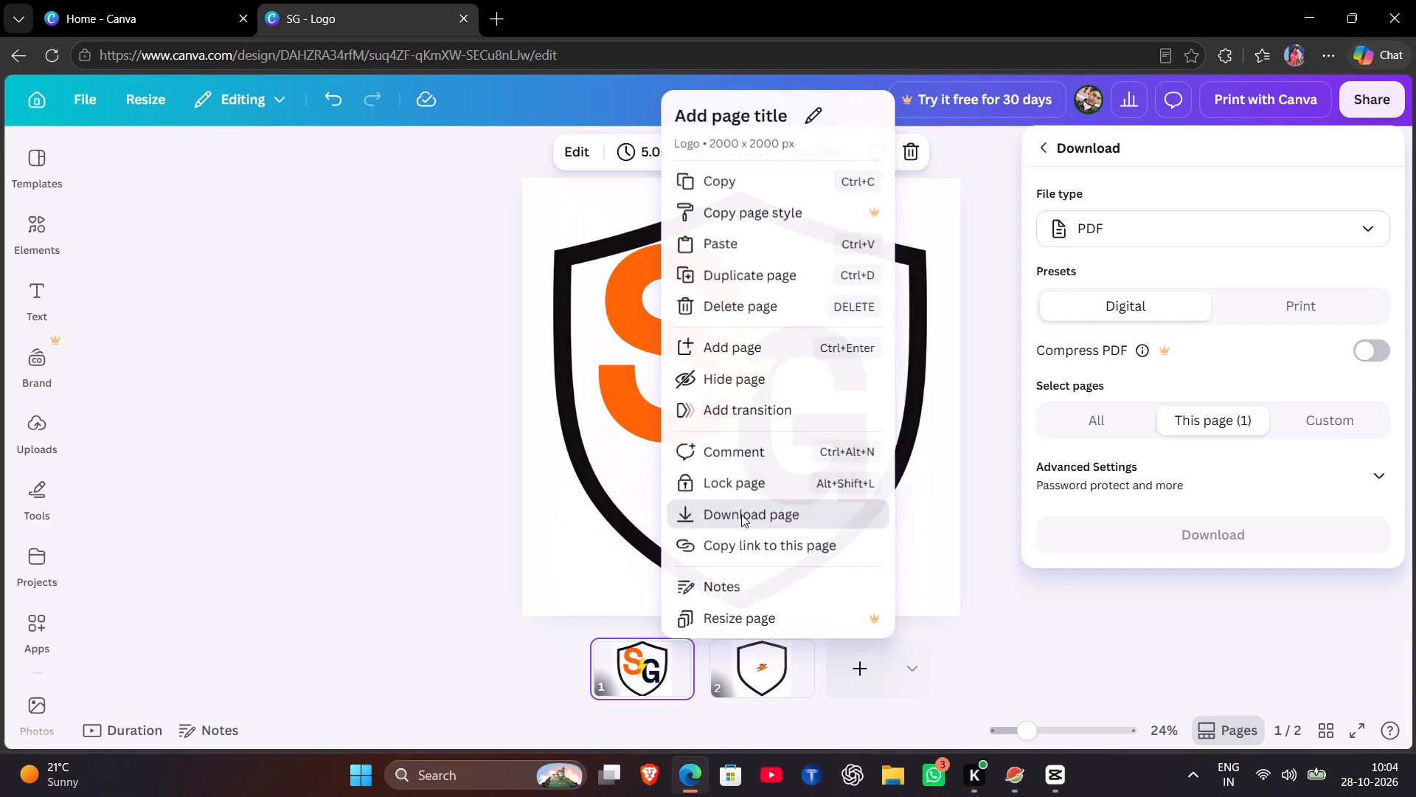
pyautogui.click(1144, 525)
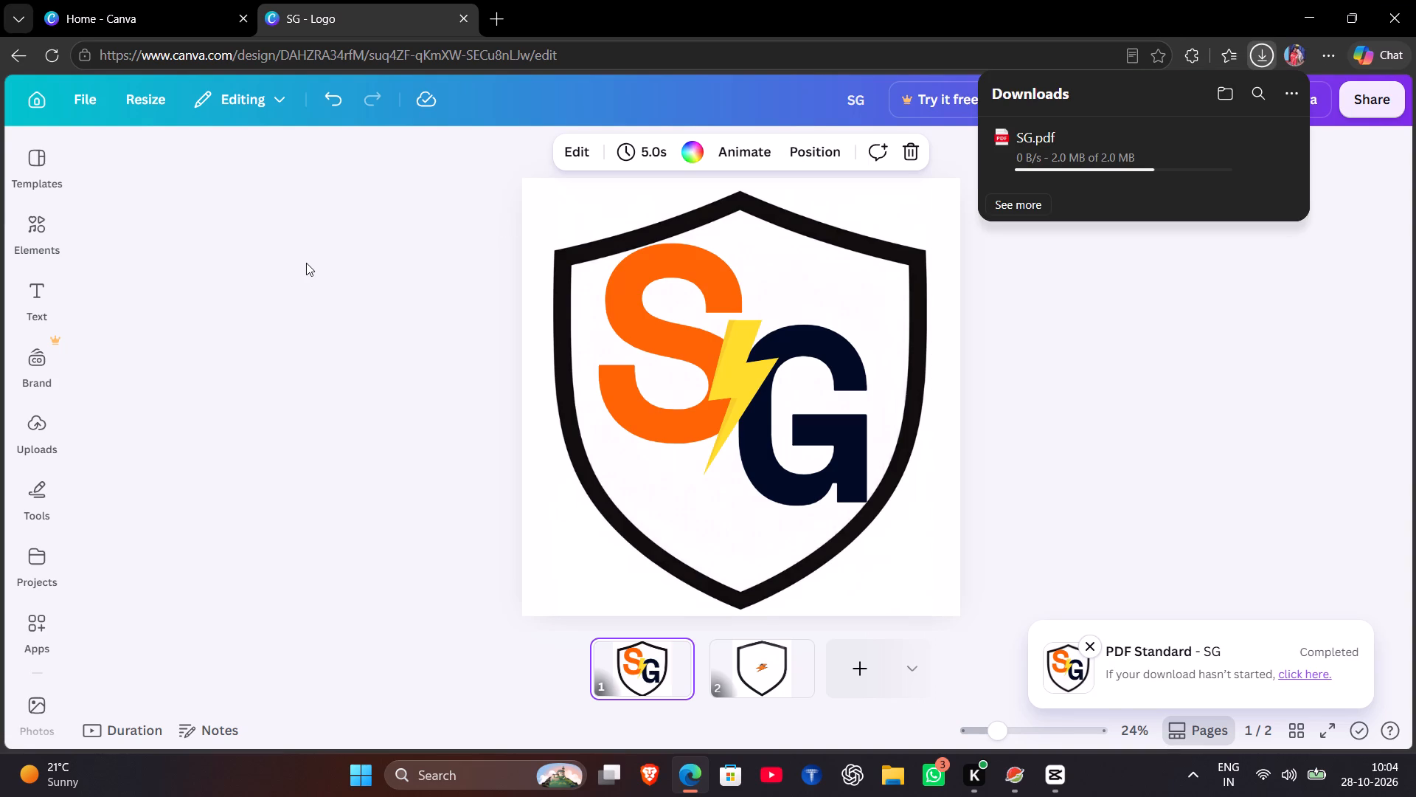
# Close the browser tab holding the SG logo design, leaving the Canva home page open.
pyautogui.click(459, 20)
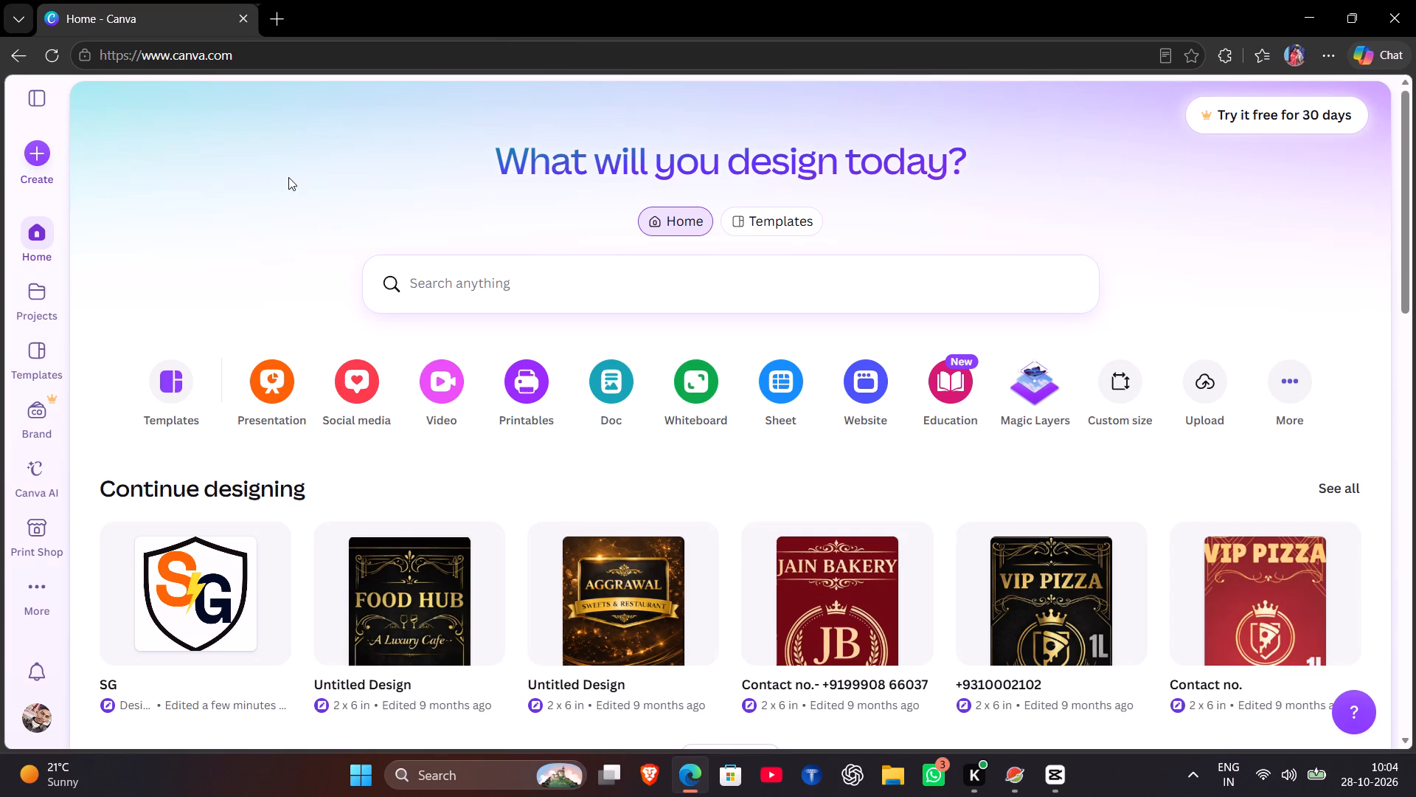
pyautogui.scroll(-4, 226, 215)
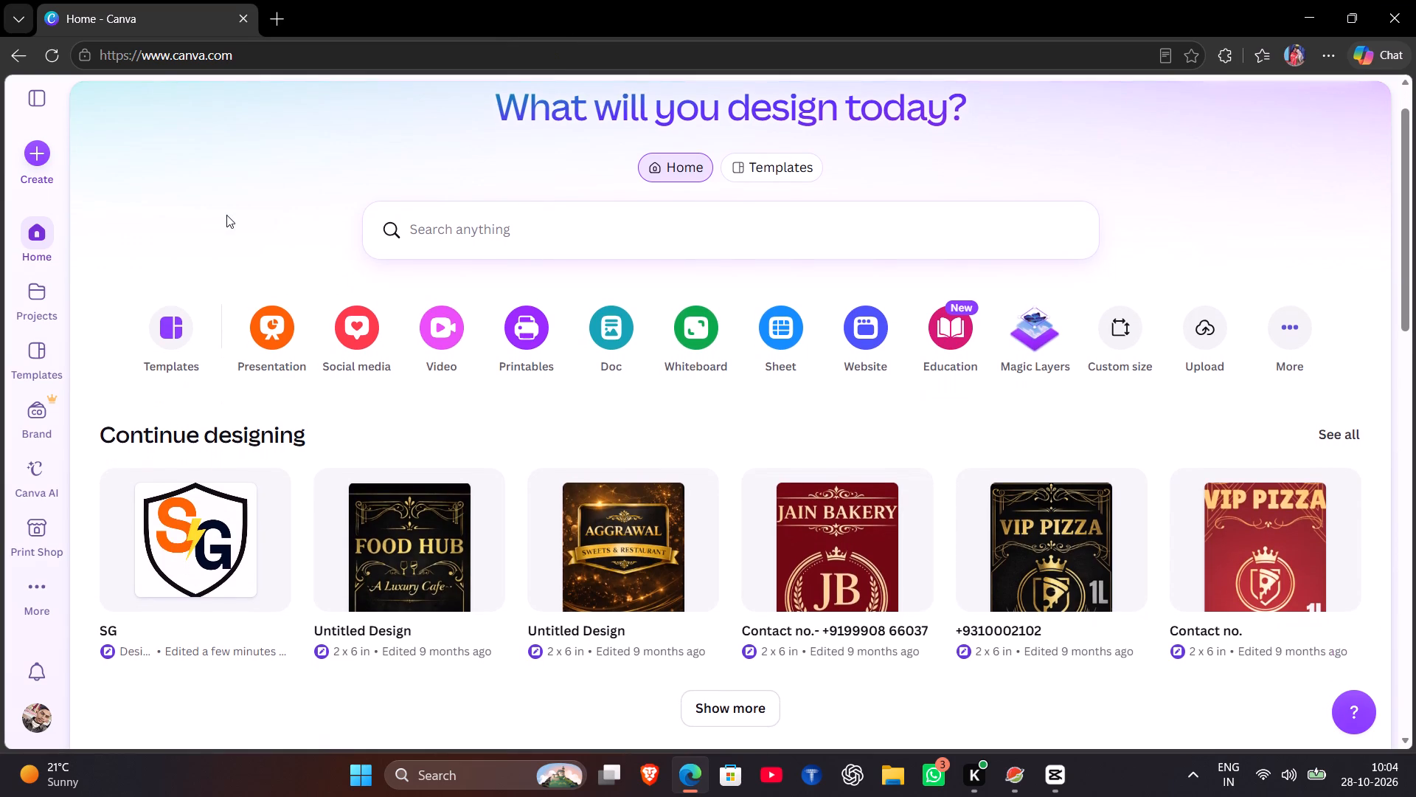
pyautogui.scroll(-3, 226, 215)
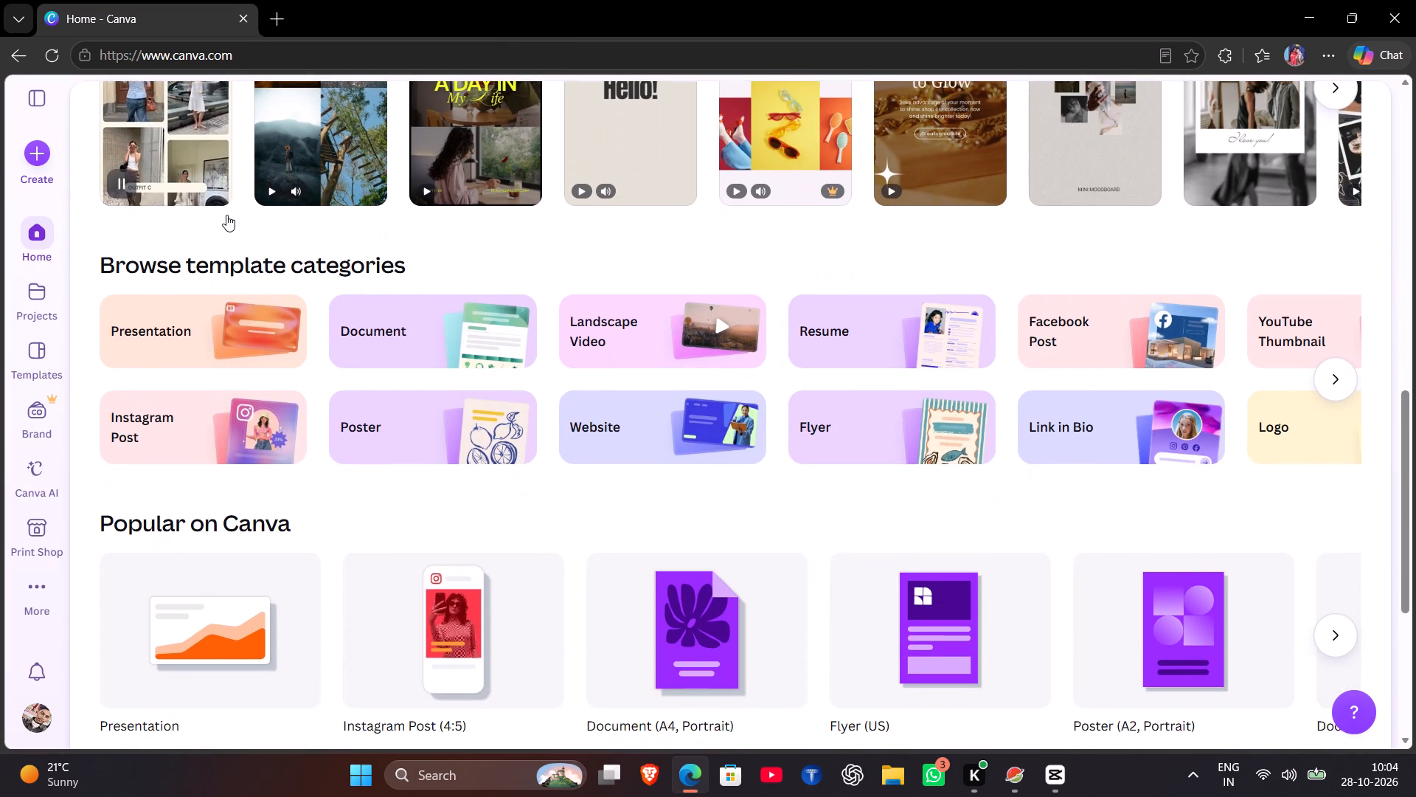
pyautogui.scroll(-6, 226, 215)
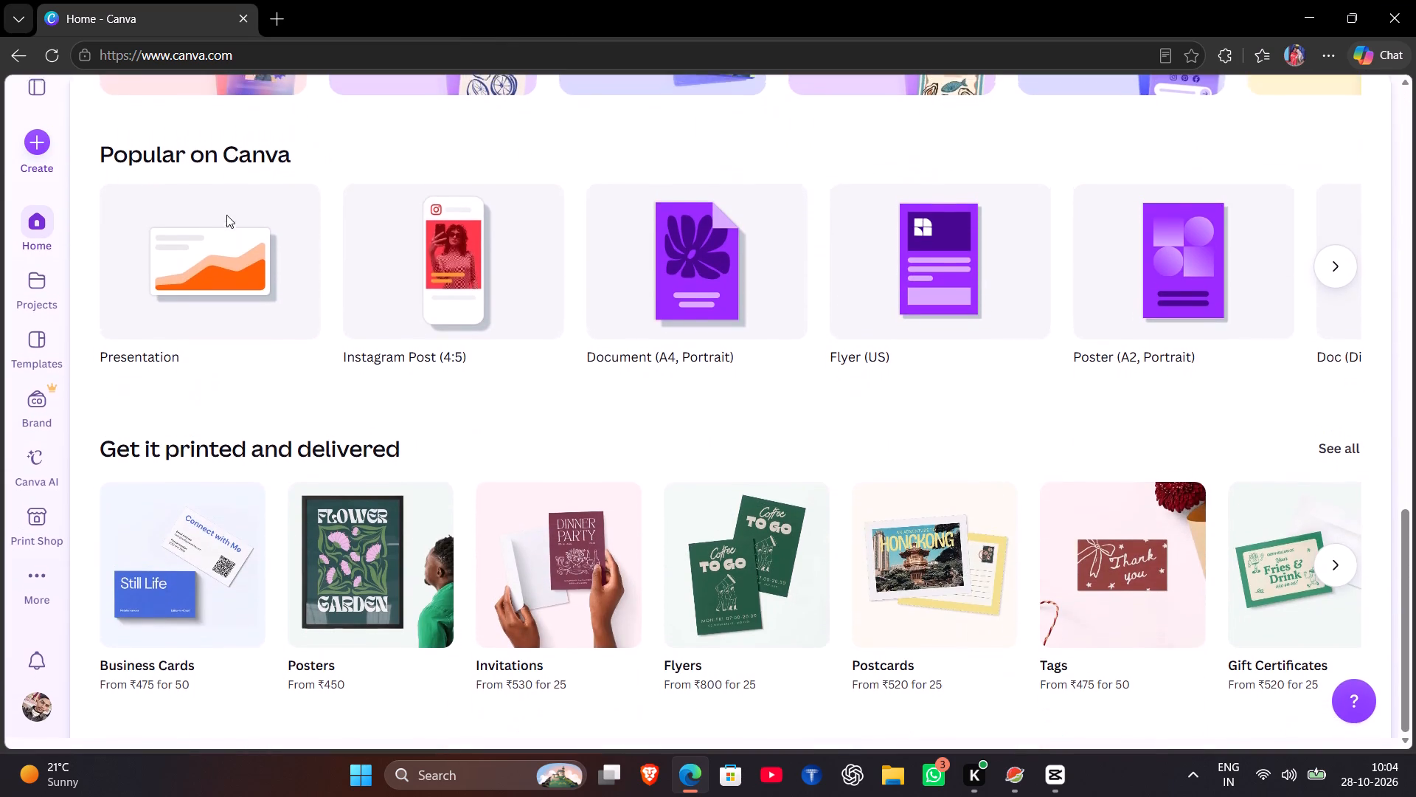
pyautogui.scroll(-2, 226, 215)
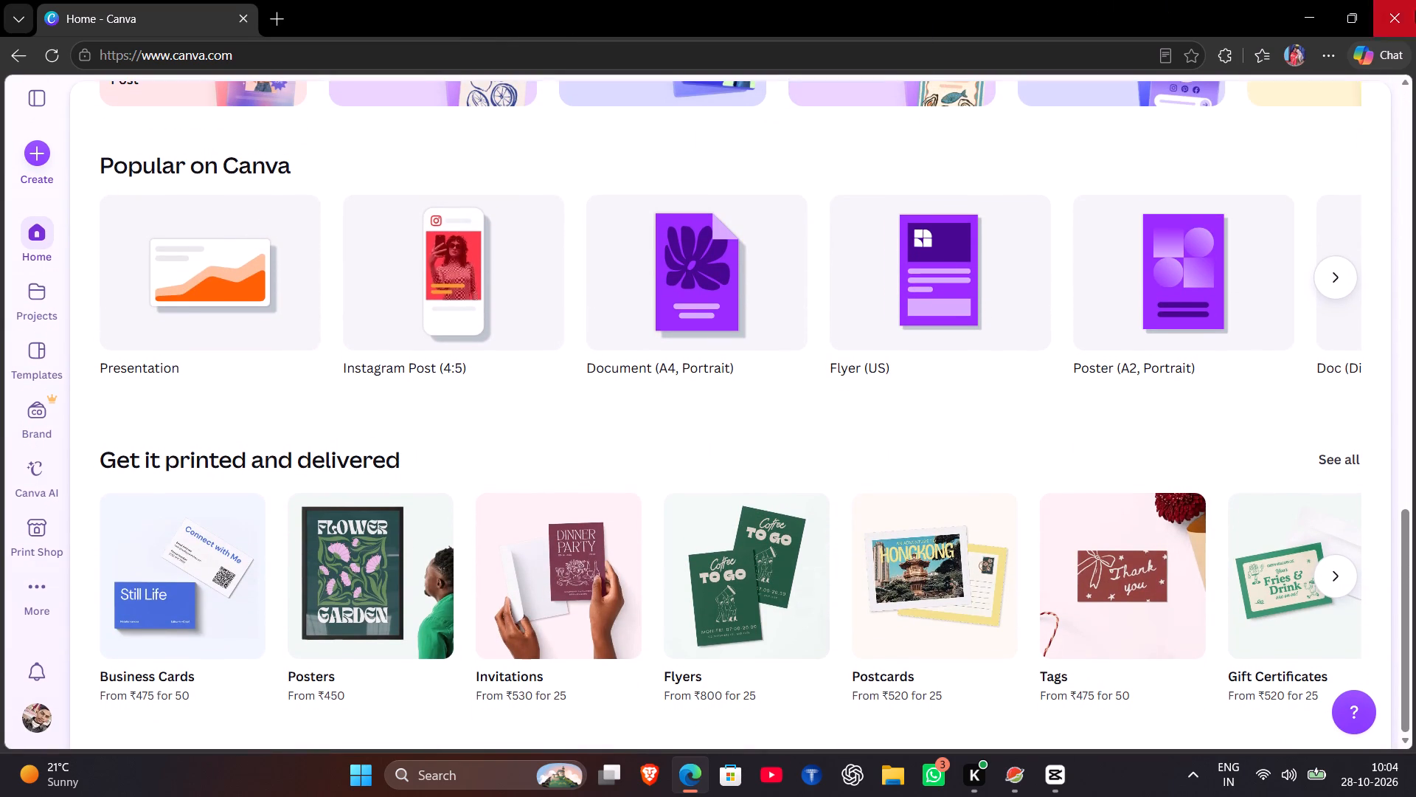
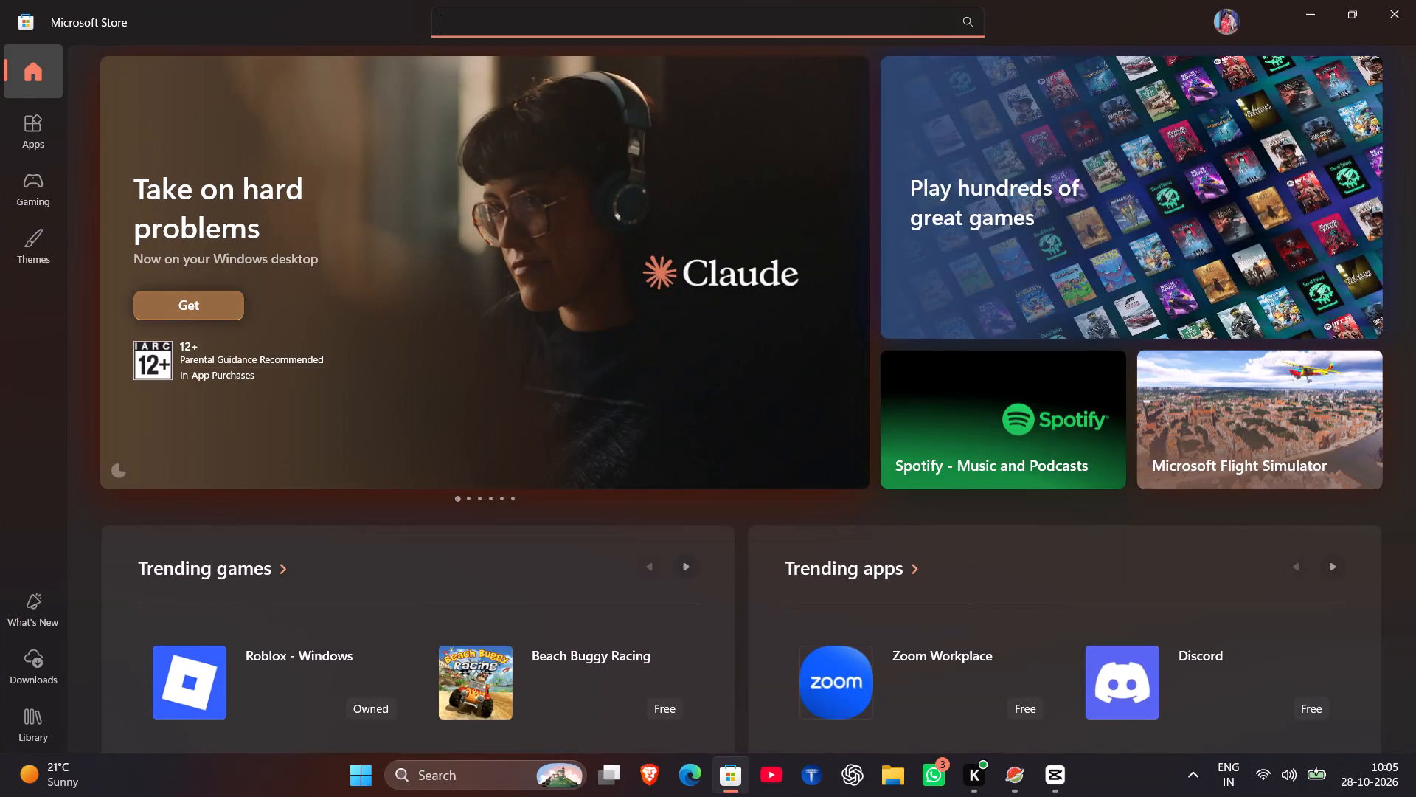
# Search the Microsoft Store for "can" and open the Canva app's page.
pyautogui.write('ca')
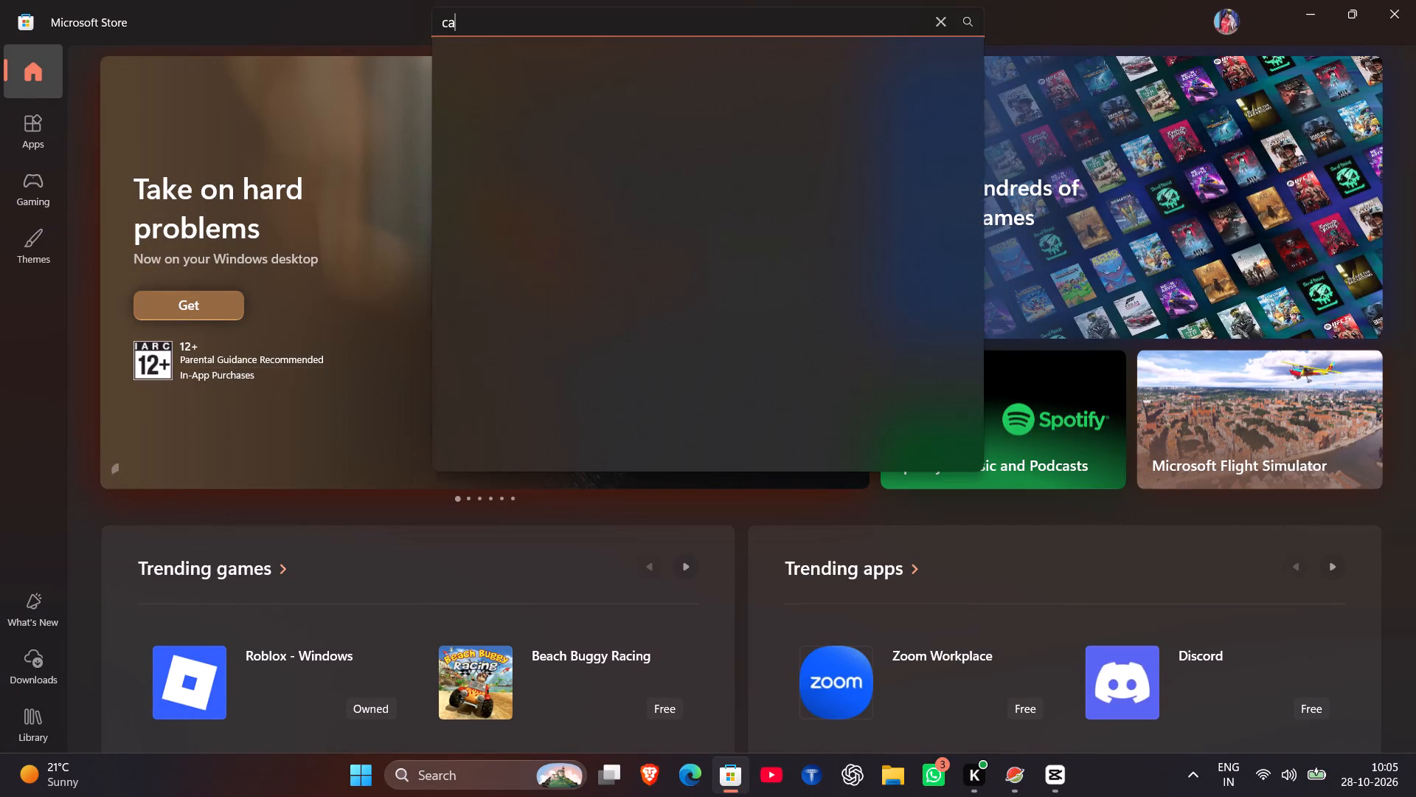
pyautogui.press('n')
pyautogui.click(569, 238)
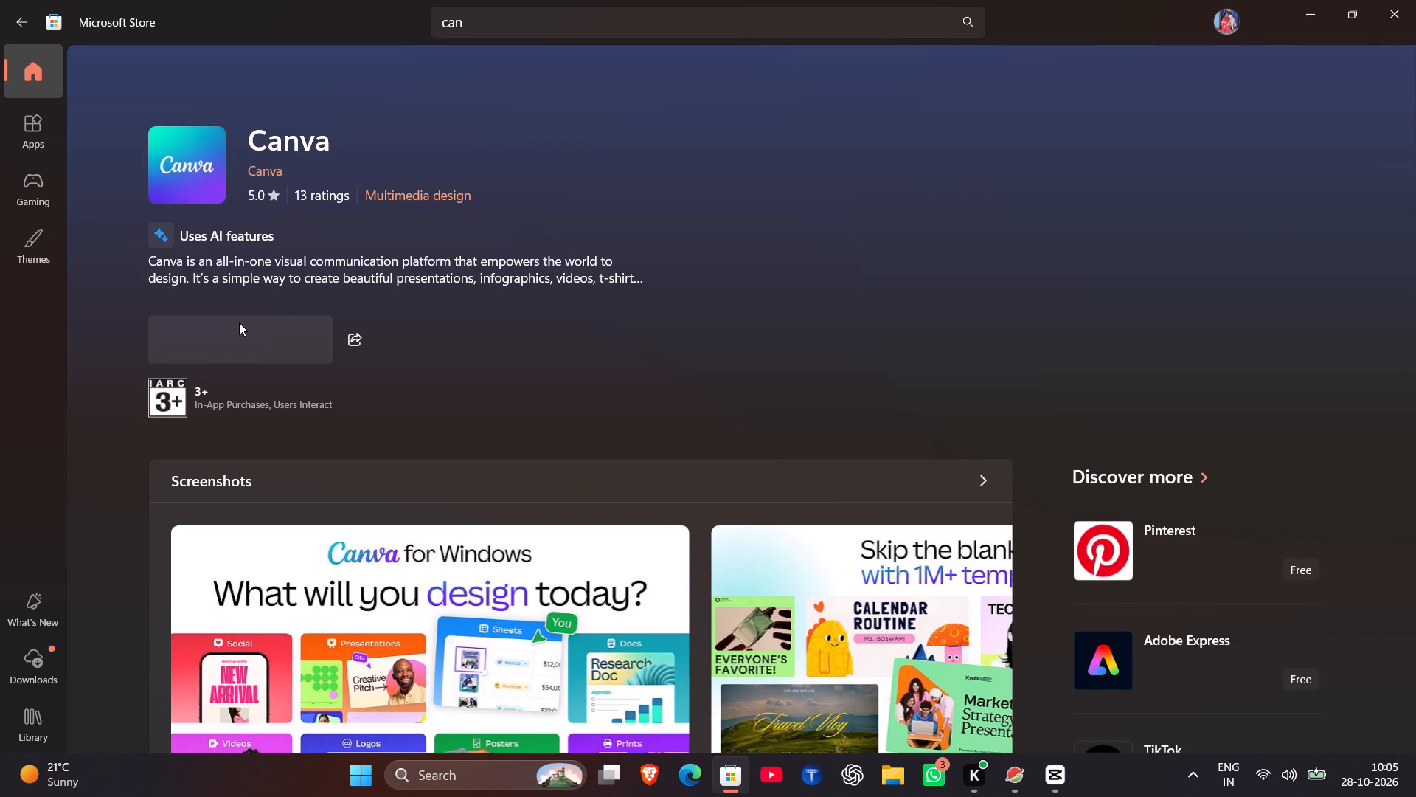
# Check the Canva app's installation status on its store page and try to open or install it.
pyautogui.scroll(-1, 239, 322)
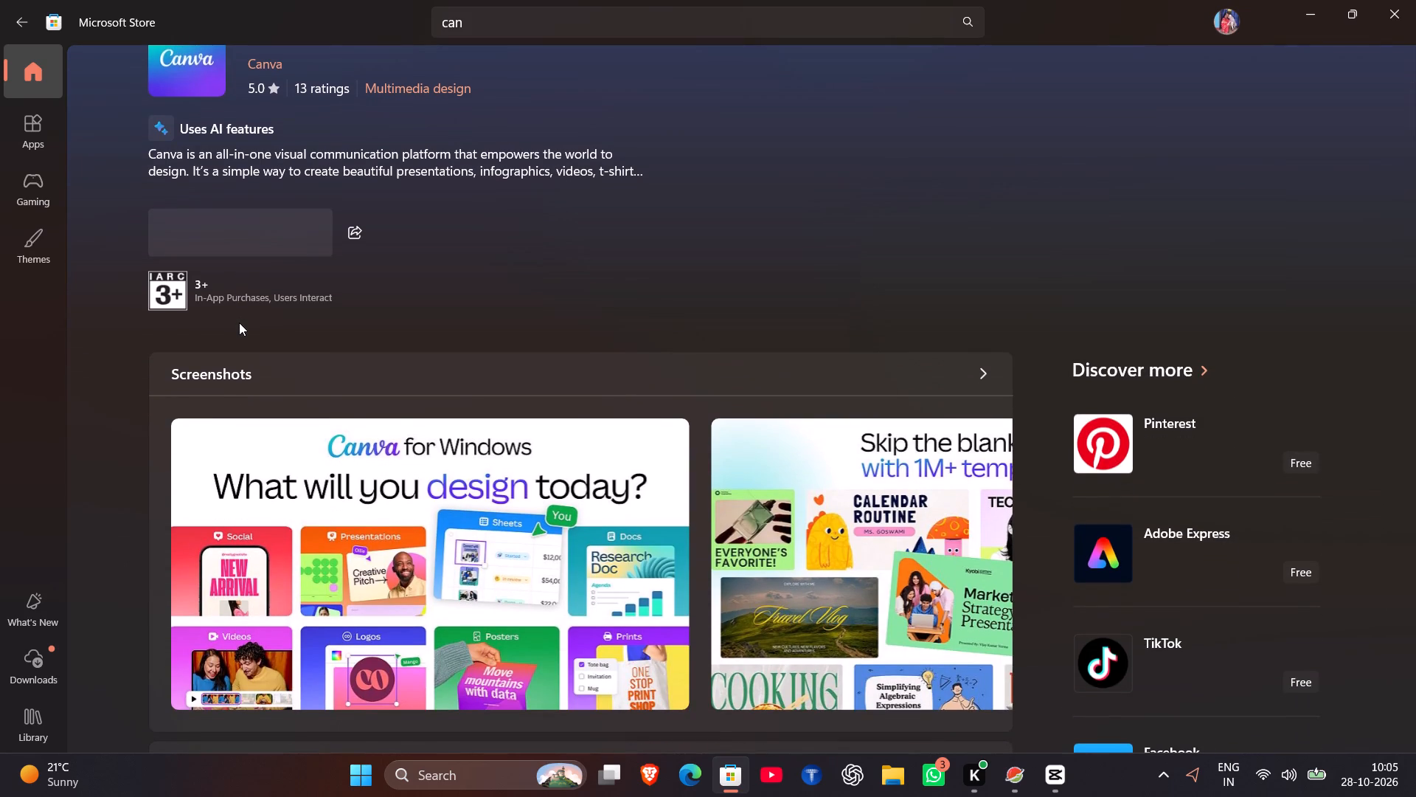
pyautogui.scroll(-3, 239, 322)
pyautogui.scroll(4, 239, 322)
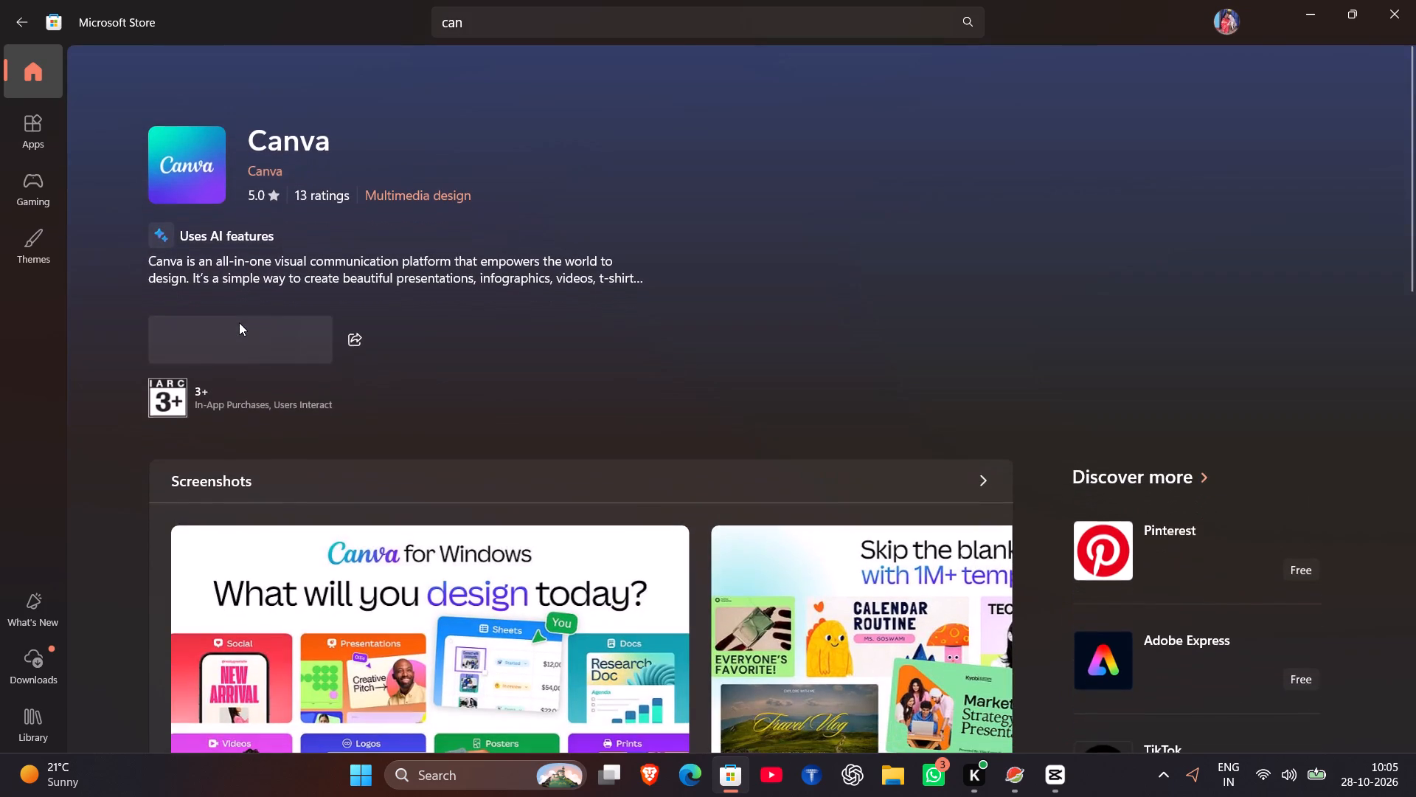
pyautogui.doubleClick(225, 335)
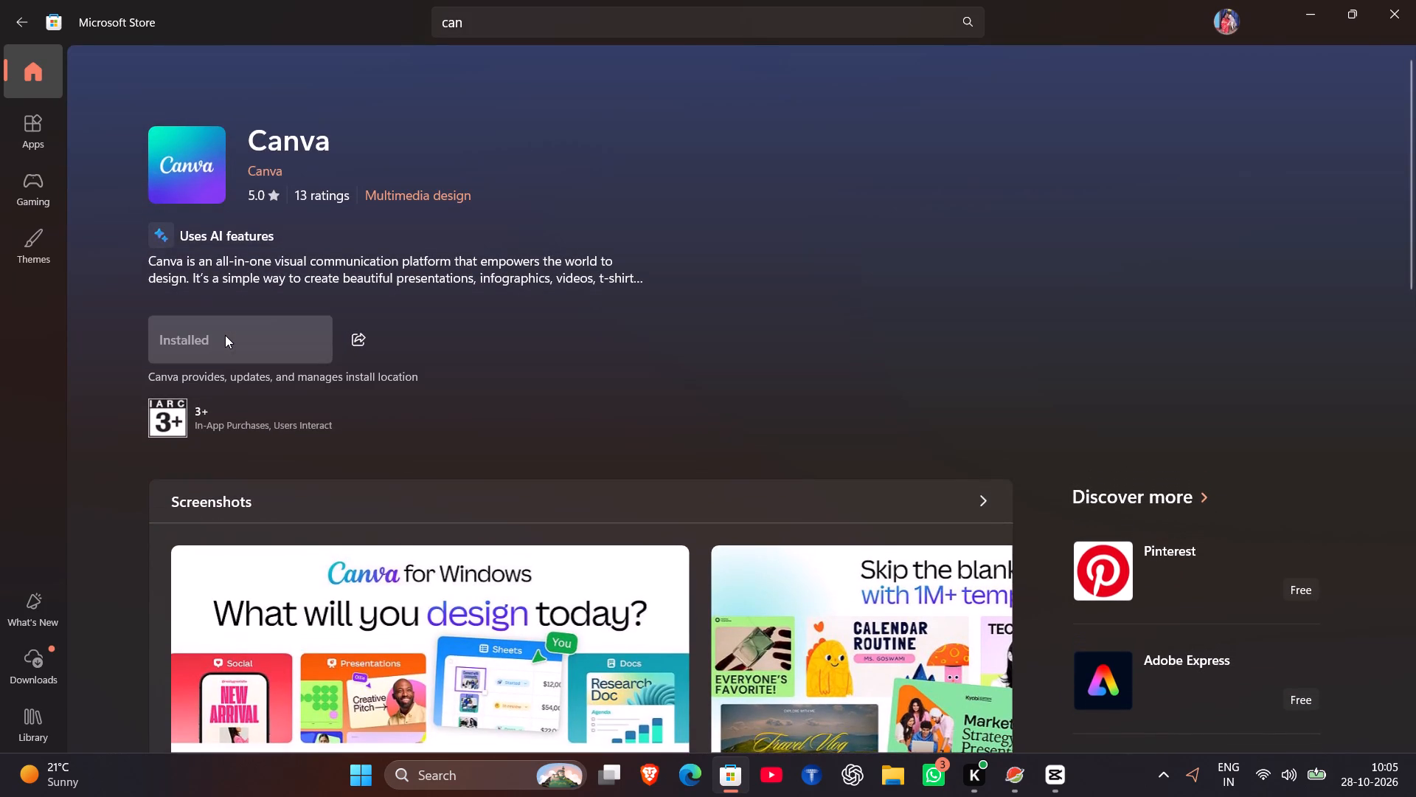
pyautogui.tripleClick(225, 335)
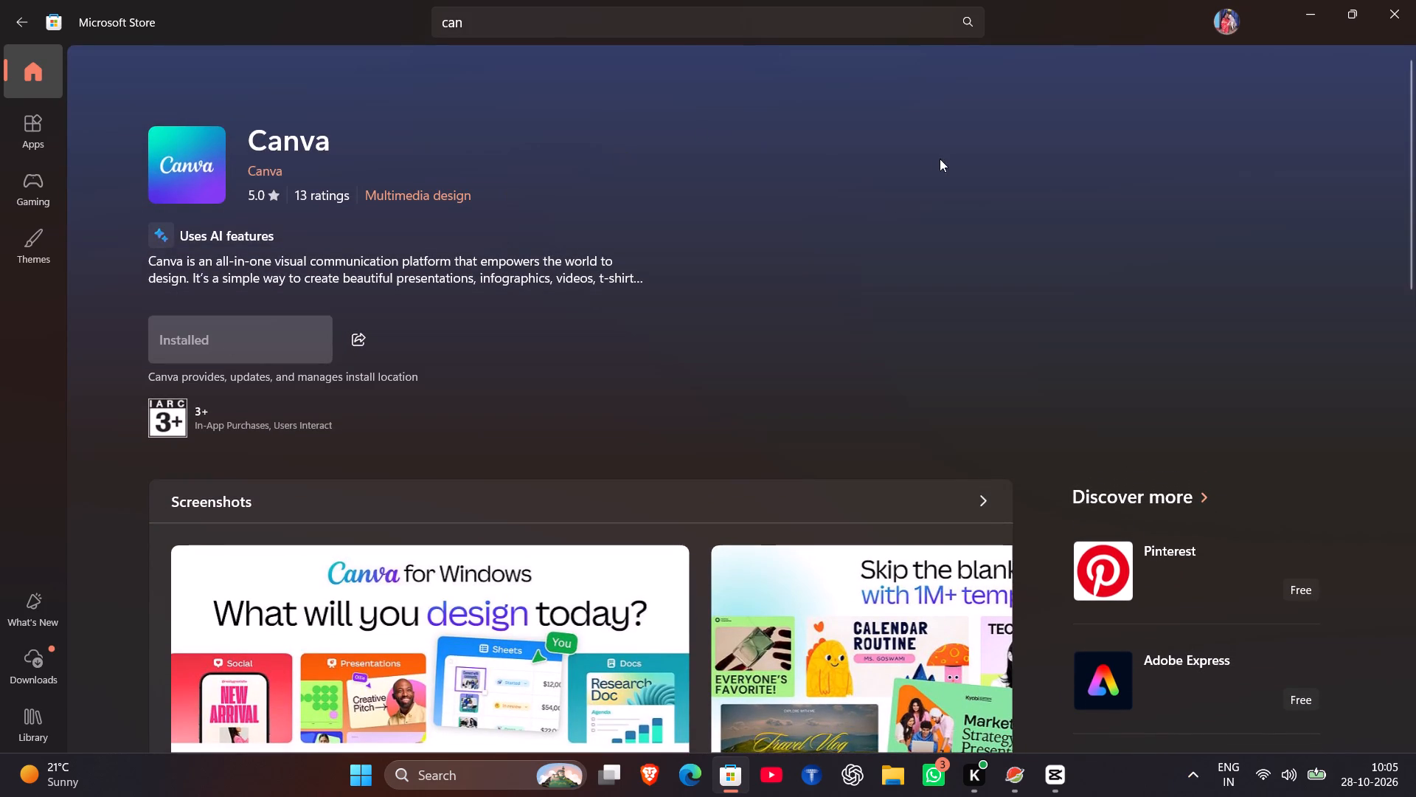
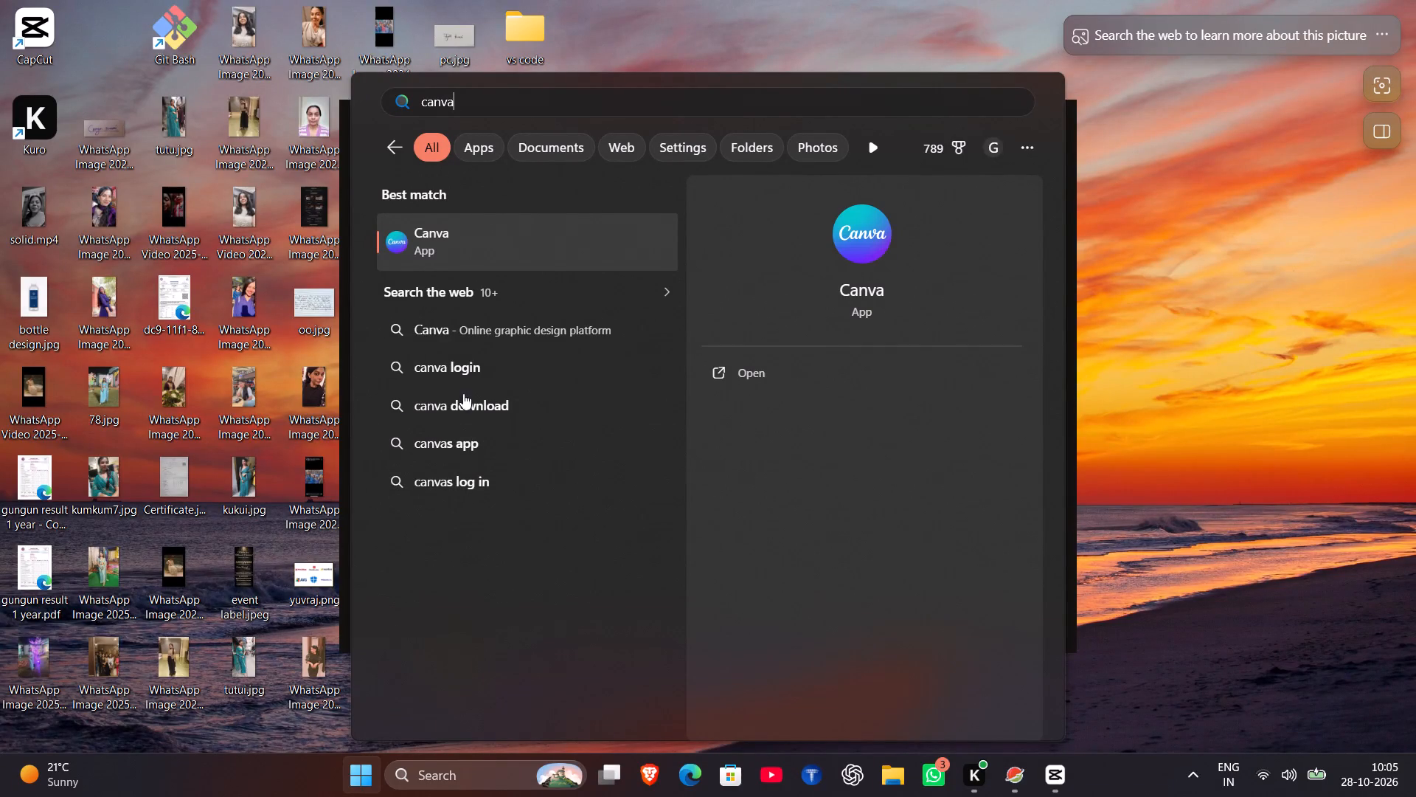
# Launch the Canva desktop app from the Windows search results.
pyautogui.click(713, 383)
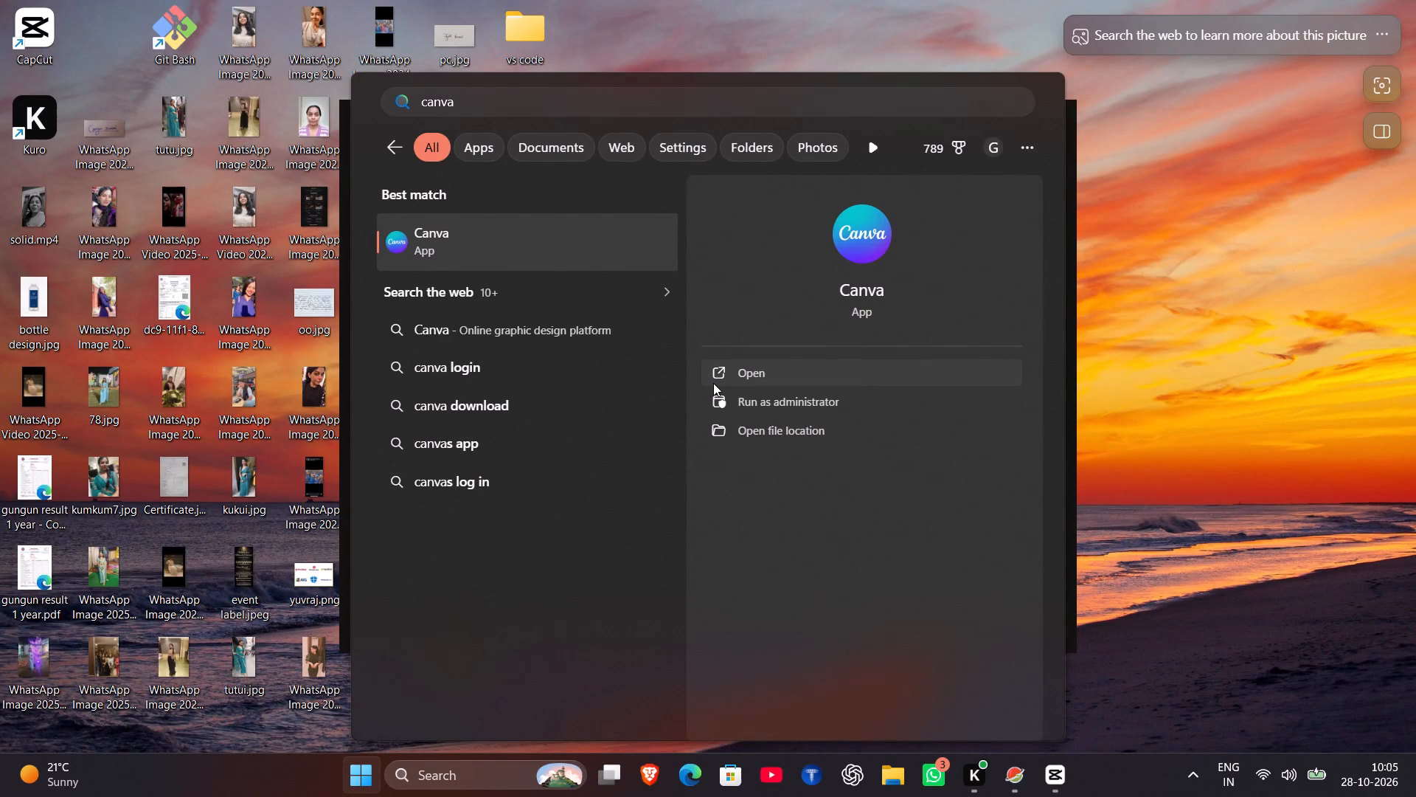
pyautogui.click(713, 383)
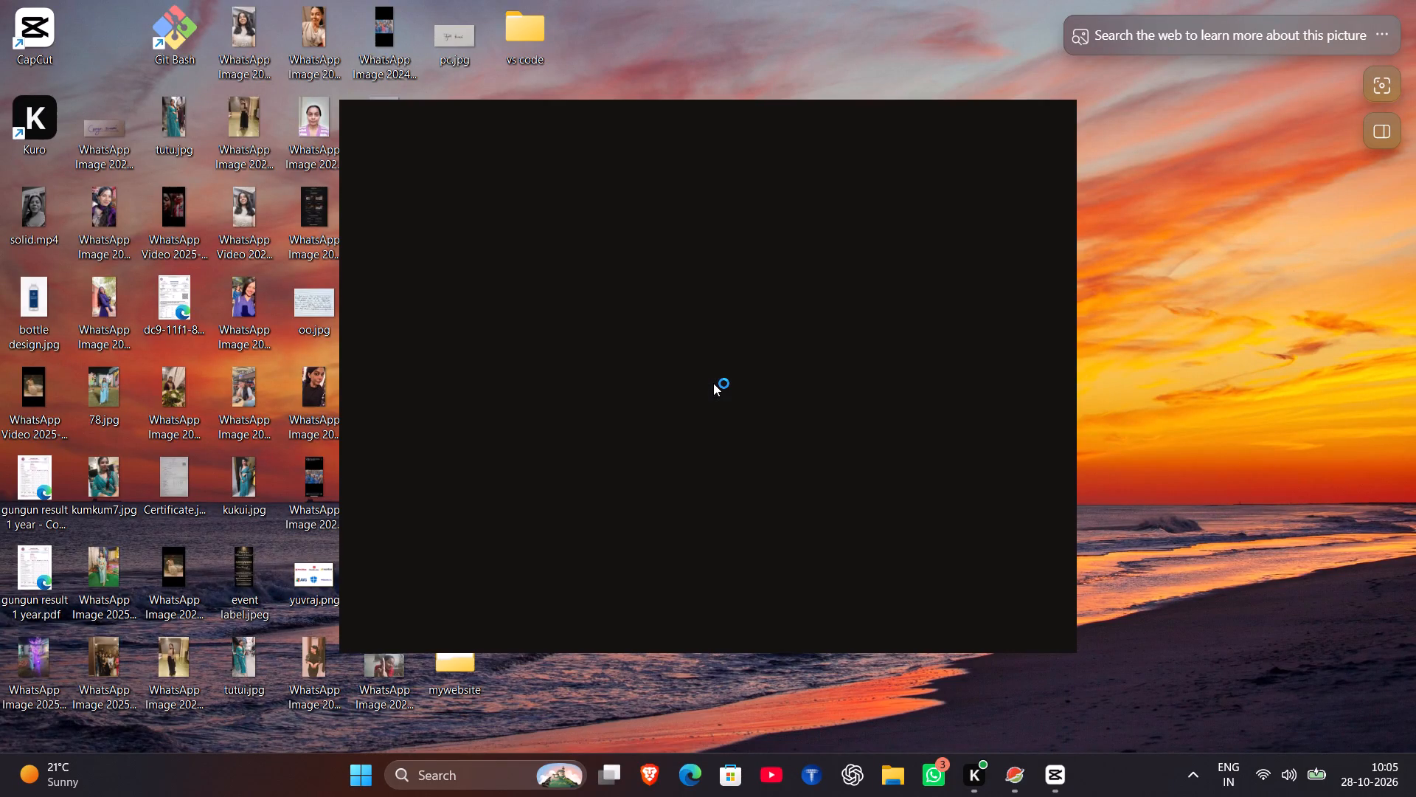
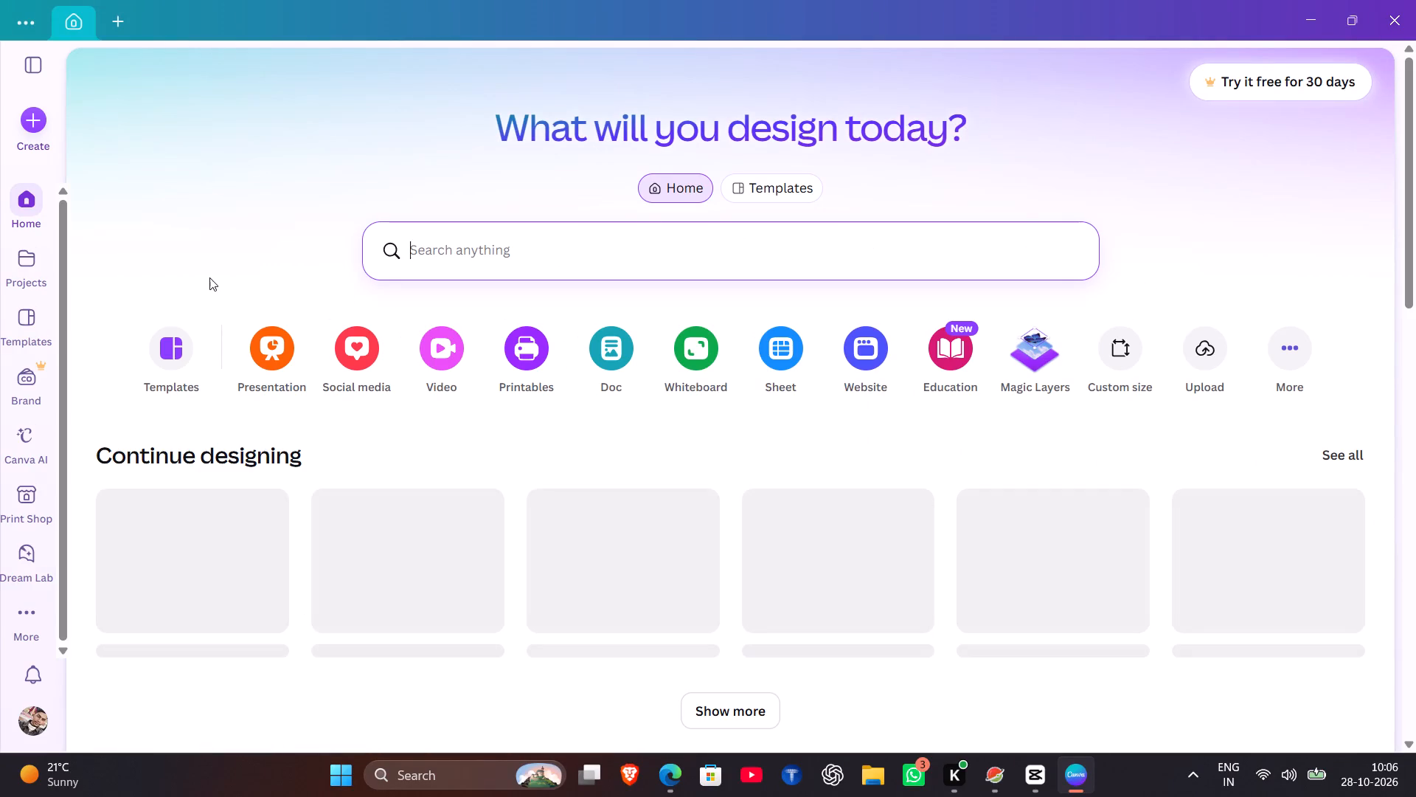
# Create a new custom-size design 18 in wide by 6 in high.
pyautogui.scroll(-1, 185, 364)
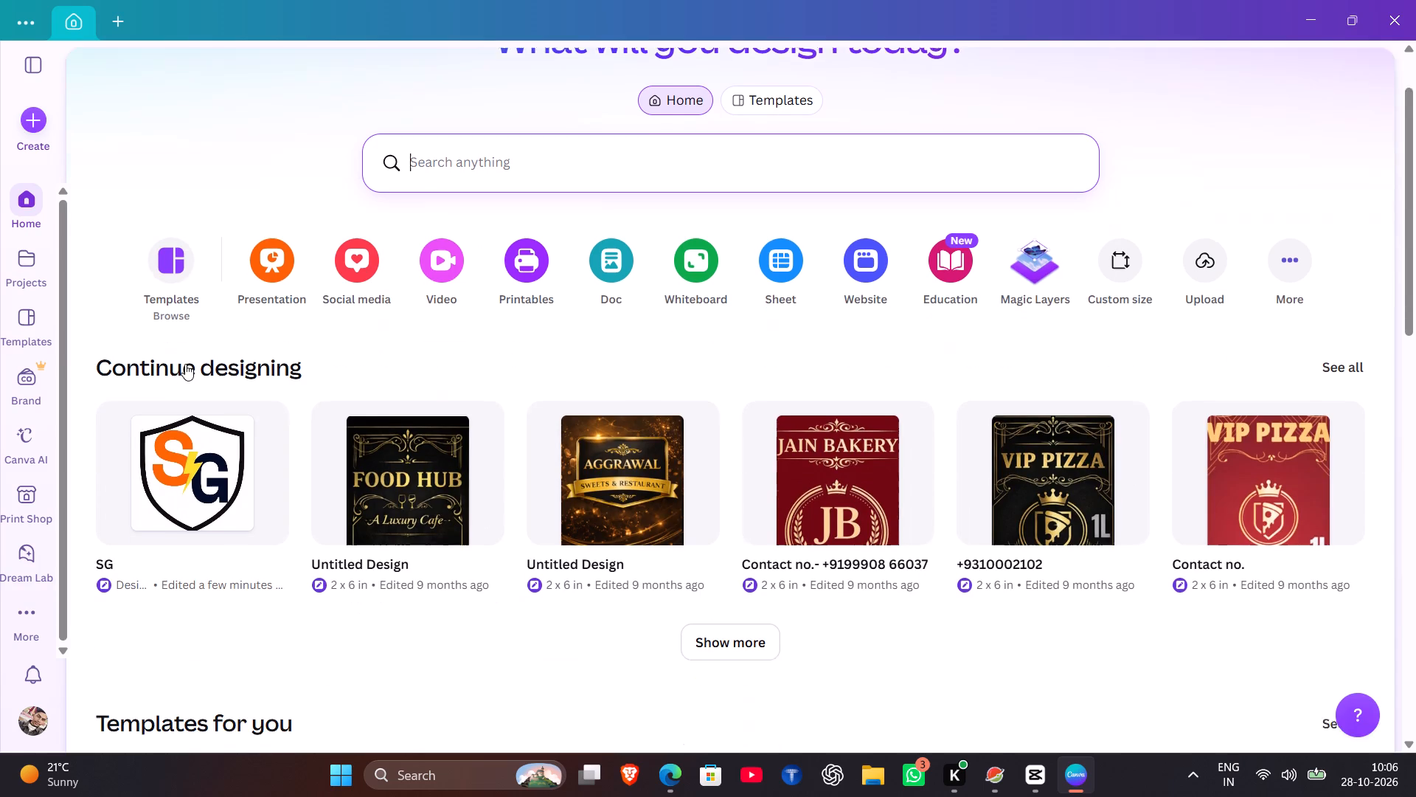
pyautogui.scroll(-2, 185, 364)
pyautogui.scroll(3, 185, 364)
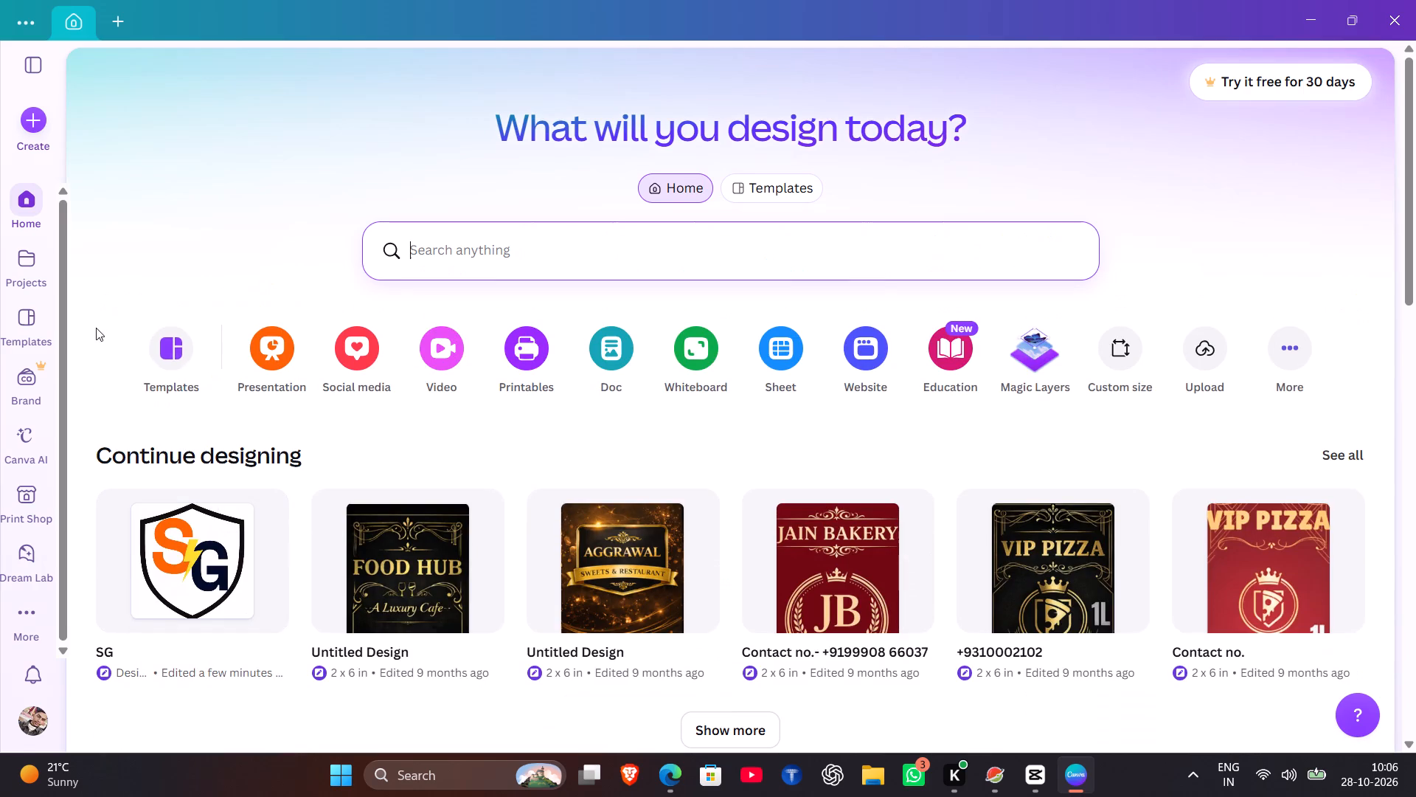
pyautogui.click(29, 137)
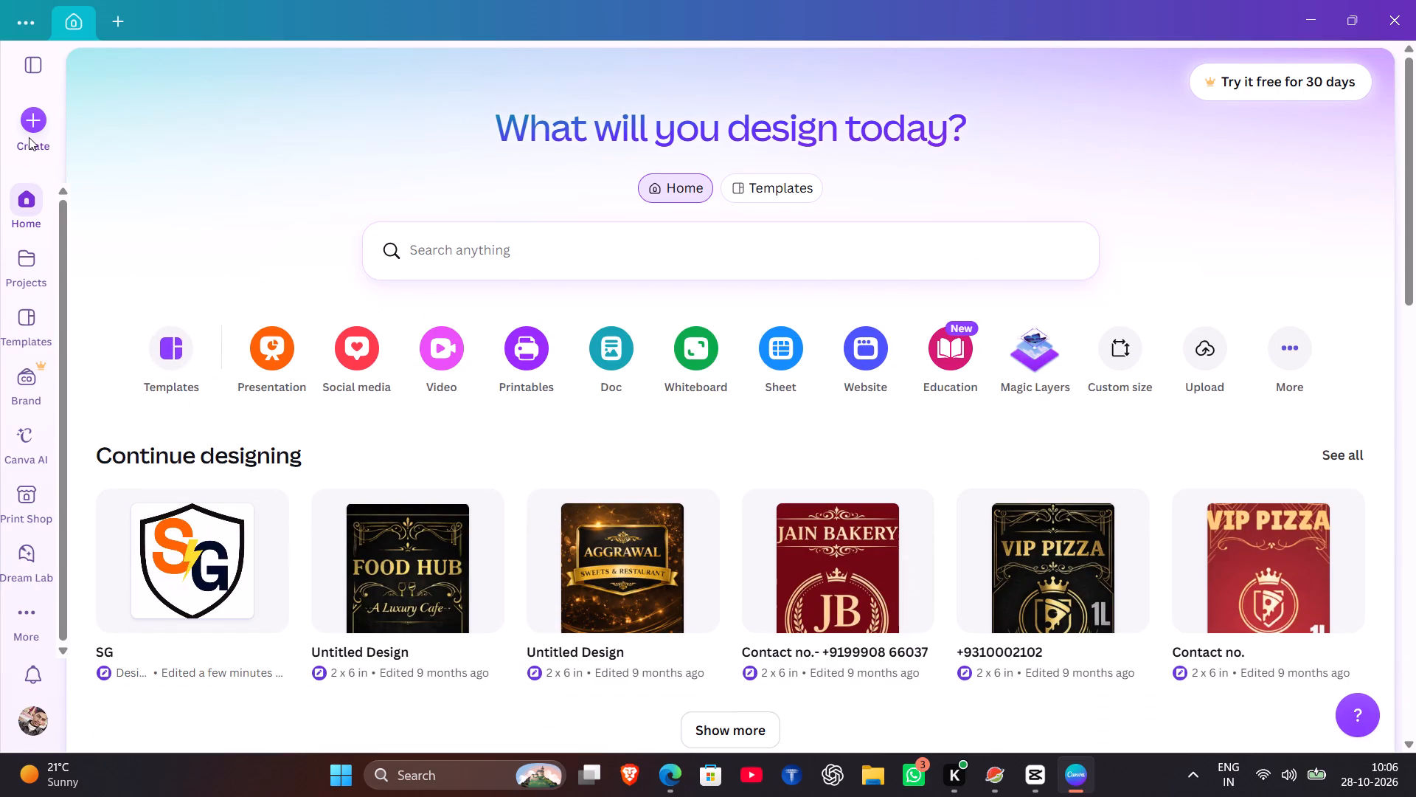
pyautogui.click(1122, 339)
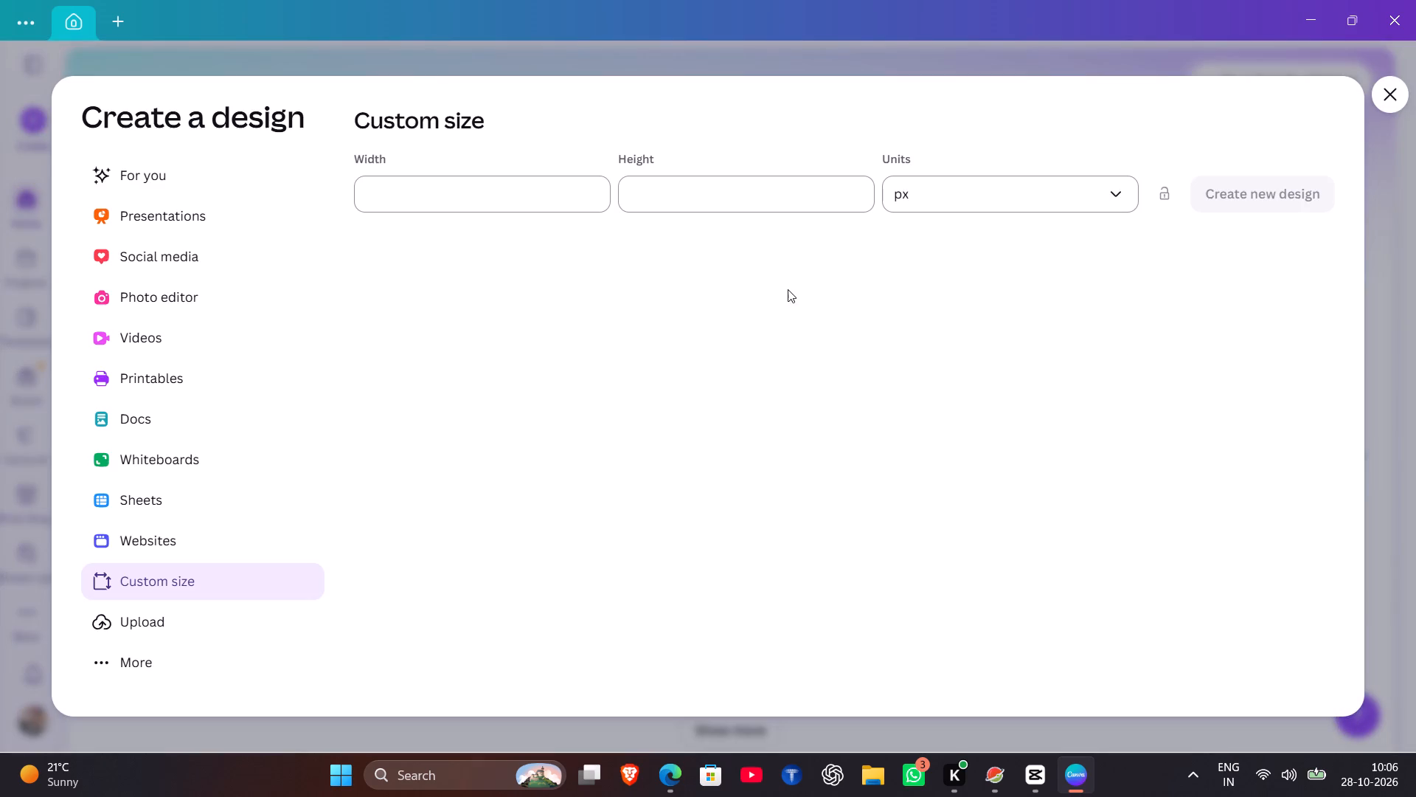
pyautogui.click(949, 199)
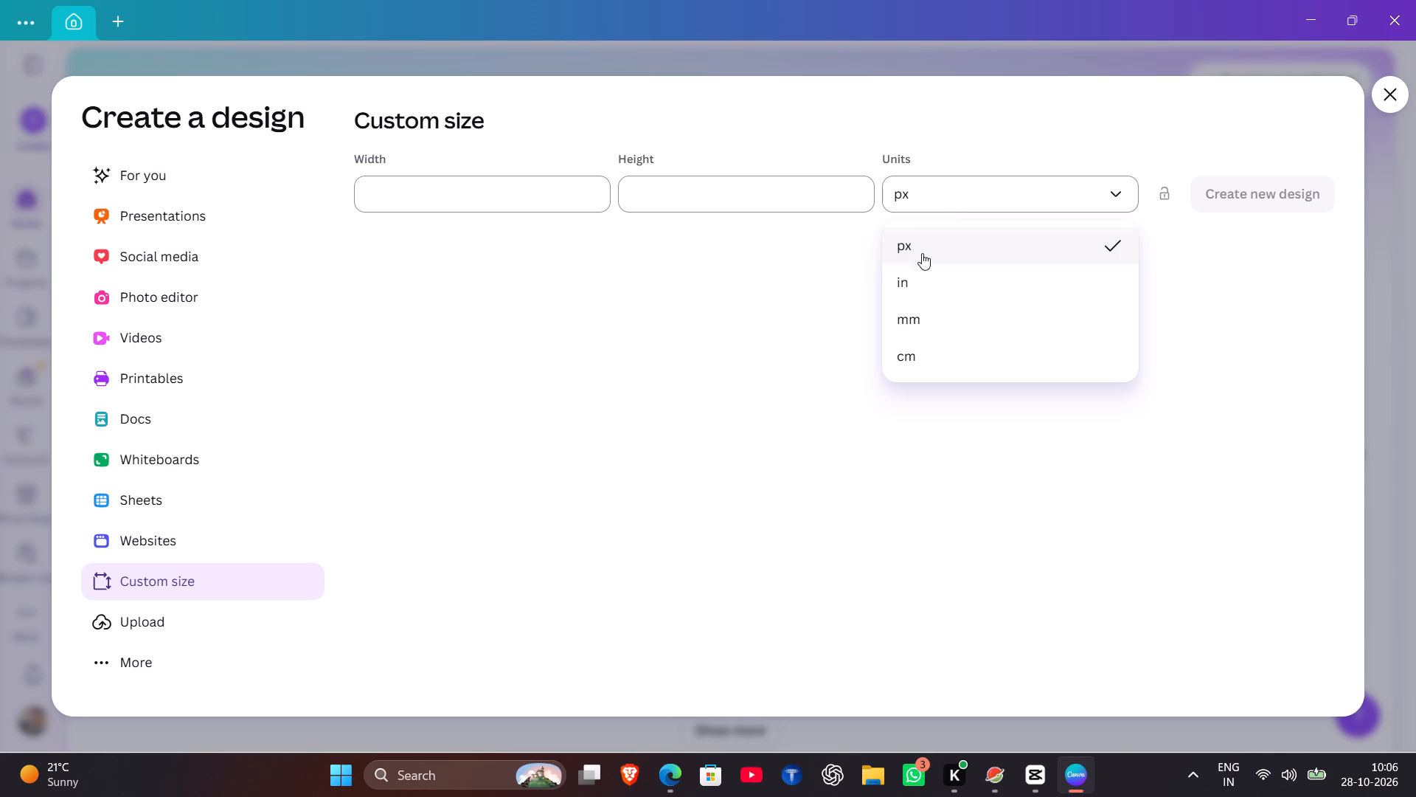
pyautogui.click(914, 284)
pyautogui.click(503, 200)
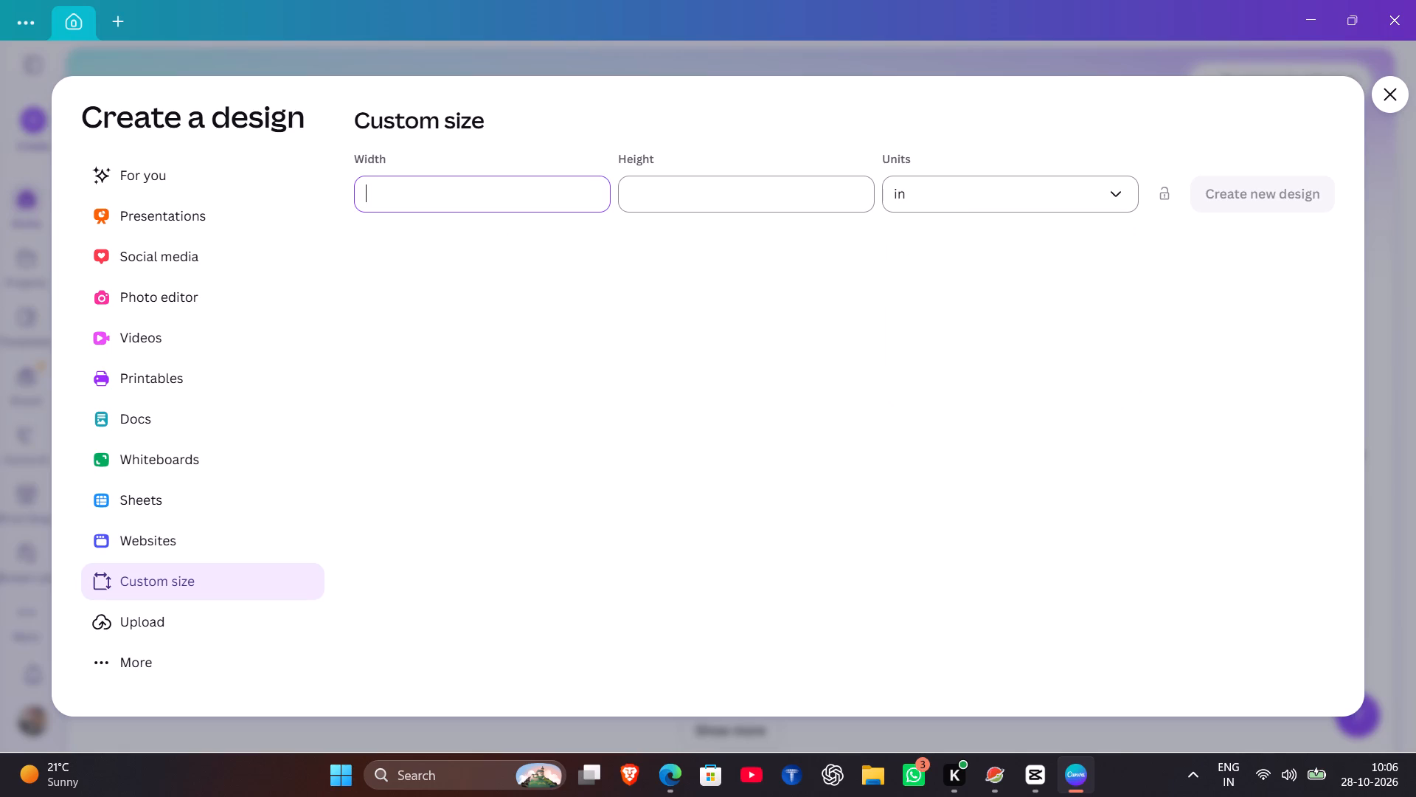
pyautogui.write('18')
pyautogui.click(653, 204)
pyautogui.press('6')
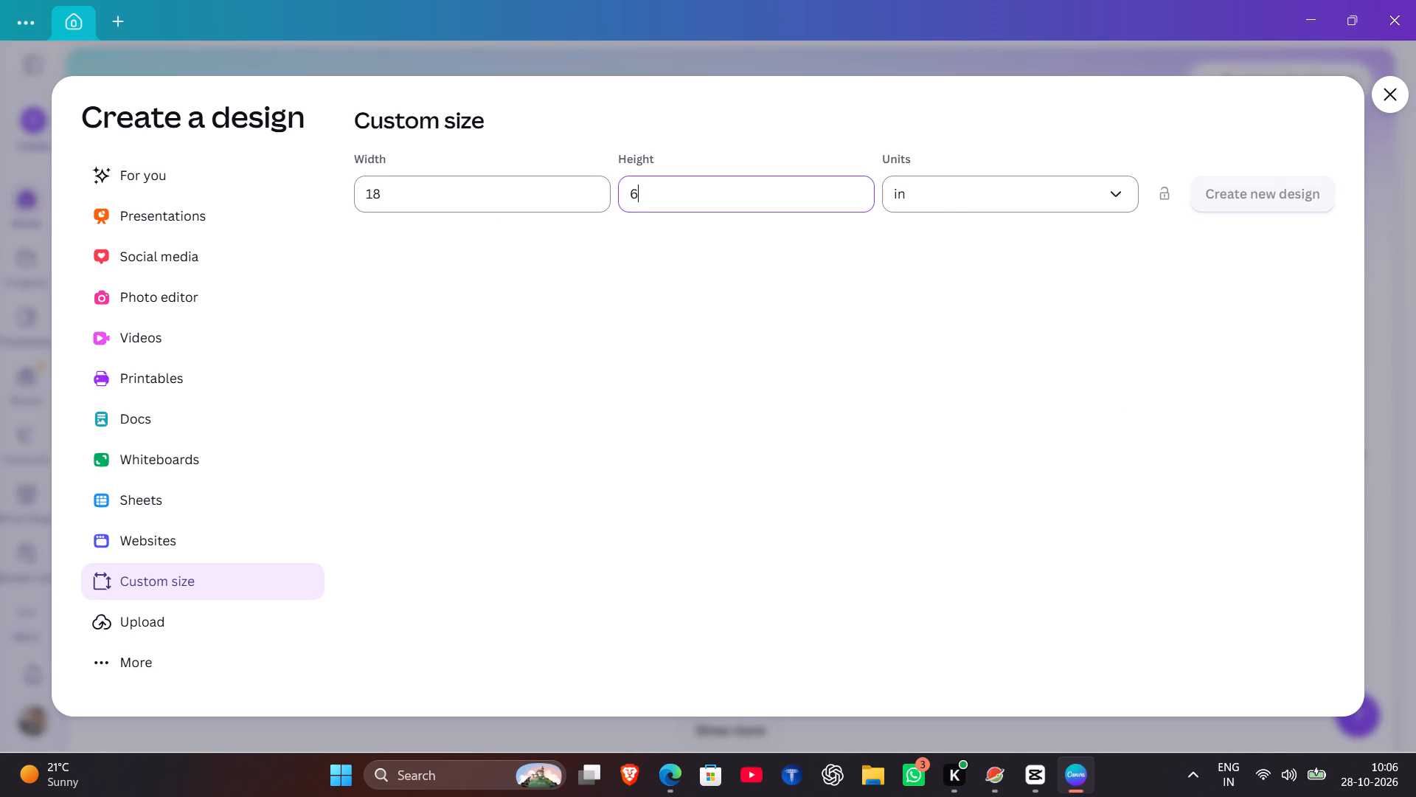
pyautogui.press('Return')
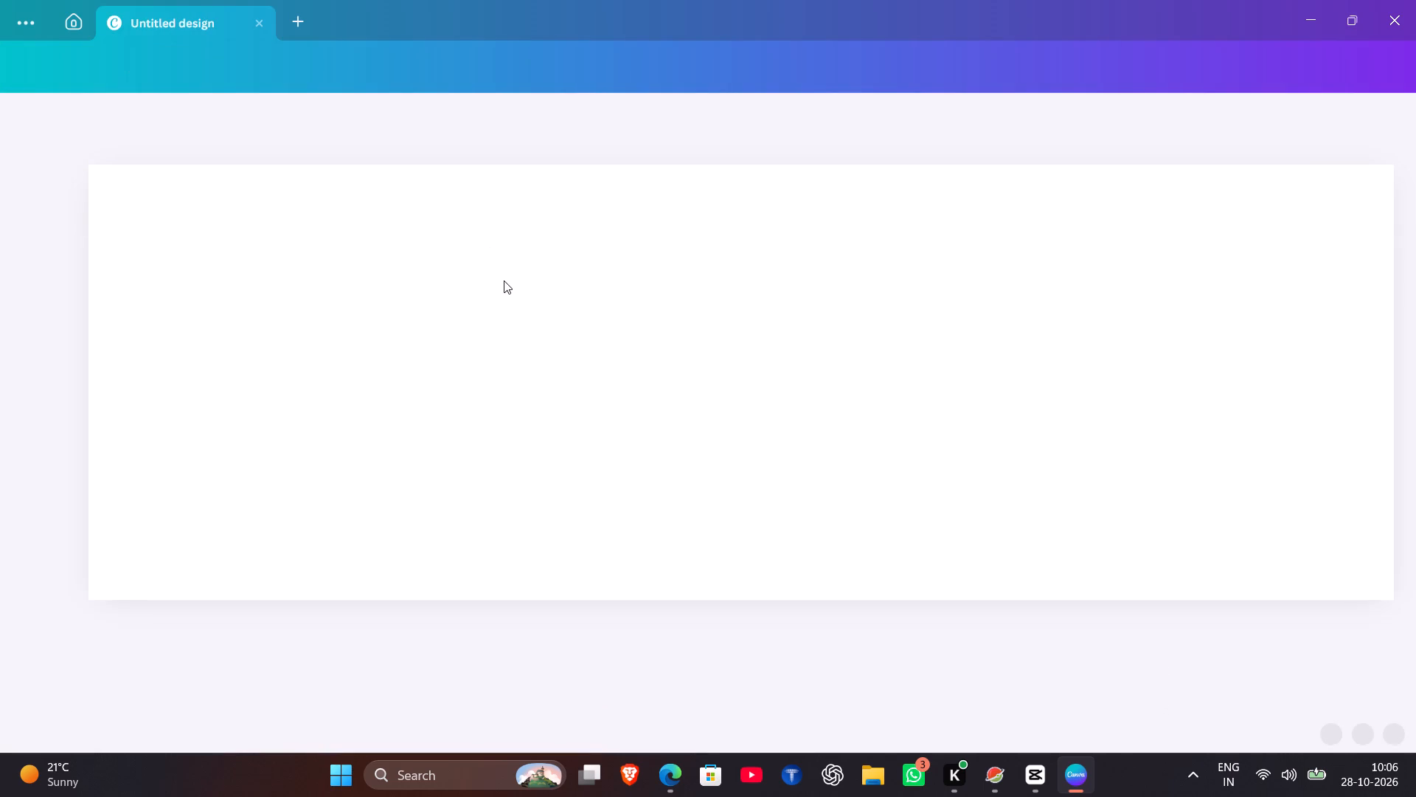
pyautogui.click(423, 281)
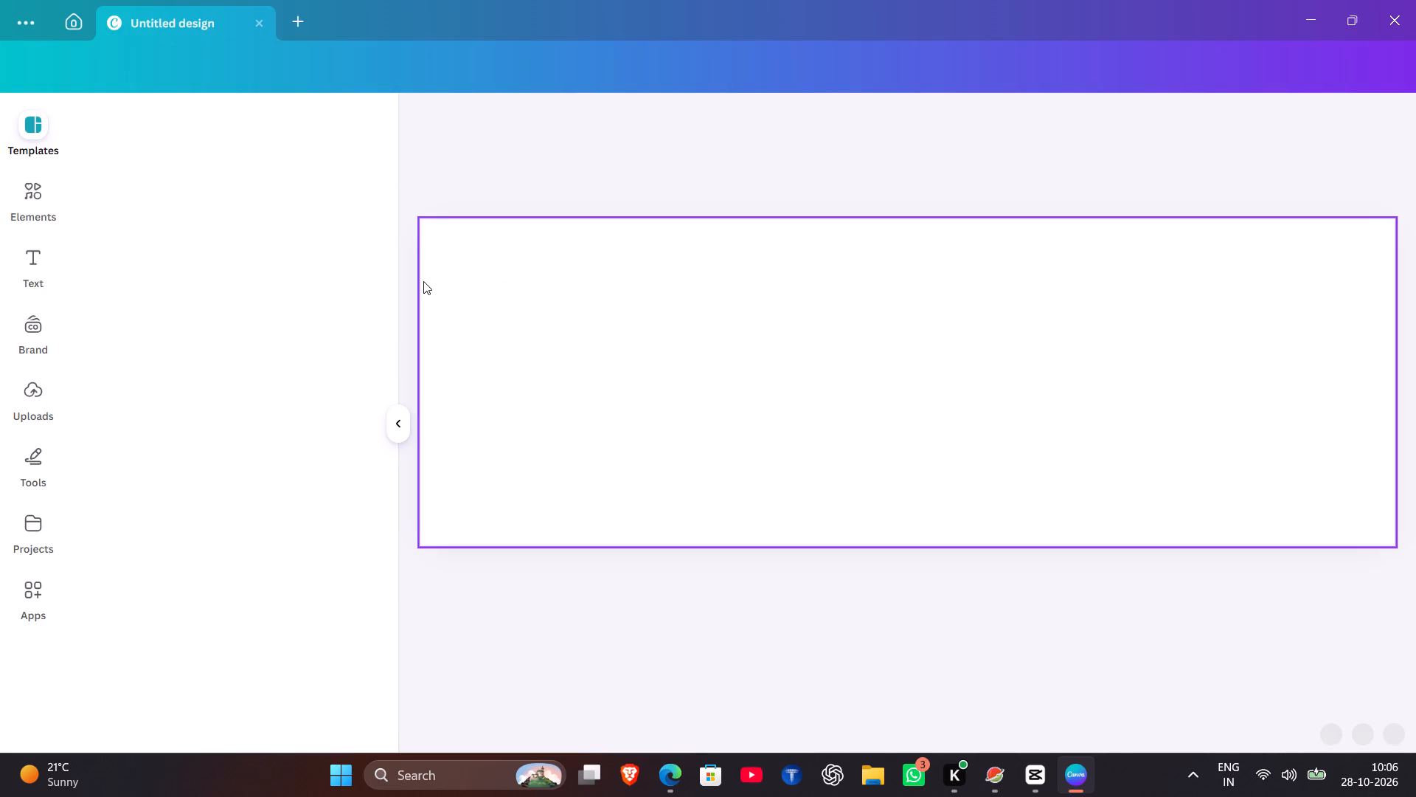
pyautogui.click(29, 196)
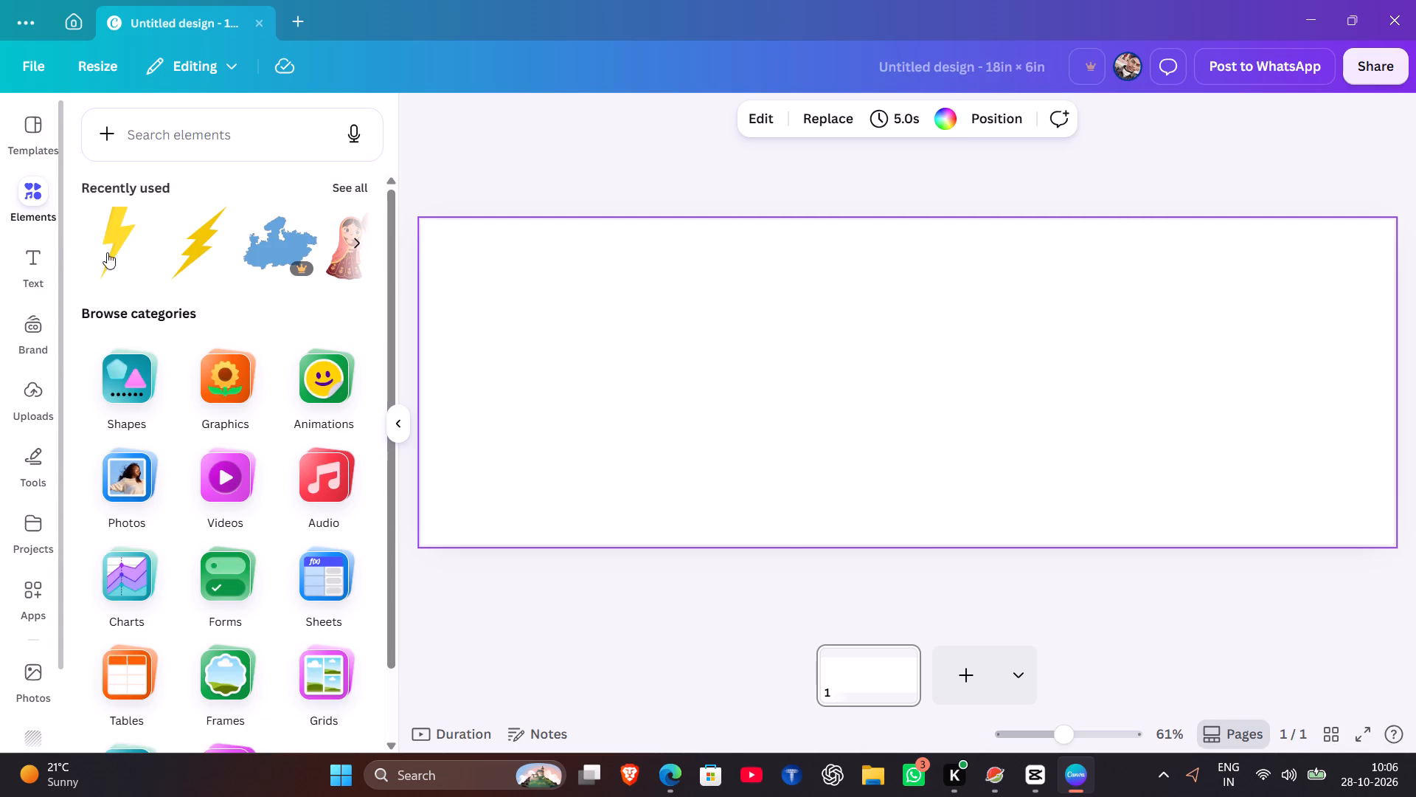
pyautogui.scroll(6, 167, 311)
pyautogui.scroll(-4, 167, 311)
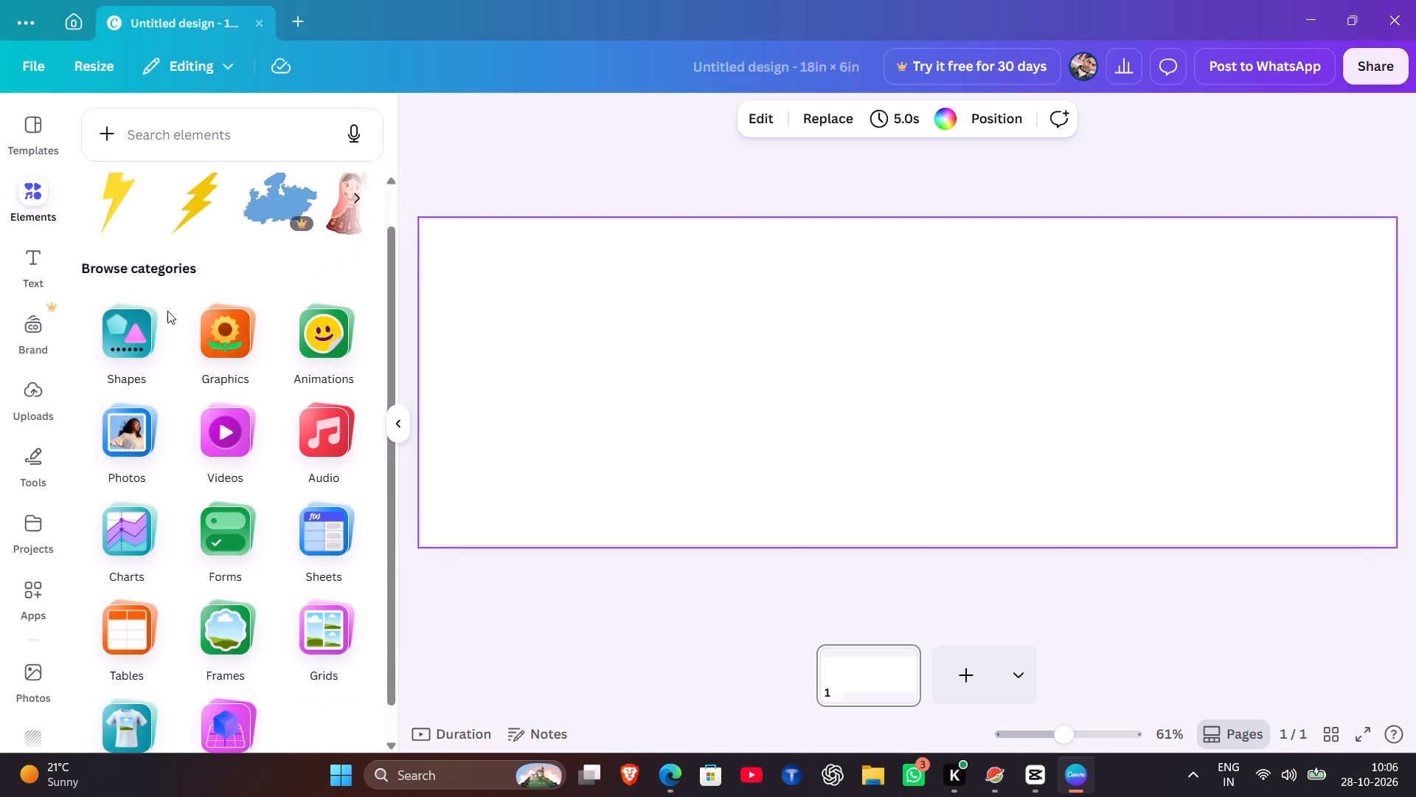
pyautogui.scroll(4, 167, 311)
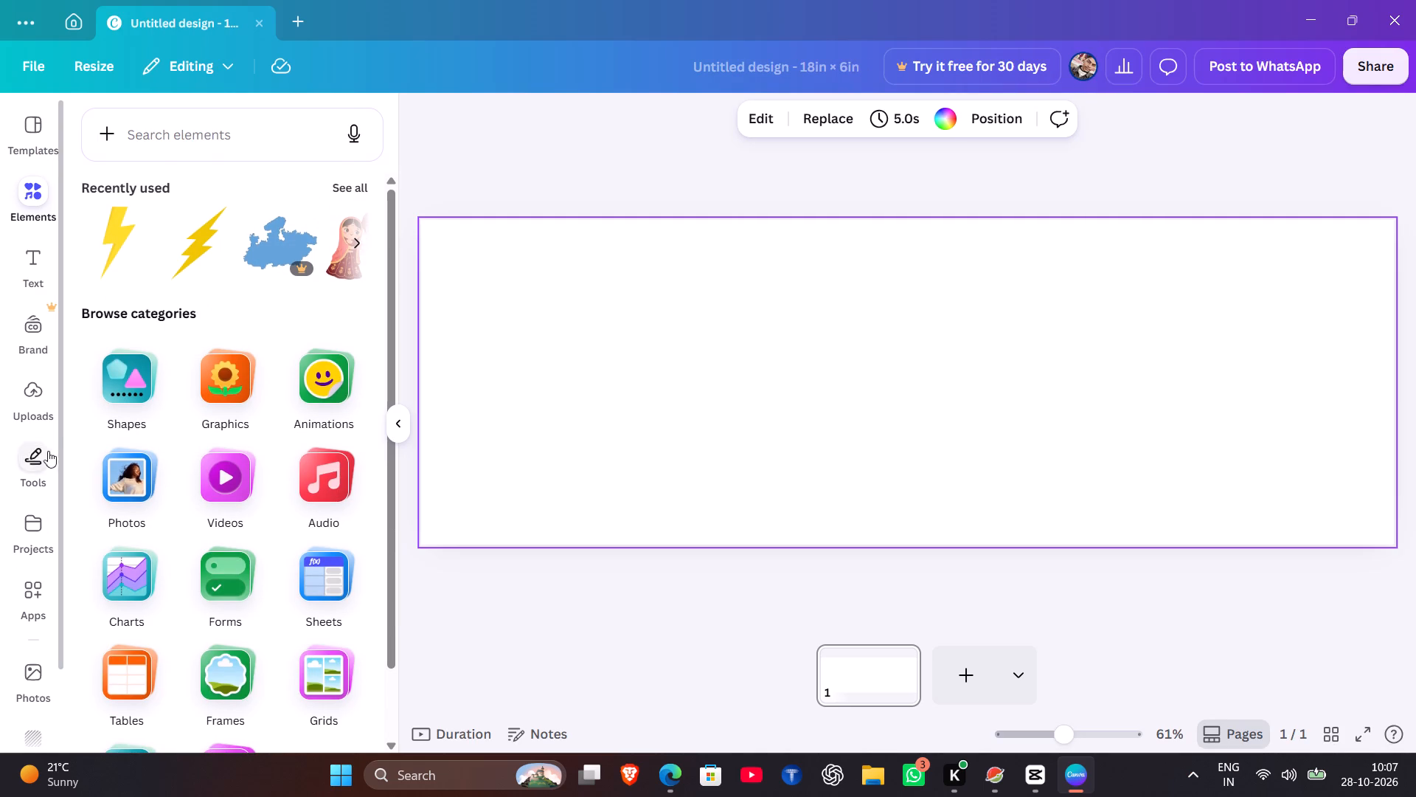
# Upload SG.pdf from the Downloads folder, finding it by searching for "sg".
pyautogui.click(46, 406)
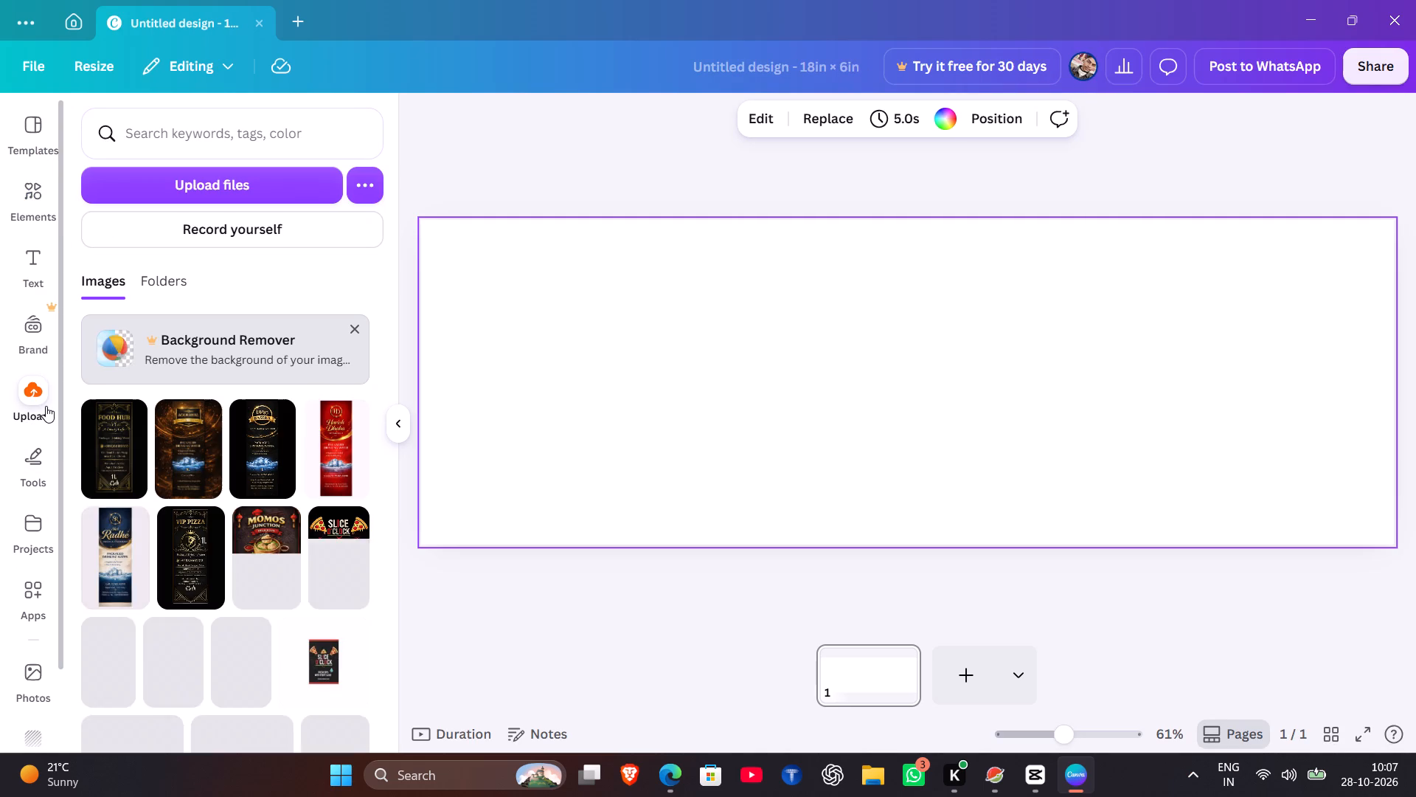
pyautogui.click(218, 191)
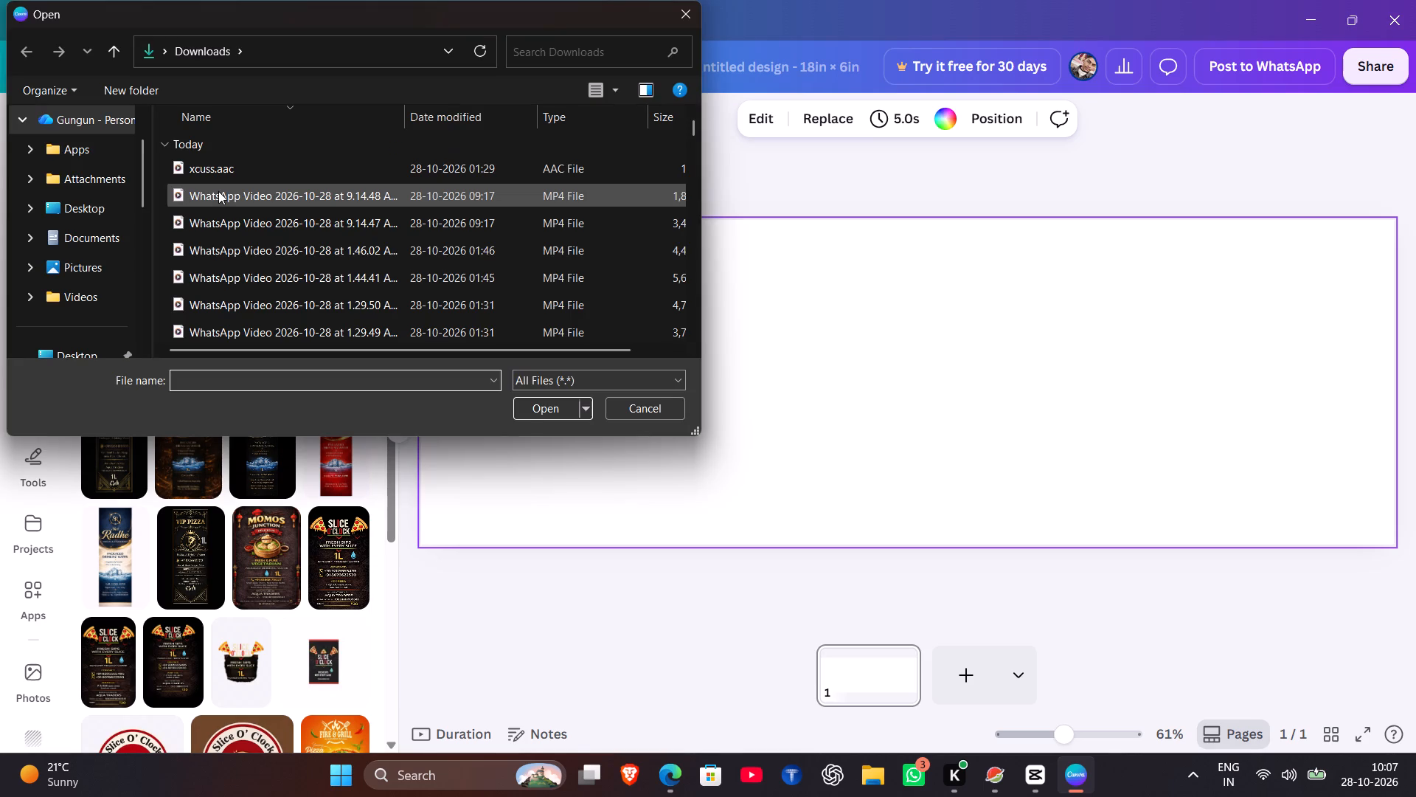
pyautogui.scroll(9, 224, 180)
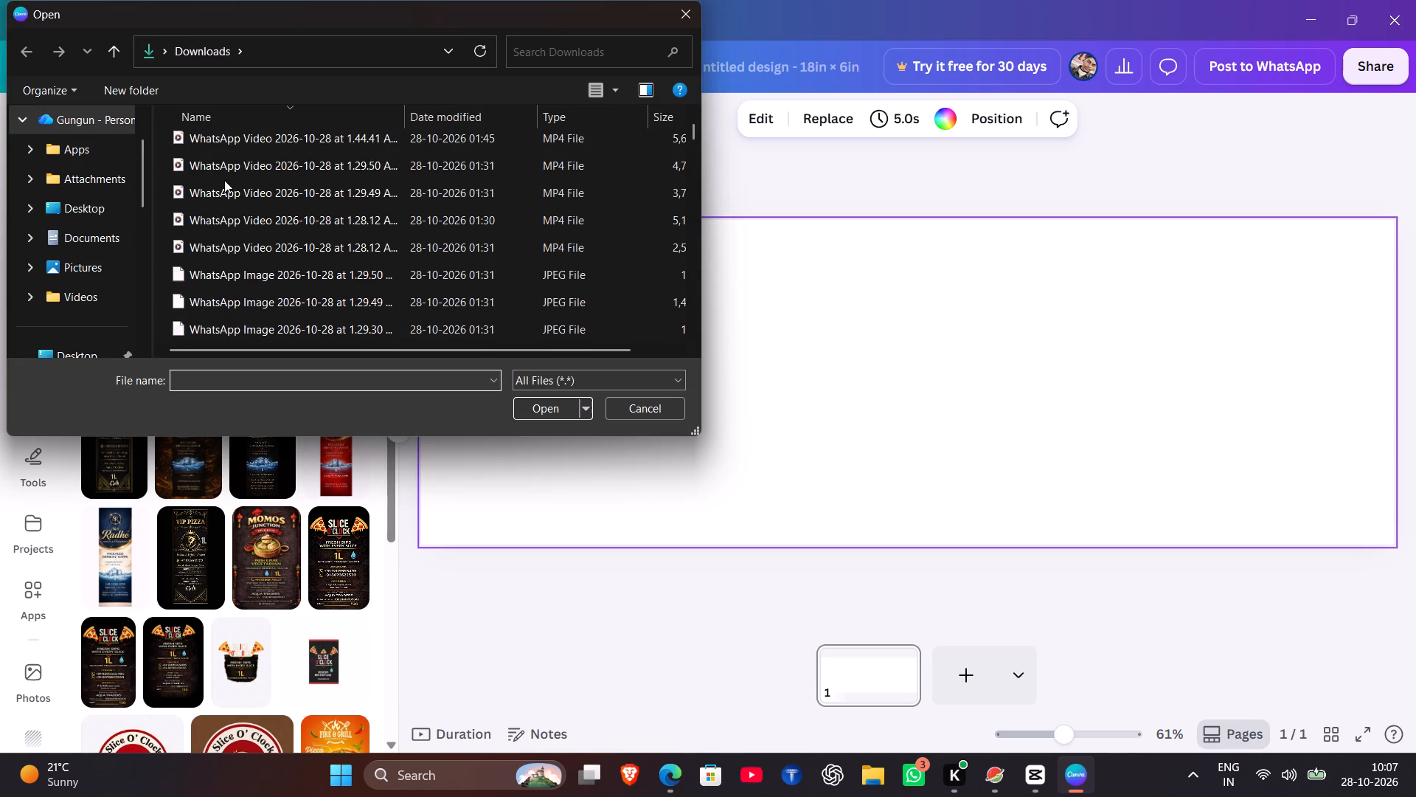
pyautogui.scroll(-3, 224, 180)
pyautogui.scroll(1, 224, 180)
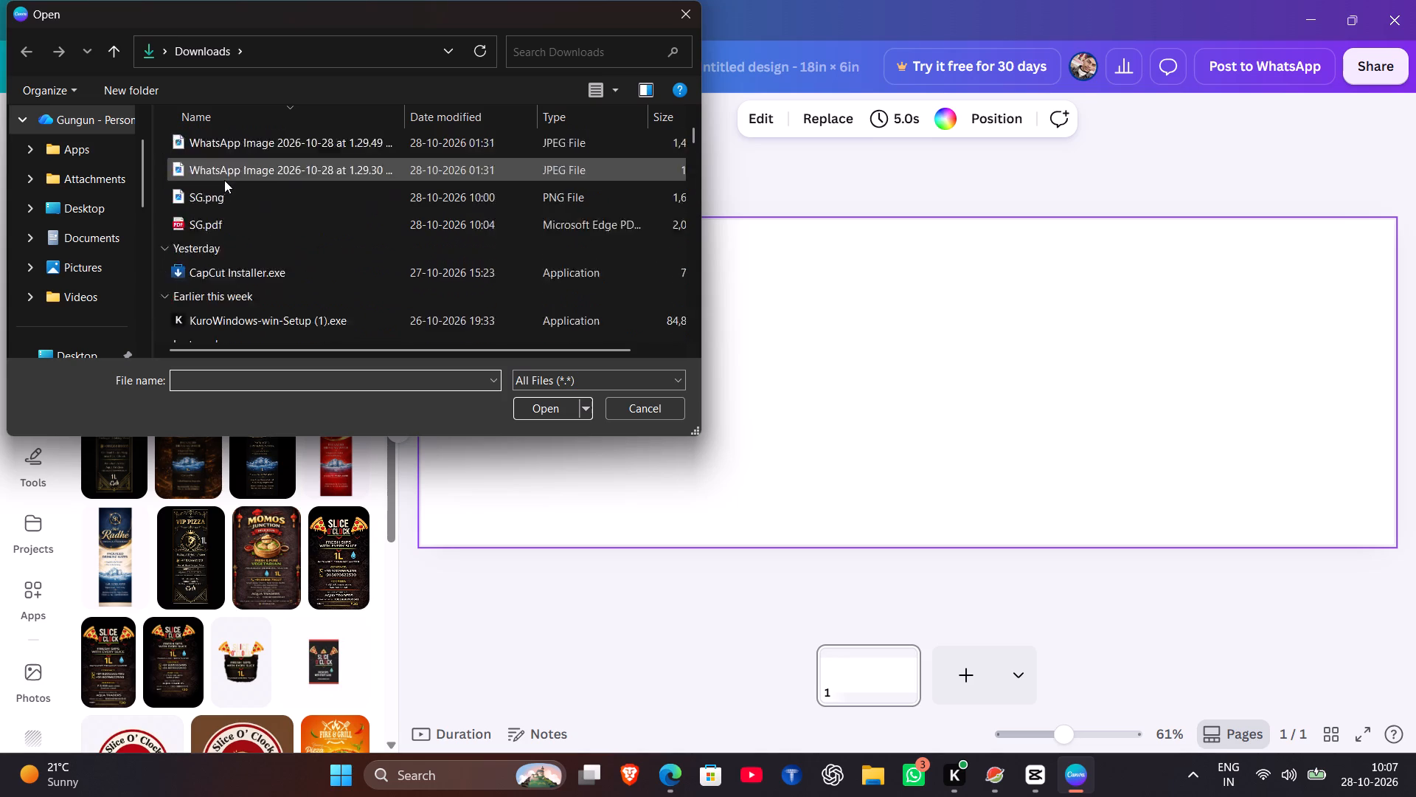
pyautogui.scroll(1, 224, 180)
pyautogui.click(605, 51)
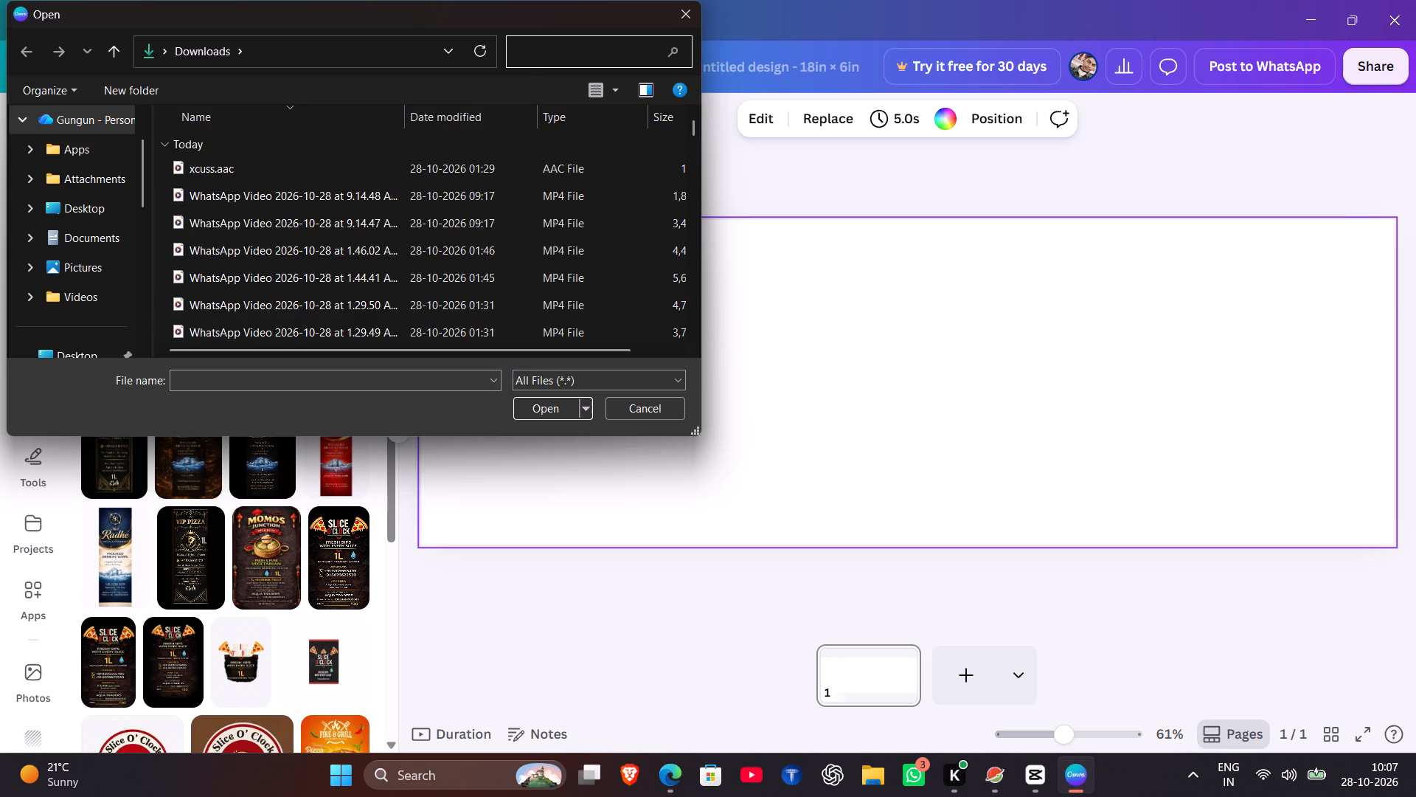
pyautogui.write('sg')
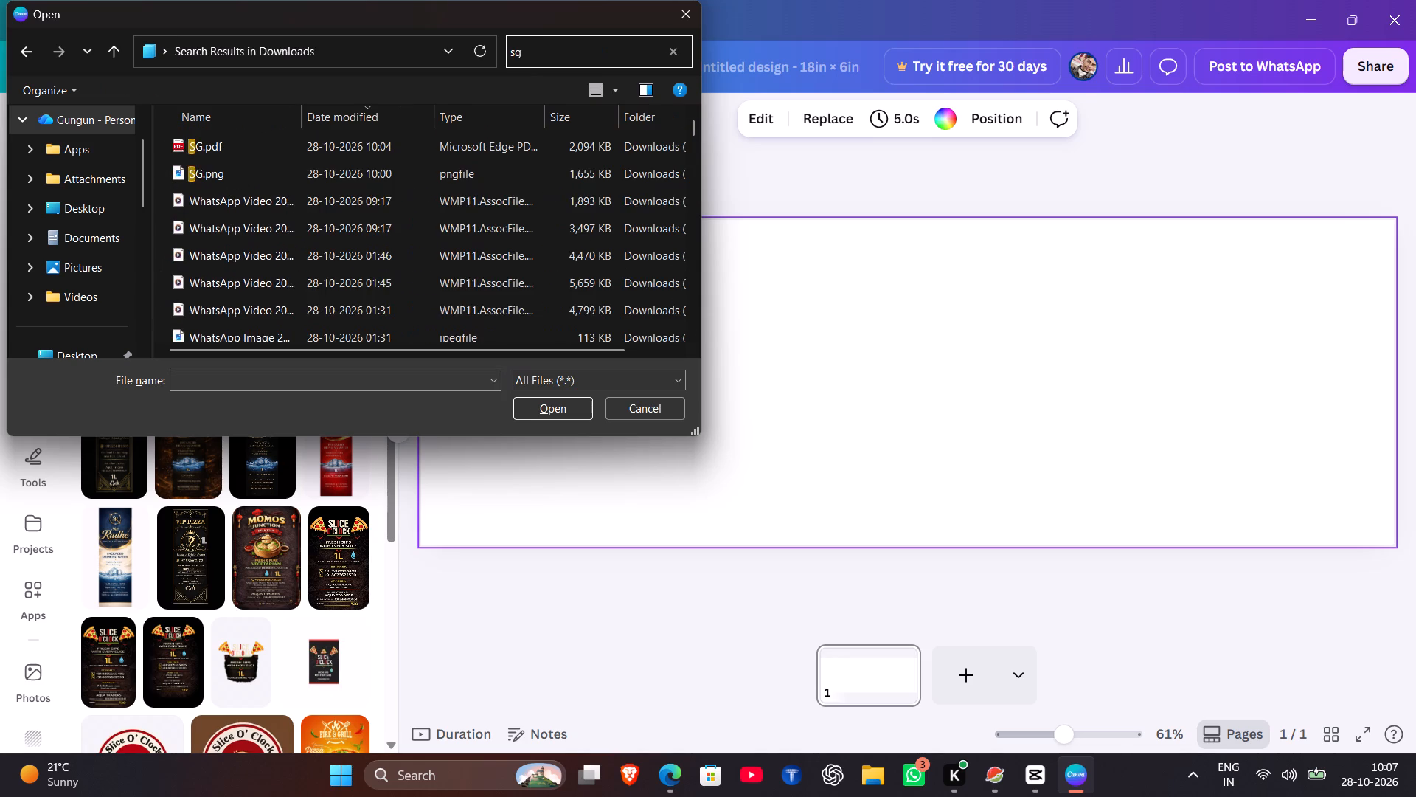
pyautogui.doubleClick(538, 153)
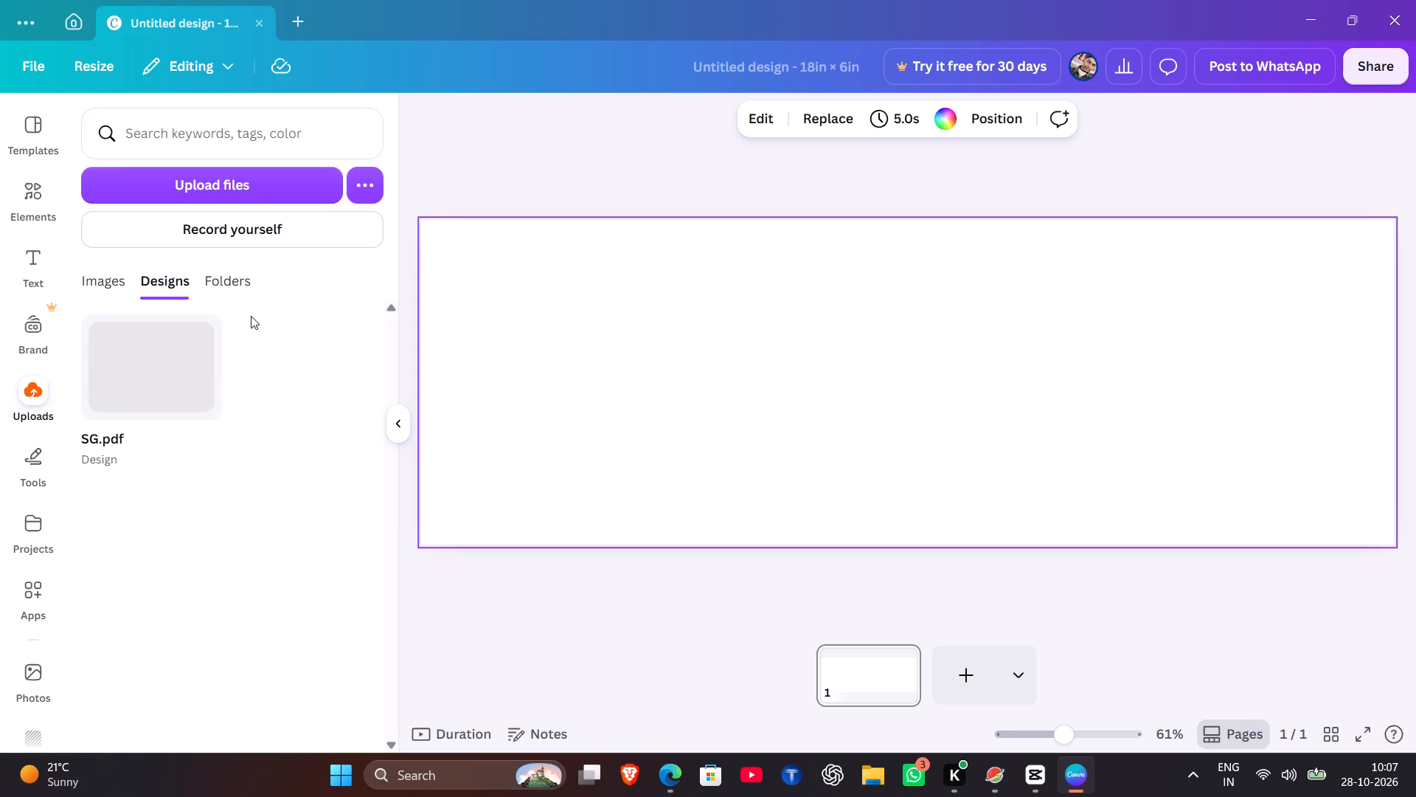
# Place the uploaded SG.pdf design on the blank page.
pyautogui.doubleClick(178, 342)
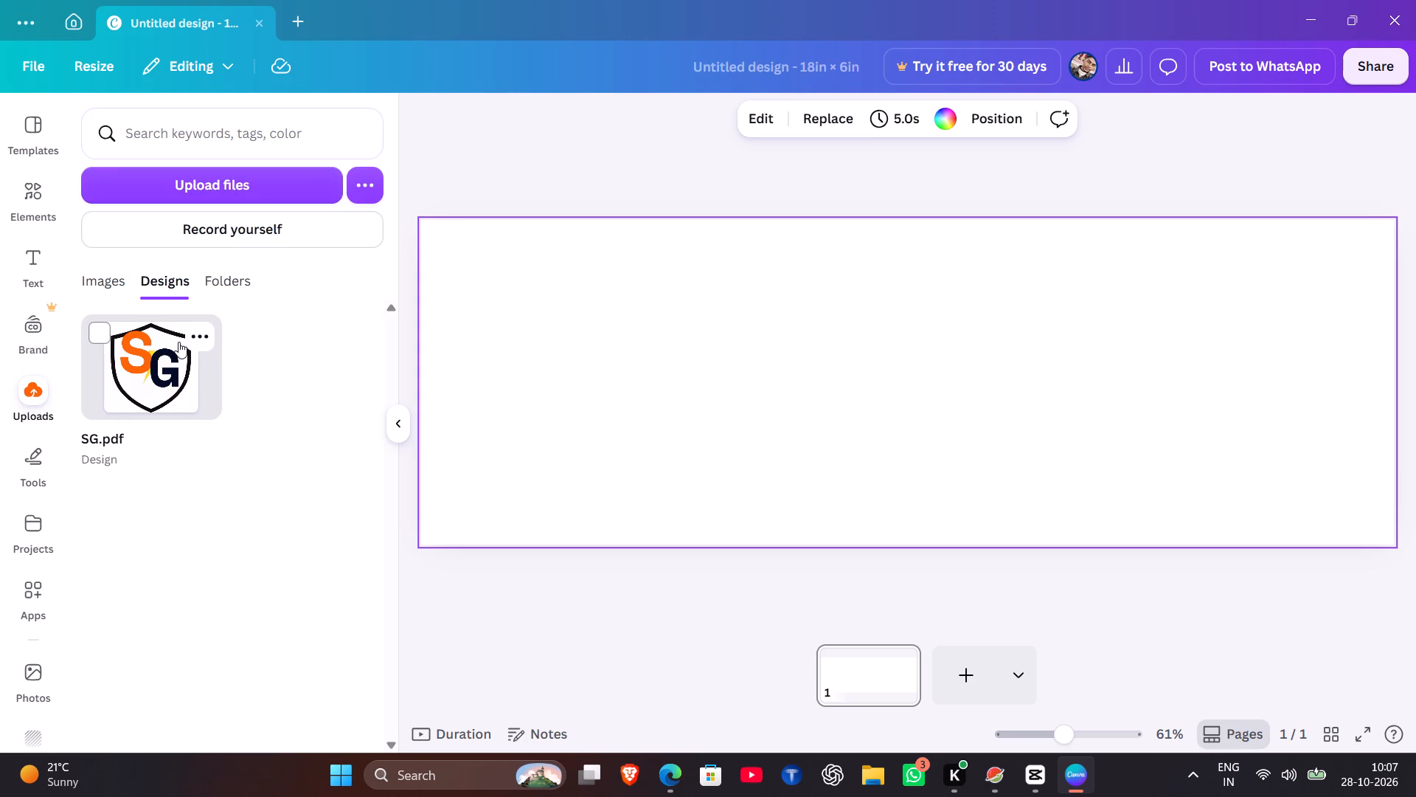
pyautogui.click(178, 342)
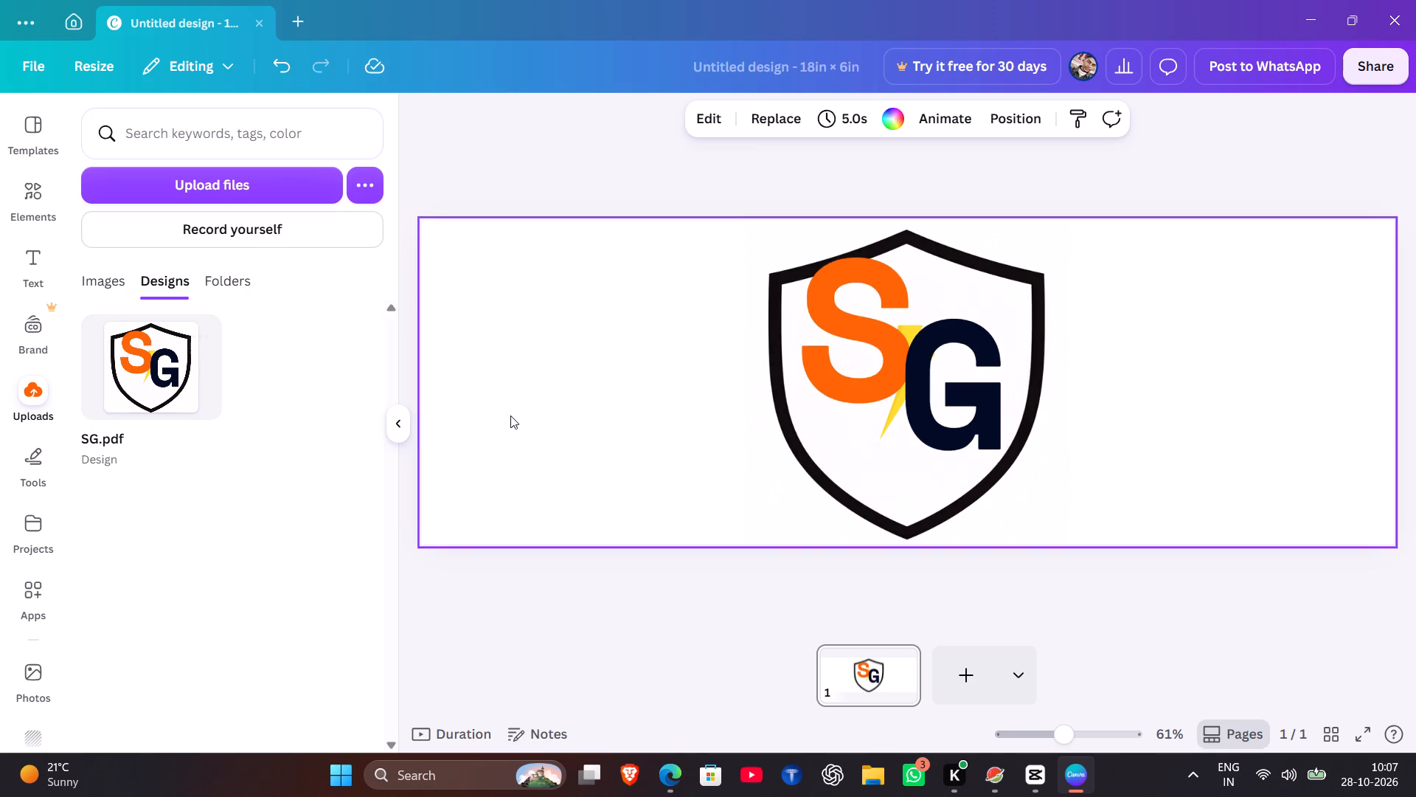
# Move the orange S slightly down inside the shield.
pyautogui.click(856, 314)
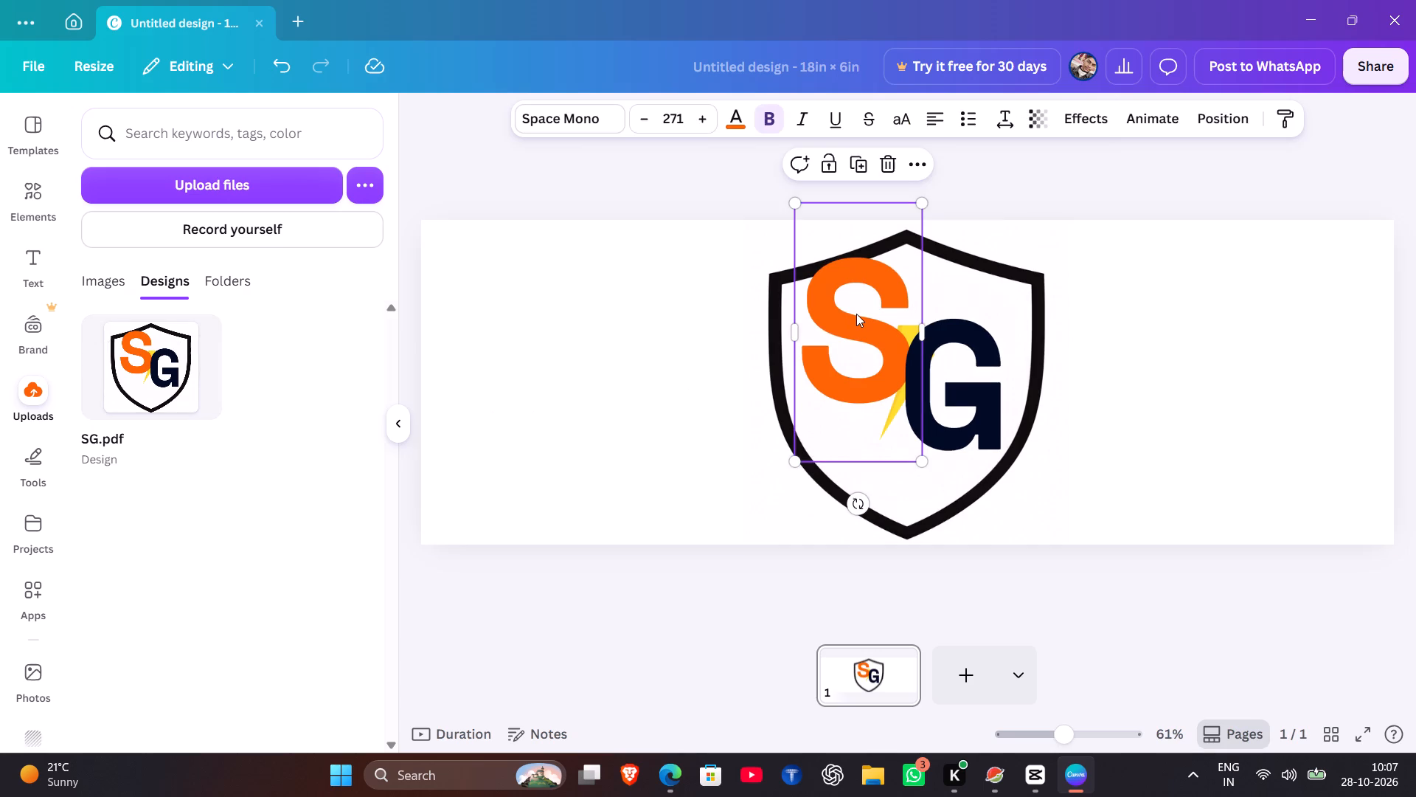
pyautogui.moveTo(856, 314); pyautogui.dragTo(856, 320)
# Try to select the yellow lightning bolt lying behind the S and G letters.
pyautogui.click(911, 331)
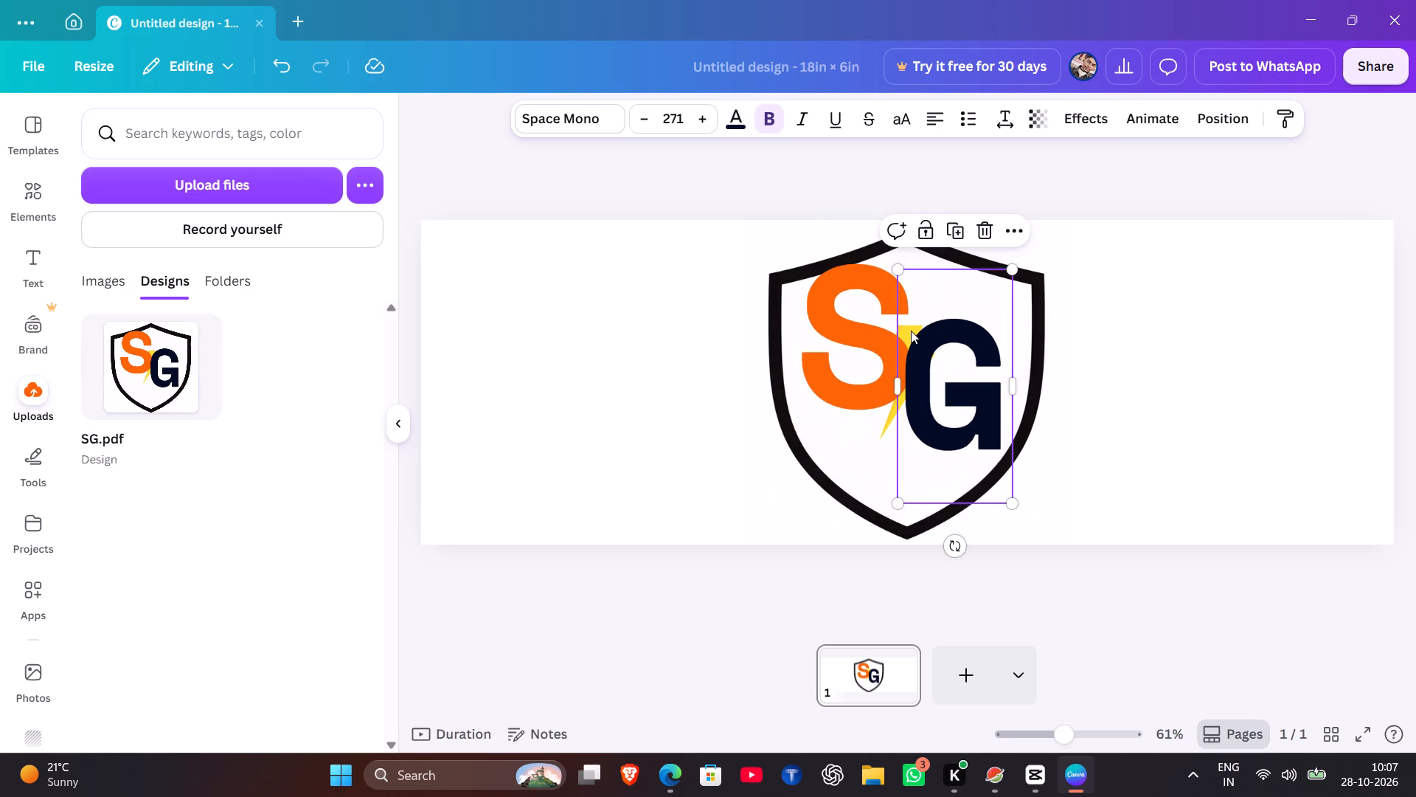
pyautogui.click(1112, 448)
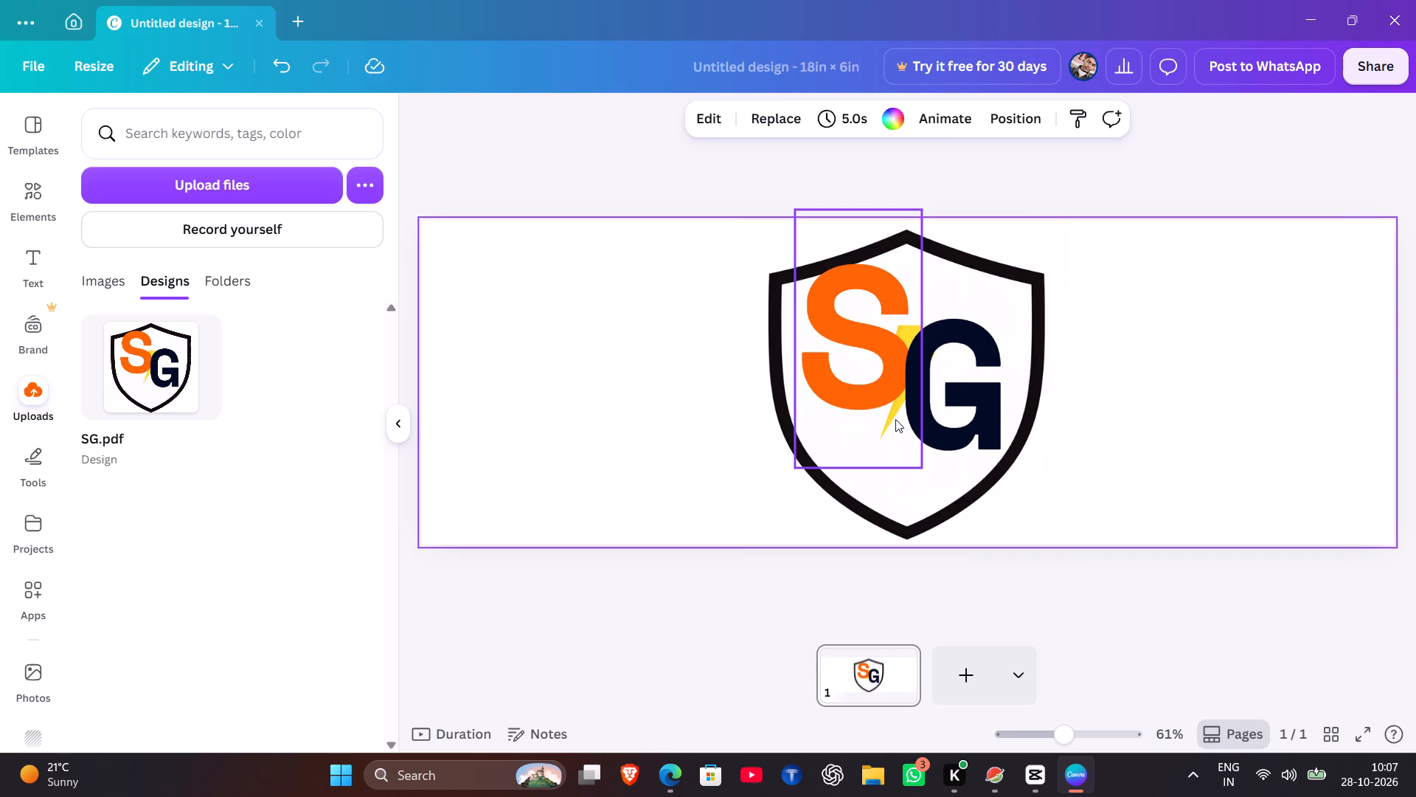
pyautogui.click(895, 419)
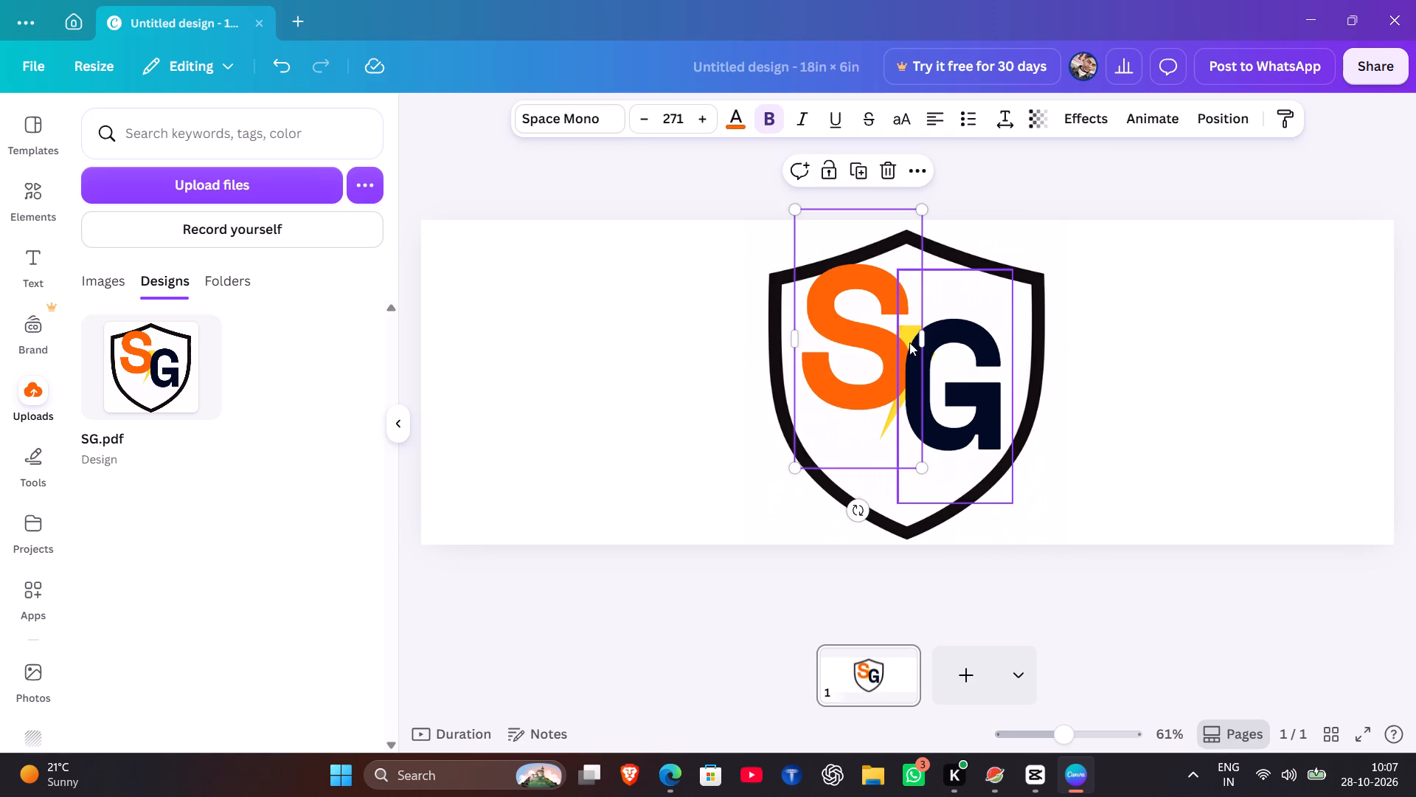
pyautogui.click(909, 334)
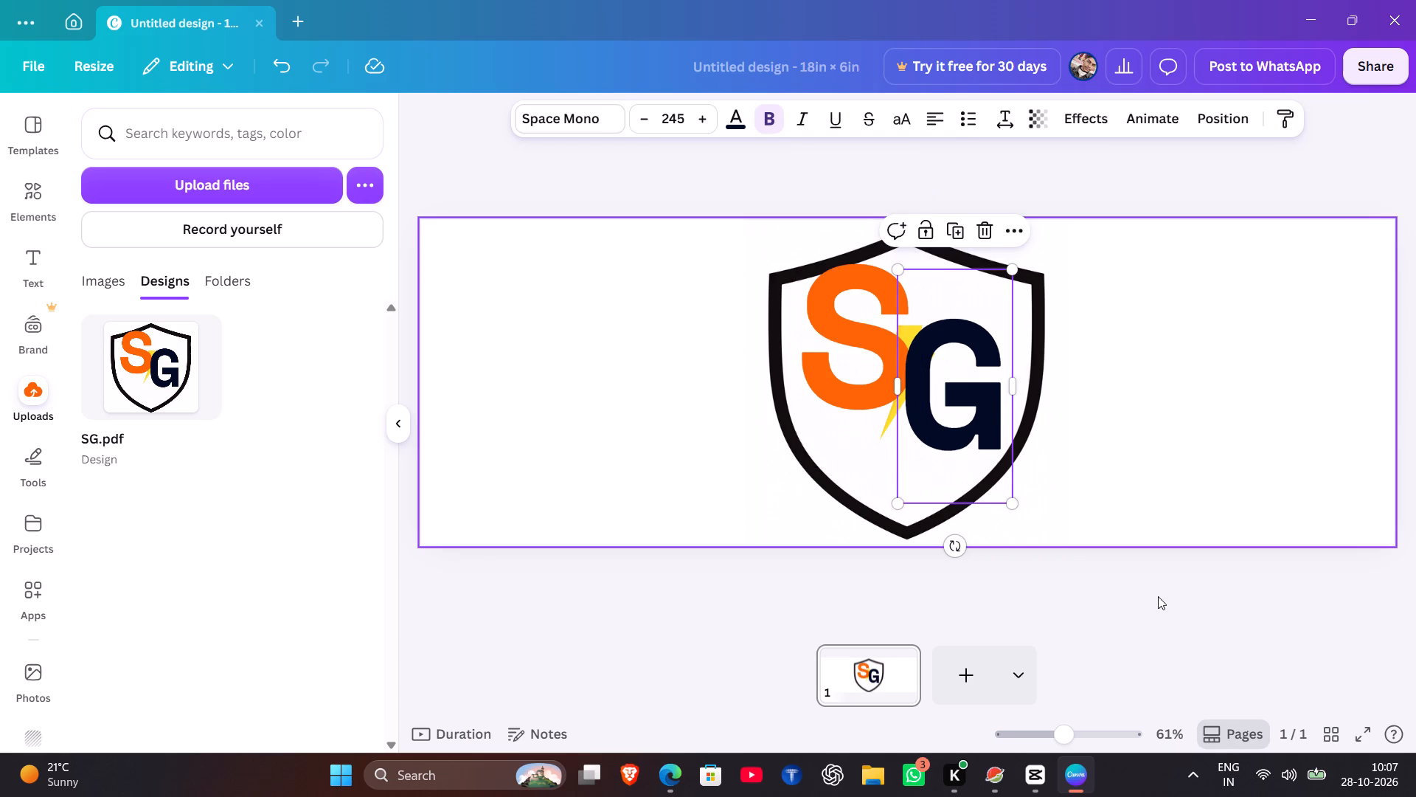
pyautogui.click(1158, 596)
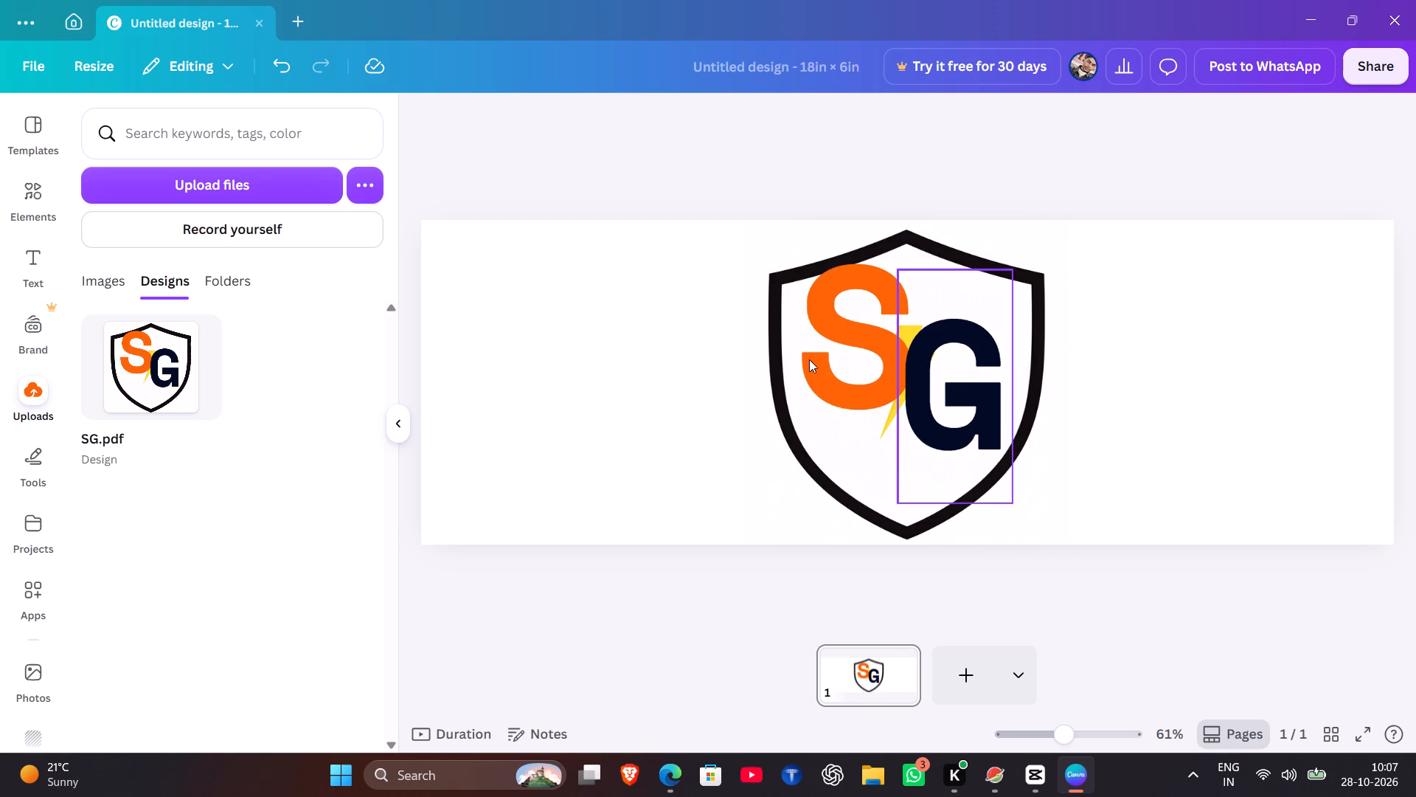
# Open the existing SG logo design from the recent designs on the home page.
pyautogui.click(80, 21)
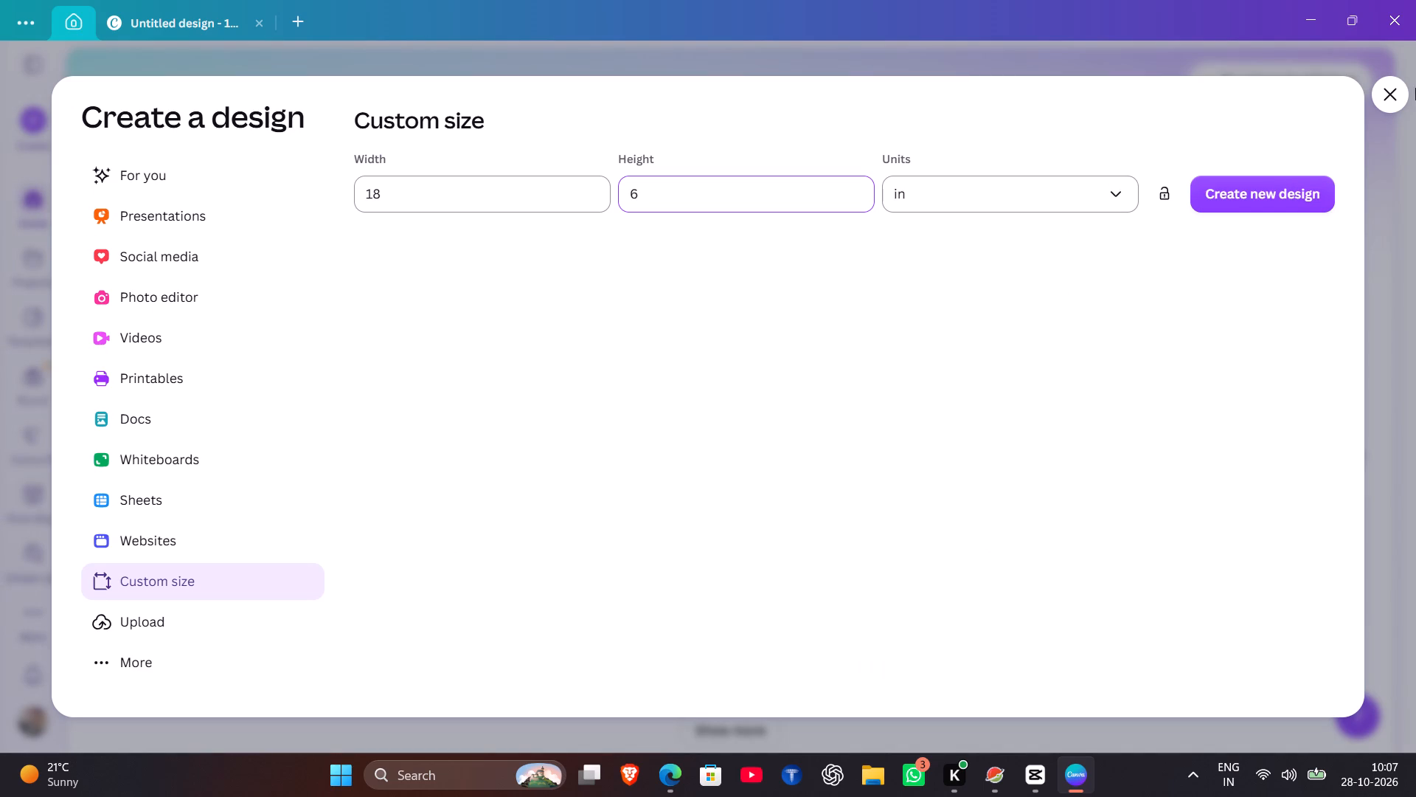
pyautogui.click(1389, 95)
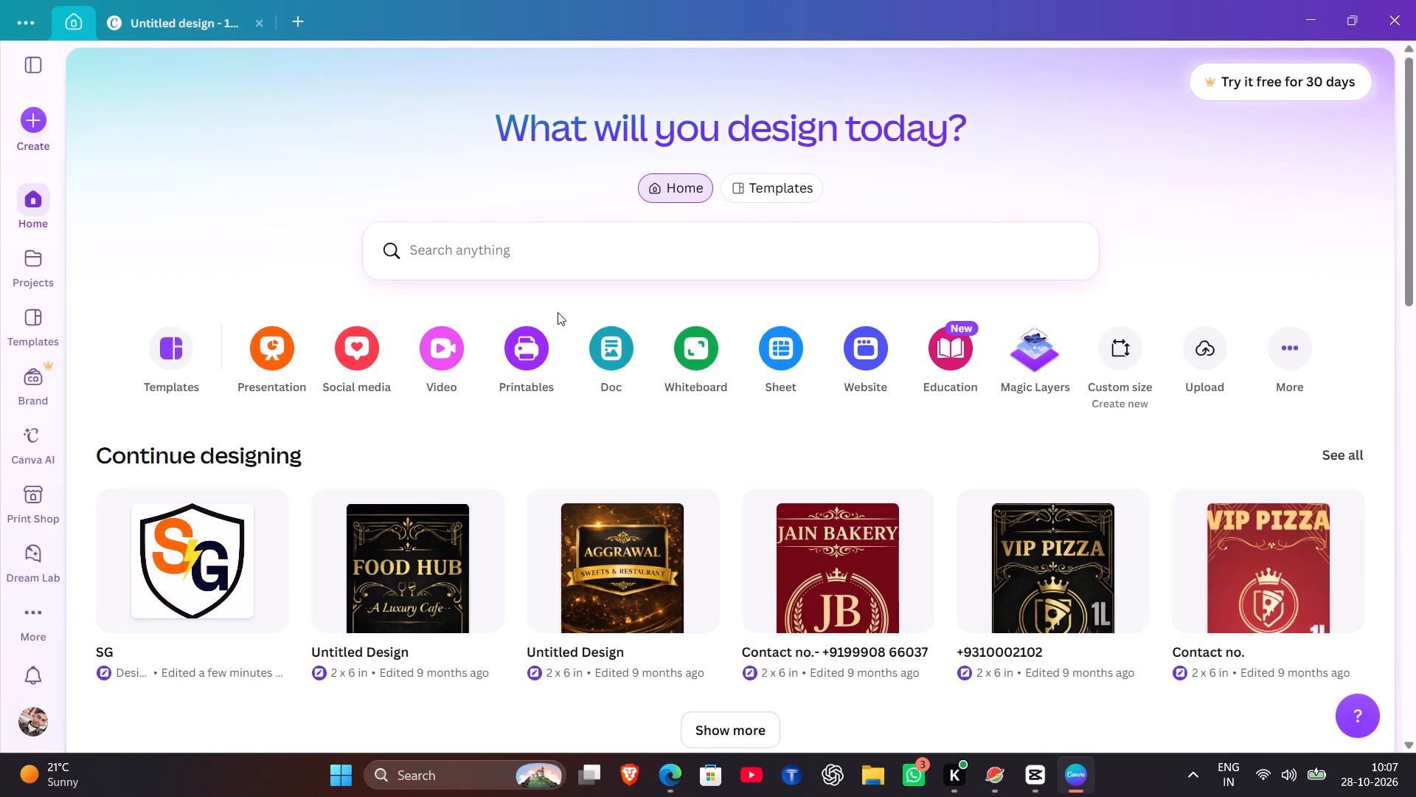
pyautogui.click(220, 553)
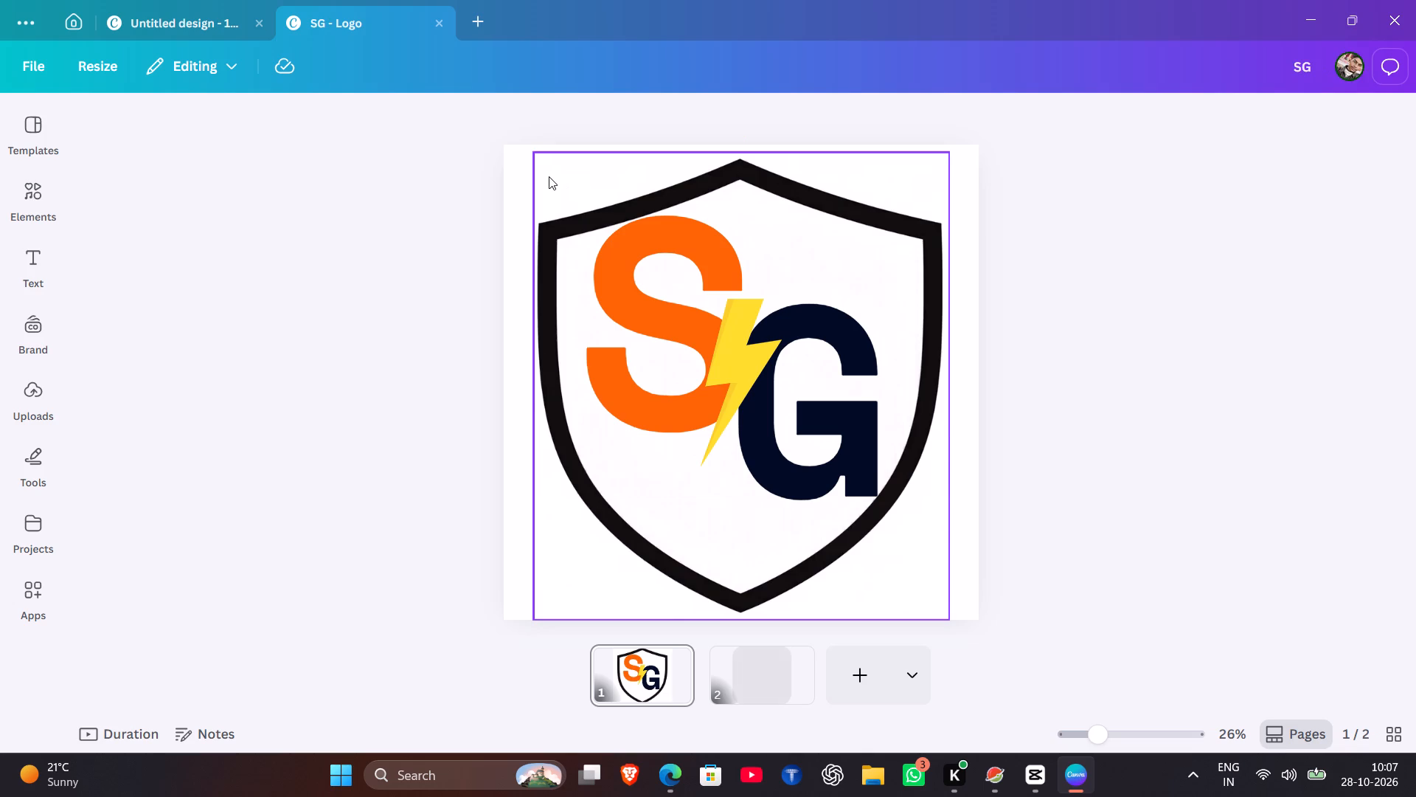
# Copy the shield image from page 1 of the SG logo design.
pyautogui.click(525, 170)
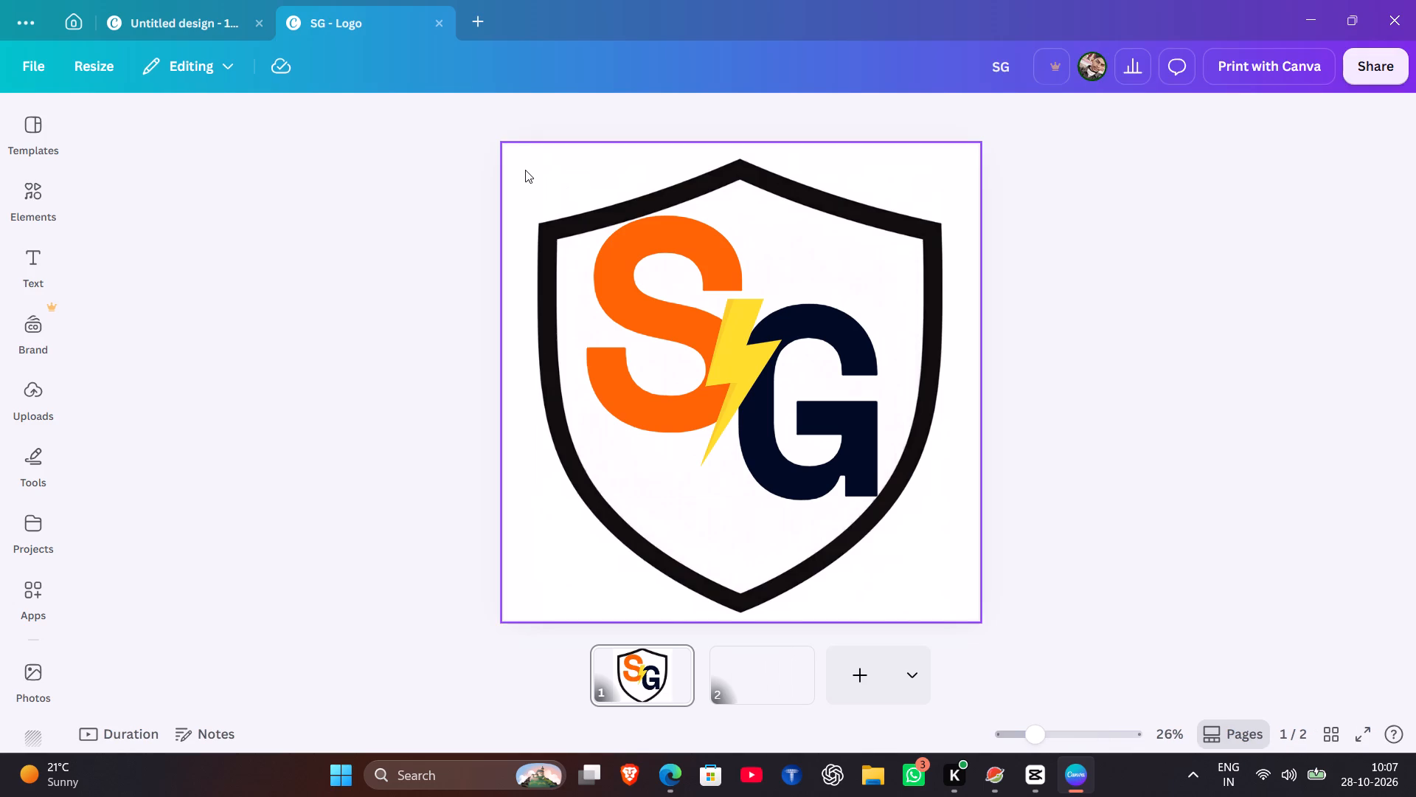
pyautogui.click(525, 170)
pyautogui.click(525, 170)
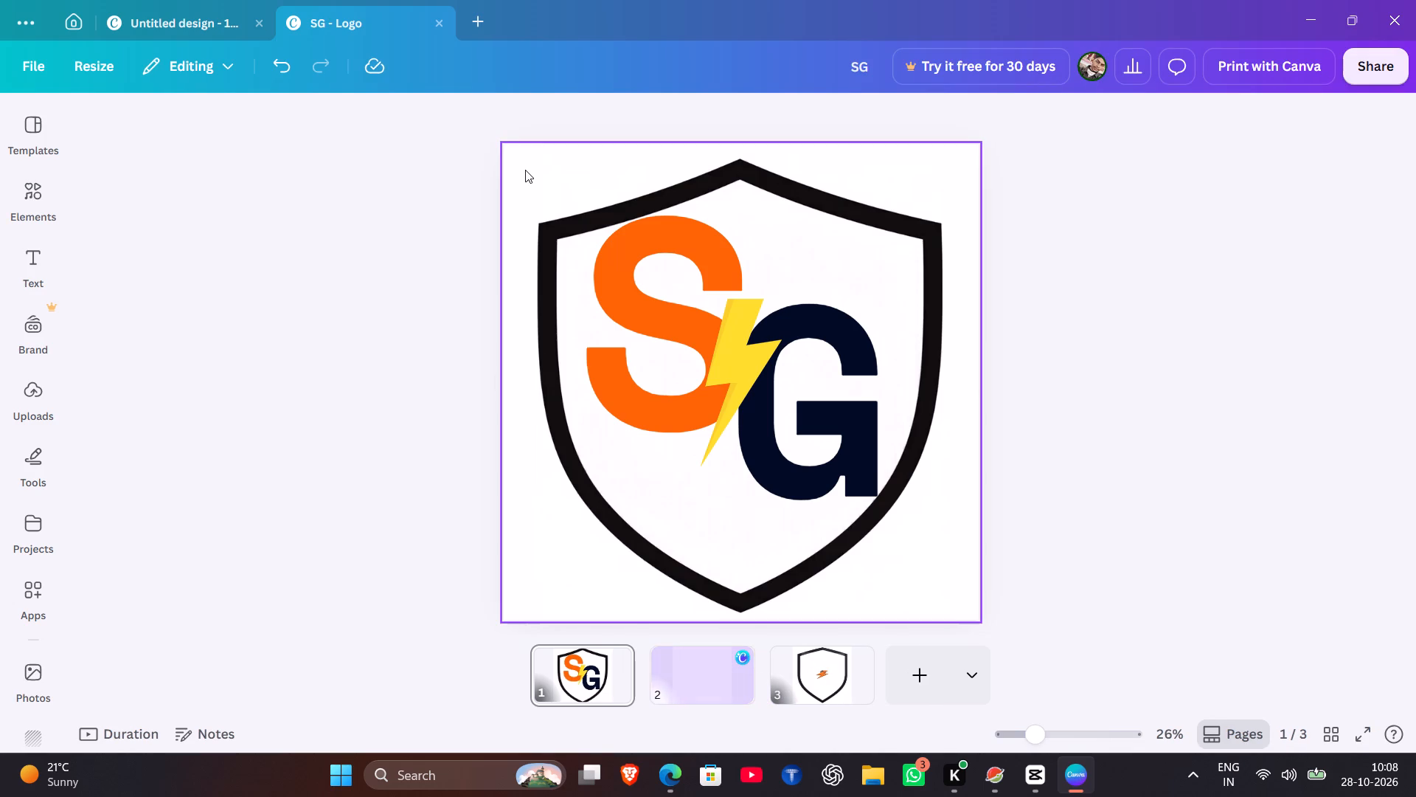
pyautogui.click(525, 170)
pyautogui.hotkey('ctrl', 'c')
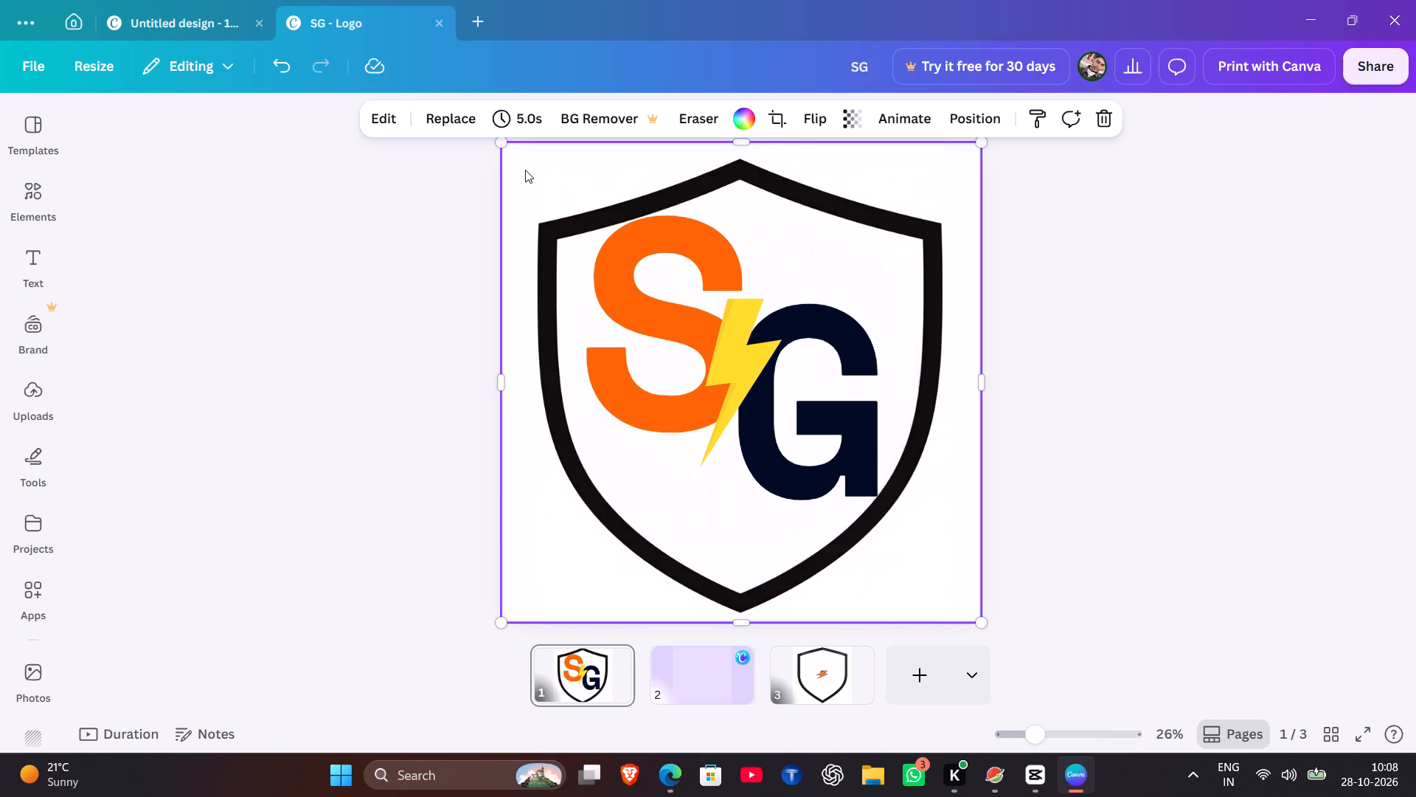
# Return to the untitled 18 × 6 in design and delete the shield image along with its frame.
pyautogui.click(232, 10)
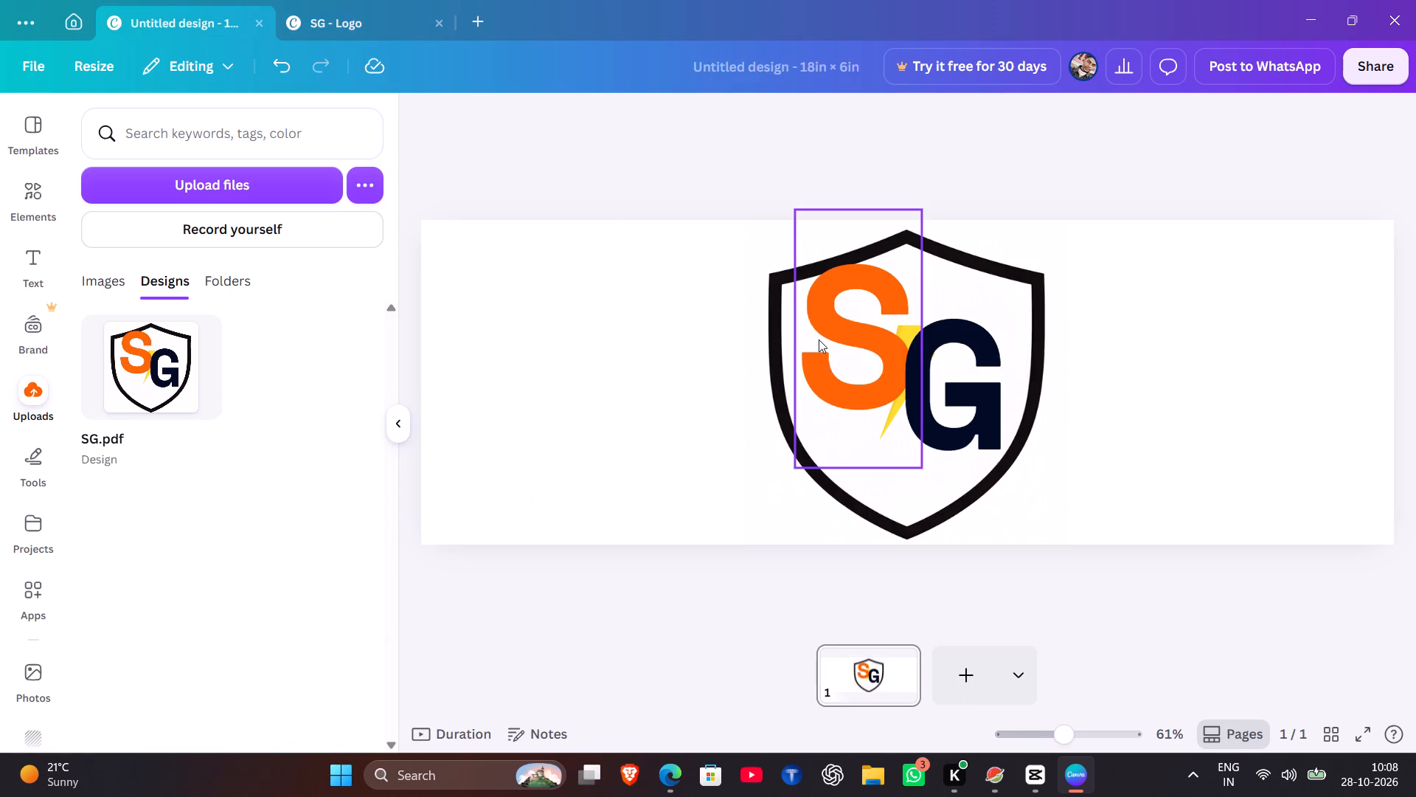
pyautogui.click(819, 339)
pyautogui.click(778, 317)
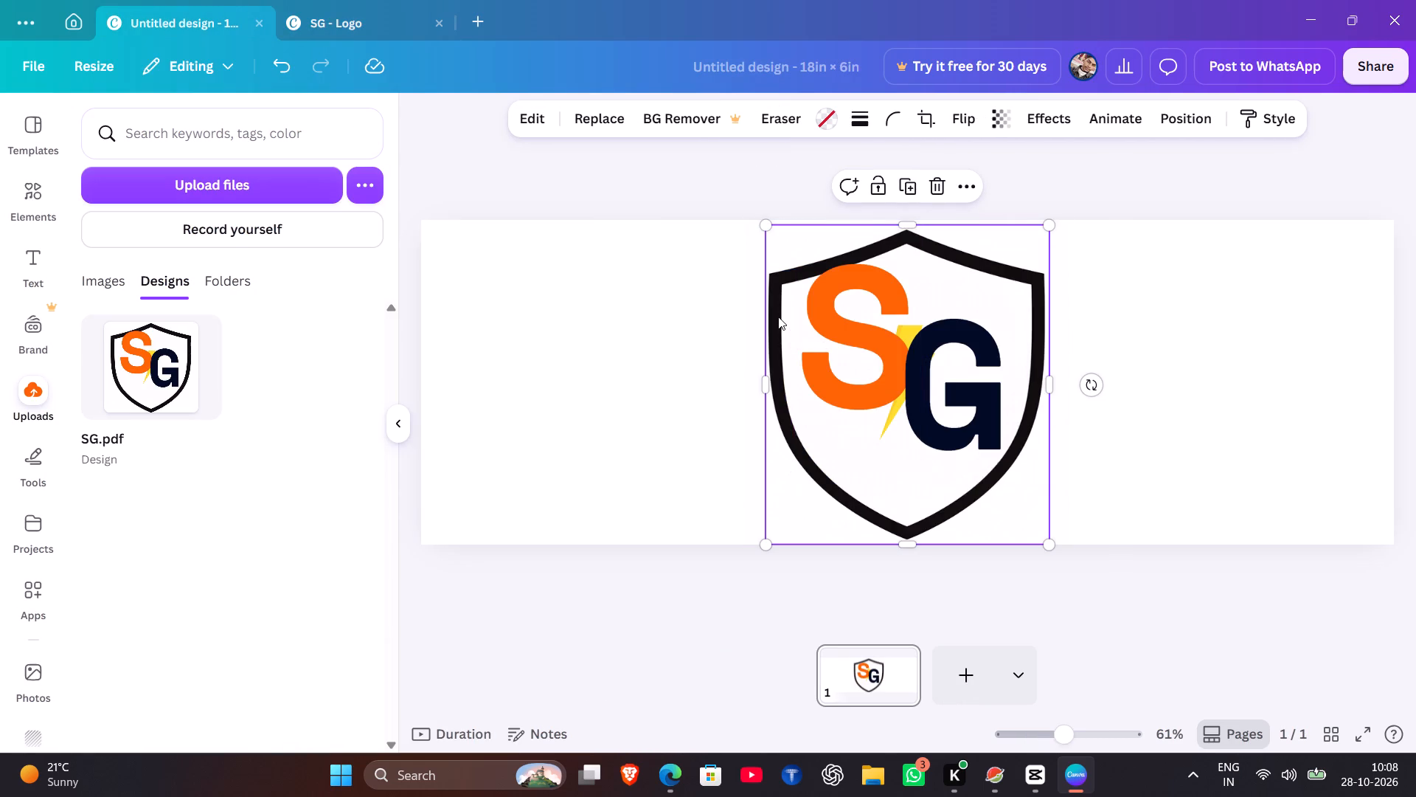
pyautogui.click(943, 184)
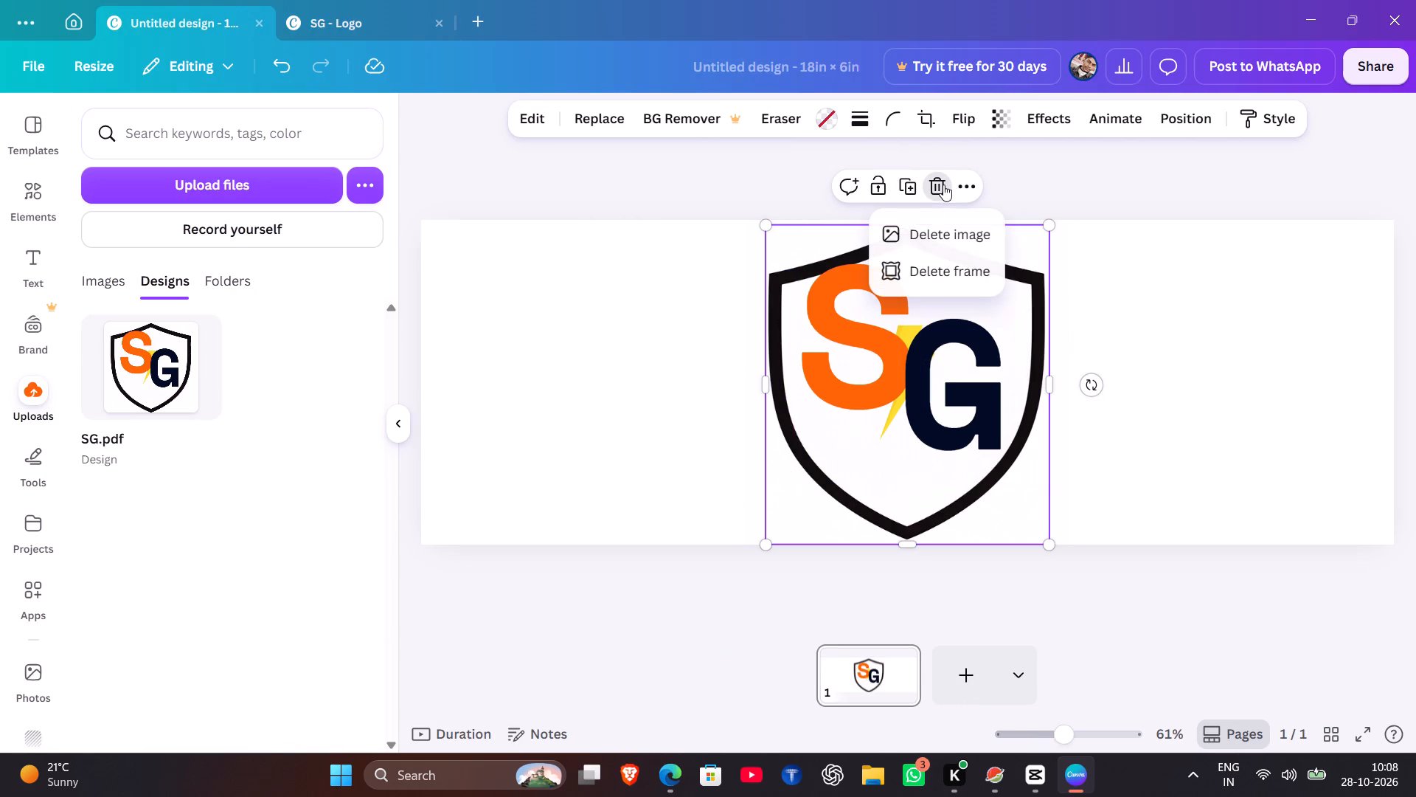
pyautogui.click(951, 226)
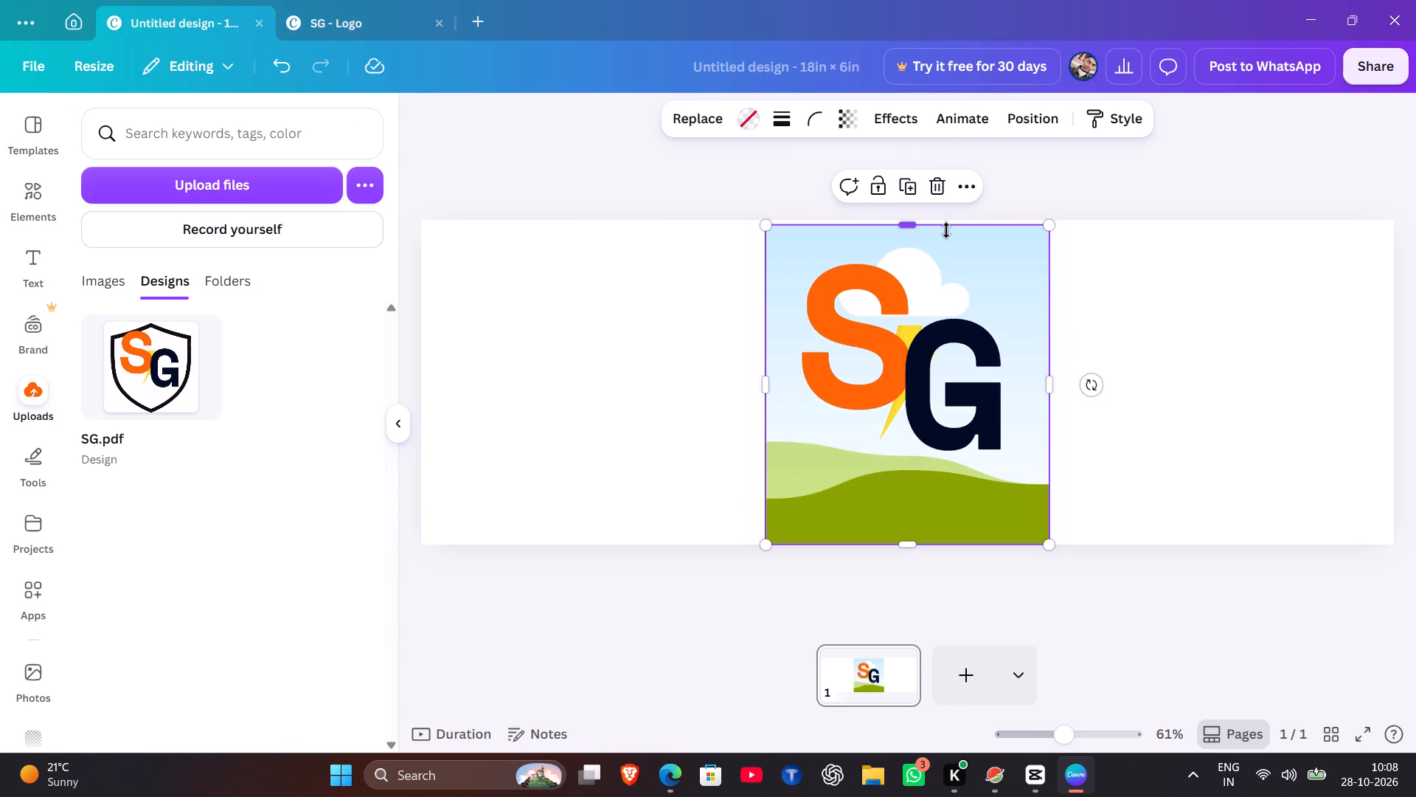
pyautogui.click(937, 199)
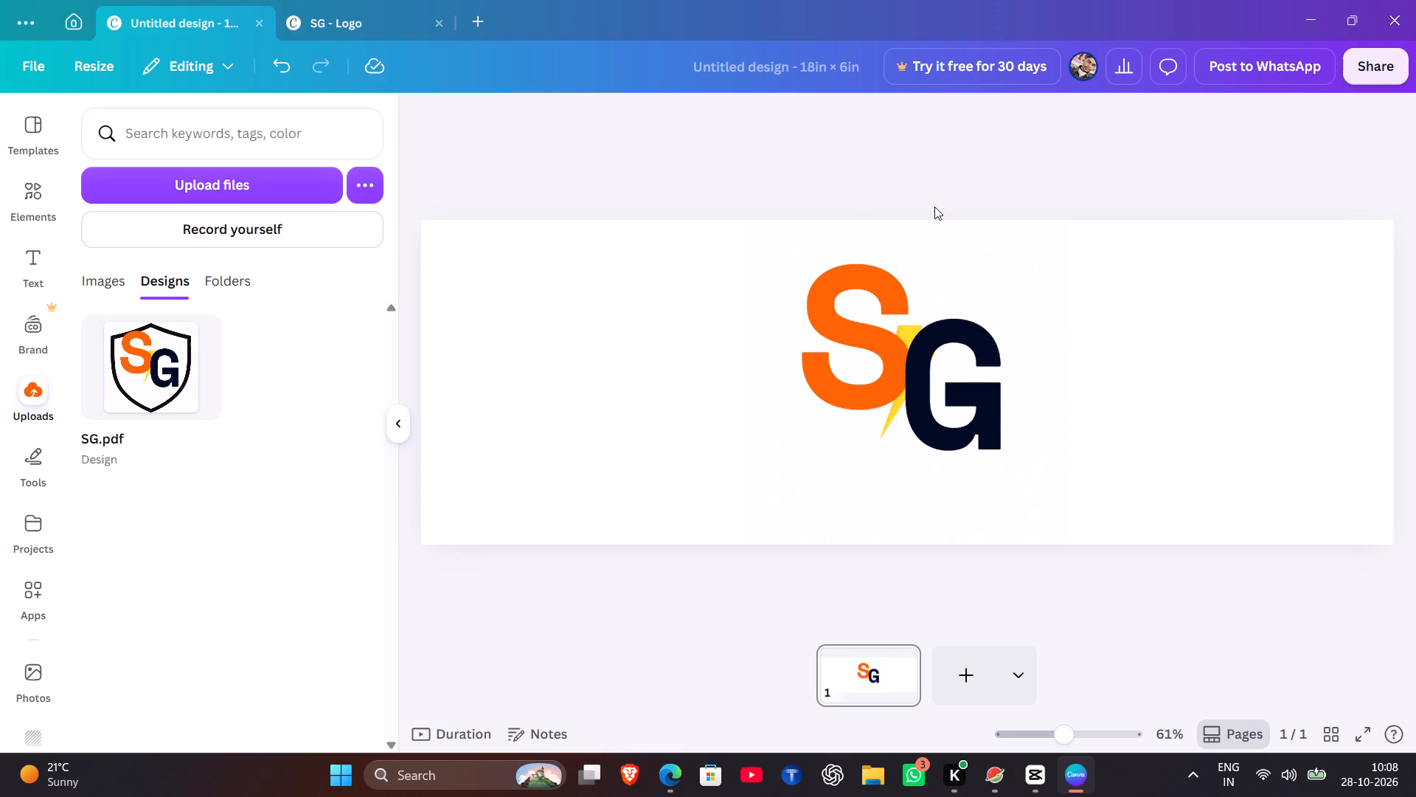
# Delete the orange S, the dark blue G and the yellow lightning bolt from the page.
pyautogui.click(884, 291)
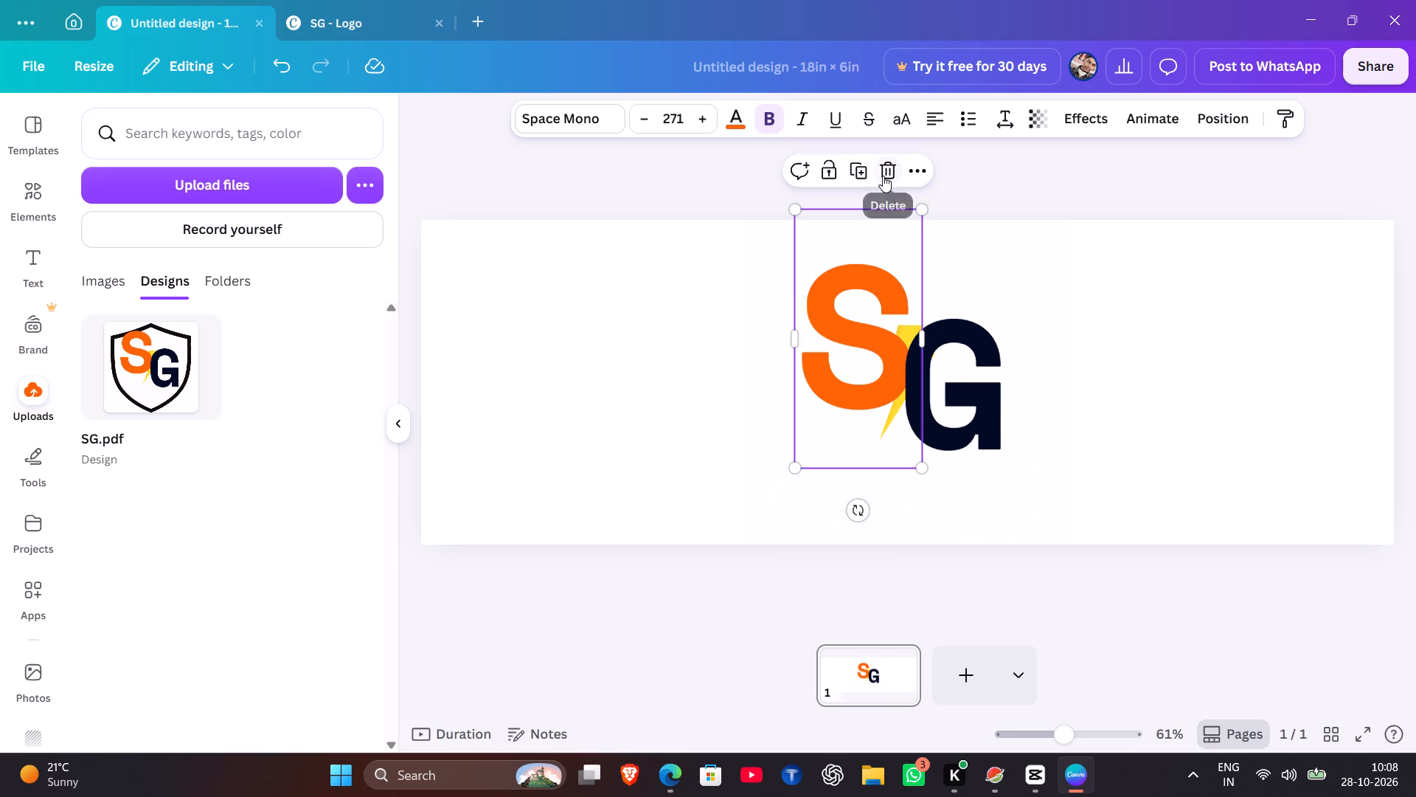
pyautogui.click(883, 176)
pyautogui.click(929, 339)
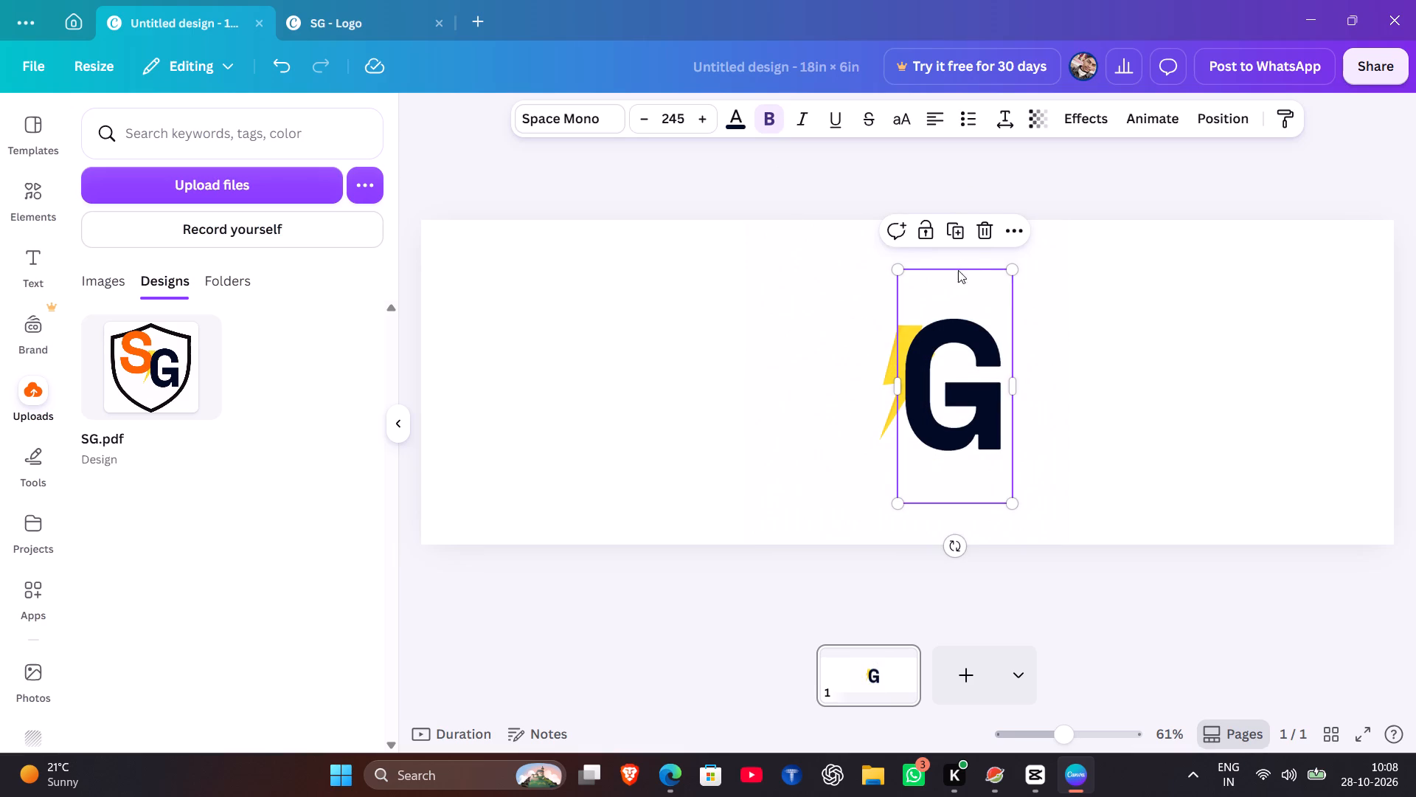
pyautogui.click(981, 241)
pyautogui.click(914, 351)
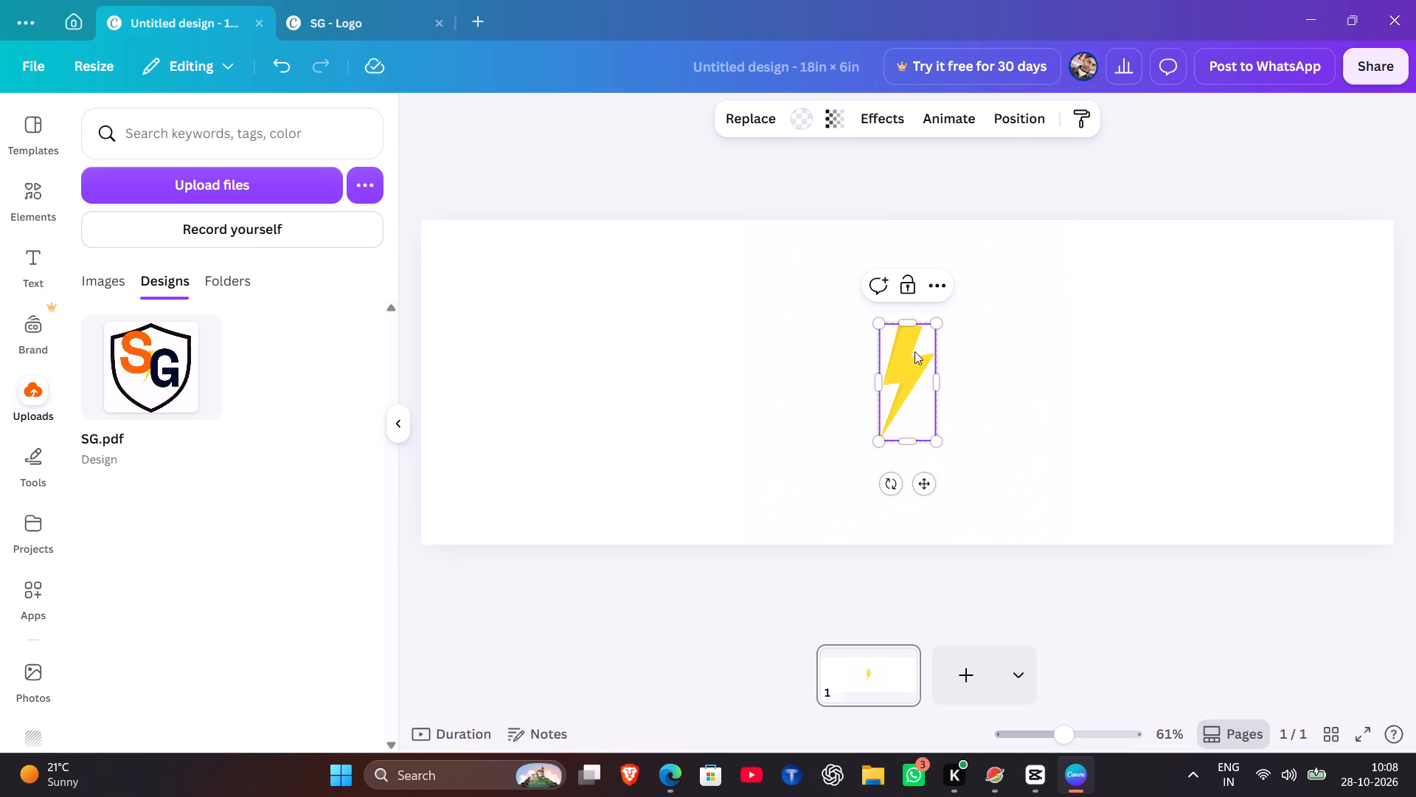
pyautogui.click(927, 277)
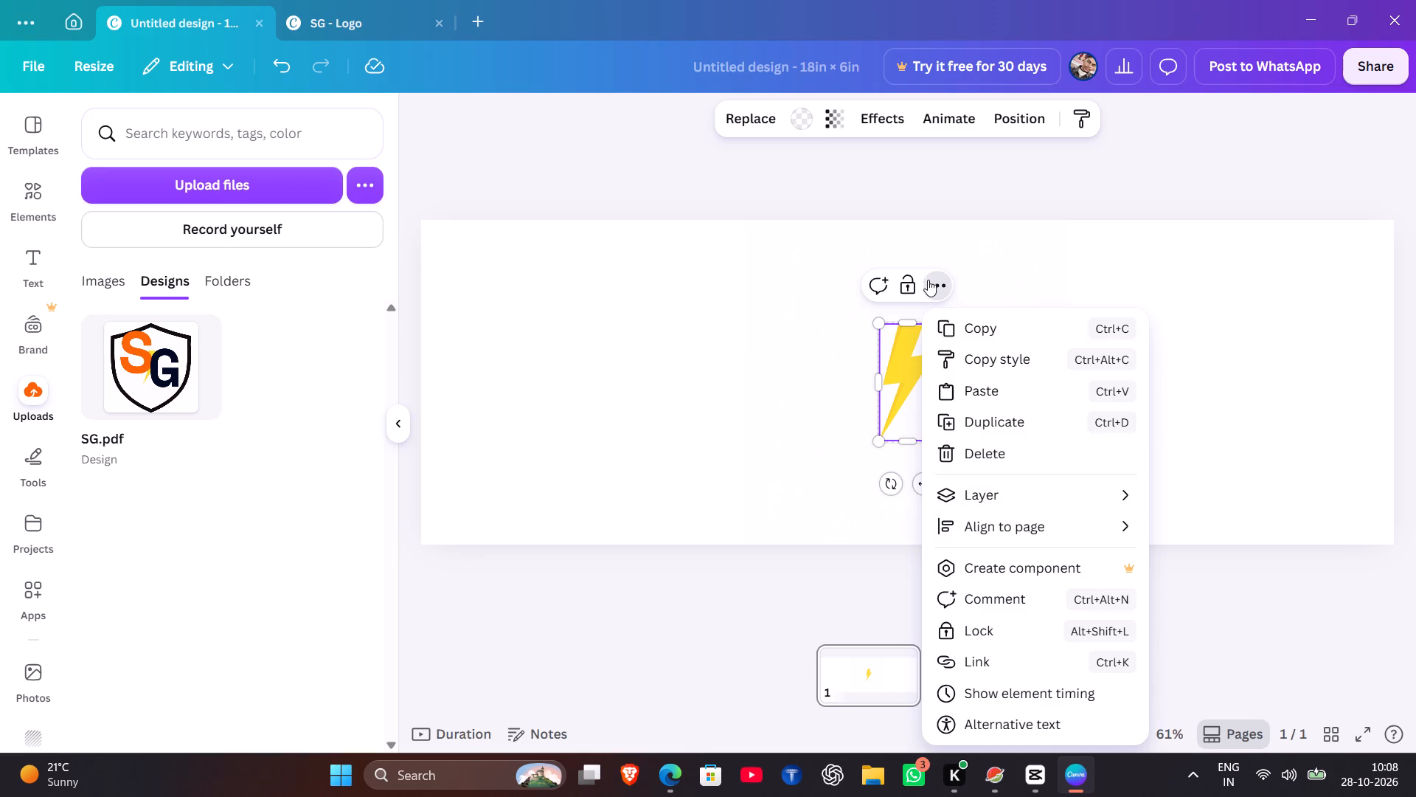
pyautogui.click(992, 460)
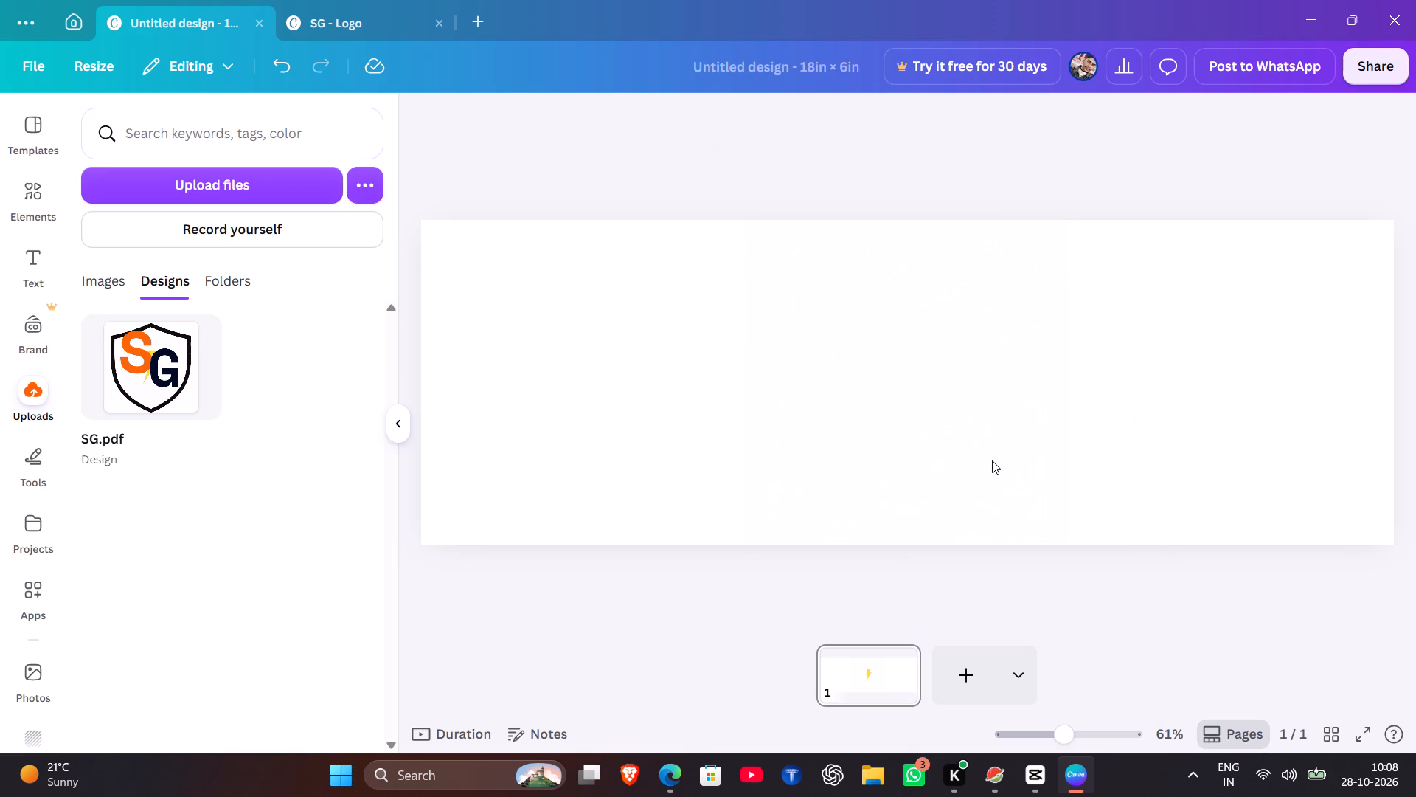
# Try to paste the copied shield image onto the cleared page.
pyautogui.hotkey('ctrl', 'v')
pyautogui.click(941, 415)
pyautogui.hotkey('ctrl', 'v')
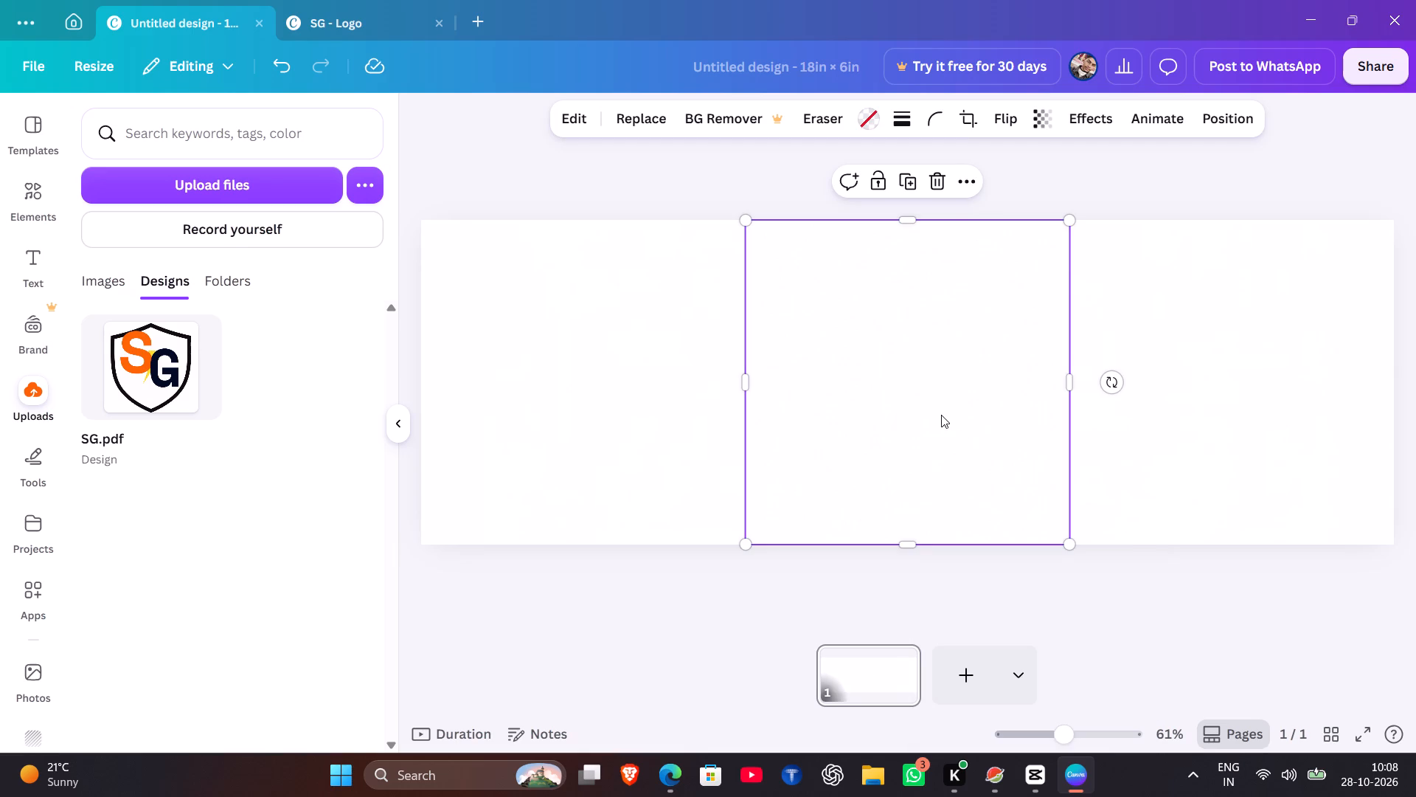
# Delete the remaining white background image in the middle of the page, including its frame.
pyautogui.click(937, 186)
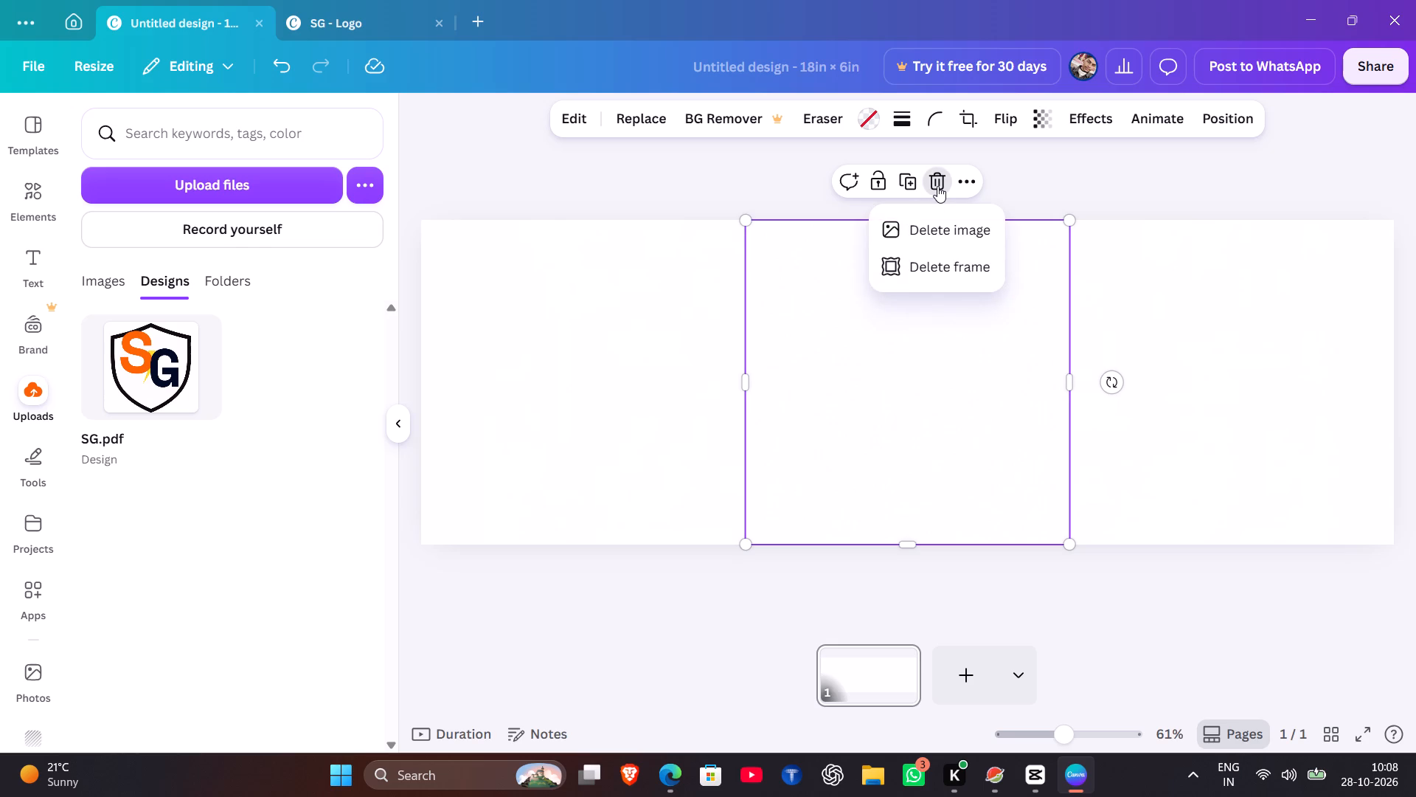
pyautogui.click(929, 236)
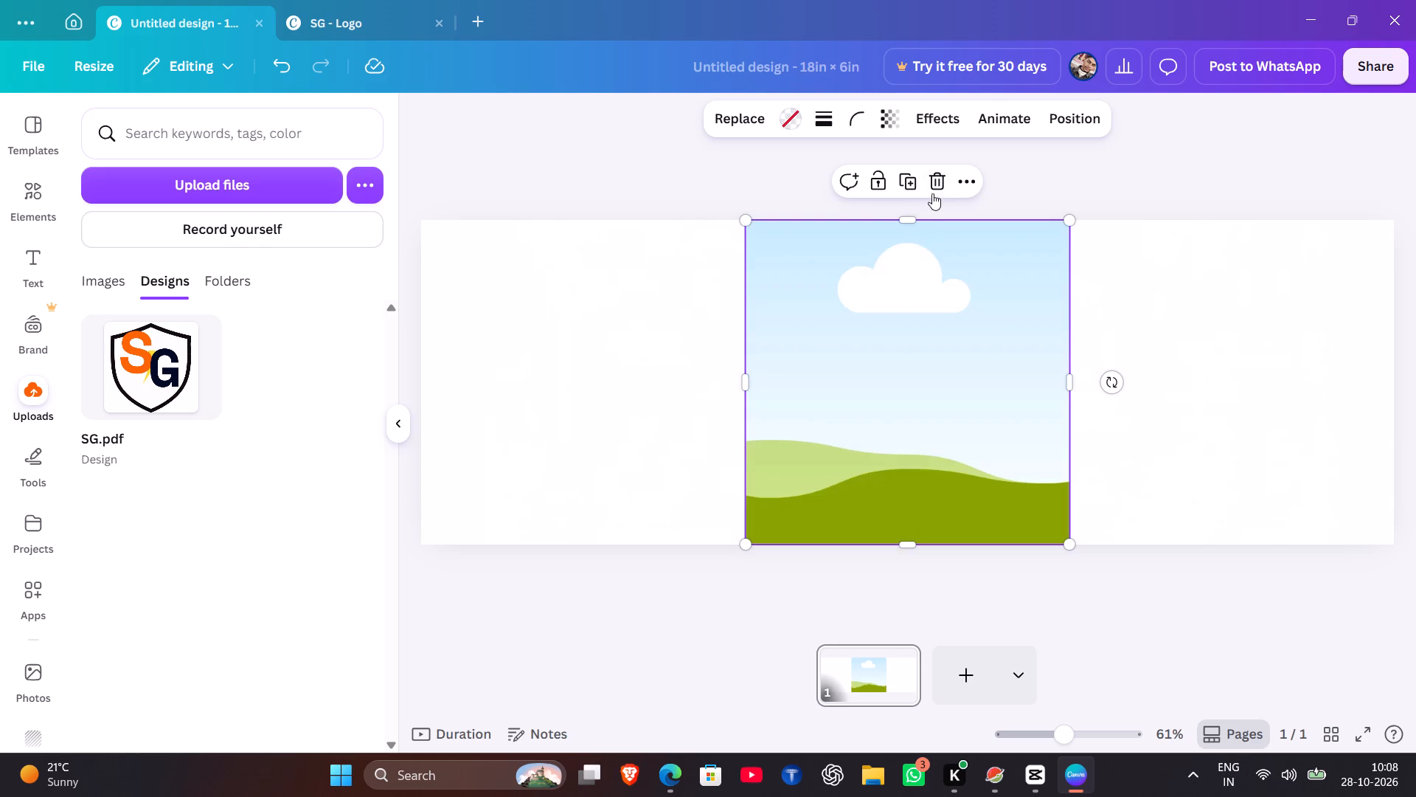
pyautogui.click(932, 193)
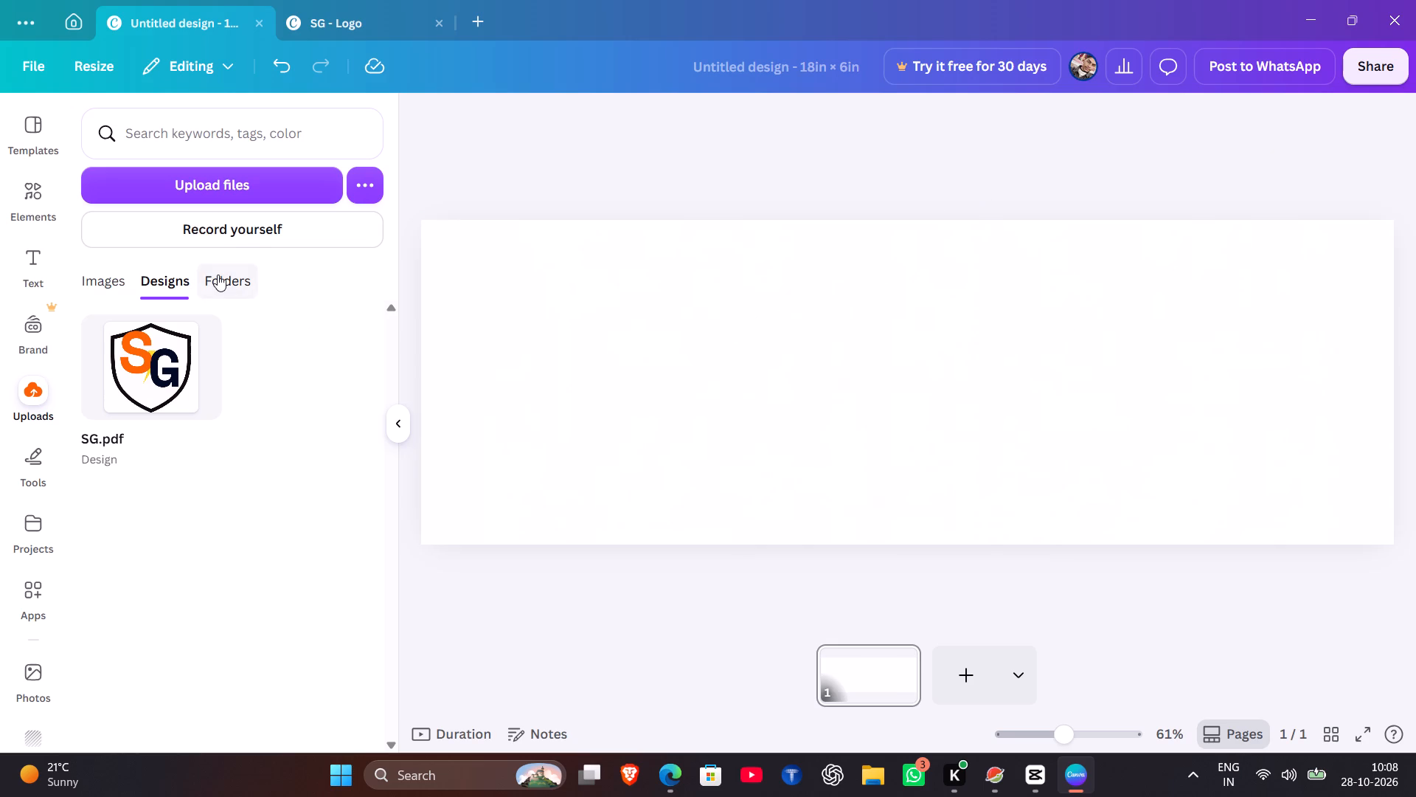
# In the SG logo design, delete the extra page showing a shield with a small orange bolt.
pyautogui.click(339, 0)
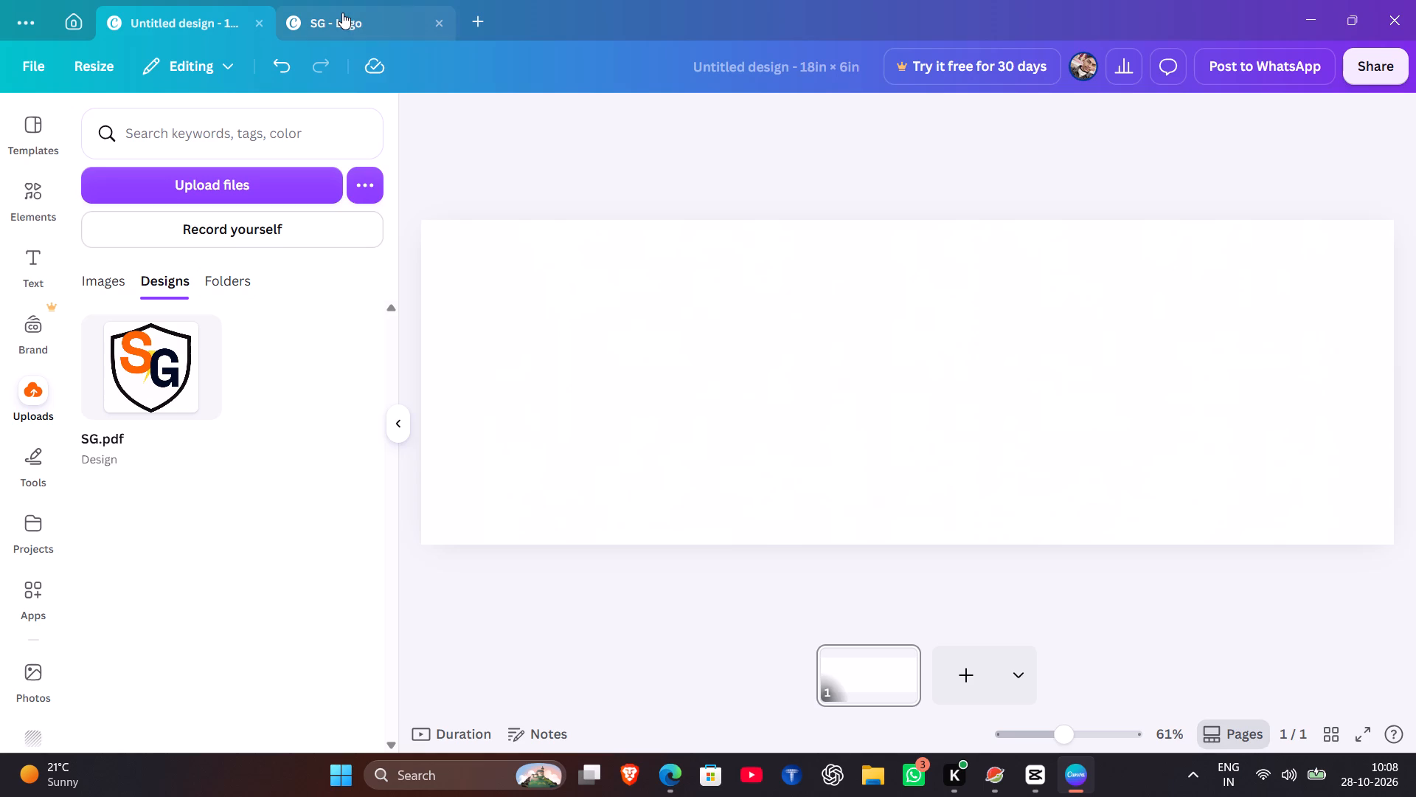
pyautogui.click(342, 13)
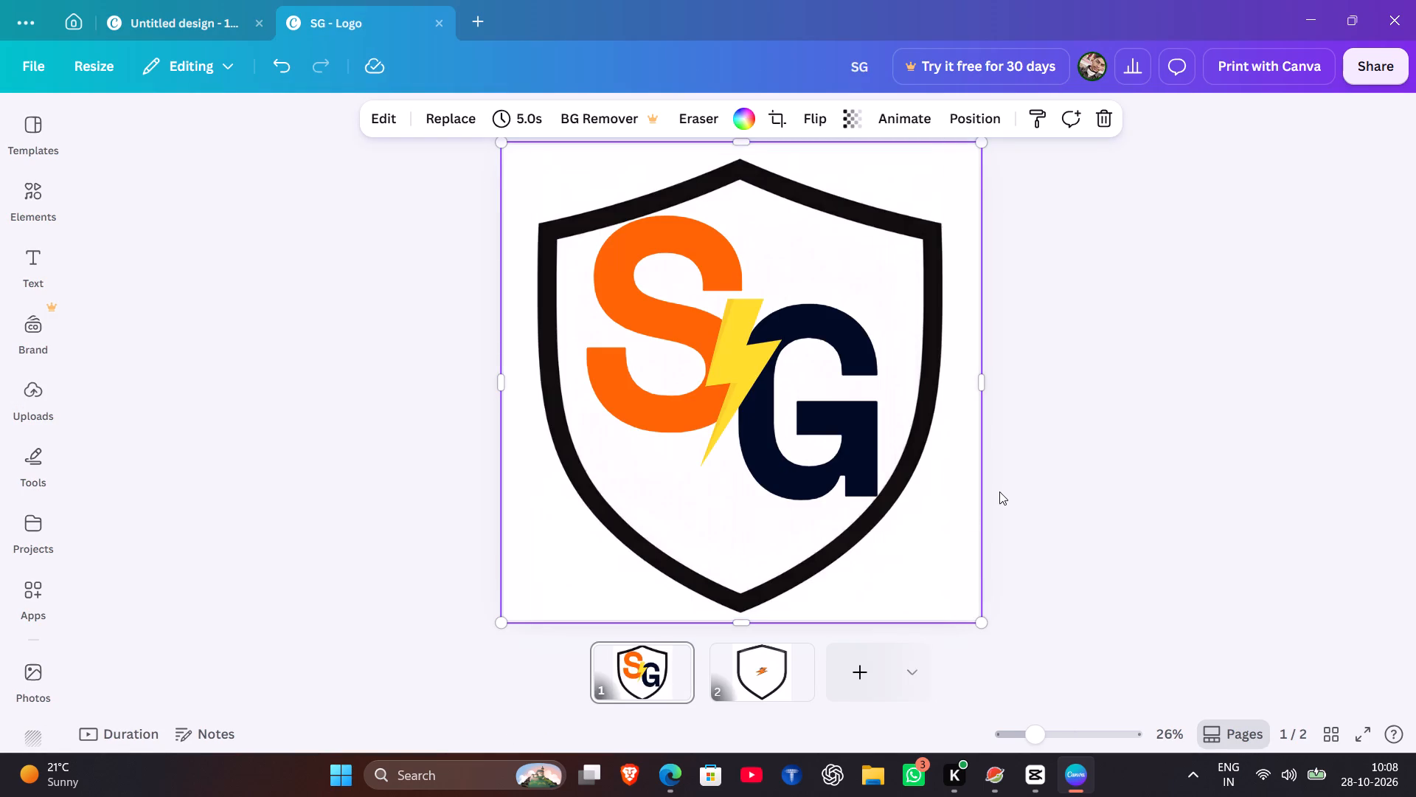
pyautogui.click(805, 655)
pyautogui.click(794, 652)
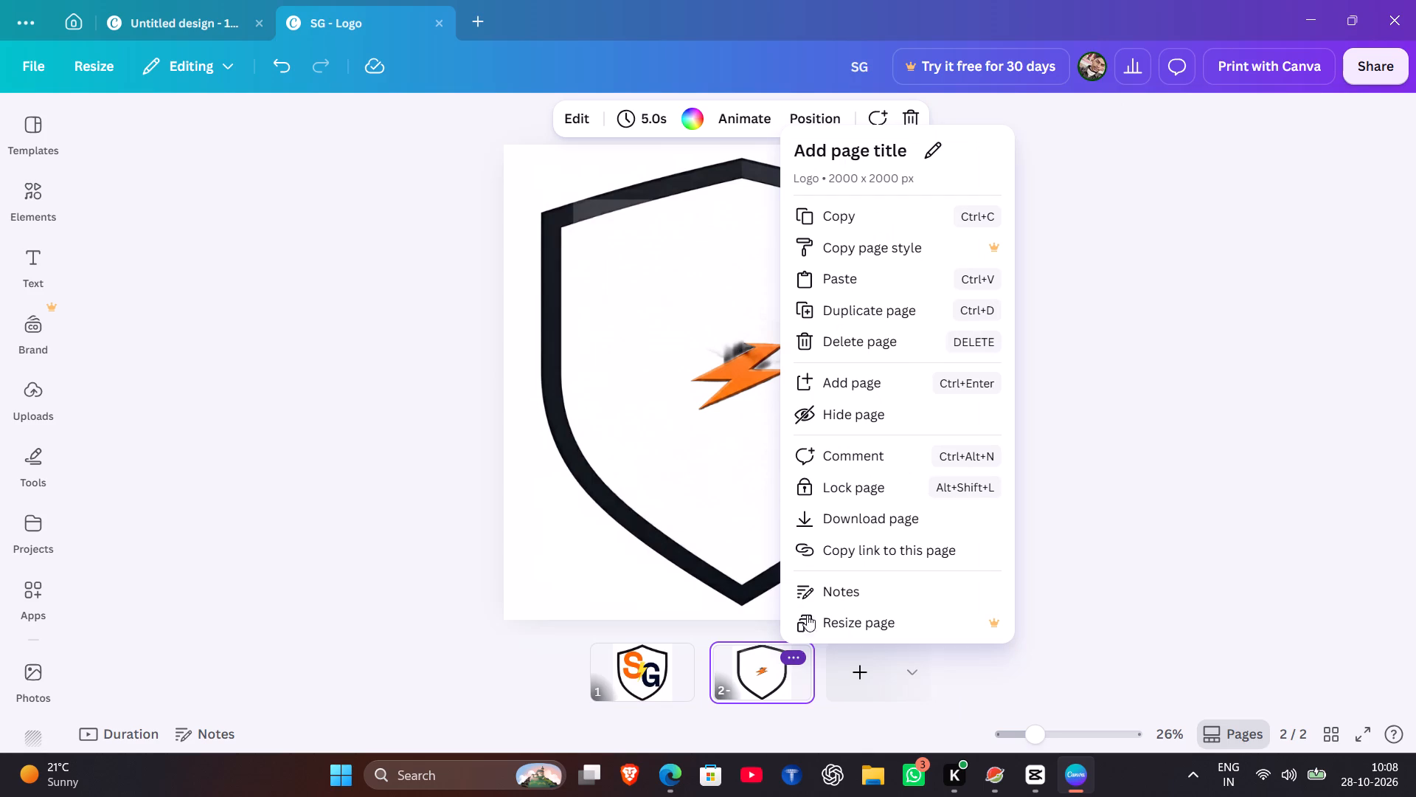
pyautogui.click(891, 338)
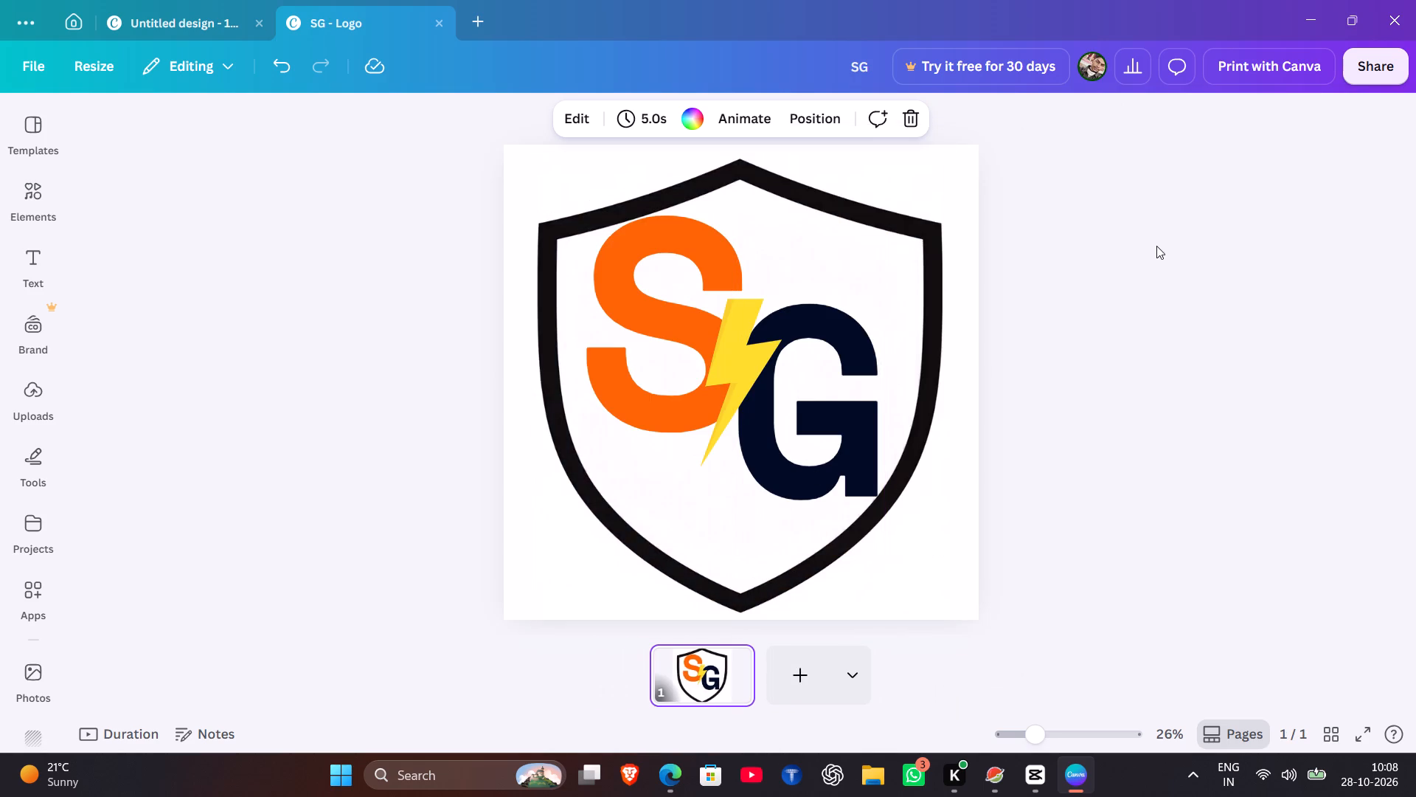
# Download the SG logo design as a PDF and save it in Downloads as SG.pdf1.
pyautogui.click(1361, 54)
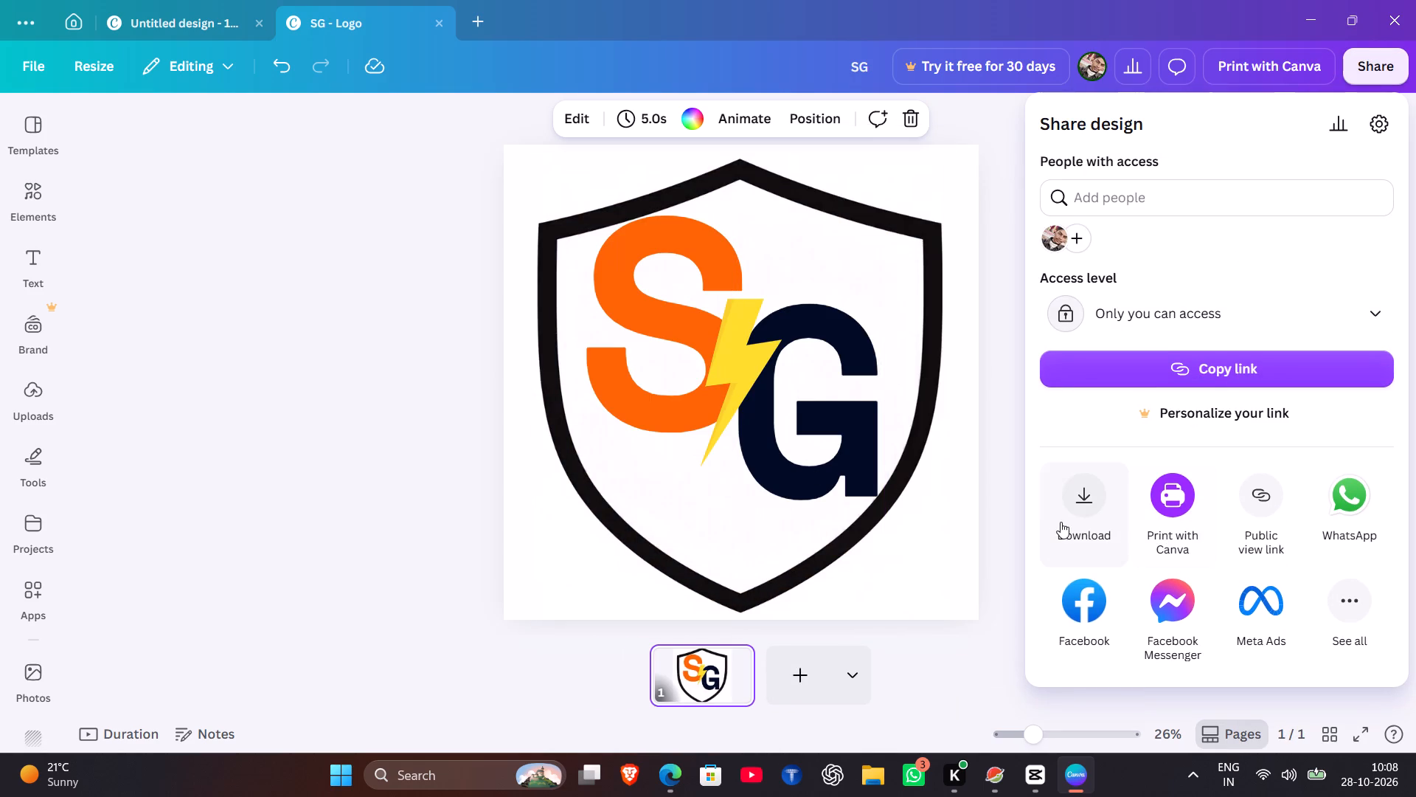
pyautogui.click(1071, 503)
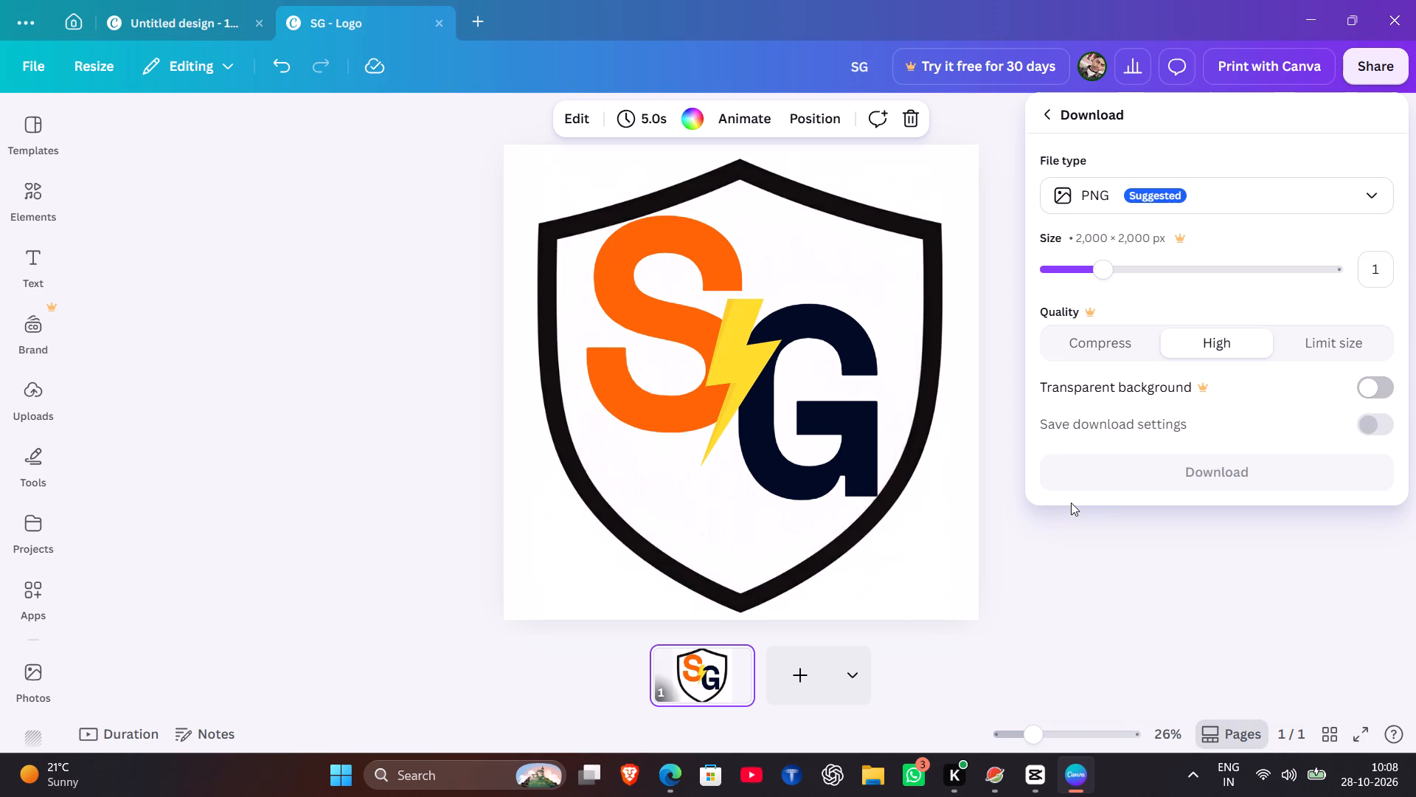
pyautogui.click(1225, 185)
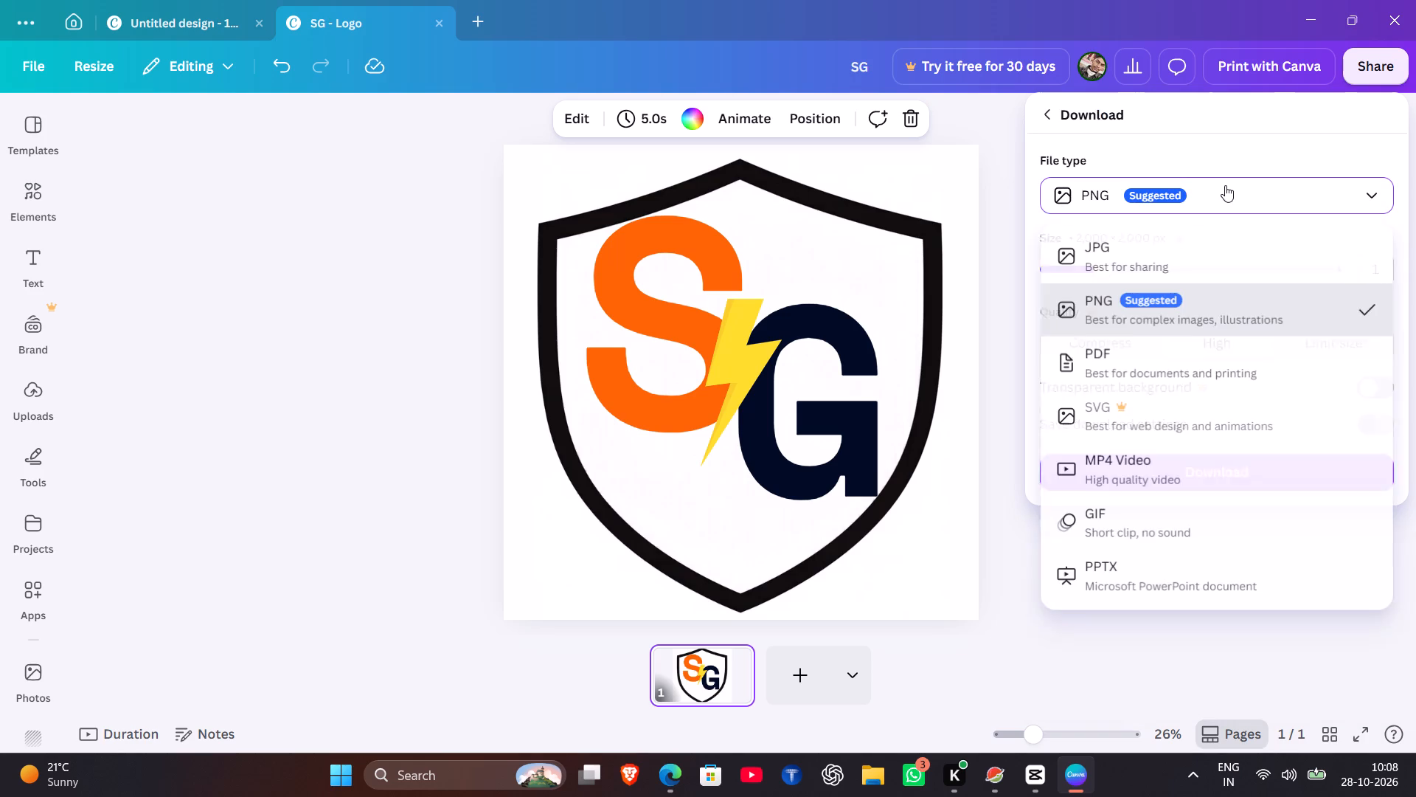
pyautogui.click(1160, 365)
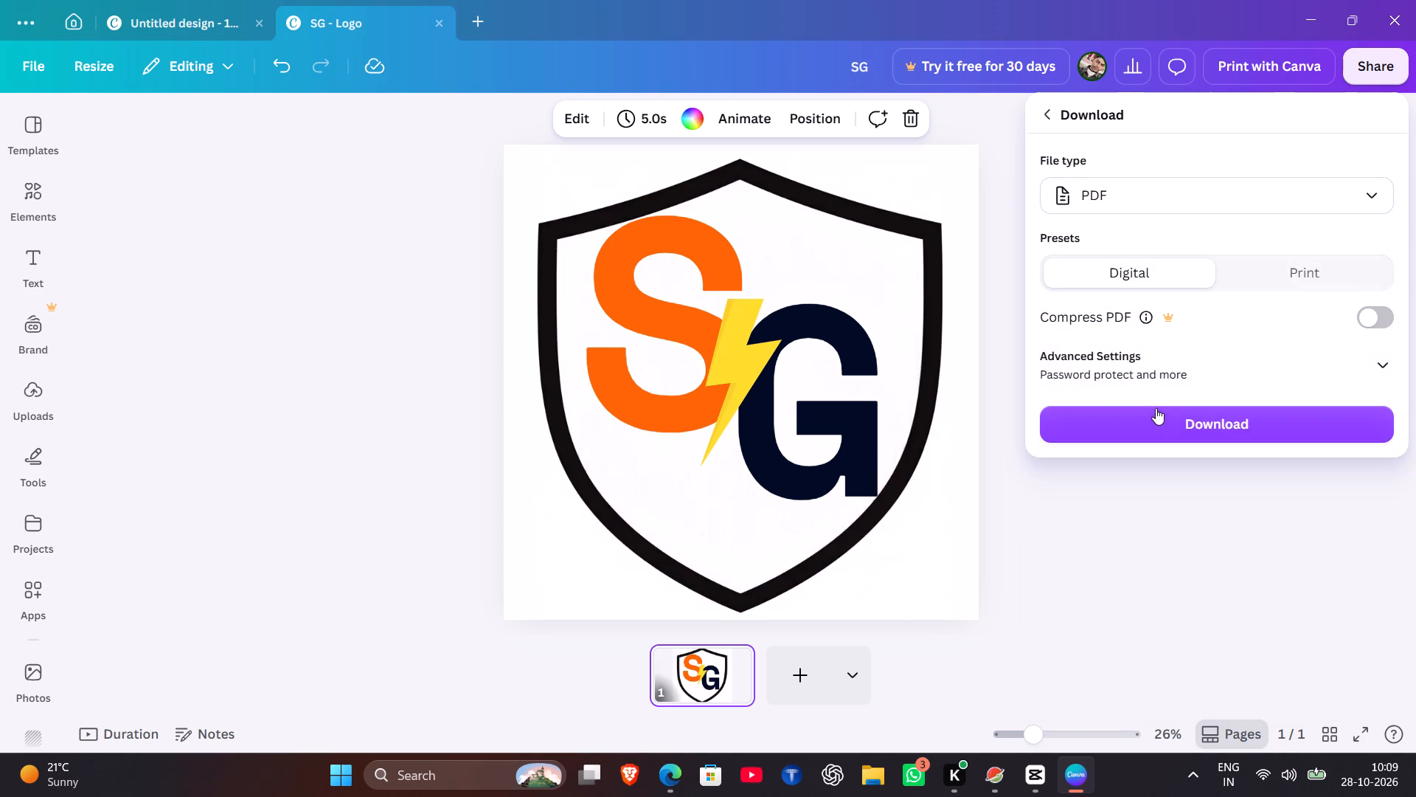
pyautogui.click(1153, 418)
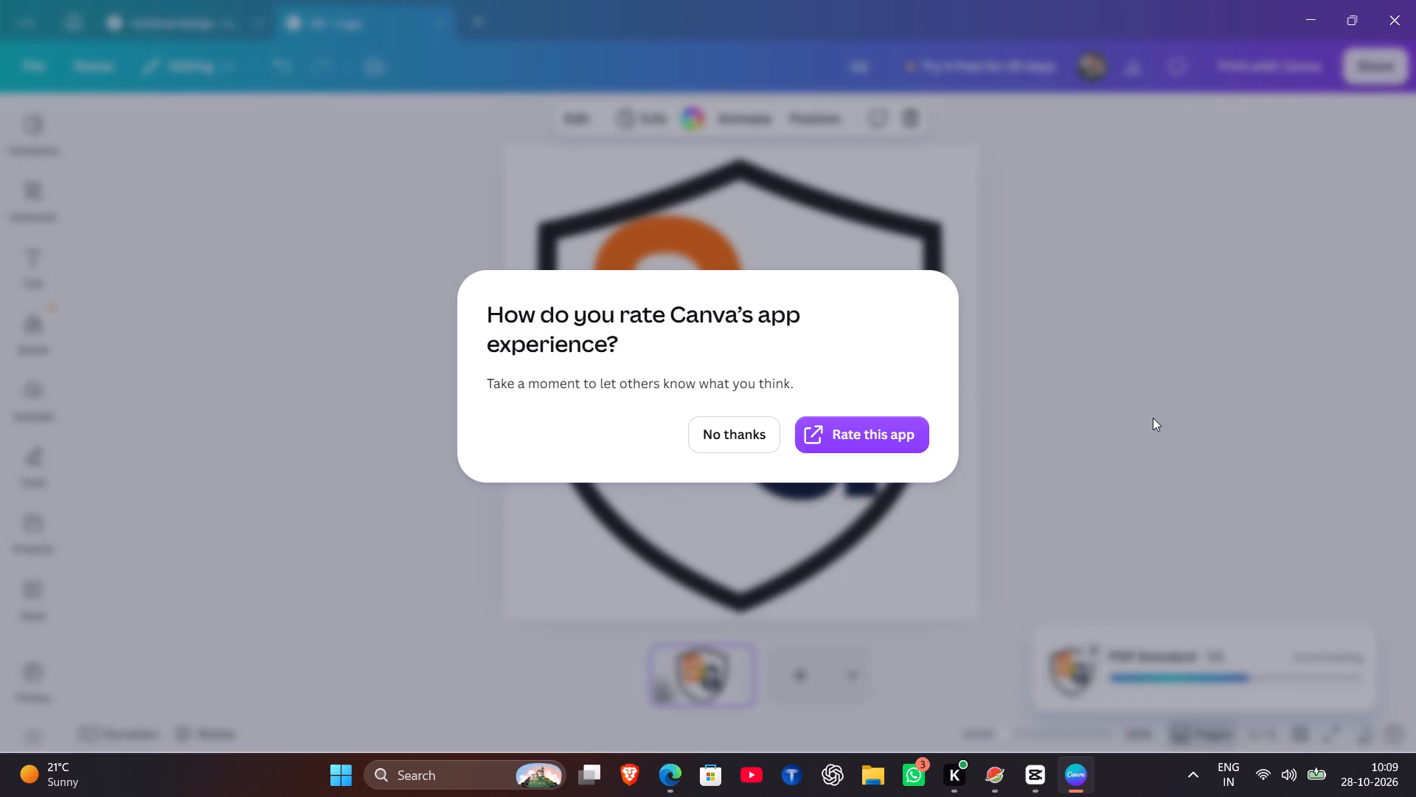
pyautogui.click(726, 432)
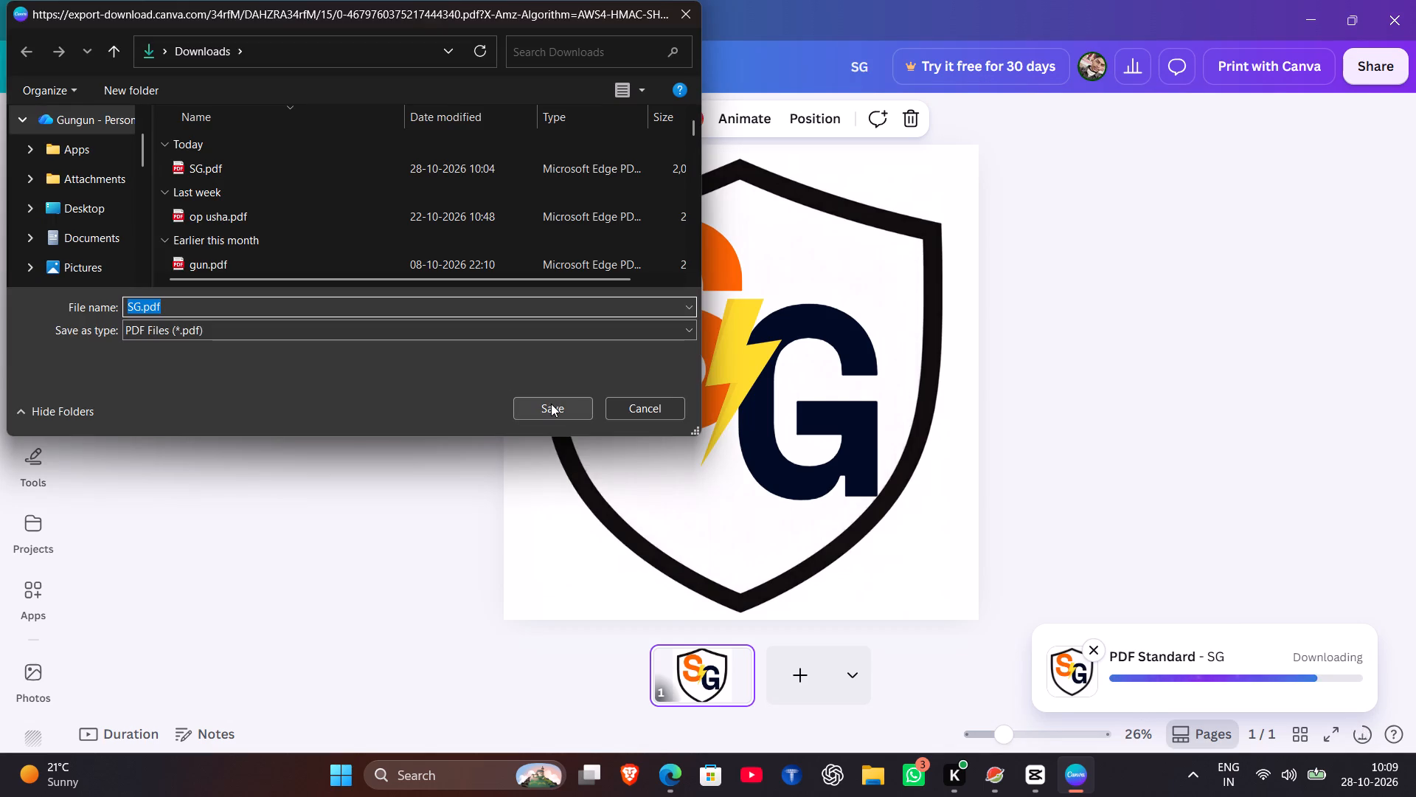
pyautogui.click(562, 305)
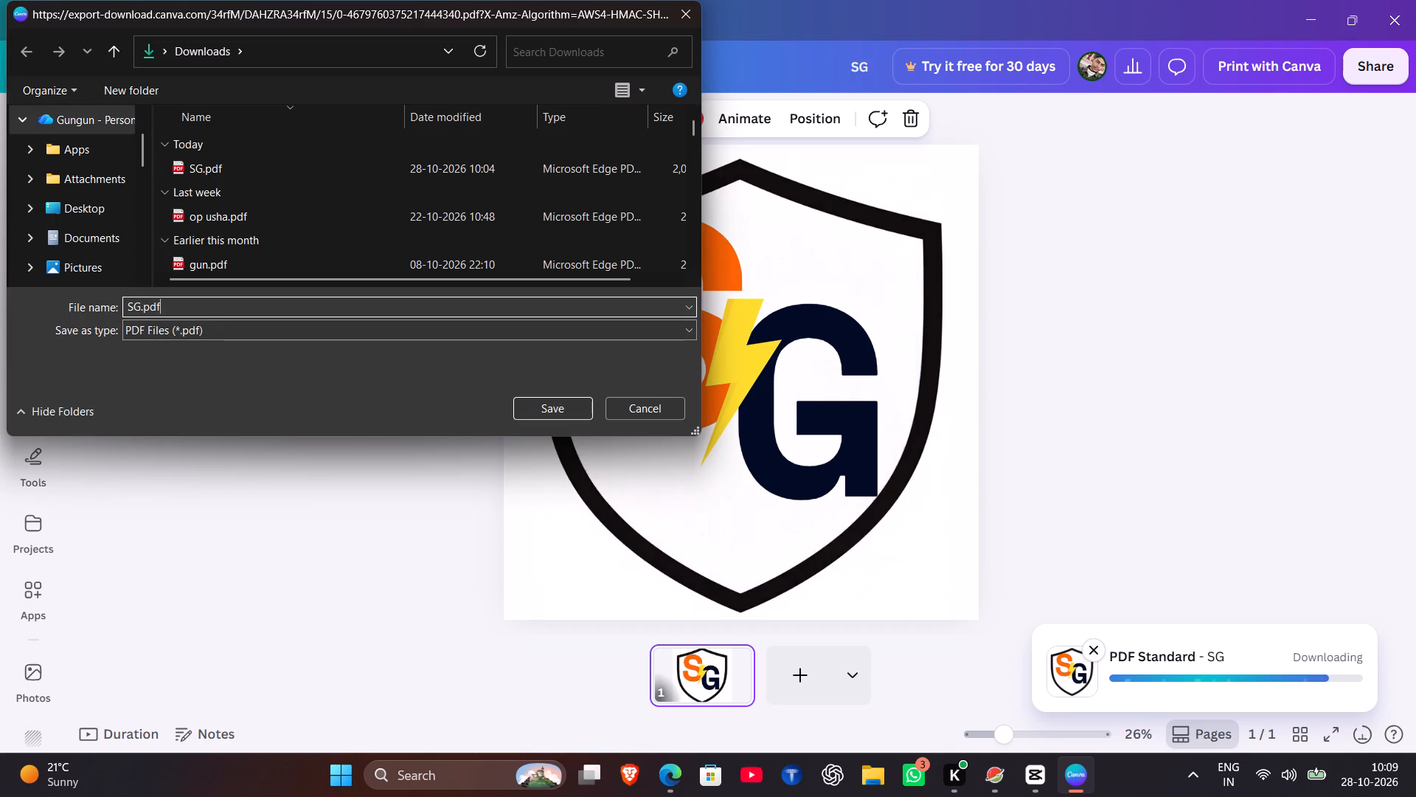
pyautogui.press('1')
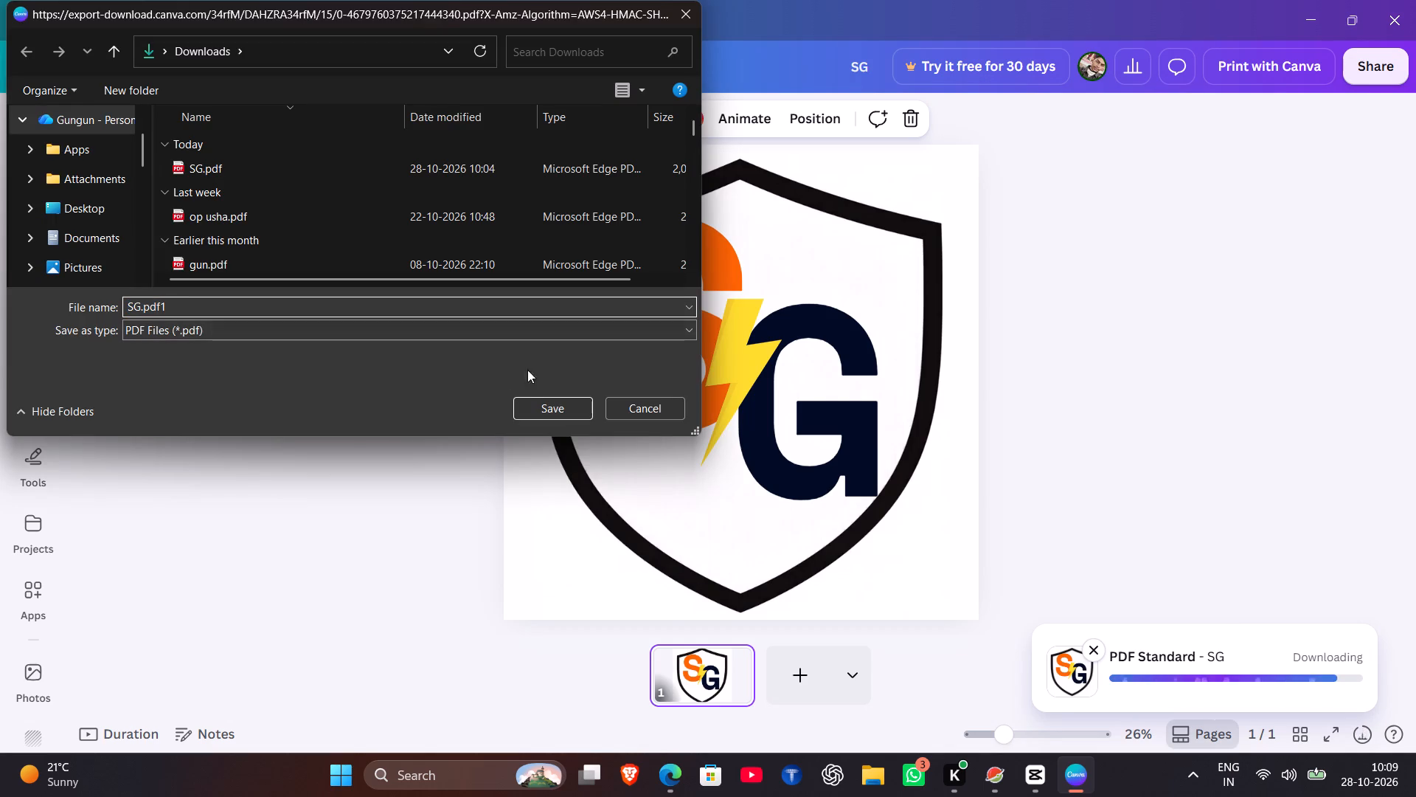
pyautogui.click(530, 399)
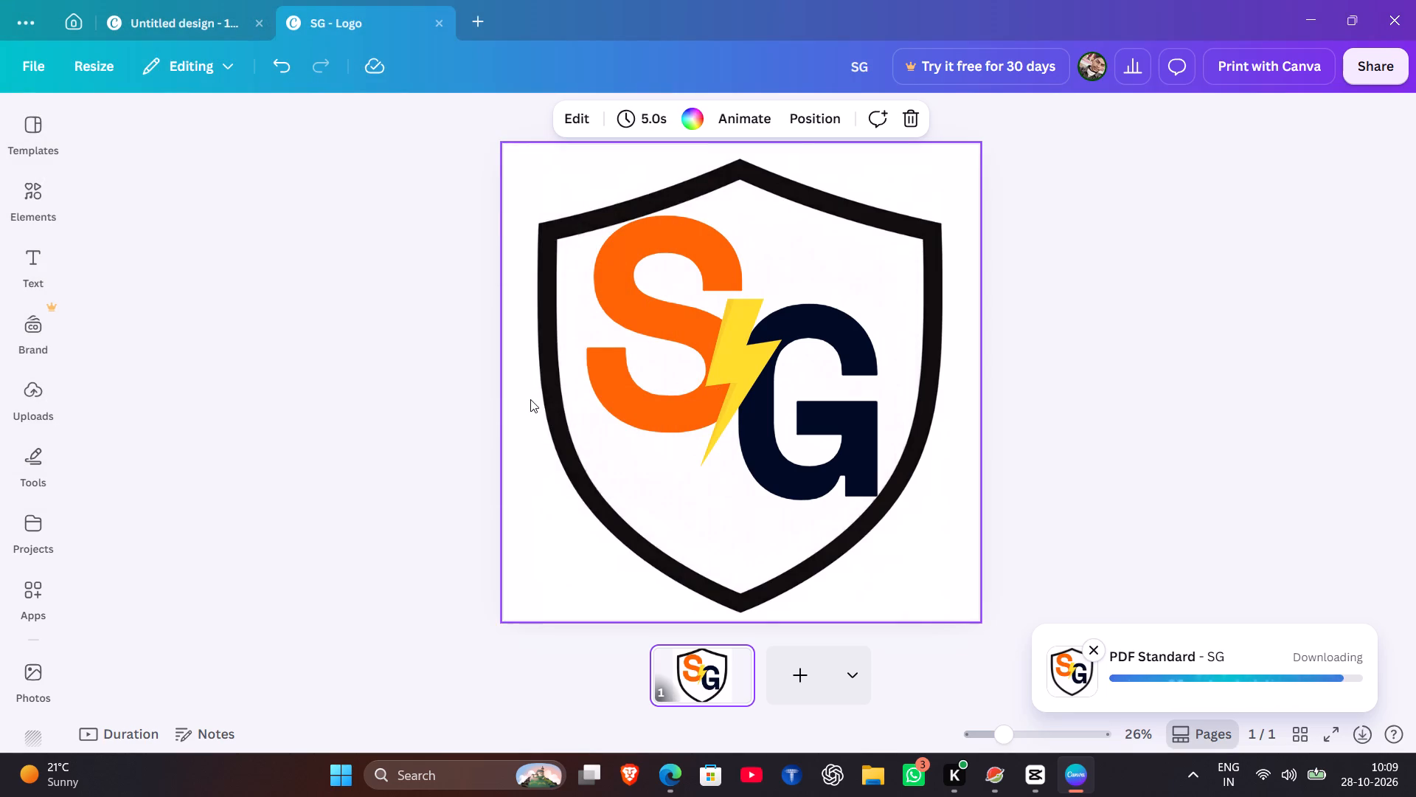
pyautogui.click(1089, 650)
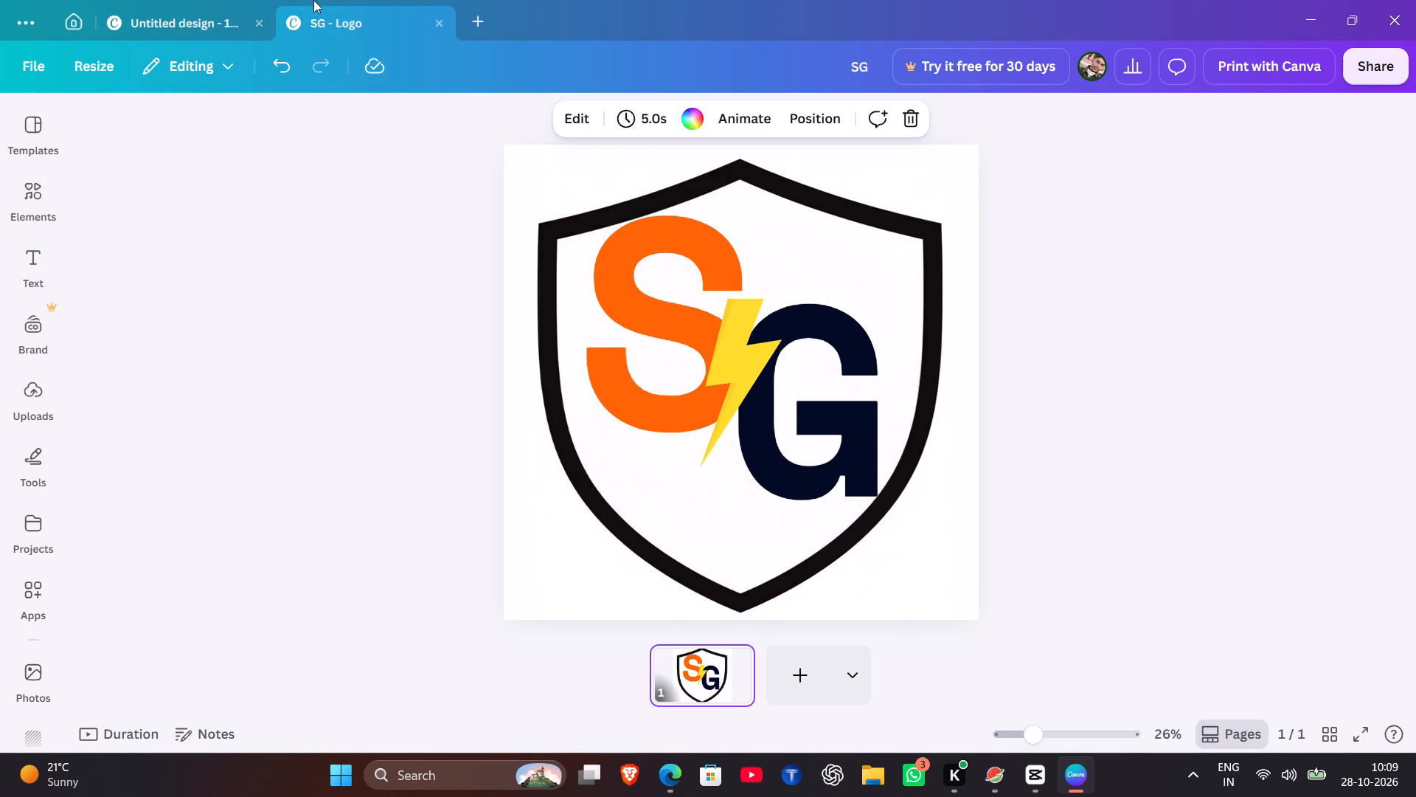
# In the untitled 18 × 6 in design, find "sg" in Downloads and upload SG.pdf1.pdf.
pyautogui.click(215, 2)
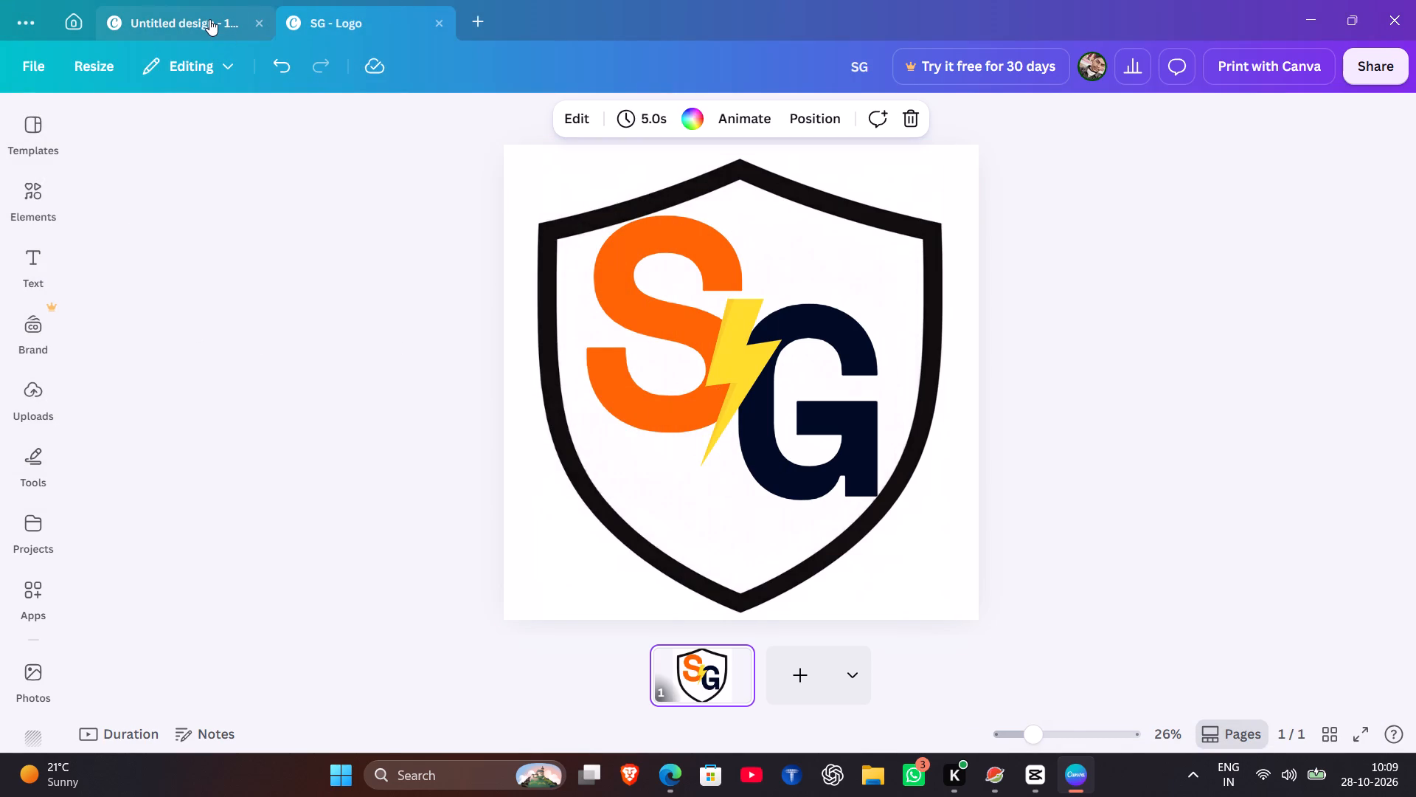
pyautogui.click(209, 19)
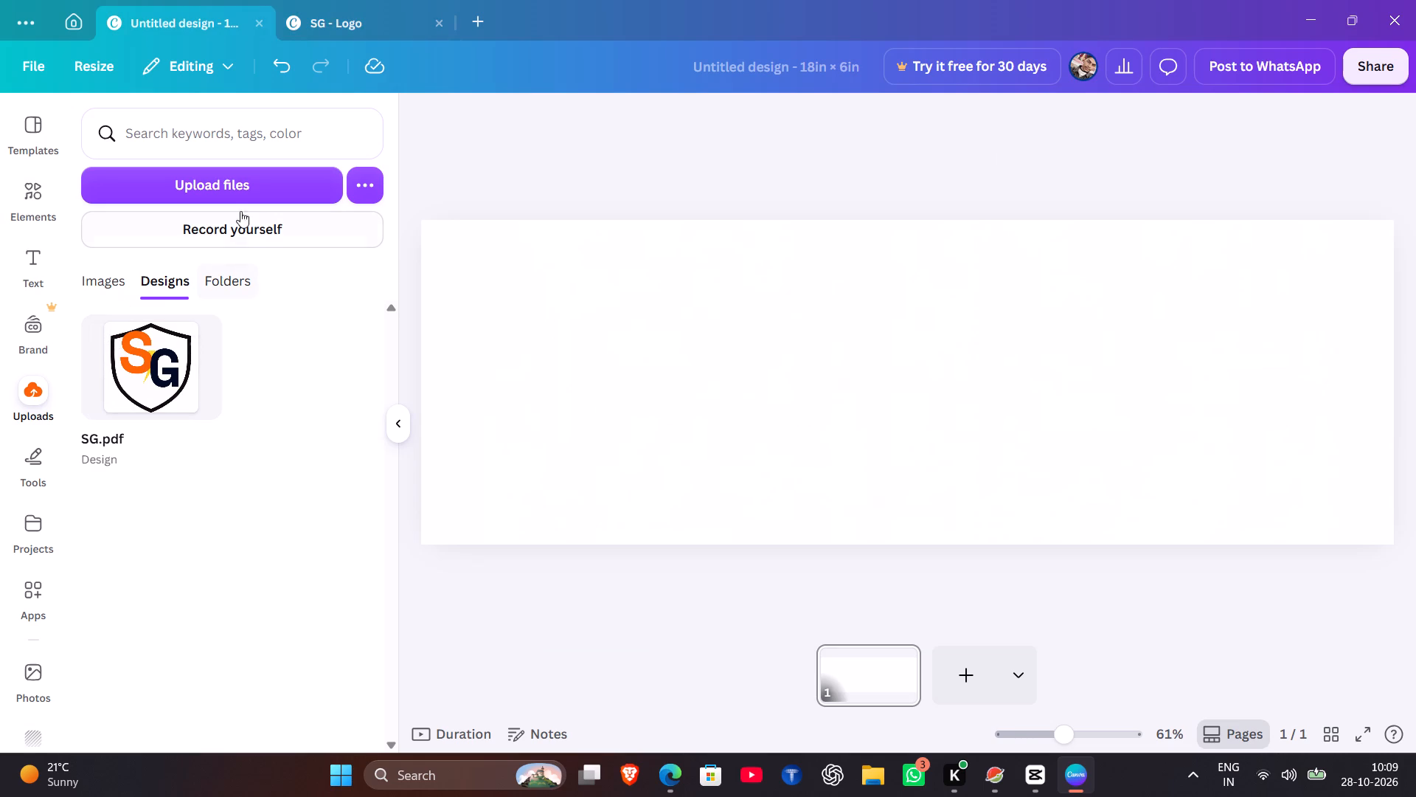
pyautogui.click(264, 184)
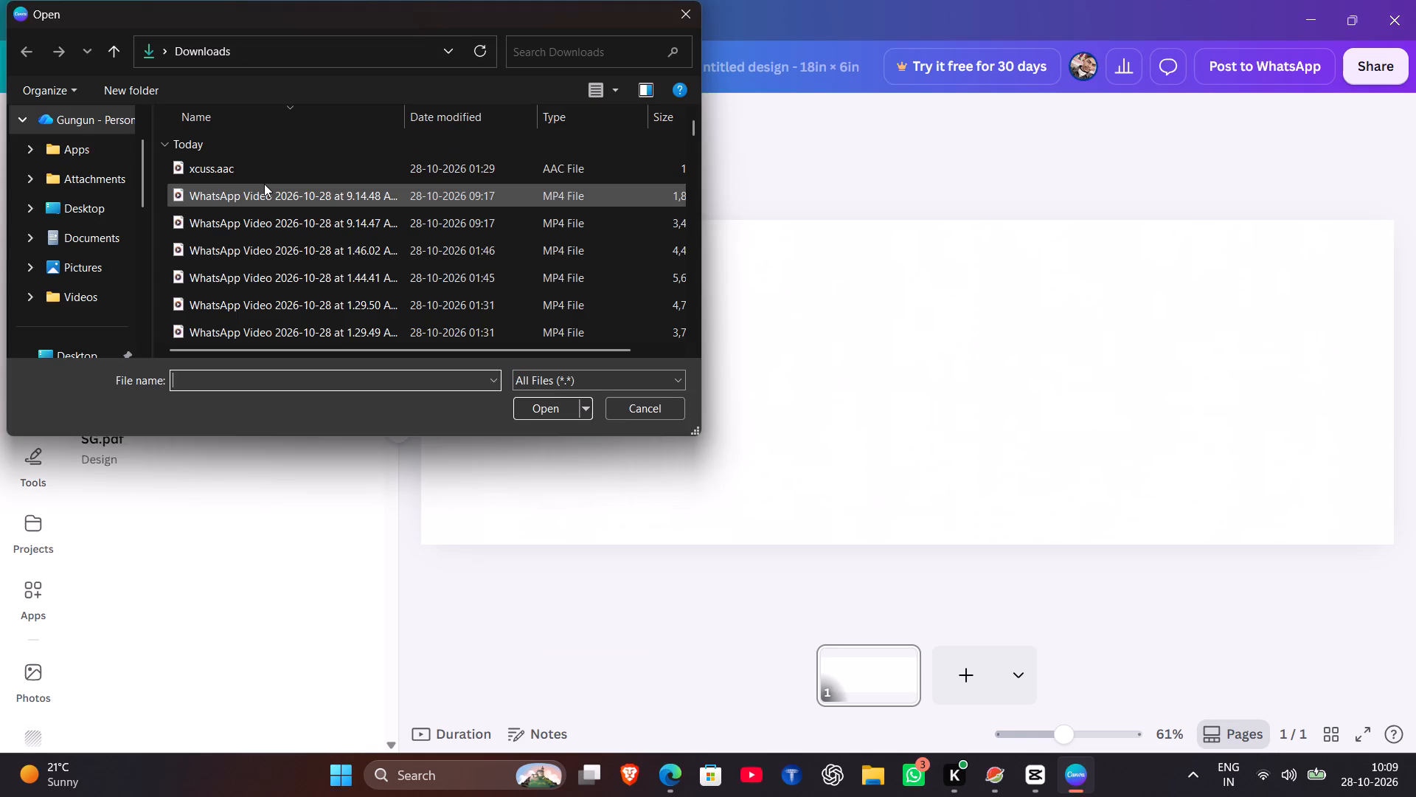
pyautogui.click(590, 44)
pyautogui.write('sg')
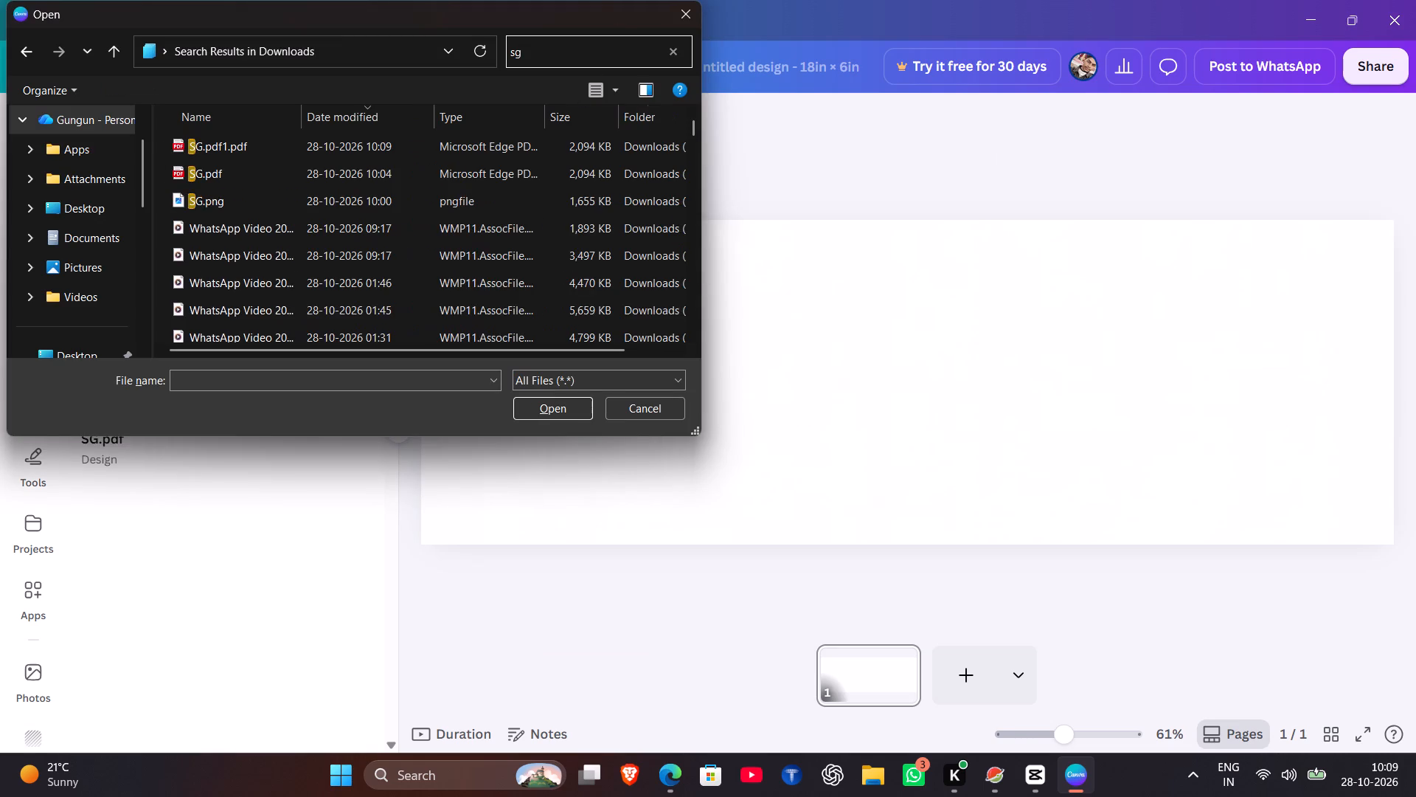
pyautogui.doubleClick(460, 150)
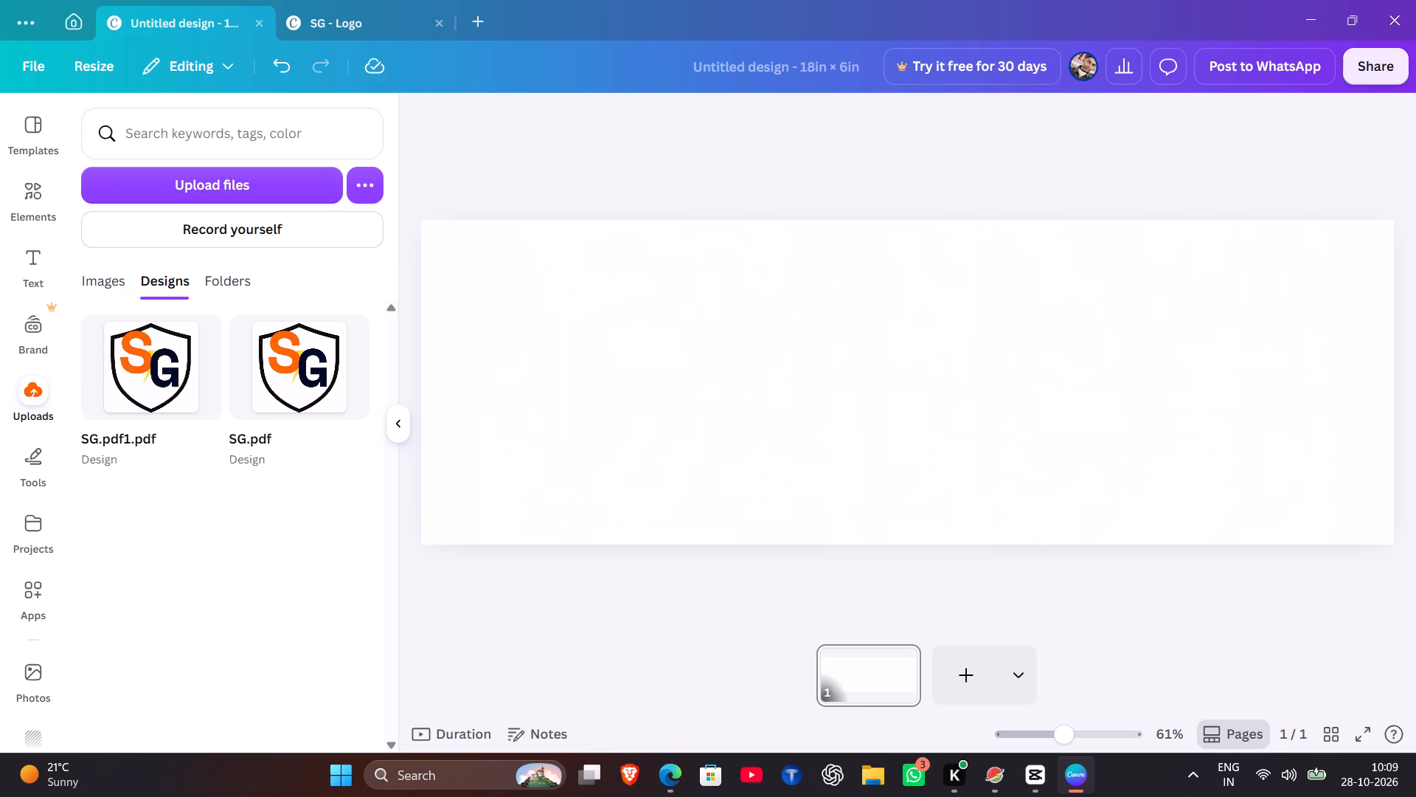
# Place the uploaded SG.pdf1.pdf logo design on the blank page.
pyautogui.doubleClick(187, 355)
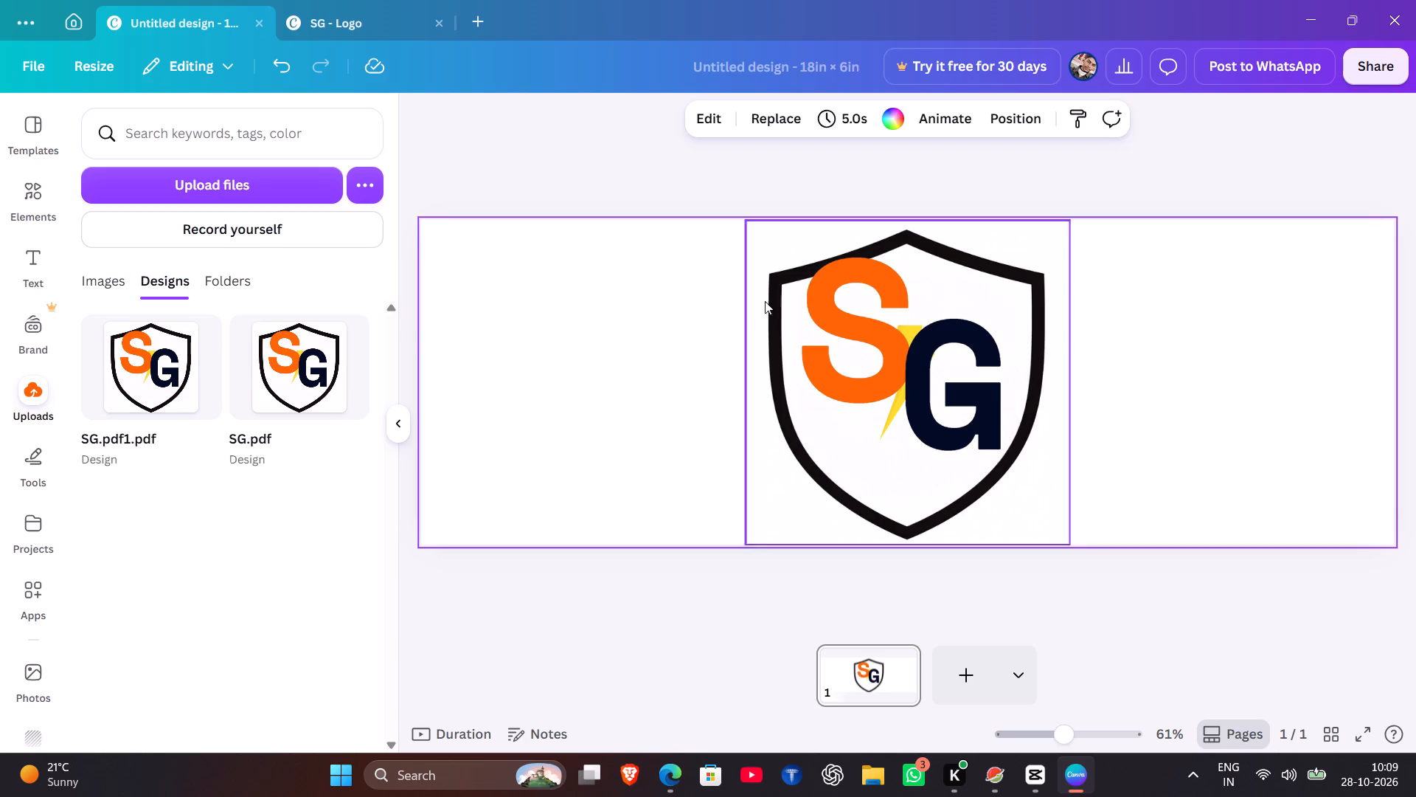
# Move the orange S slightly lower and the navy G lower within the shield.
pyautogui.click(823, 328)
pyautogui.moveTo(832, 331); pyautogui.dragTo(825, 343)
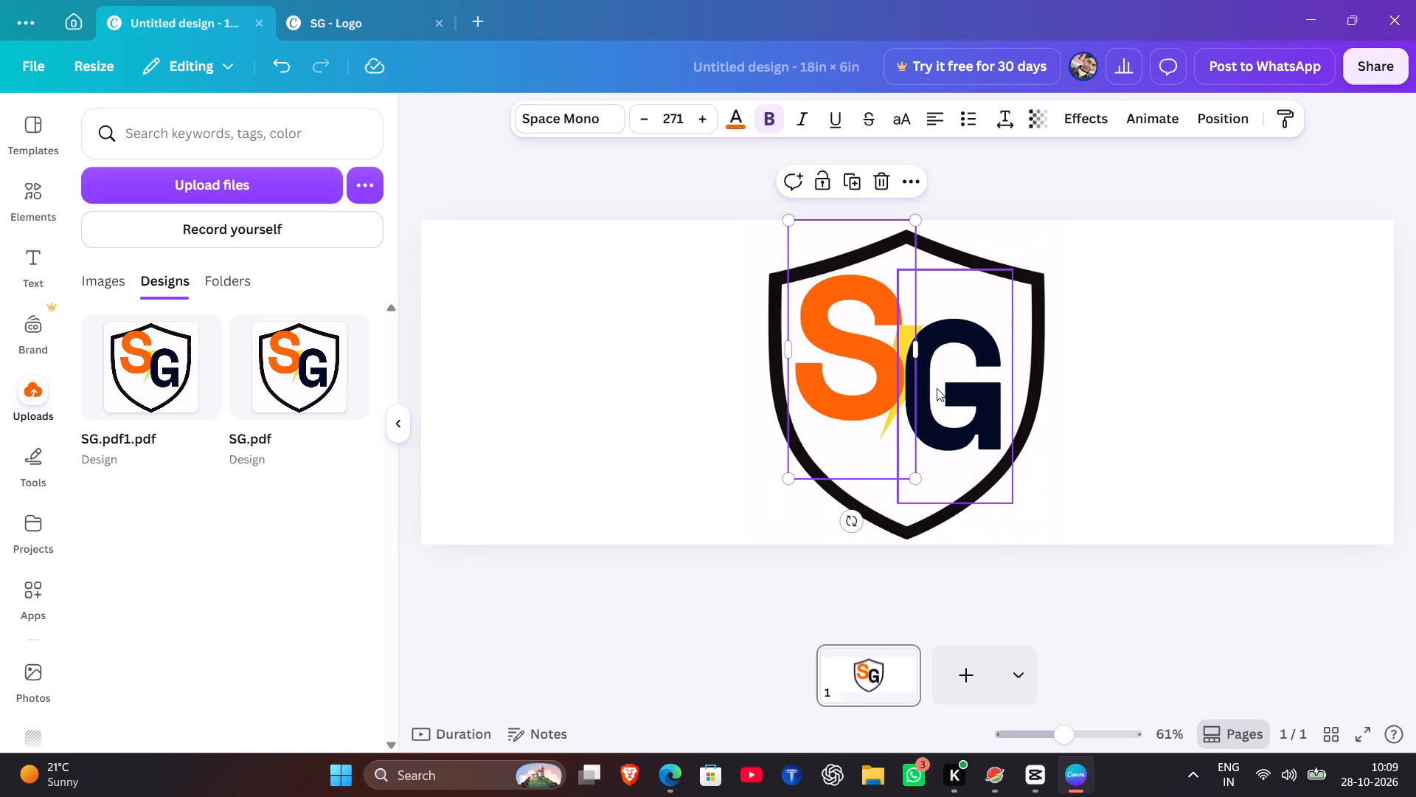
pyautogui.moveTo(937, 388); pyautogui.dragTo(935, 413)
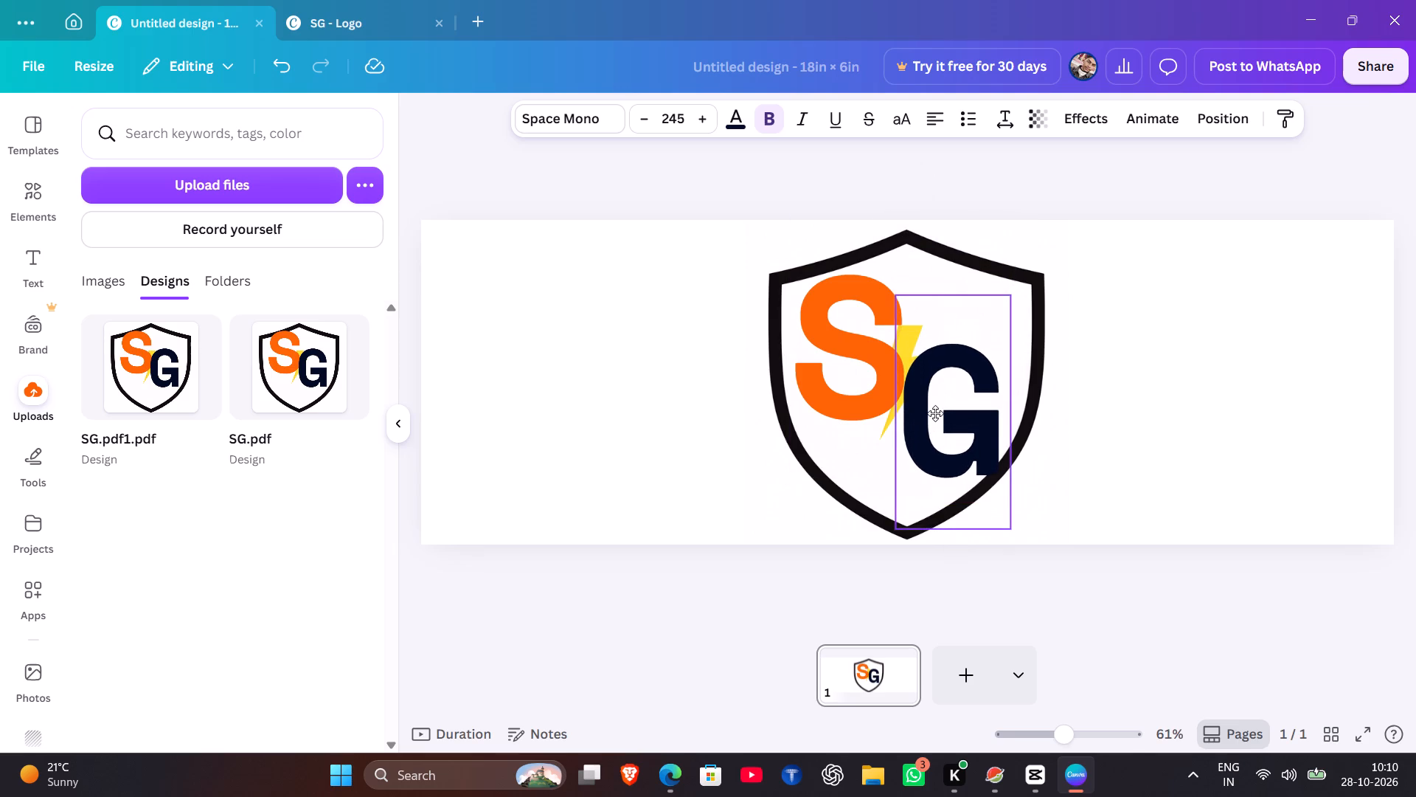
pyautogui.moveTo(935, 413); pyautogui.dragTo(931, 409)
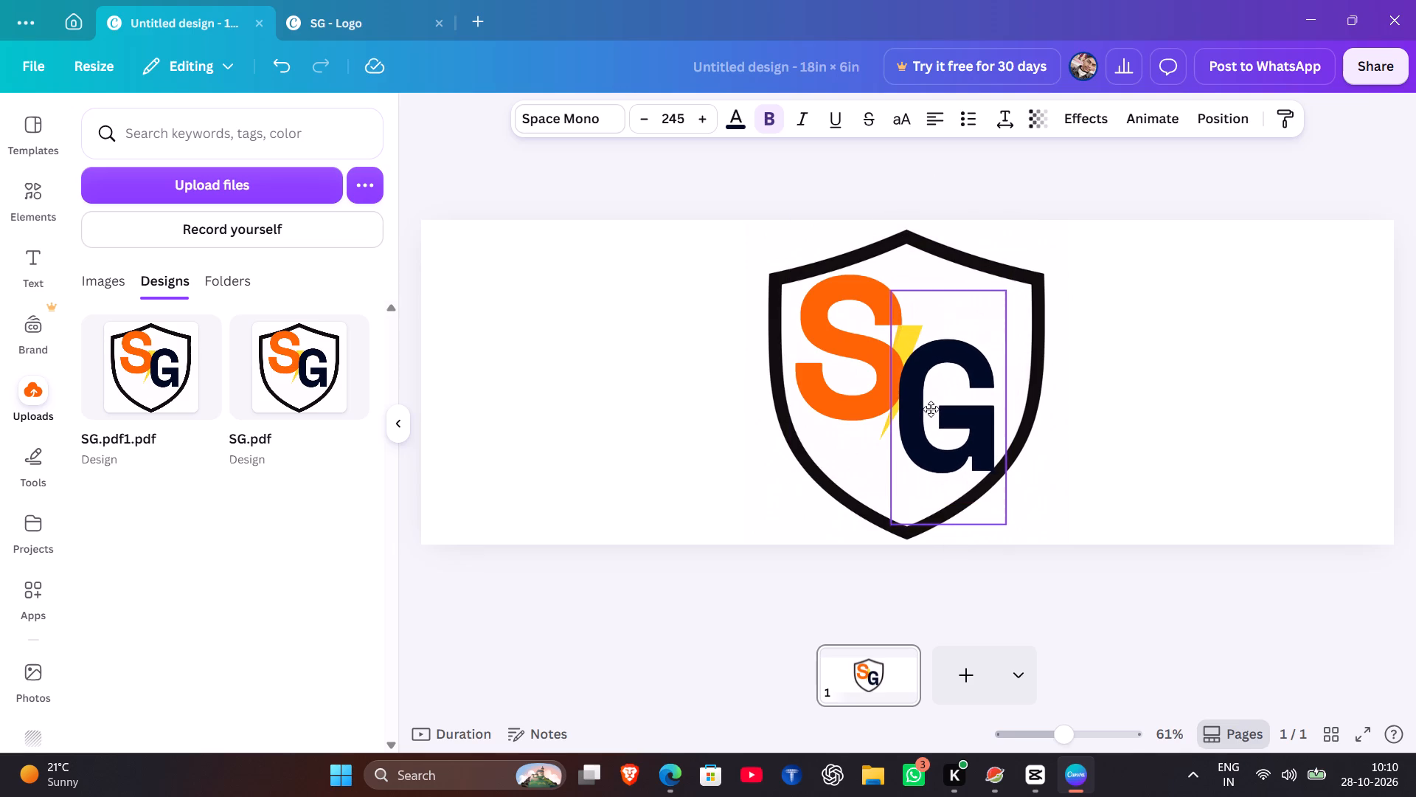
pyautogui.moveTo(931, 409); pyautogui.dragTo(931, 407)
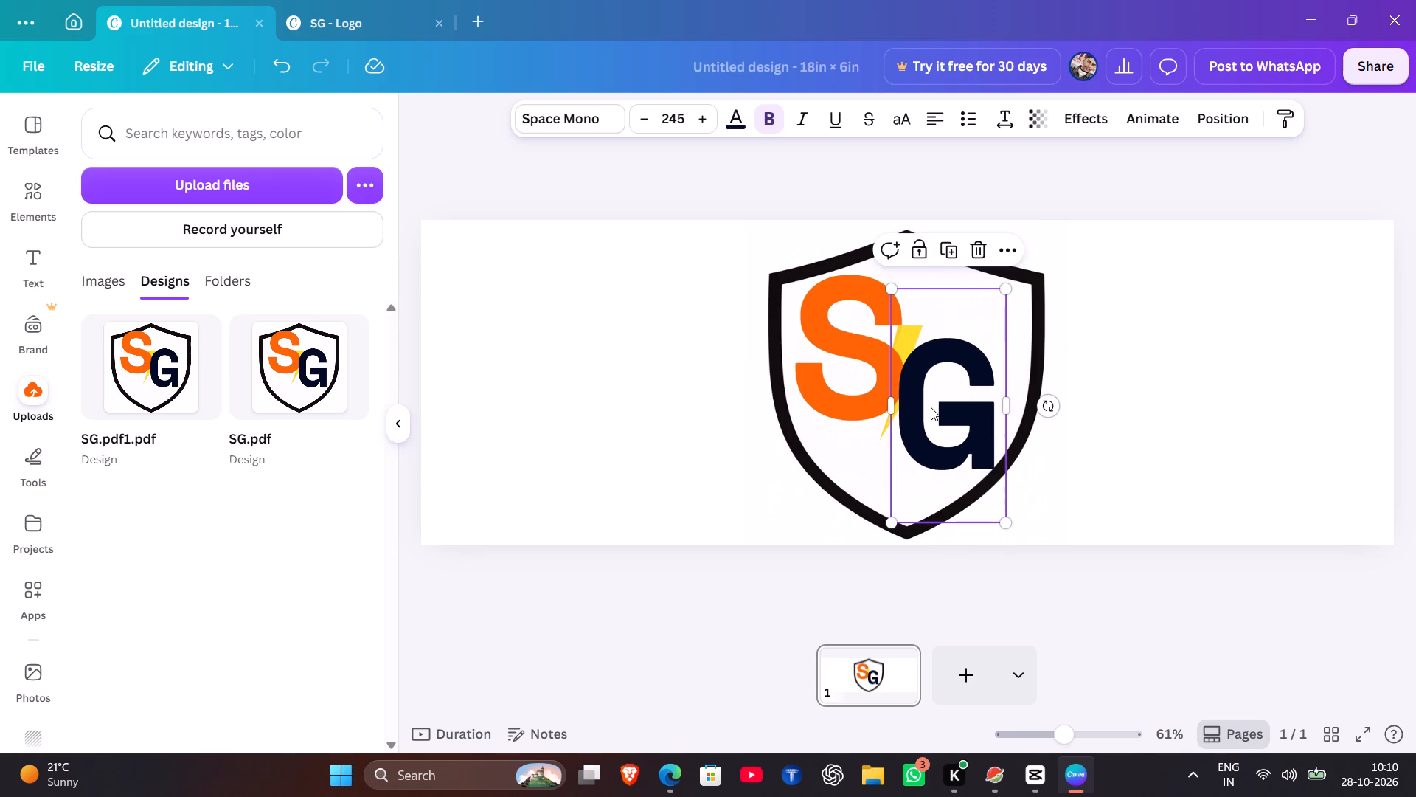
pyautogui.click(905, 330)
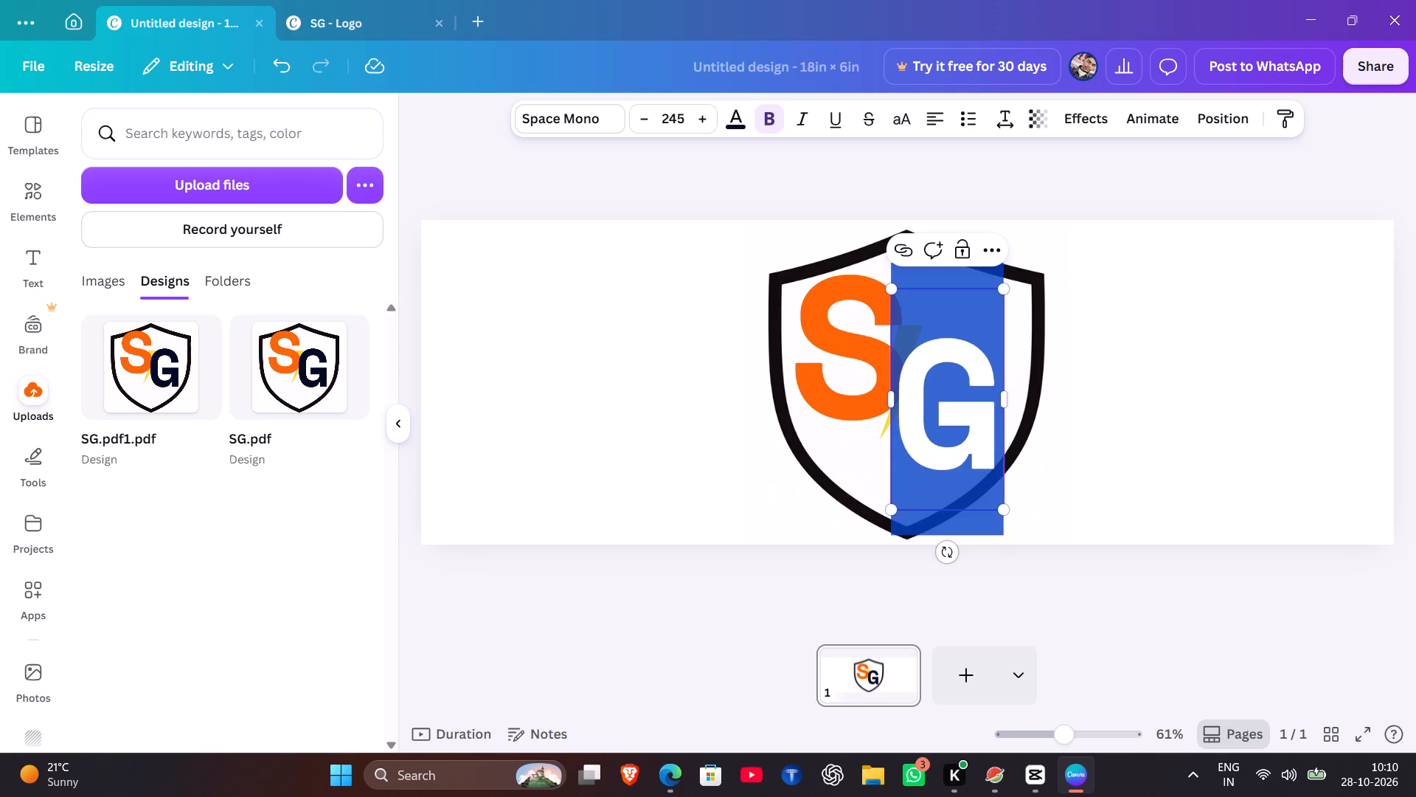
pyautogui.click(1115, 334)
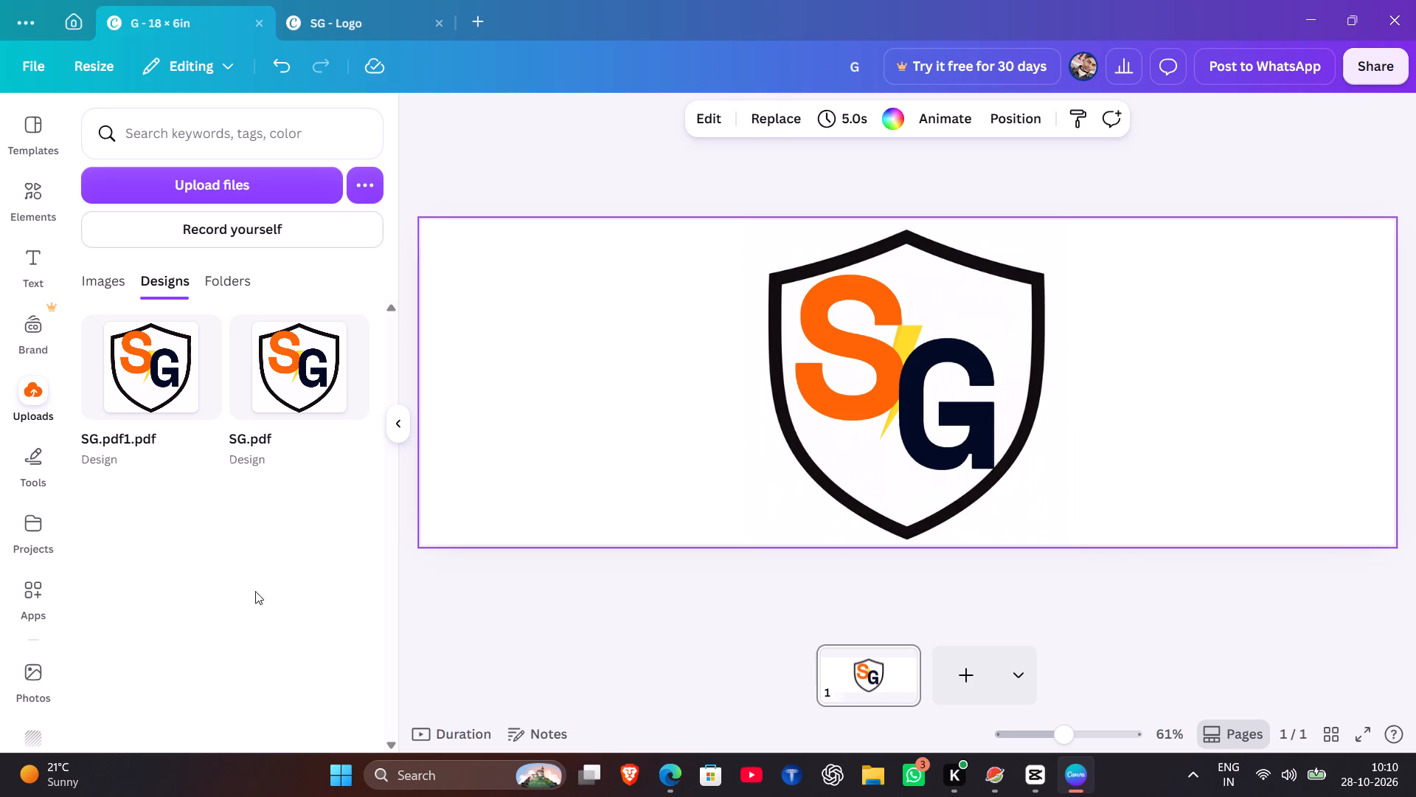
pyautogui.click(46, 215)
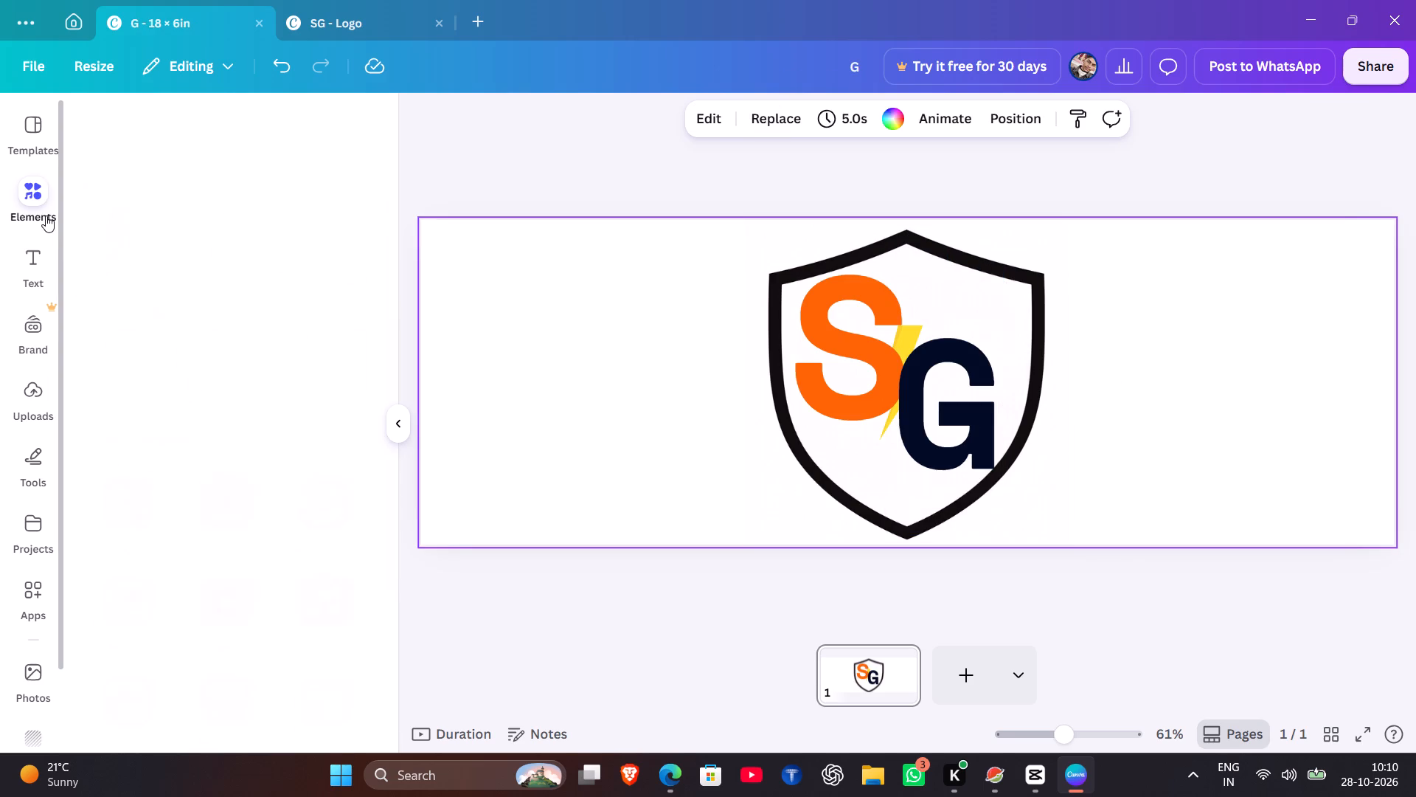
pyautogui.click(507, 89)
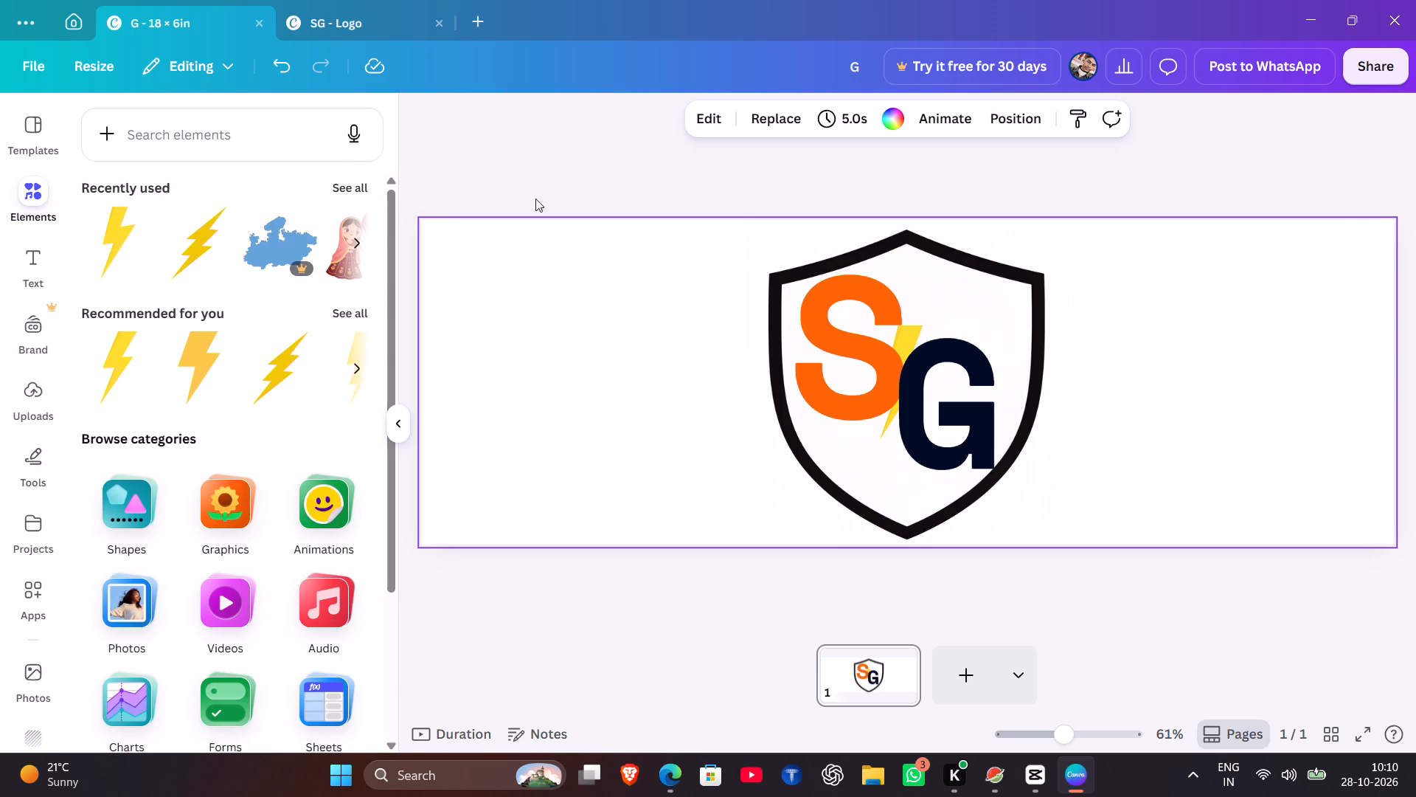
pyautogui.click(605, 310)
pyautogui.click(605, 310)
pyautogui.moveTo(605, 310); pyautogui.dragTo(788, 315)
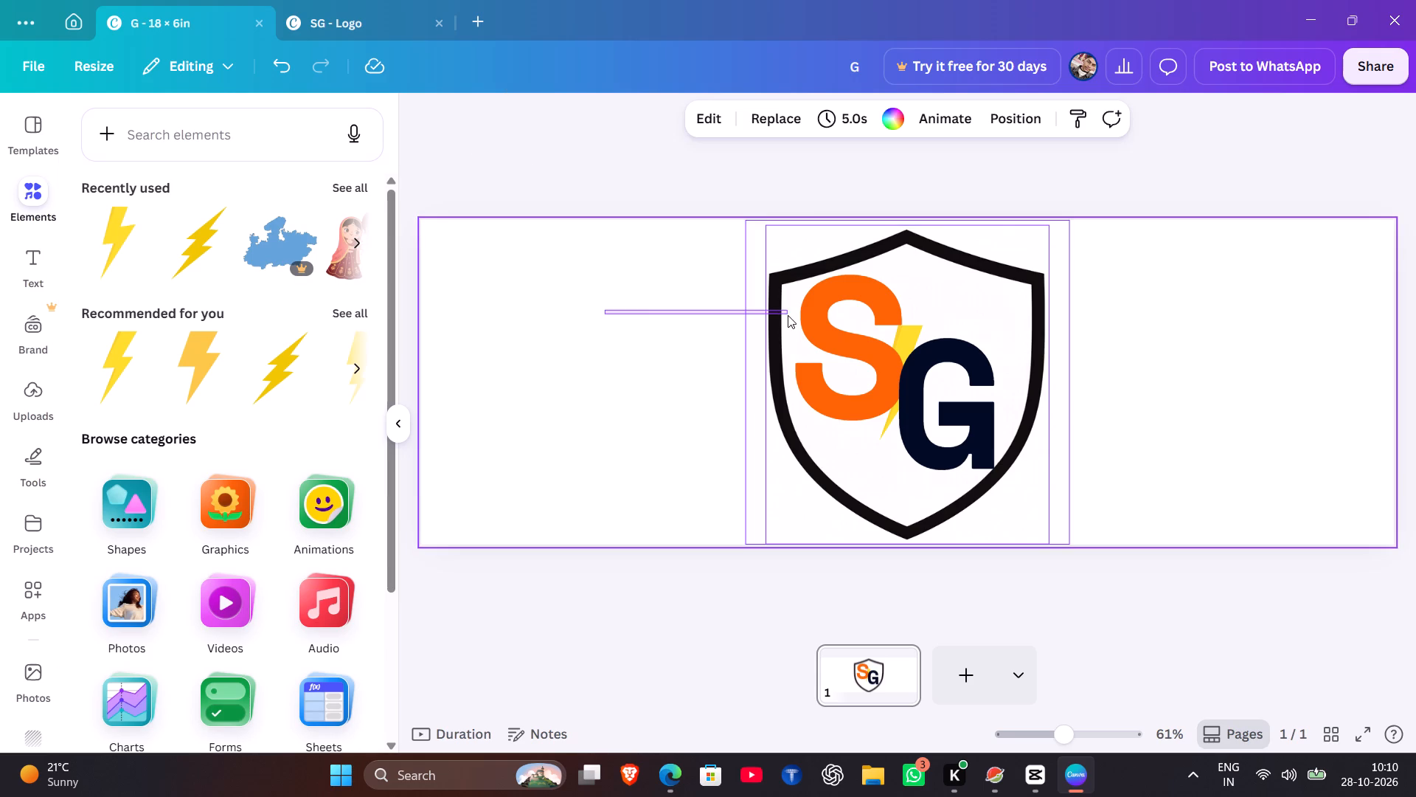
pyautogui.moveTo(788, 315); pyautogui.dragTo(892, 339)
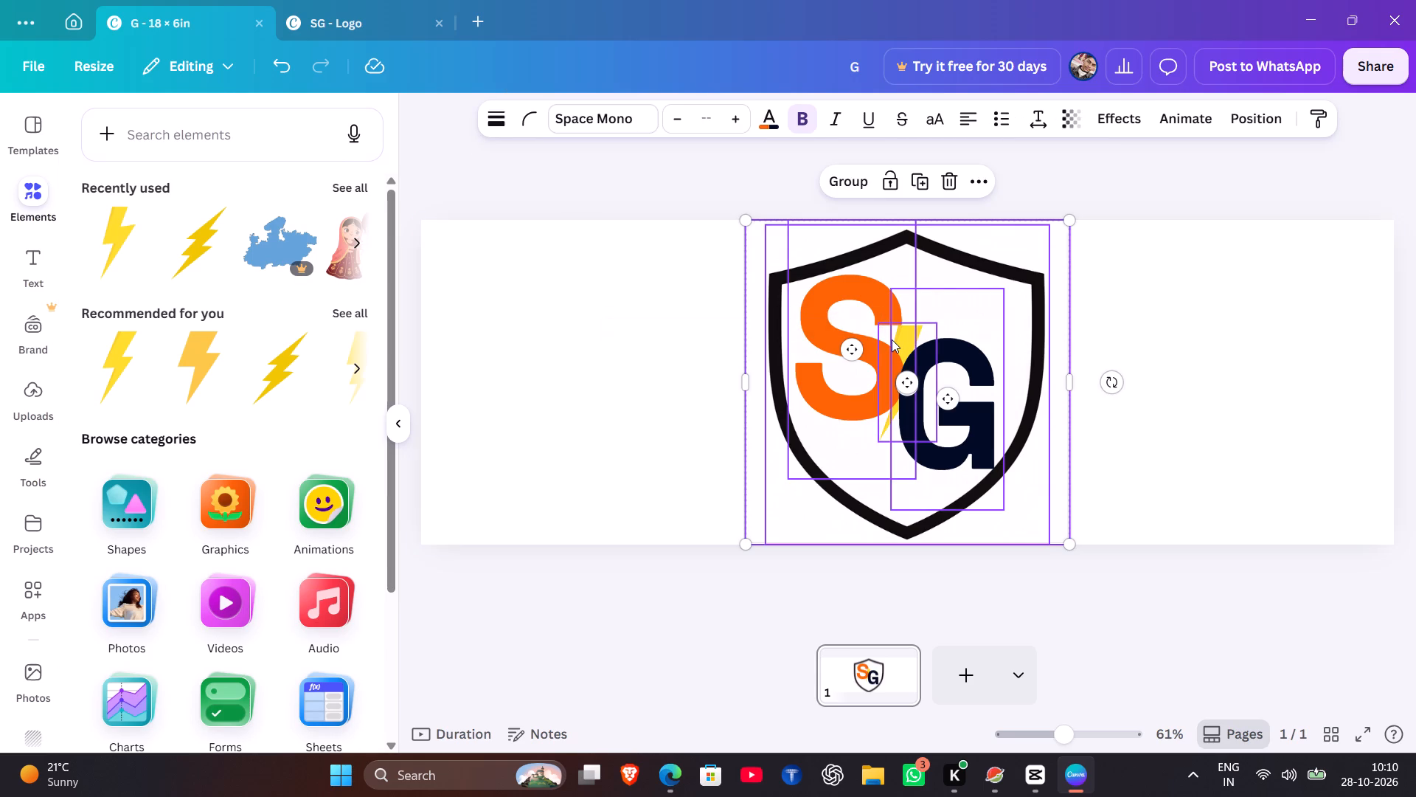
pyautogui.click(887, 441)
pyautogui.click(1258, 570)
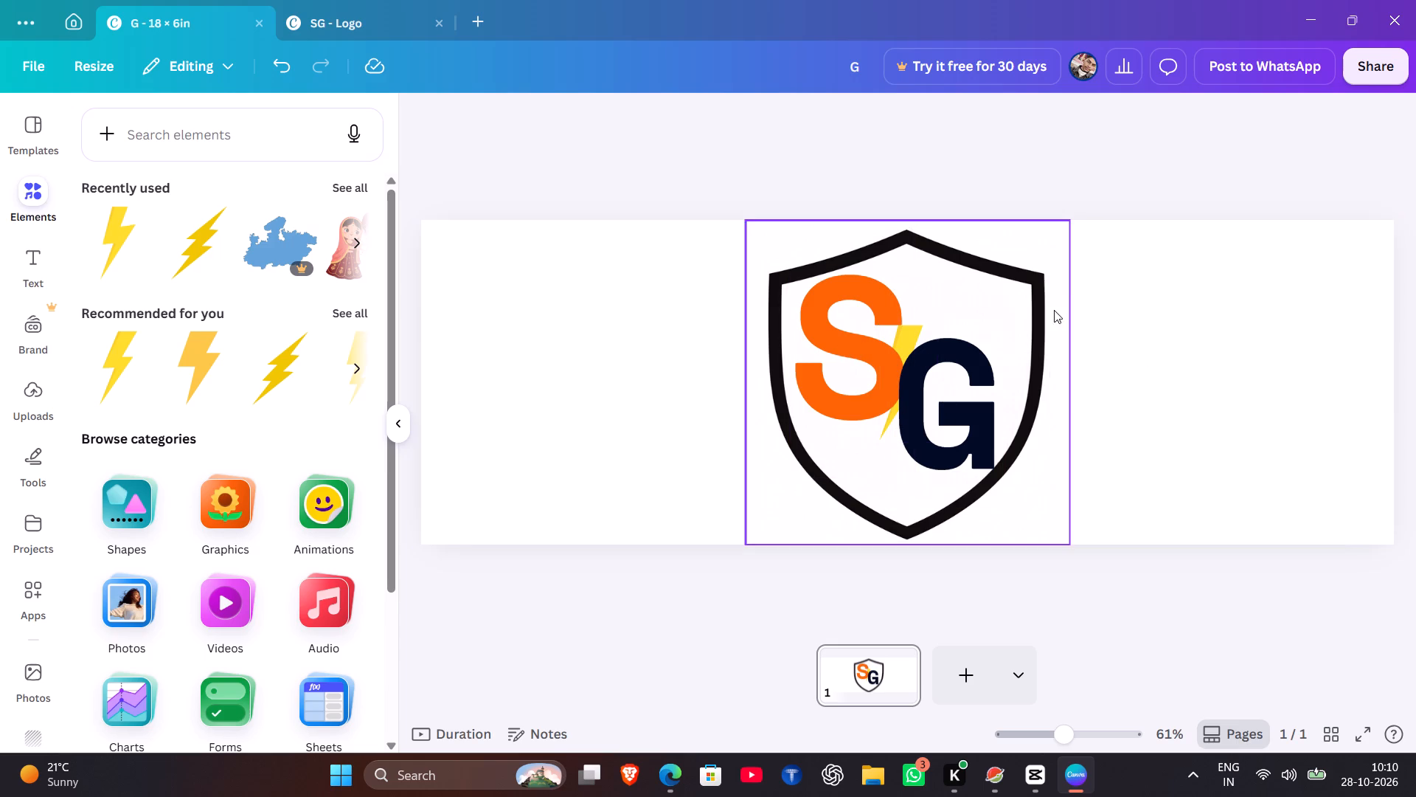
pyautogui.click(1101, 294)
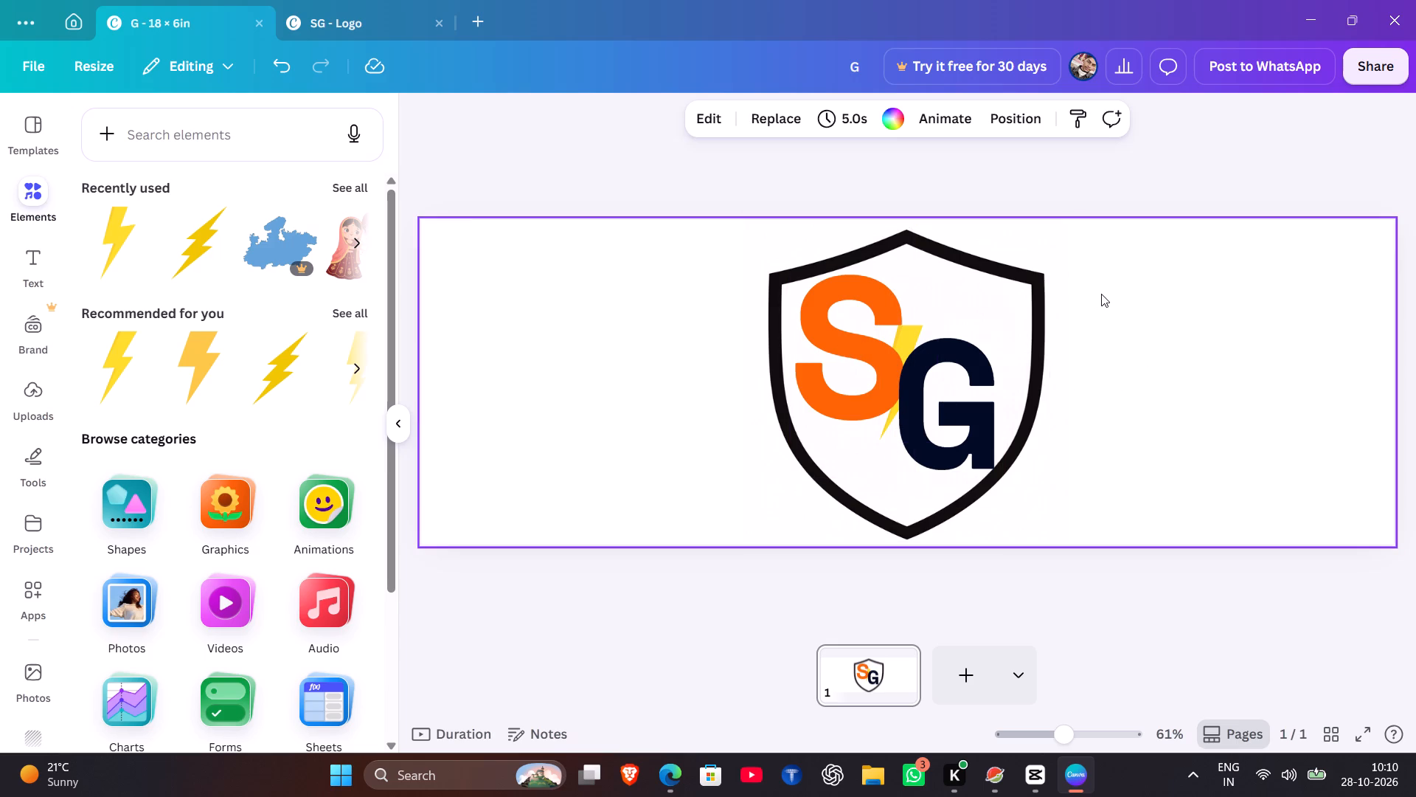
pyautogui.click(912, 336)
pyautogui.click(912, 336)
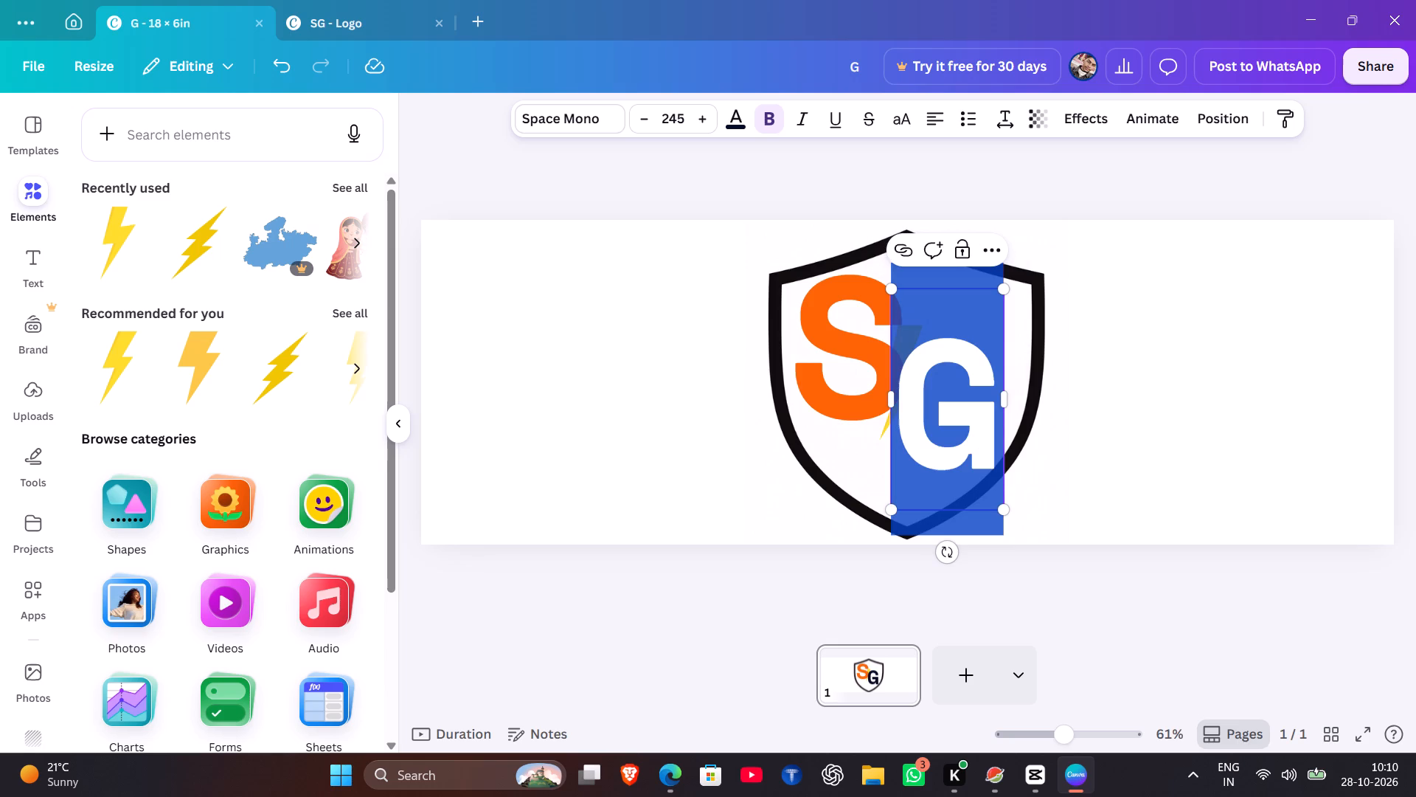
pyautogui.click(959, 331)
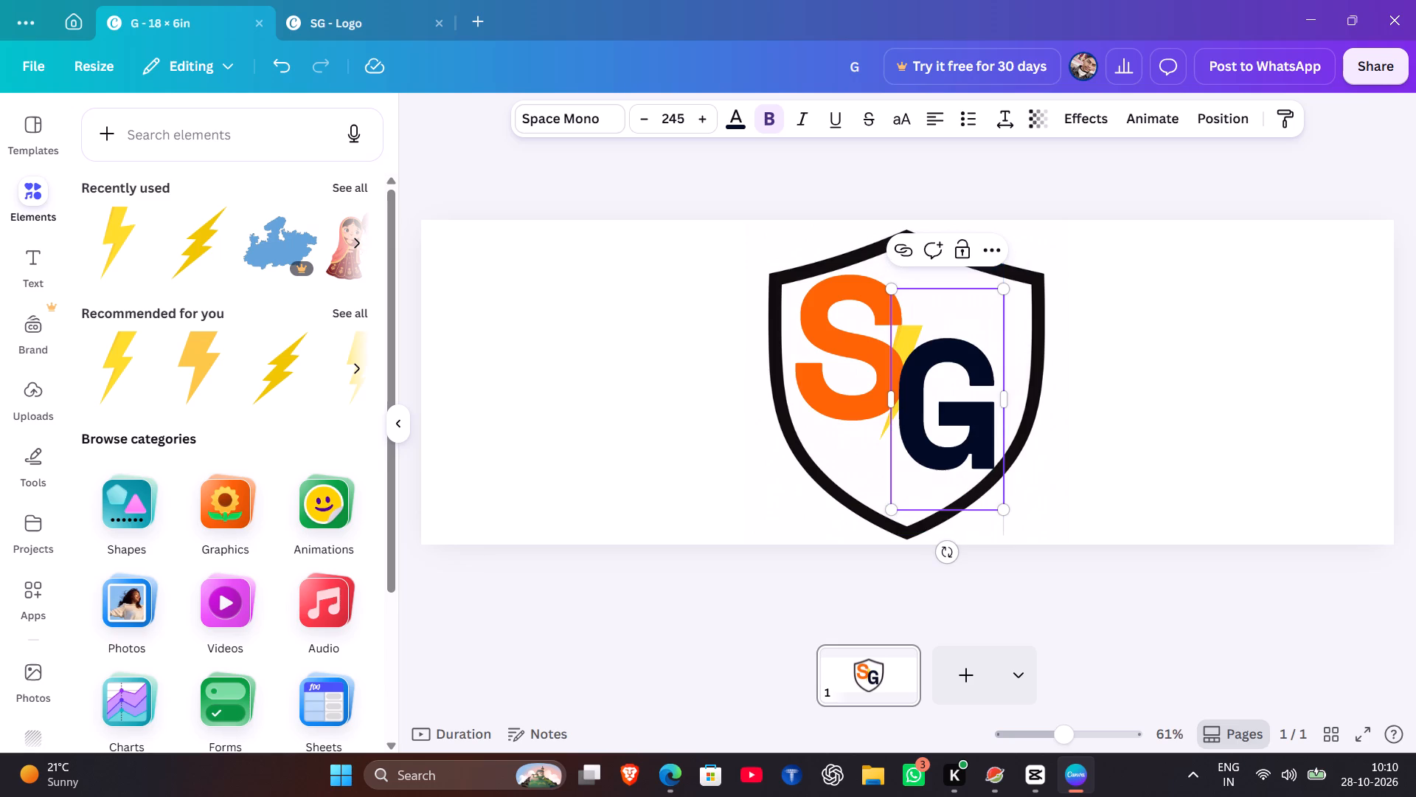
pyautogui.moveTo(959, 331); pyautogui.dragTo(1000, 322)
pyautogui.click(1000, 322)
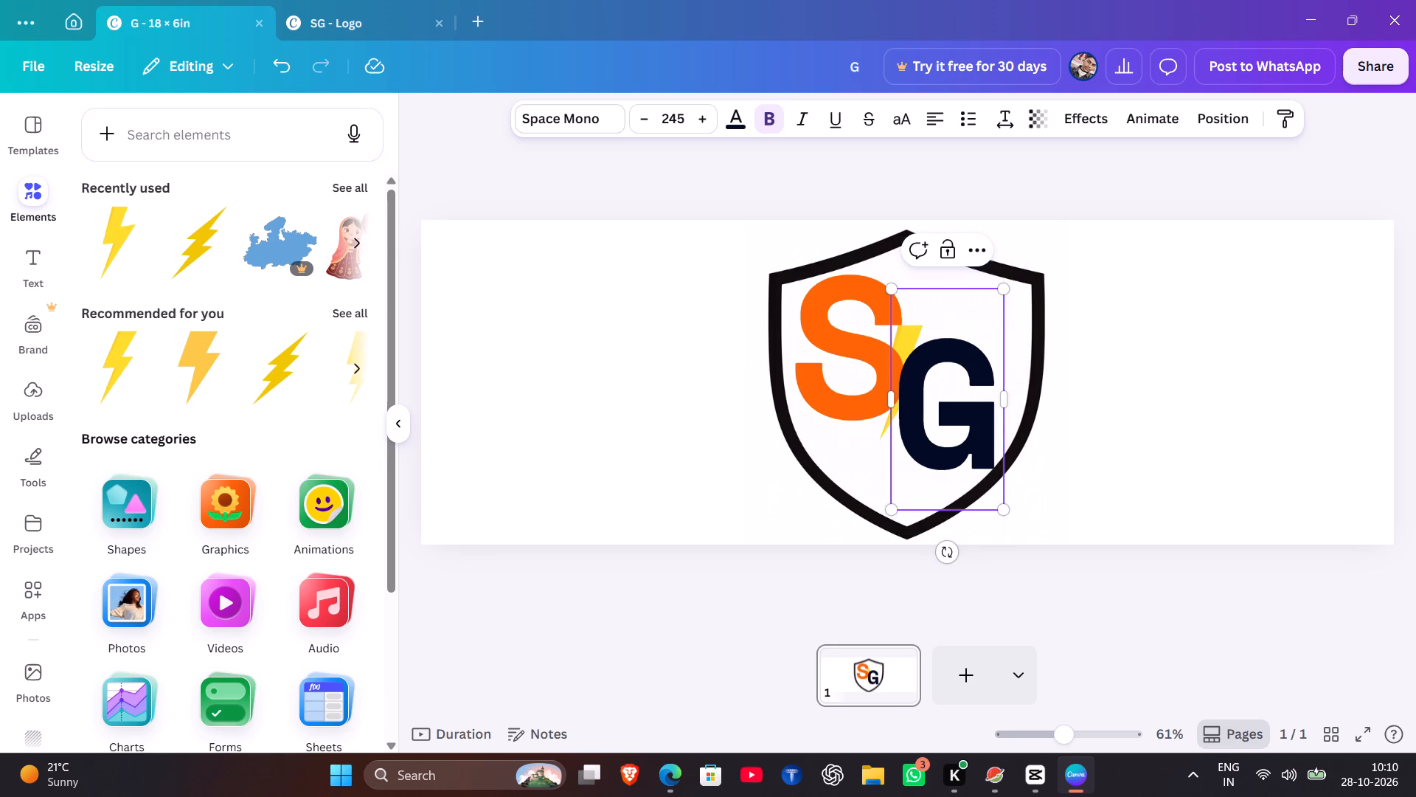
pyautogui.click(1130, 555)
# Move the G aside past the shield's edge to free the yellow lightning bolt, and delete the bolt from the logo.
pyautogui.click(928, 435)
pyautogui.moveTo(928, 435); pyautogui.dragTo(1053, 404)
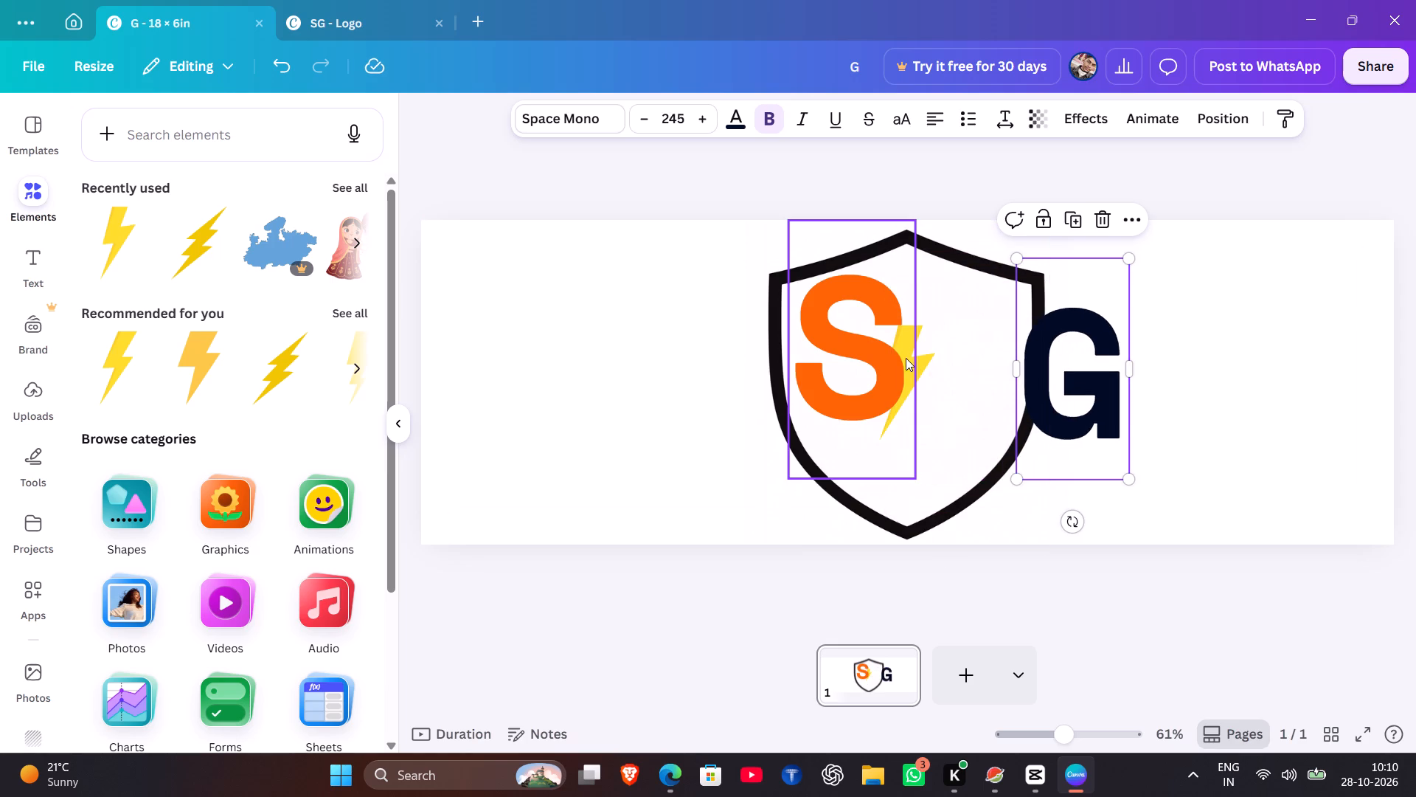
pyautogui.click(922, 358)
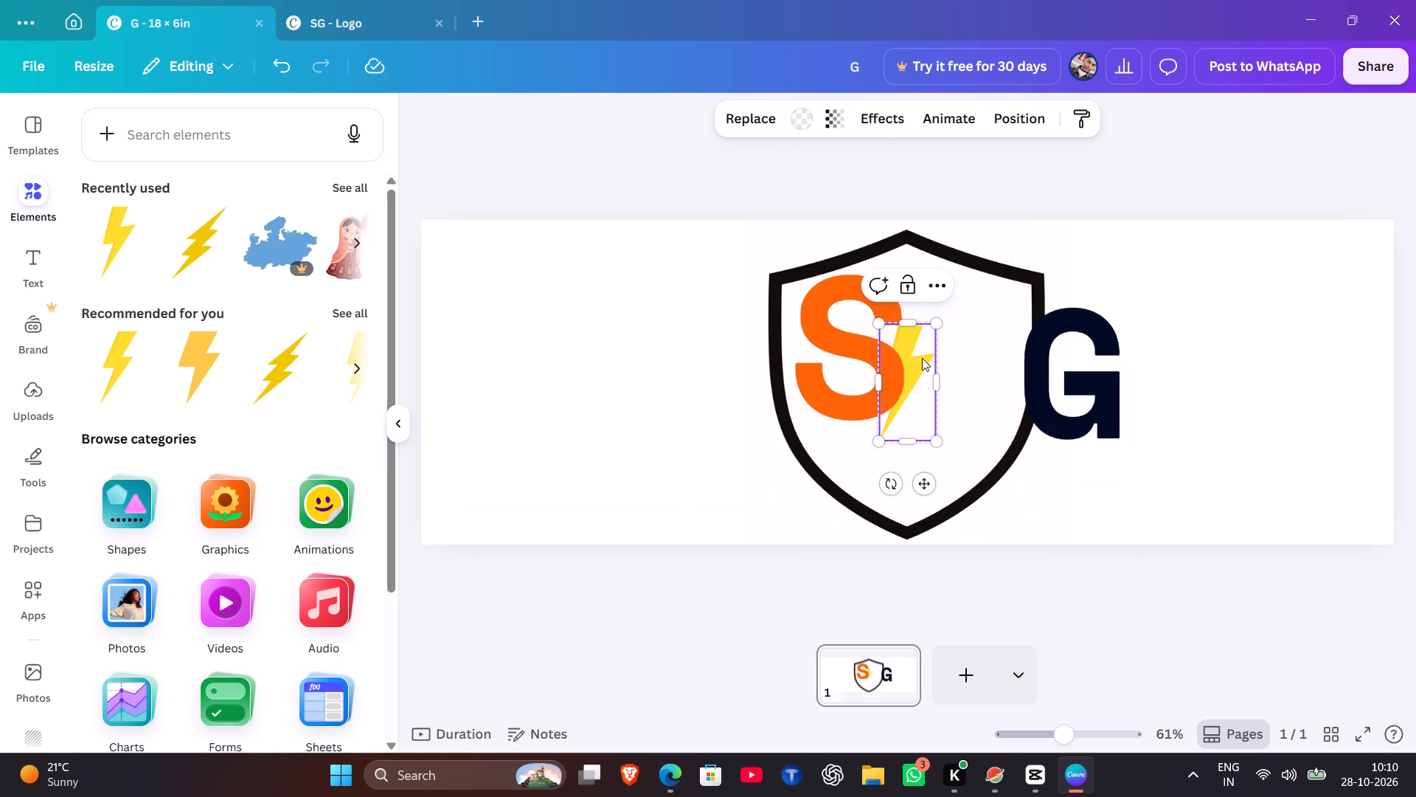
pyautogui.click(922, 358)
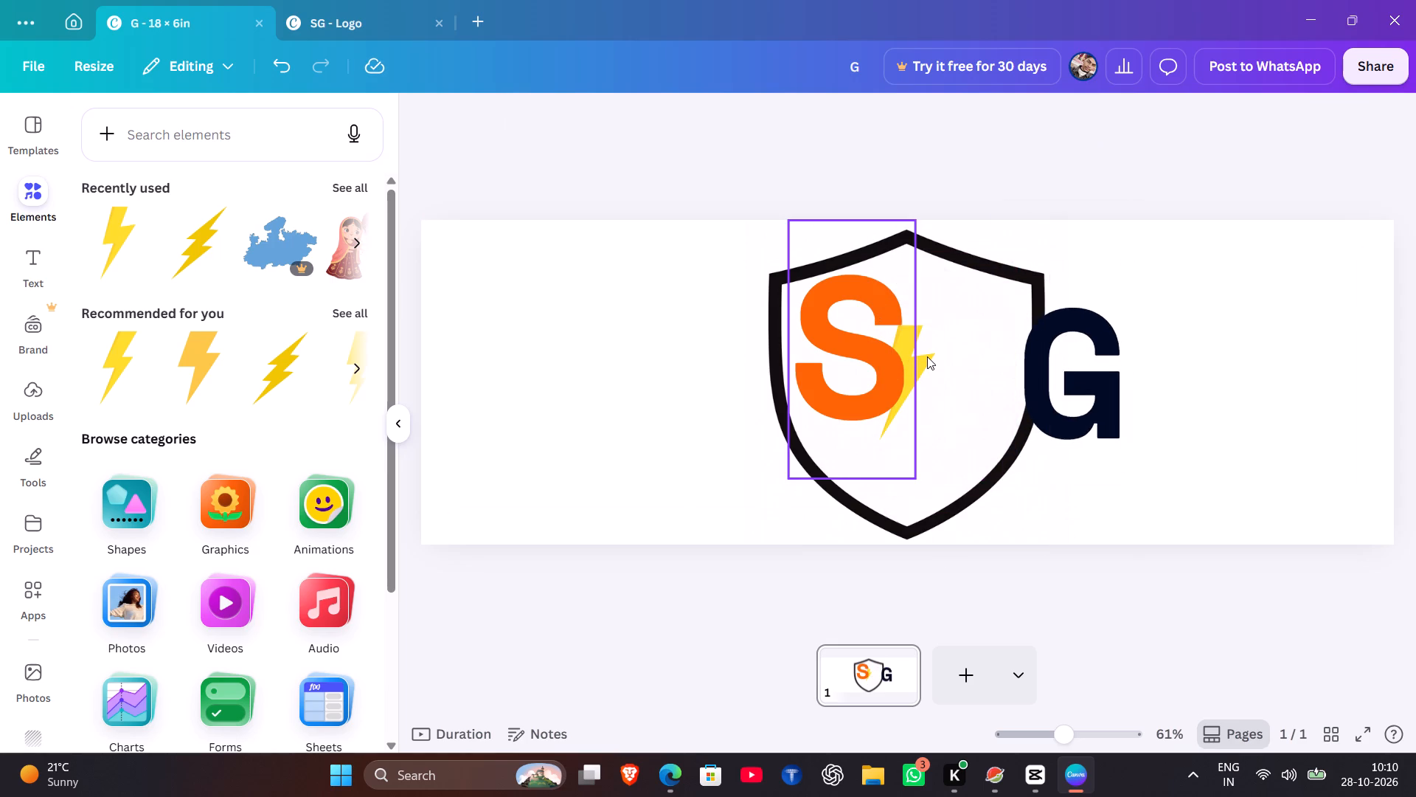
pyautogui.moveTo(927, 356); pyautogui.dragTo(1003, 382)
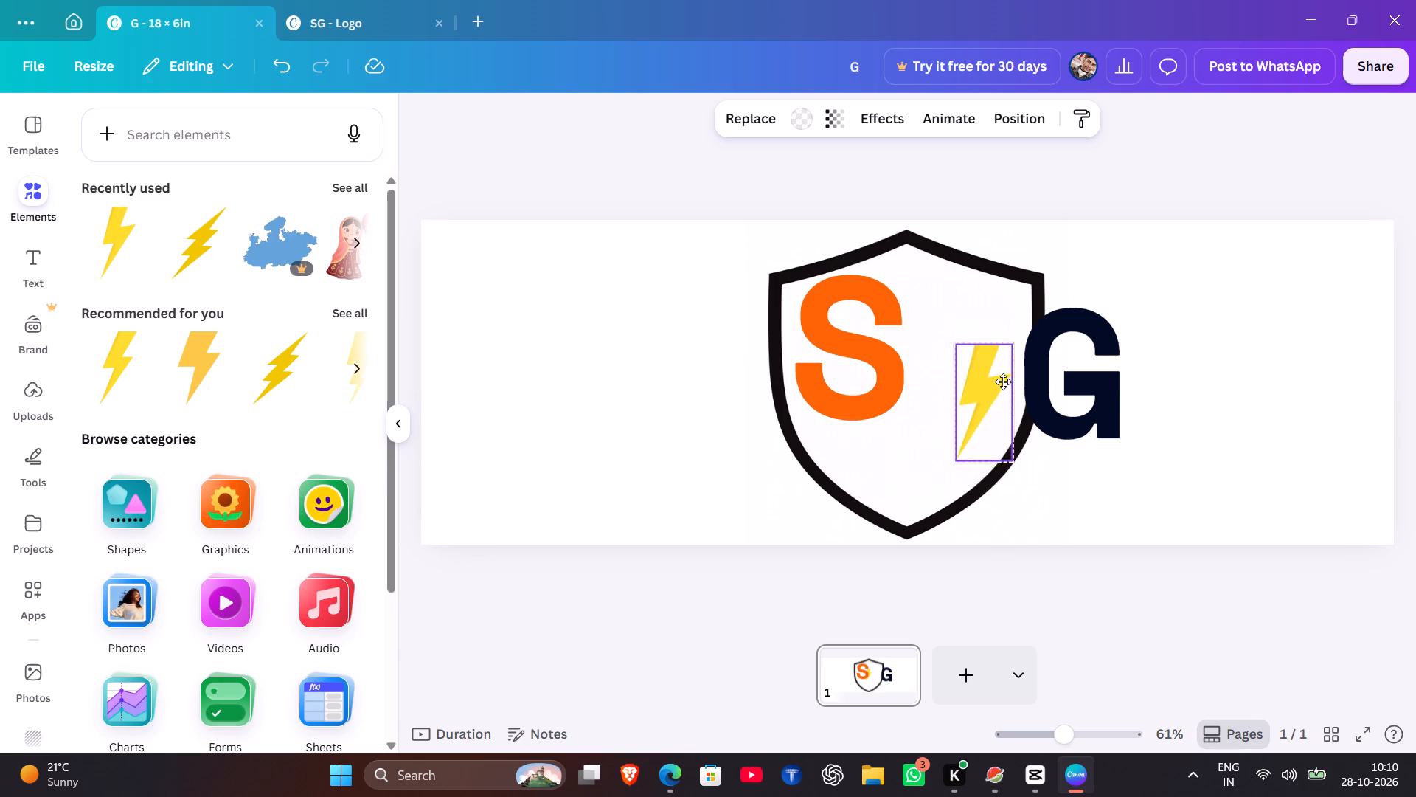
pyautogui.moveTo(1003, 382); pyautogui.dragTo(1077, 542)
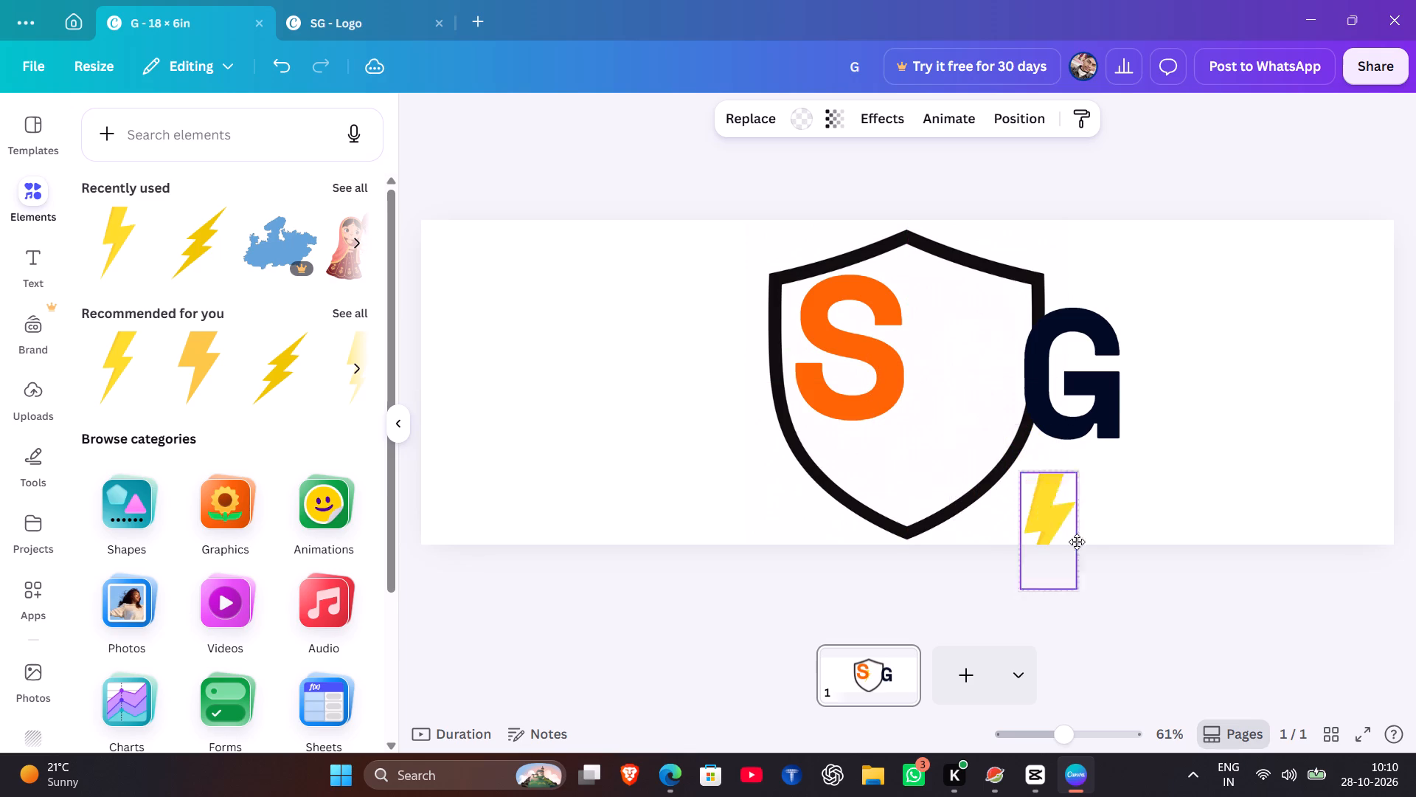
pyautogui.moveTo(1077, 542); pyautogui.dragTo(1077, 529)
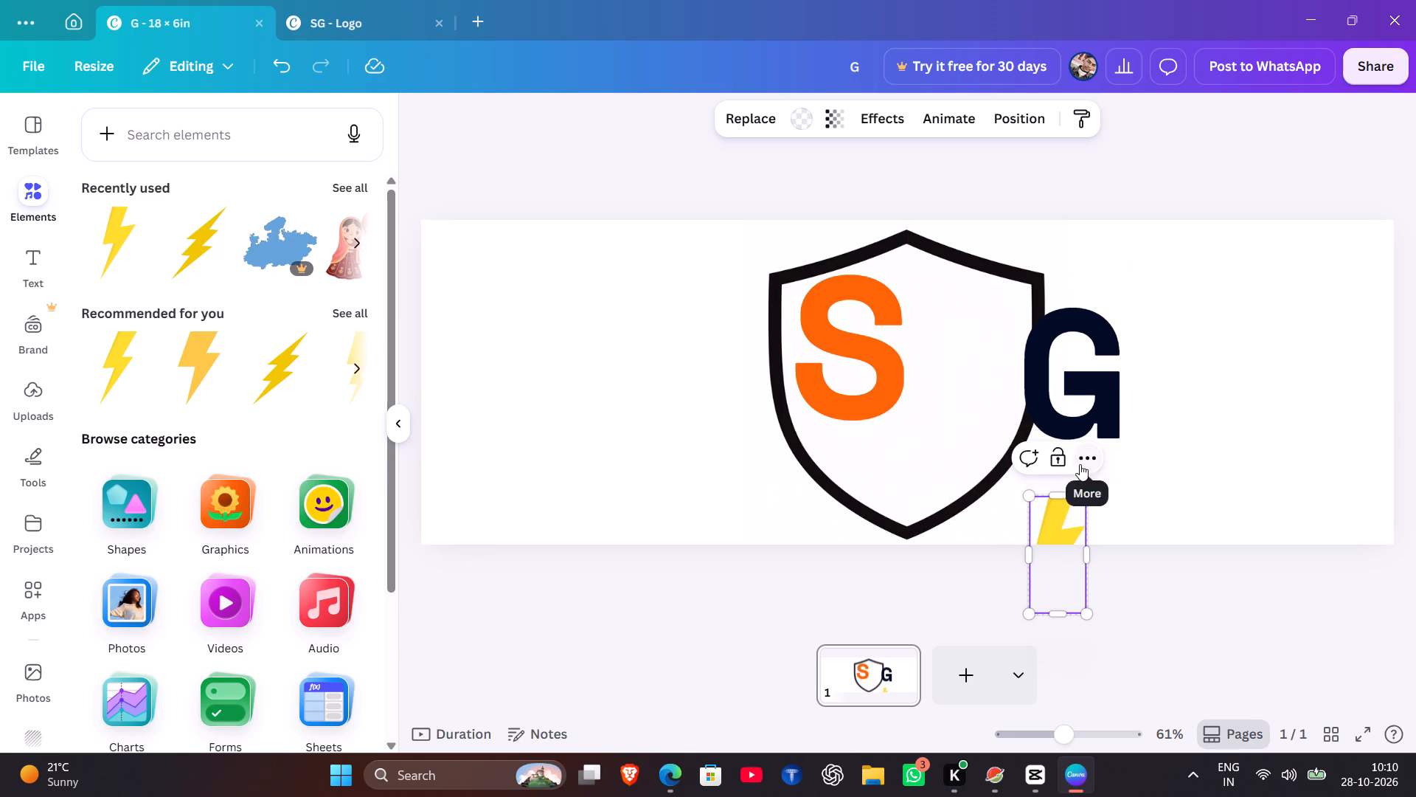
pyautogui.click(1082, 464)
pyautogui.click(1159, 200)
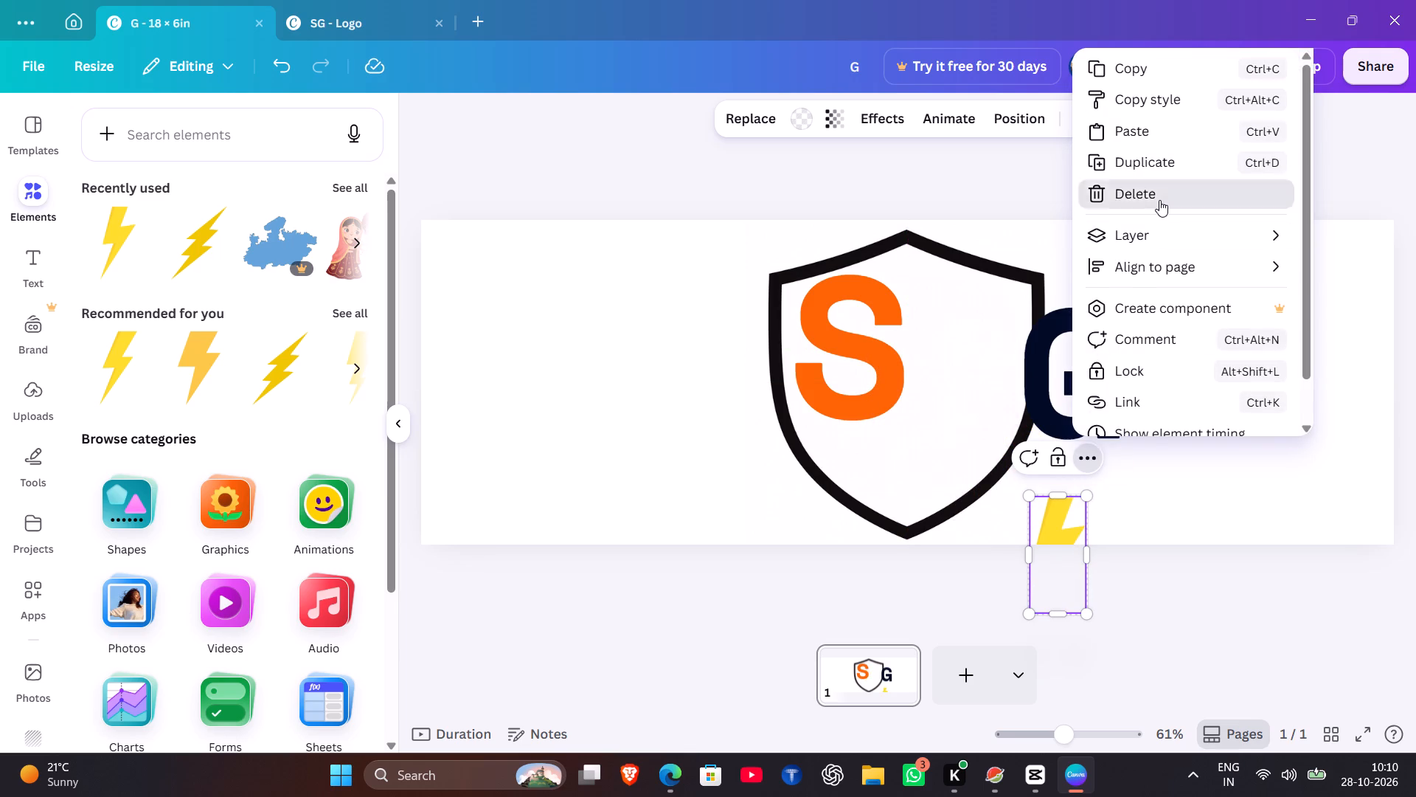
# Move the navy G back inside the shield, directly beside and slightly below the orange S.
pyautogui.moveTo(1063, 337); pyautogui.dragTo(1014, 350)
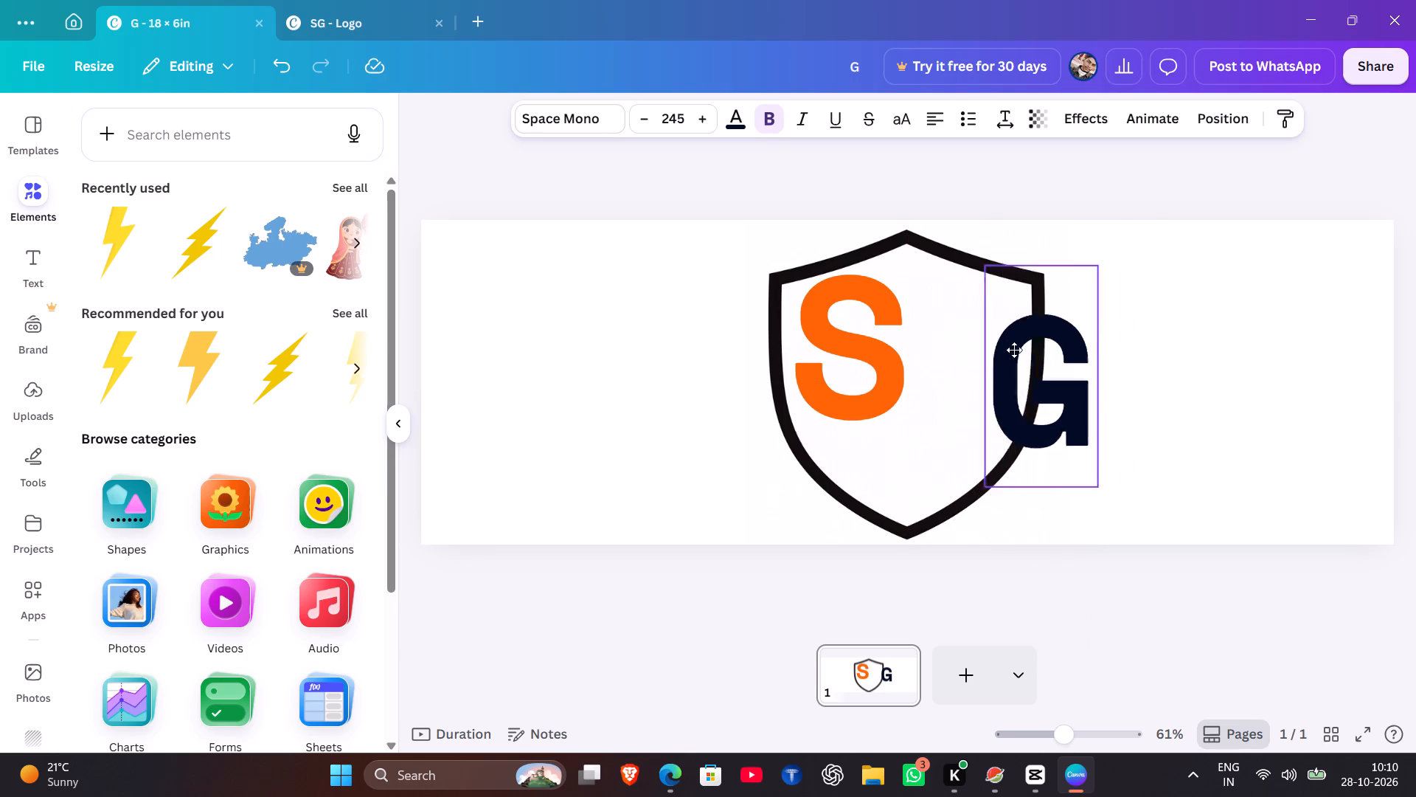
pyautogui.moveTo(1014, 350); pyautogui.dragTo(940, 362)
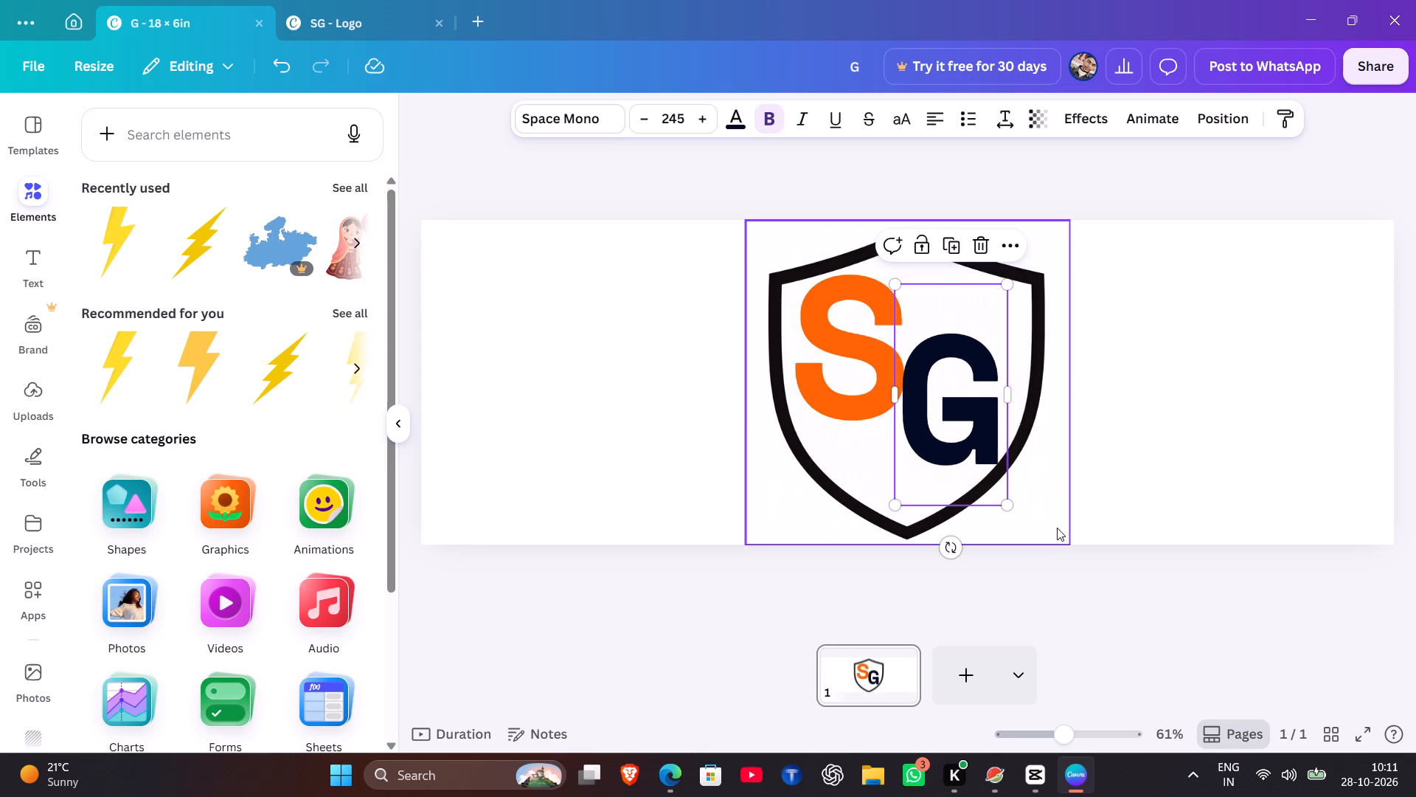
pyautogui.click(1081, 644)
pyautogui.click(1081, 644)
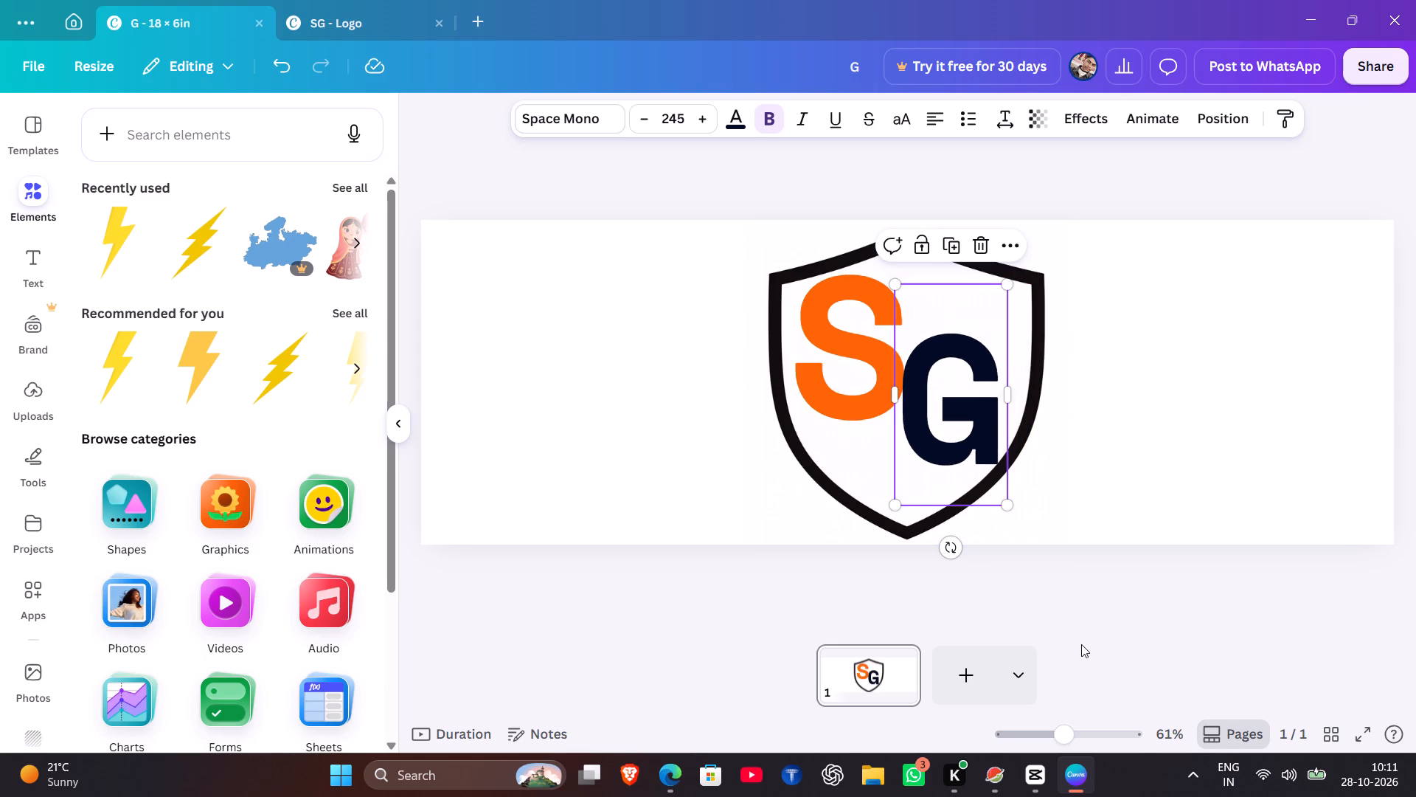
pyautogui.click(1078, 582)
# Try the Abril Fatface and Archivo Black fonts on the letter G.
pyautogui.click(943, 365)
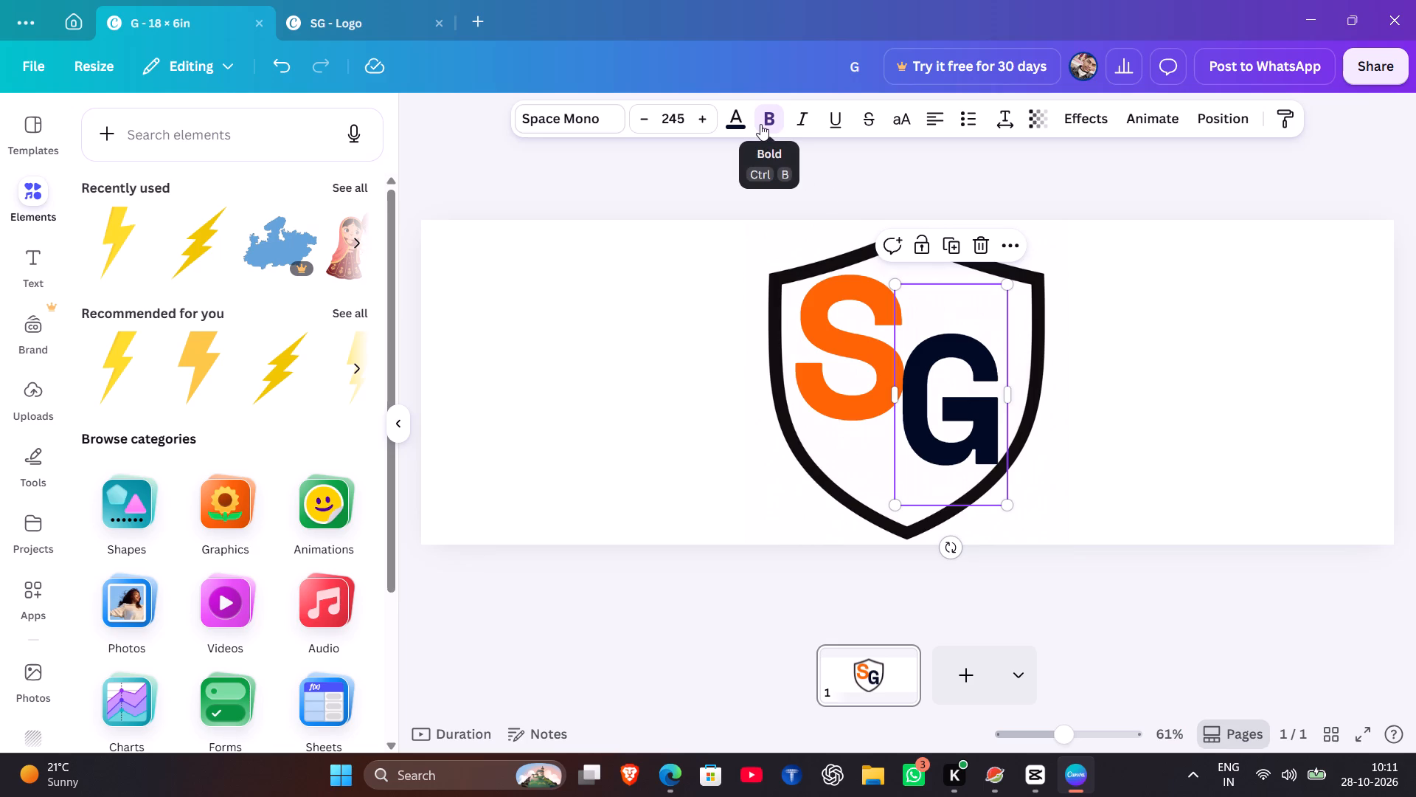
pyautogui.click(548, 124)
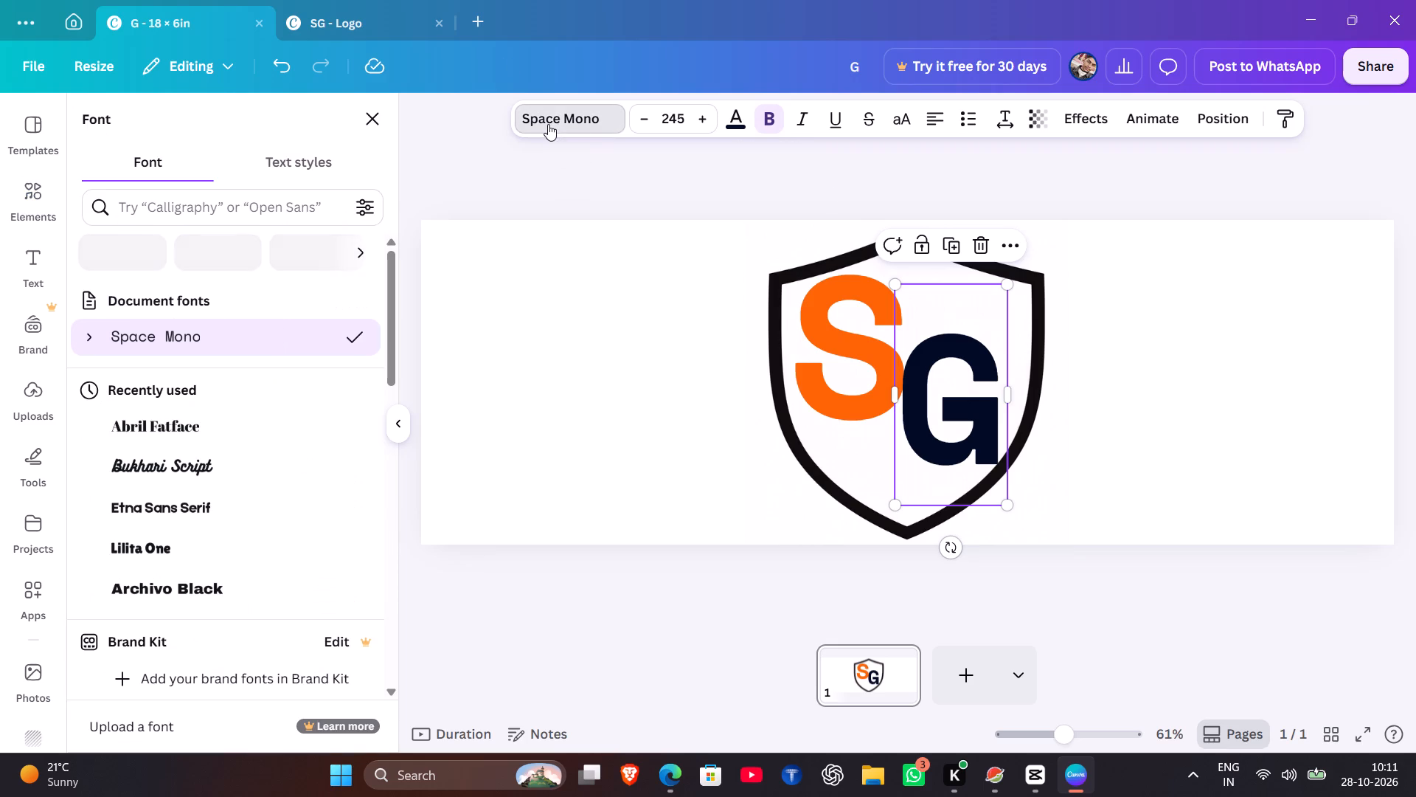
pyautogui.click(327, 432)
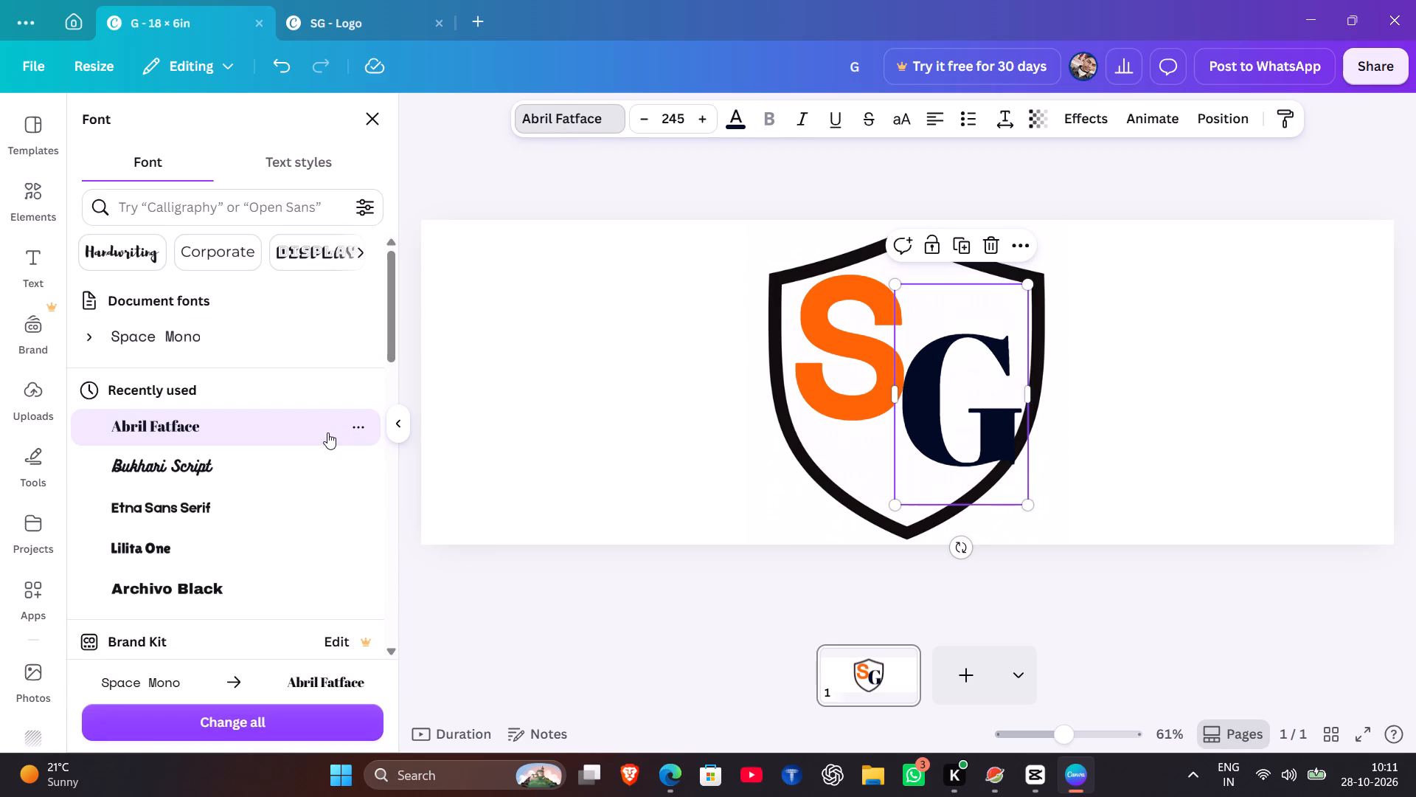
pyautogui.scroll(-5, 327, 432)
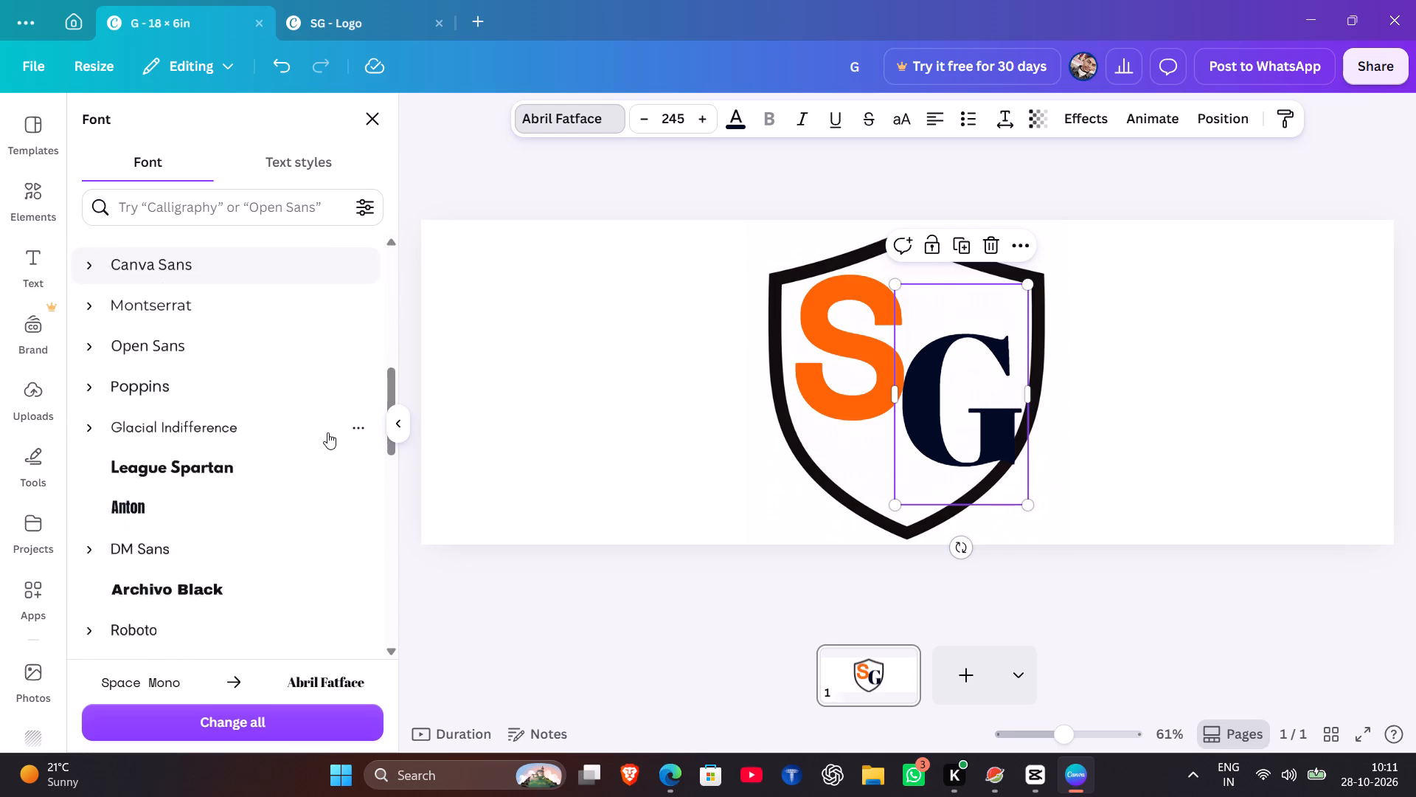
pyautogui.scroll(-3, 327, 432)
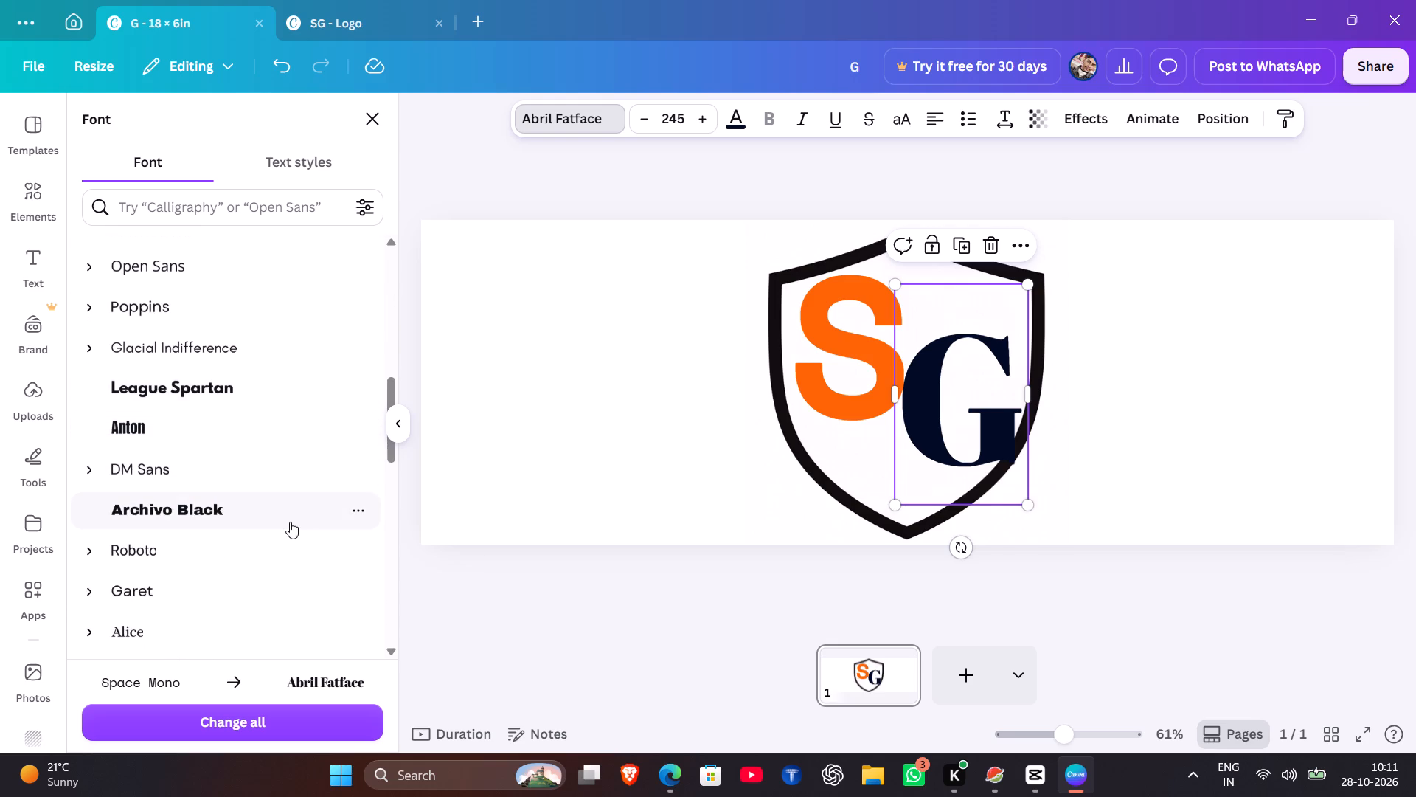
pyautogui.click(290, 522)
# Set the letter G's font to Shrikhand.
pyautogui.scroll(-2, 290, 522)
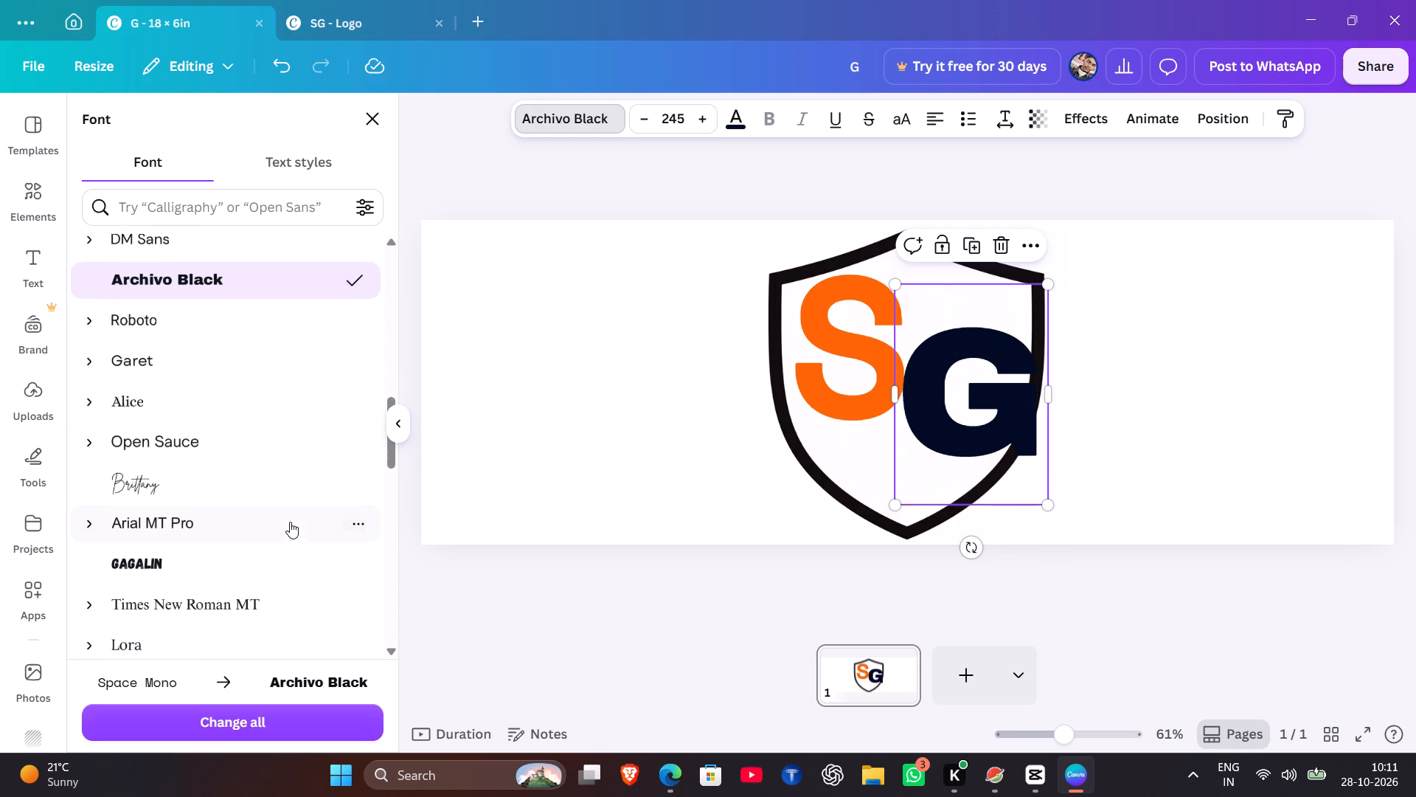
pyautogui.scroll(-2, 290, 522)
pyautogui.click(283, 551)
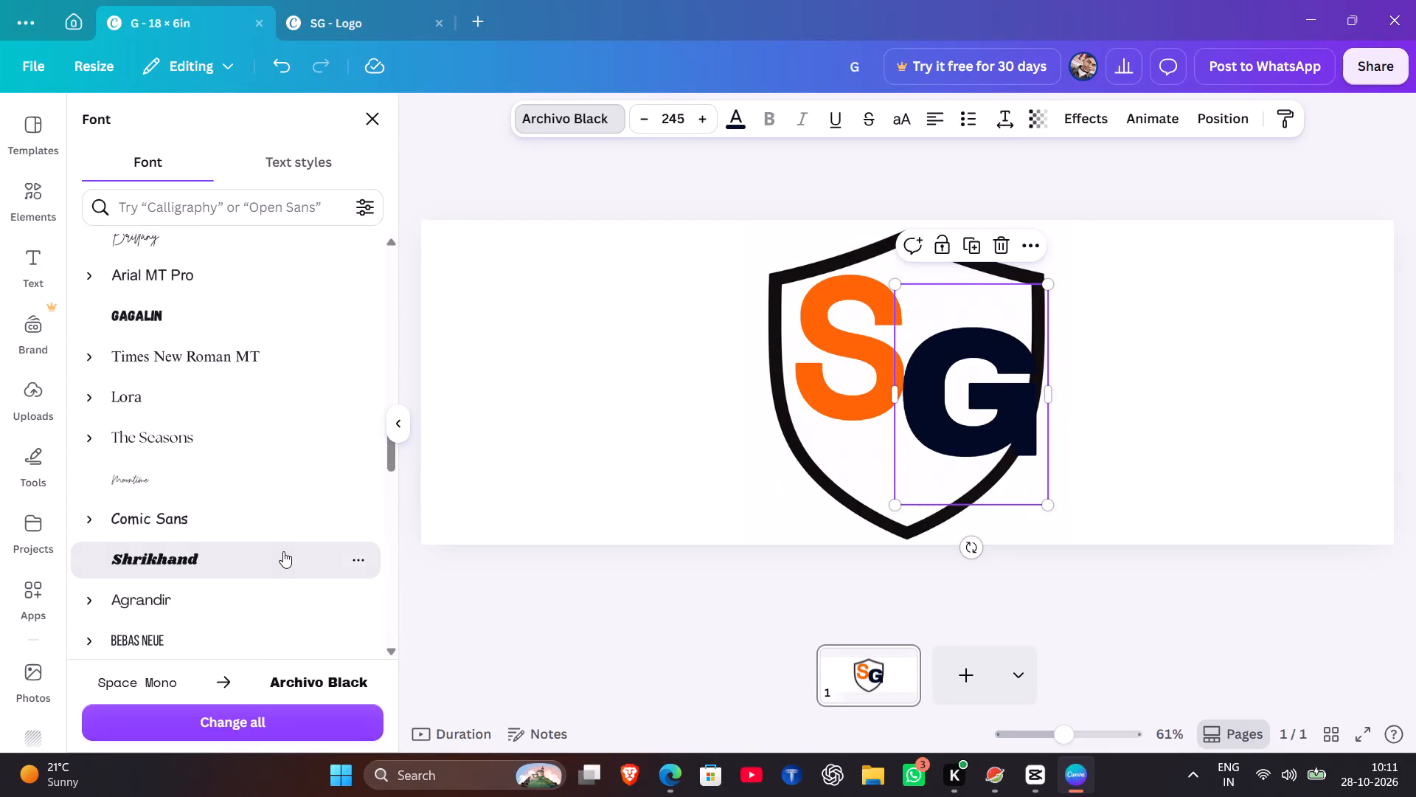
# Set the navy letter G's font to Norwester.
pyautogui.scroll(-1, 283, 551)
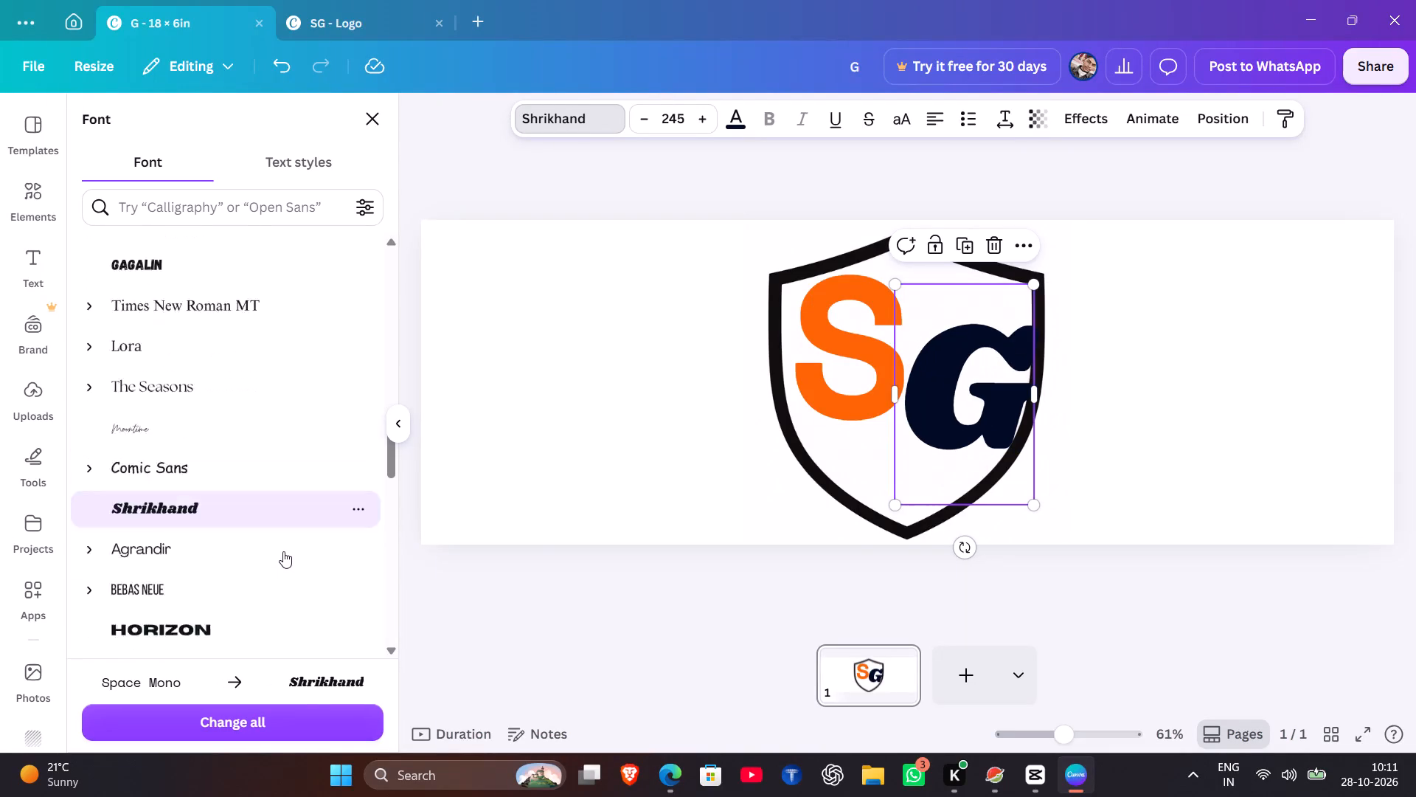
pyautogui.scroll(-5, 283, 551)
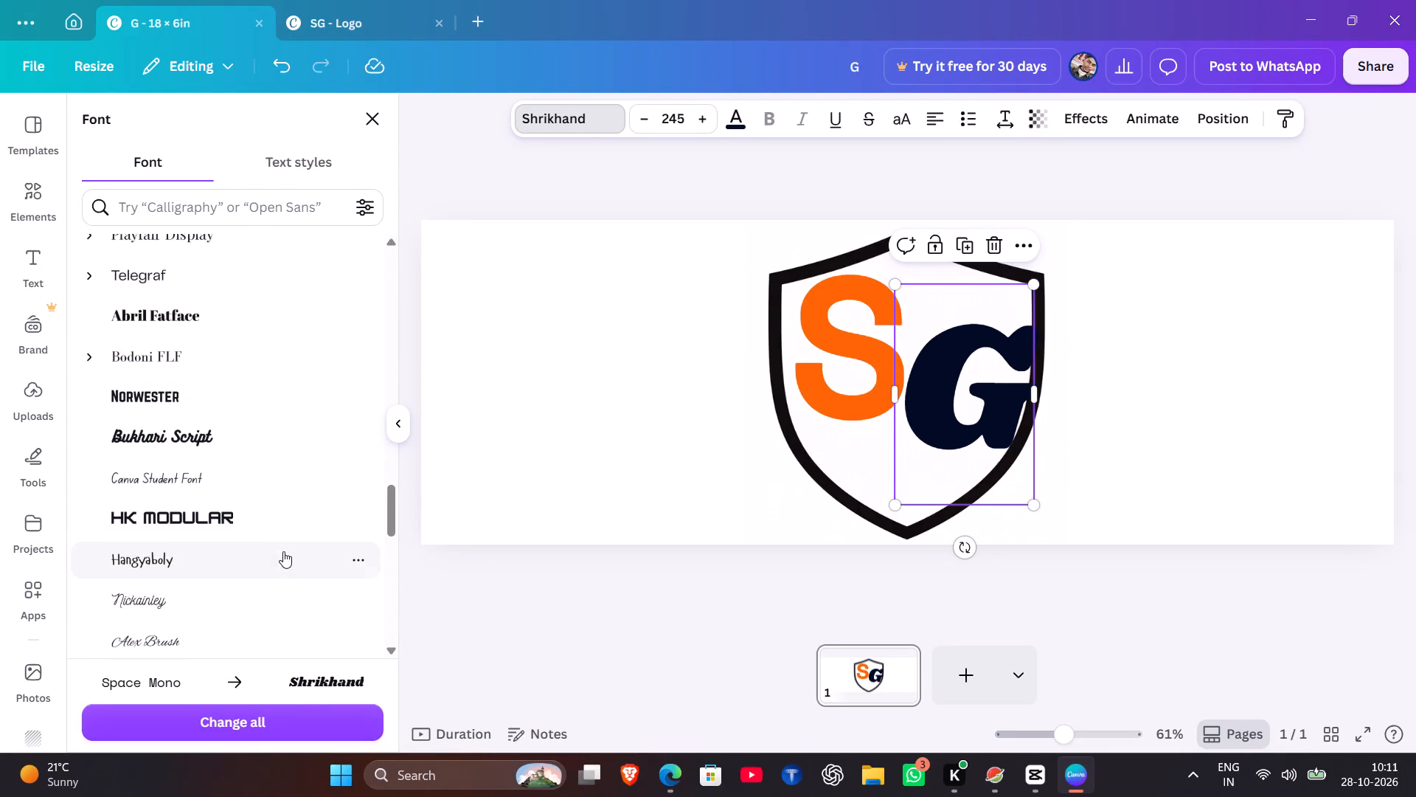
pyautogui.click(240, 395)
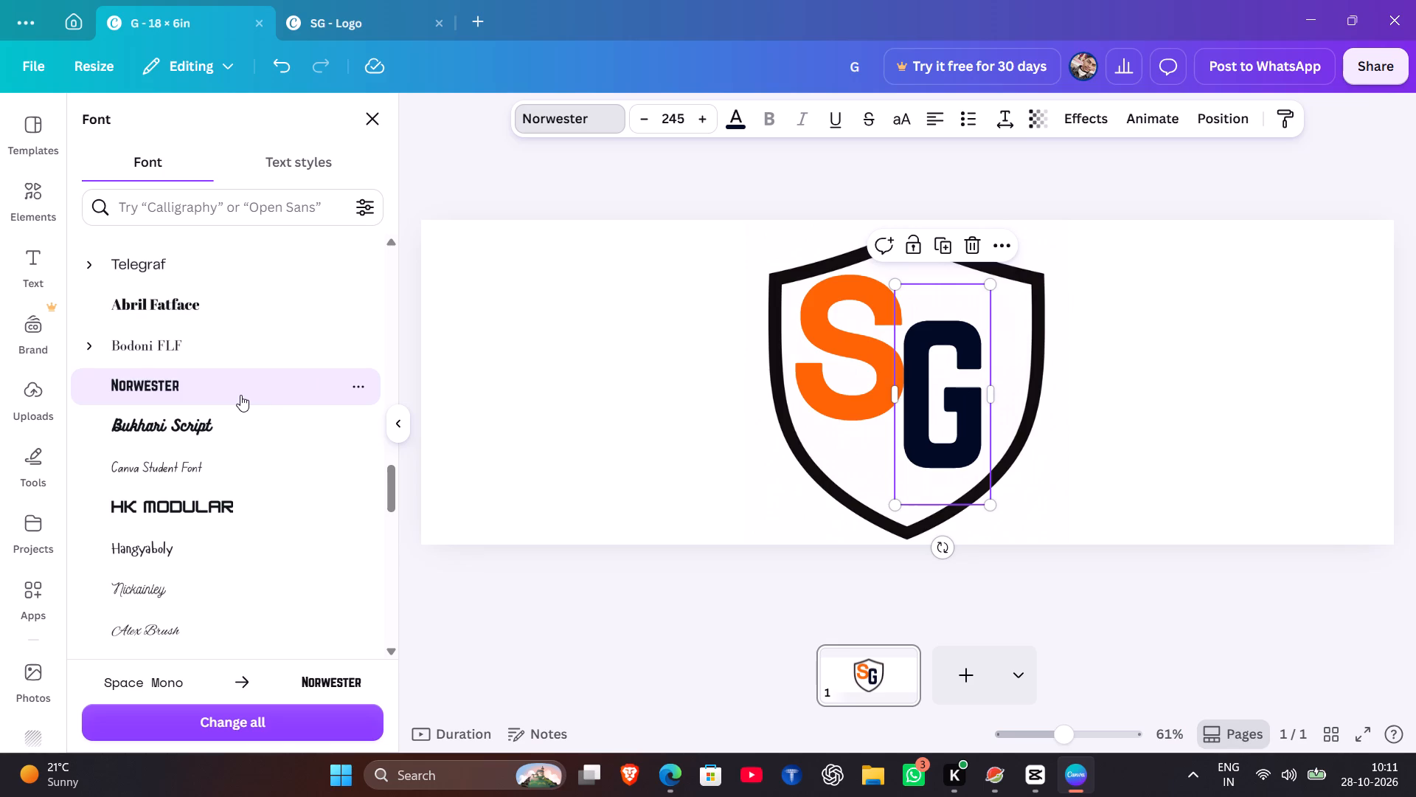
# Set the orange letter S's font to Norwester to match the G.
pyautogui.scroll(-2, 229, 359)
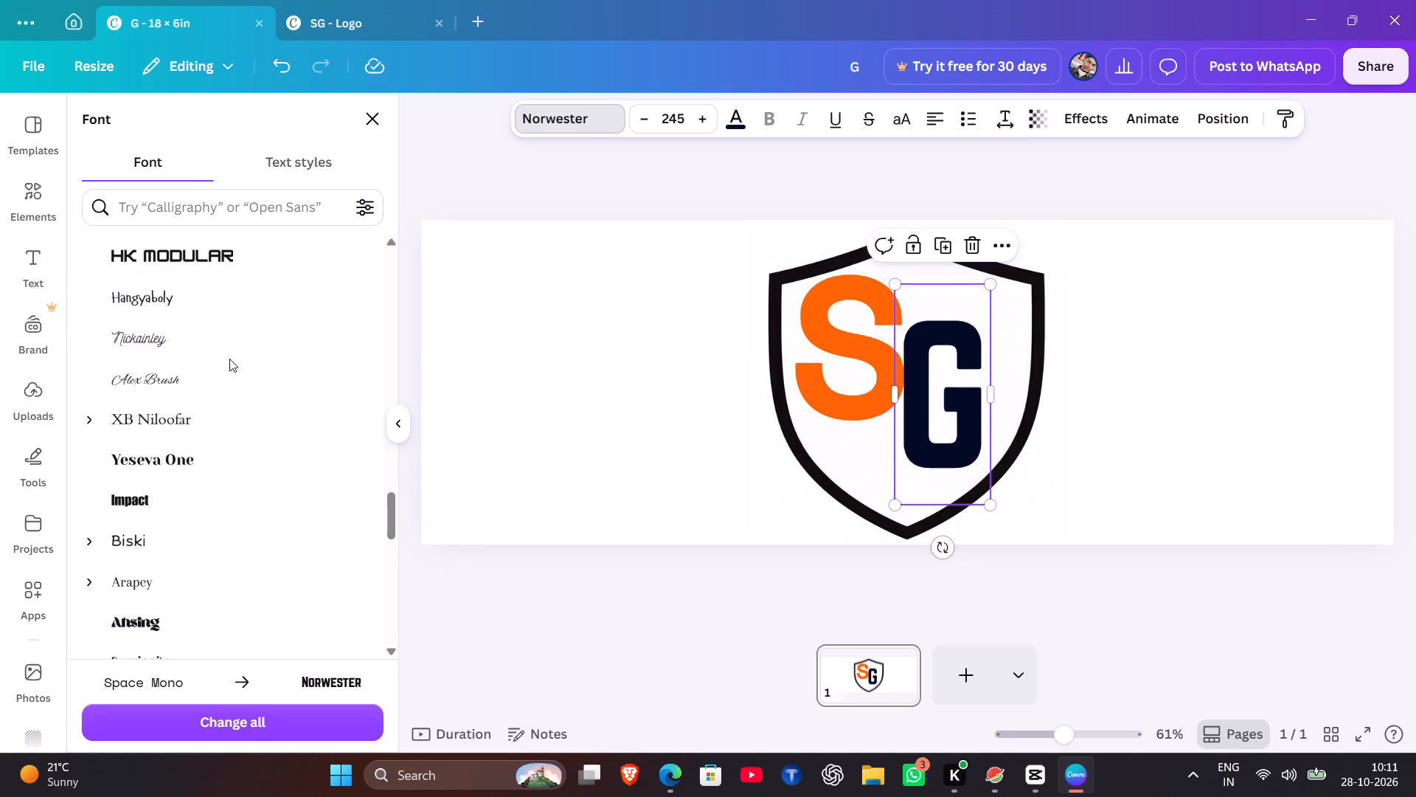
pyautogui.scroll(-1, 229, 359)
pyautogui.click(818, 349)
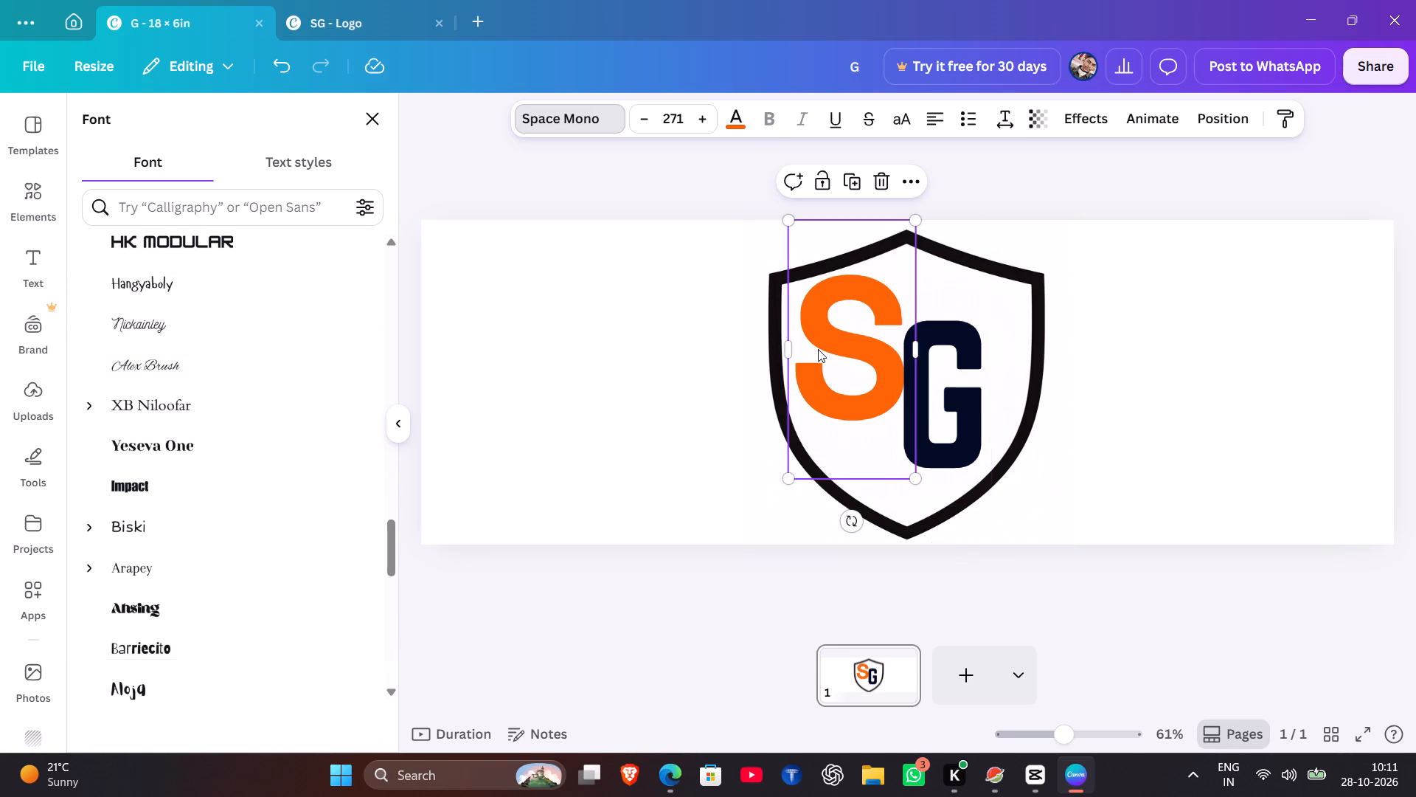
pyautogui.click(566, 114)
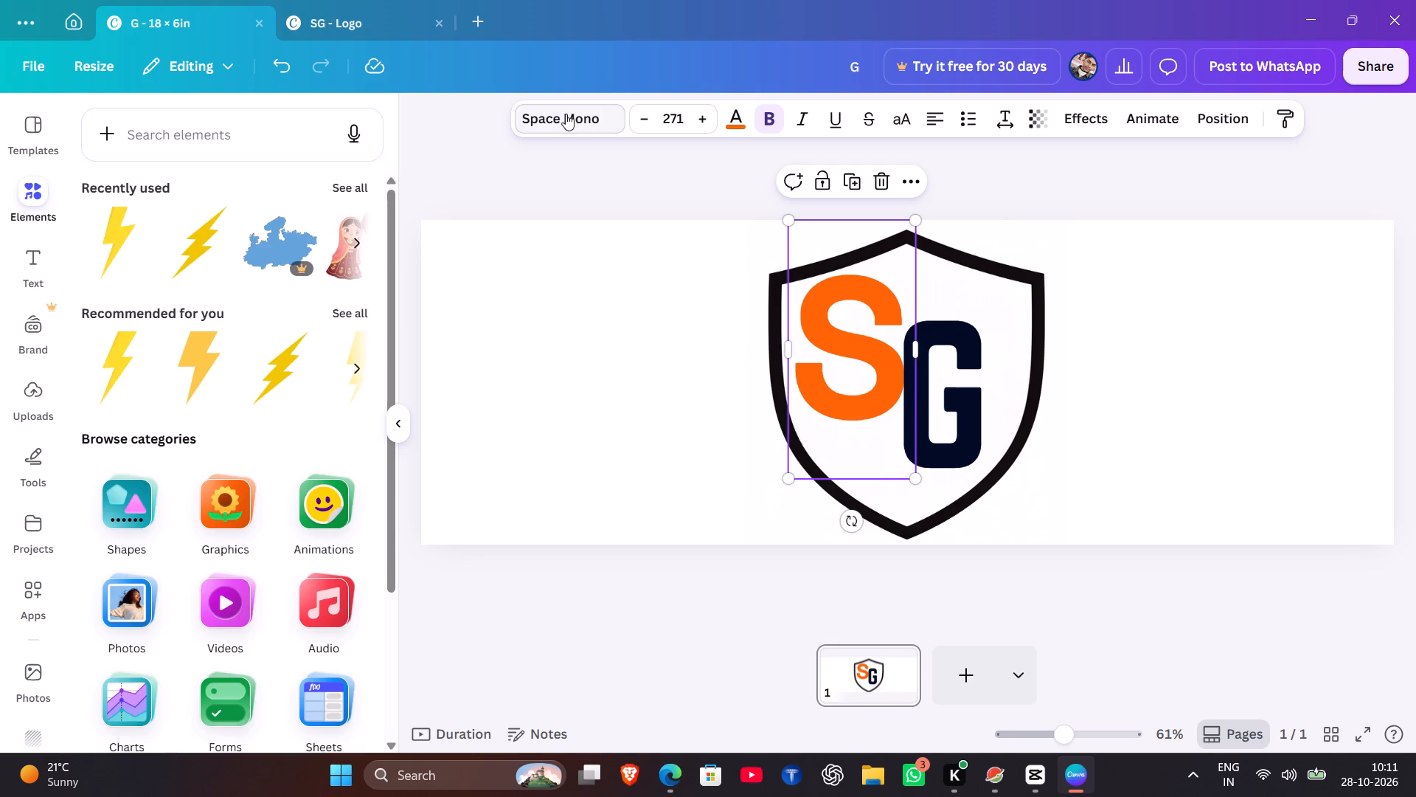
pyautogui.click(564, 127)
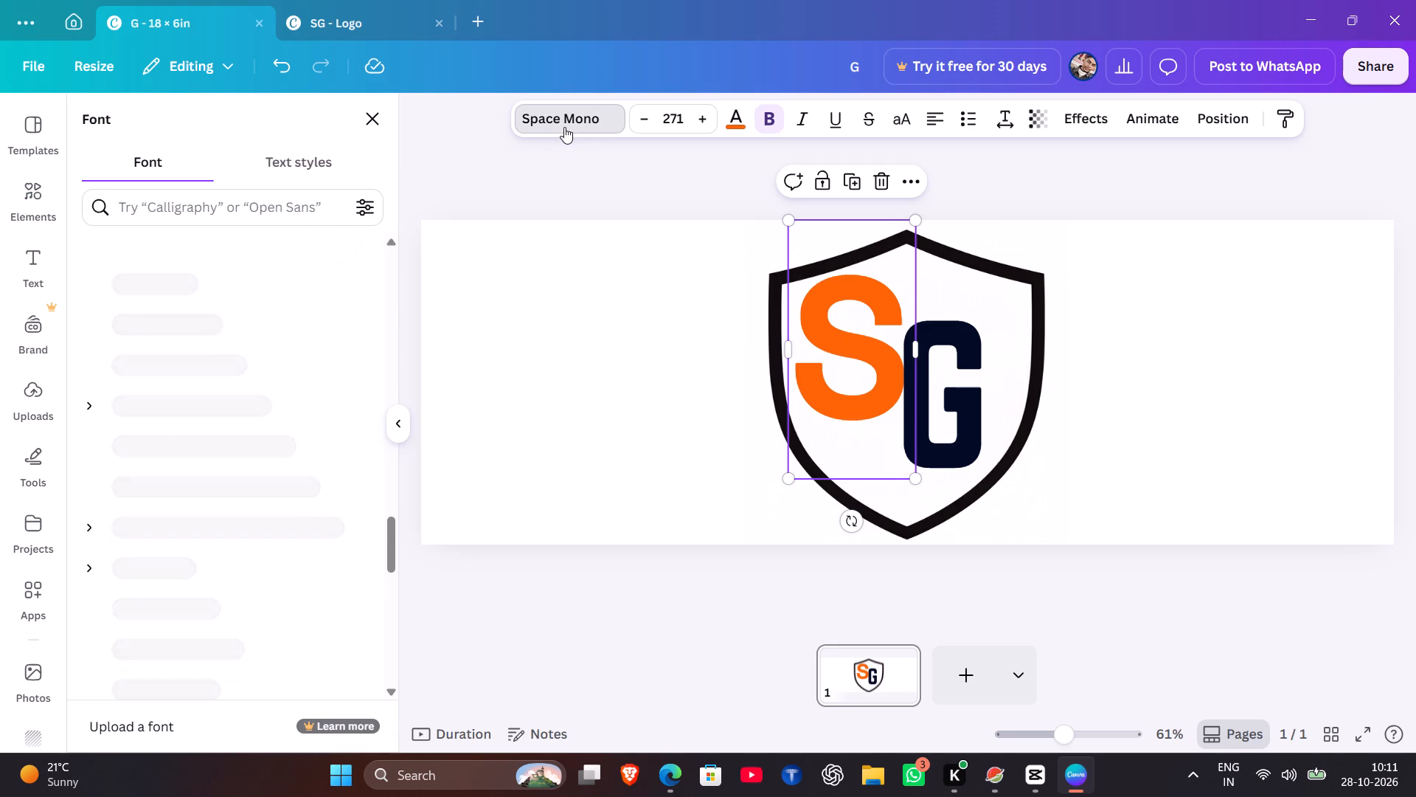
pyautogui.scroll(1, 150, 531)
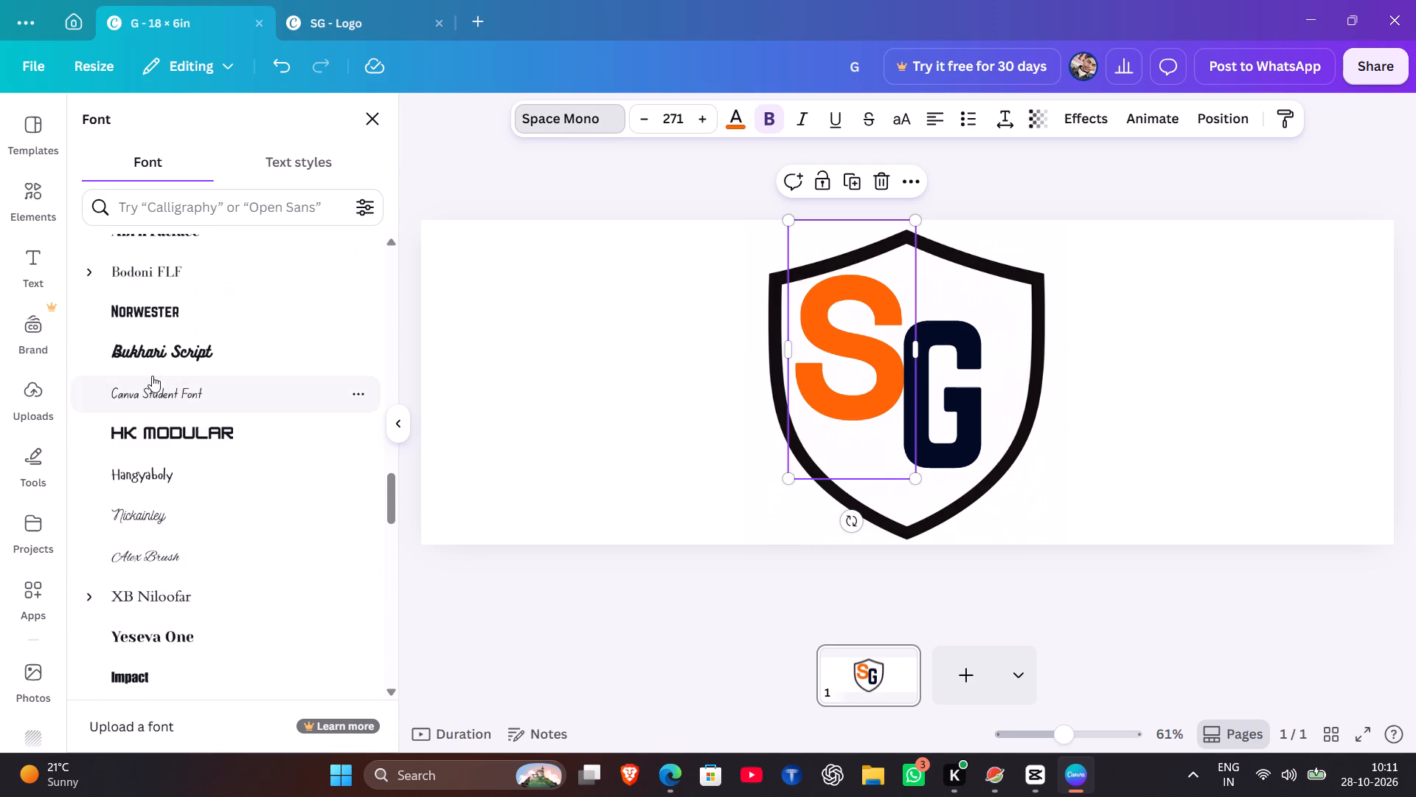
pyautogui.click(173, 303)
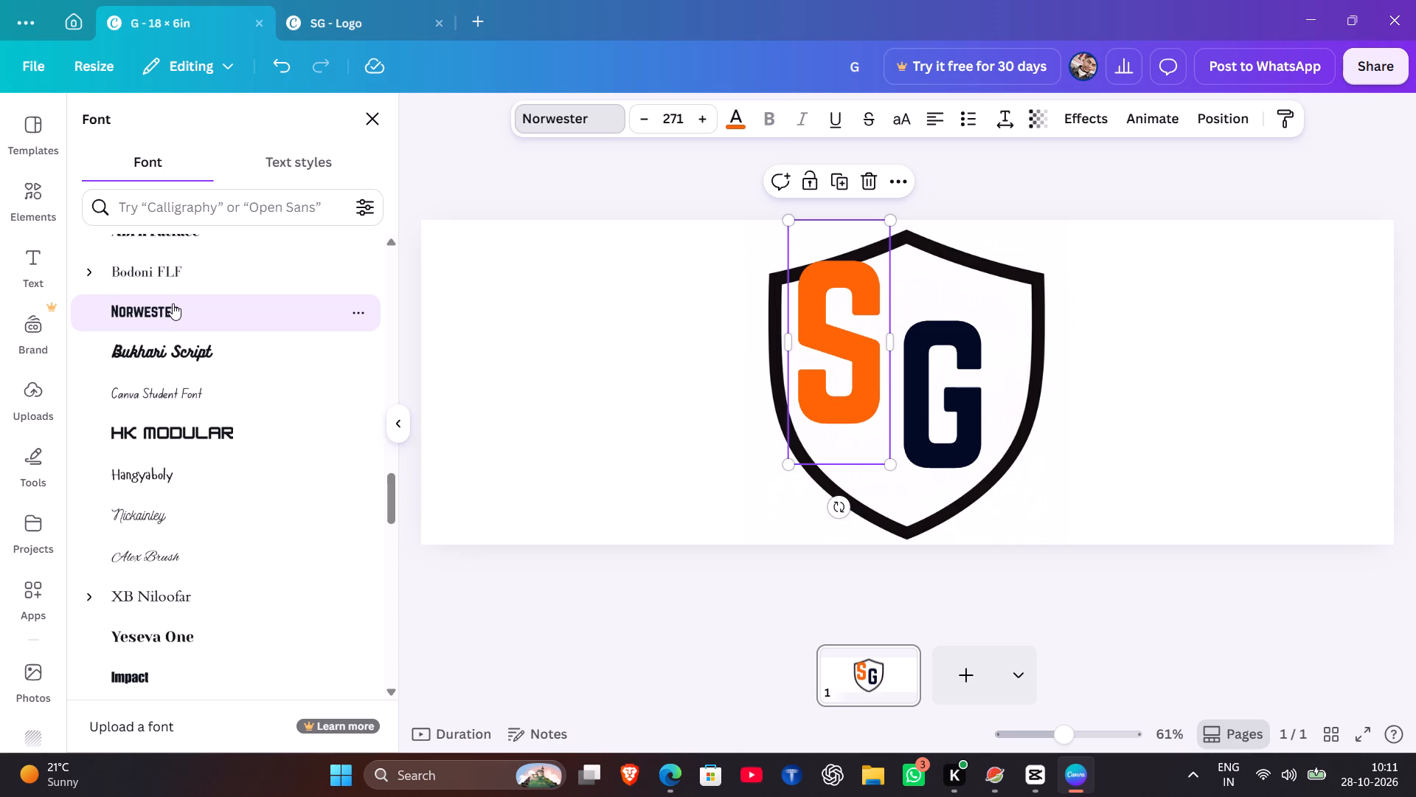
pyautogui.click(529, 604)
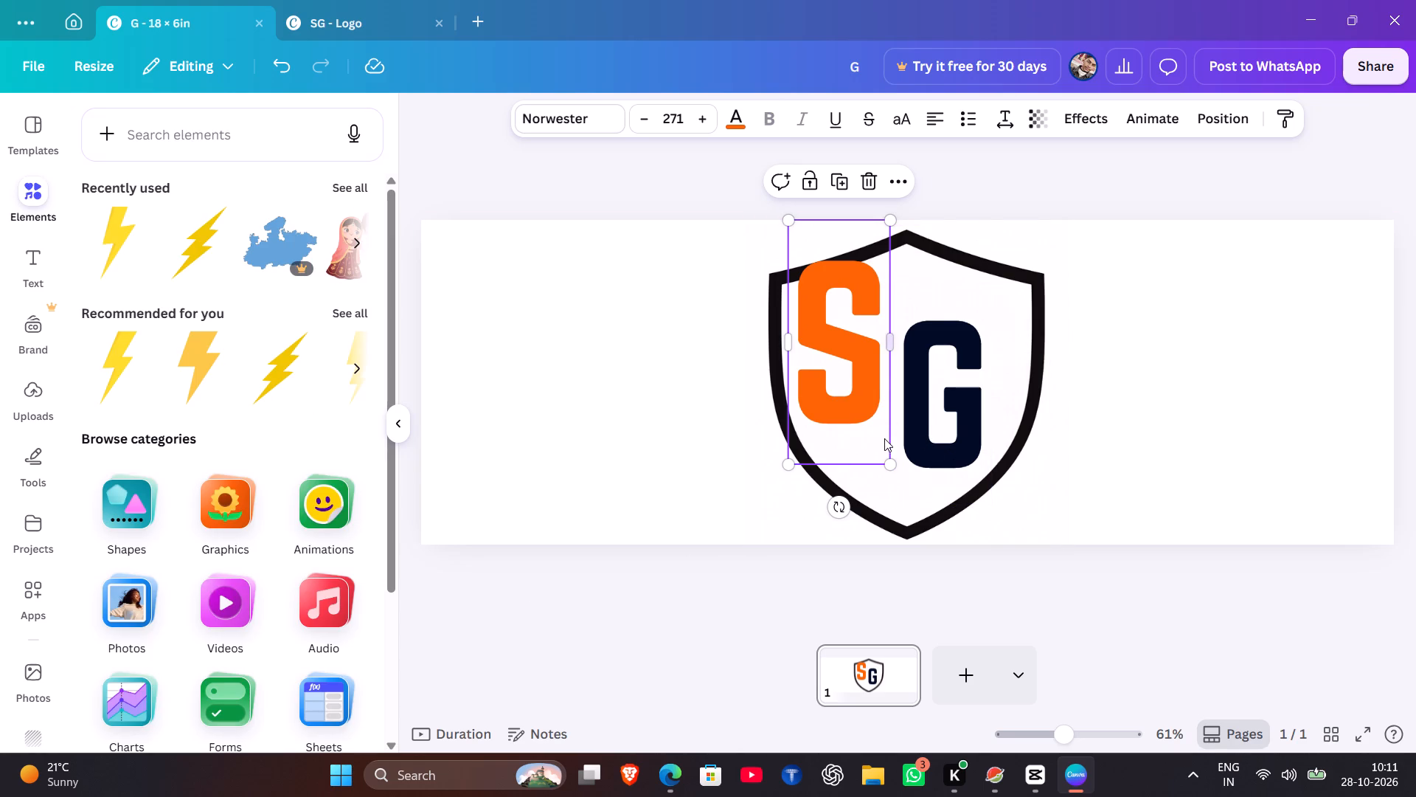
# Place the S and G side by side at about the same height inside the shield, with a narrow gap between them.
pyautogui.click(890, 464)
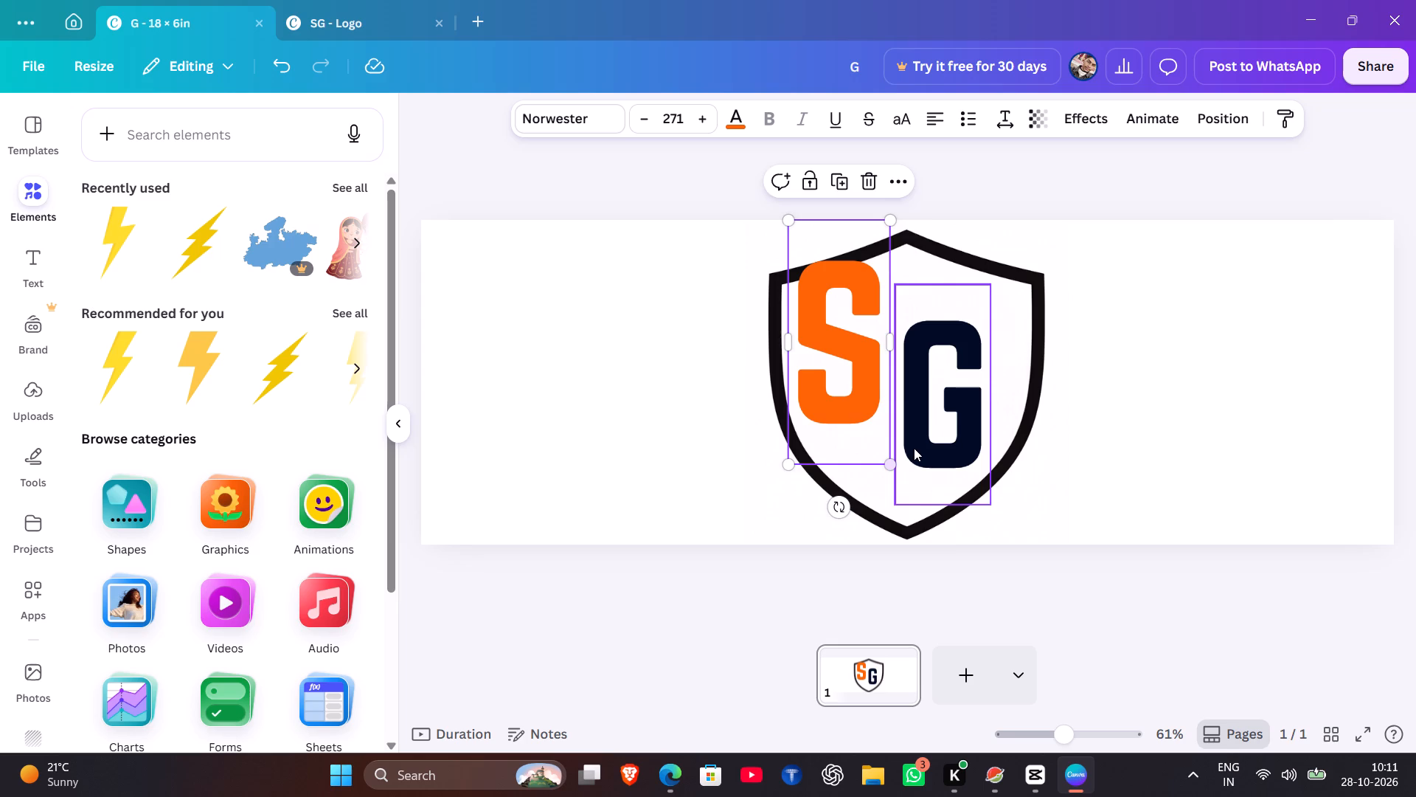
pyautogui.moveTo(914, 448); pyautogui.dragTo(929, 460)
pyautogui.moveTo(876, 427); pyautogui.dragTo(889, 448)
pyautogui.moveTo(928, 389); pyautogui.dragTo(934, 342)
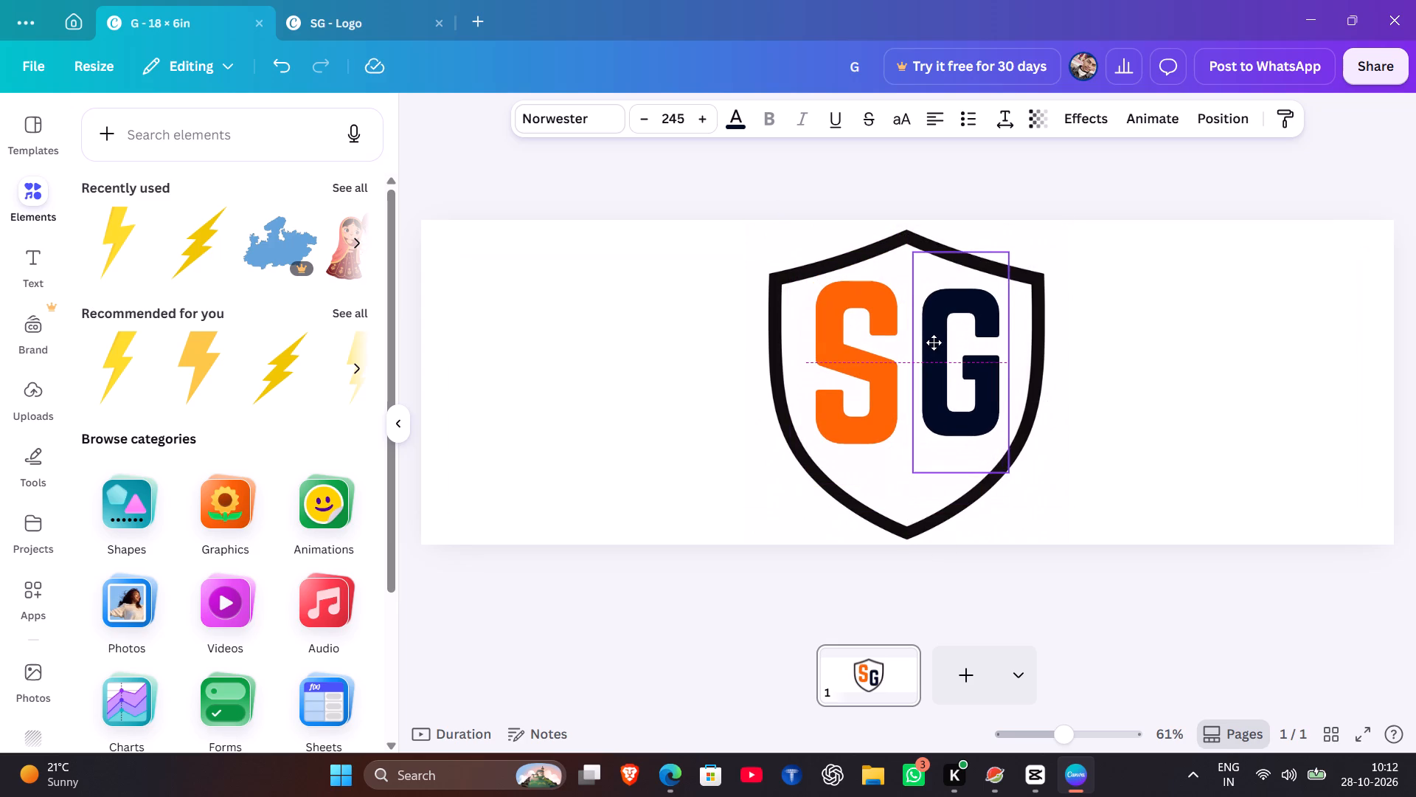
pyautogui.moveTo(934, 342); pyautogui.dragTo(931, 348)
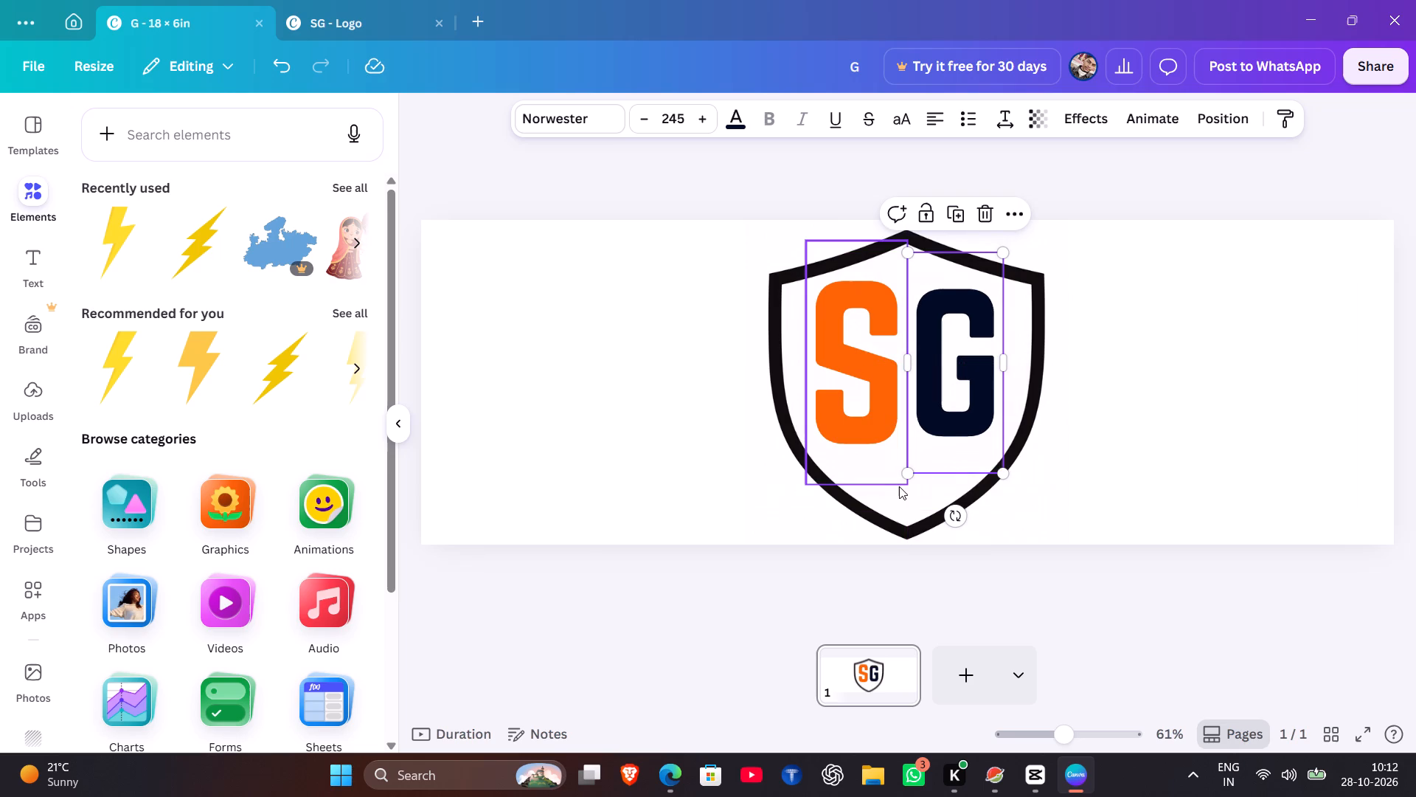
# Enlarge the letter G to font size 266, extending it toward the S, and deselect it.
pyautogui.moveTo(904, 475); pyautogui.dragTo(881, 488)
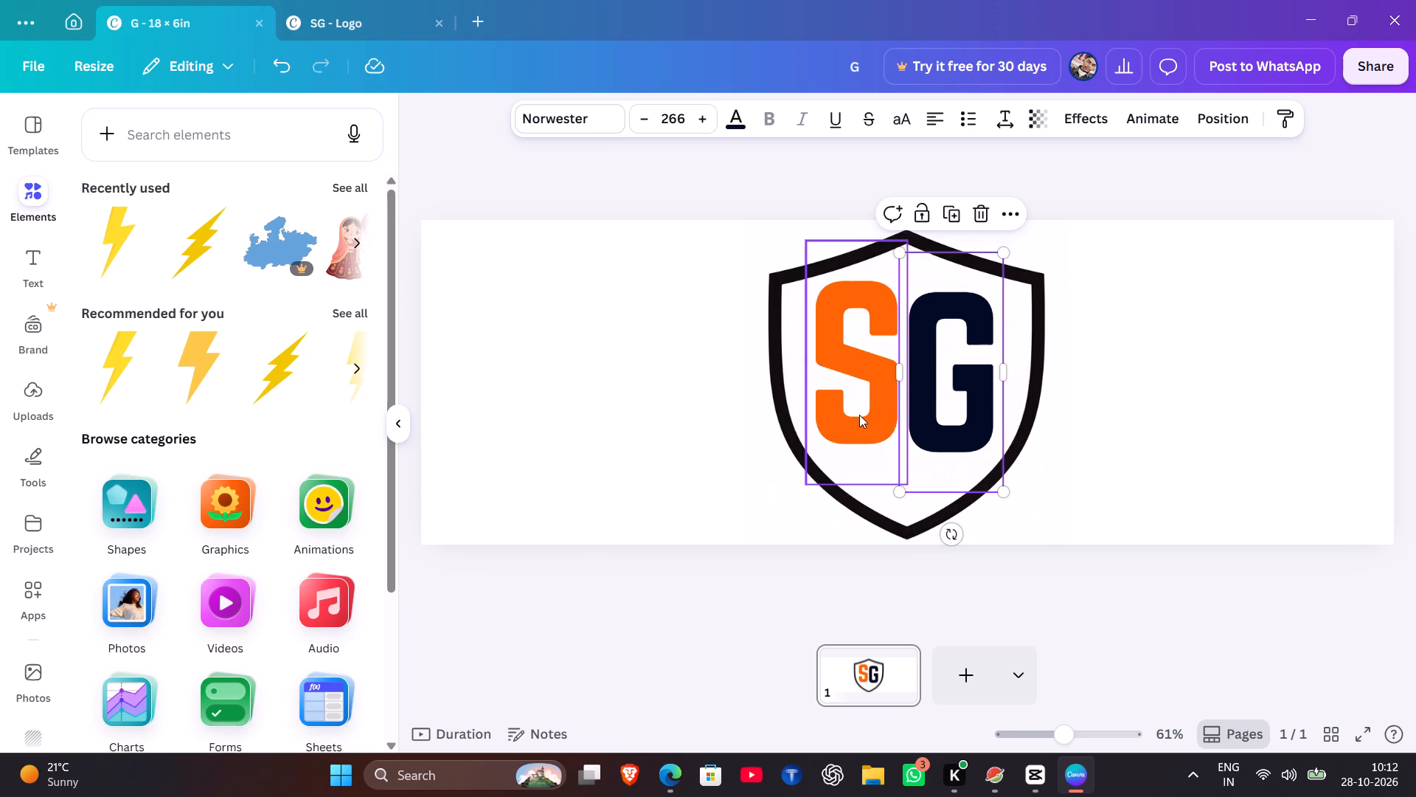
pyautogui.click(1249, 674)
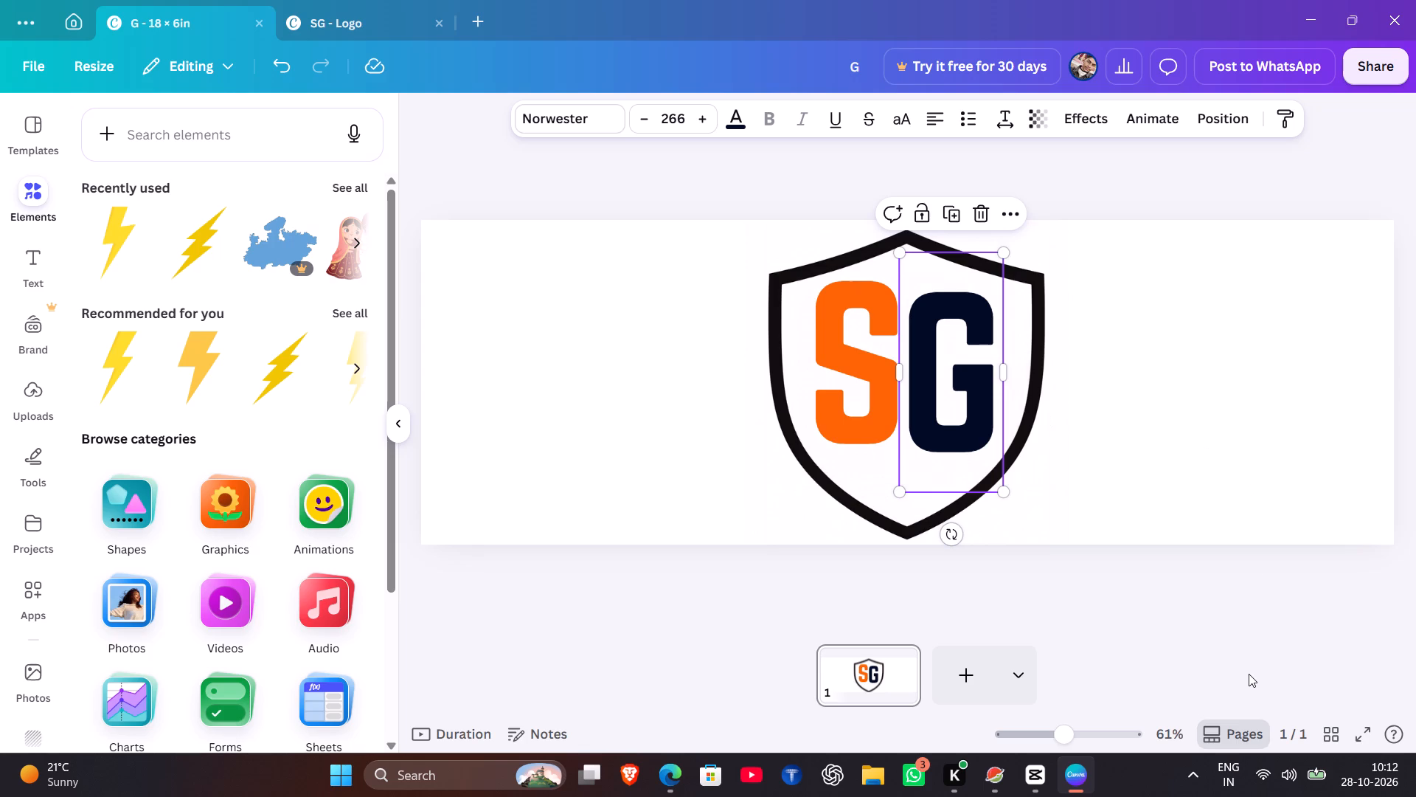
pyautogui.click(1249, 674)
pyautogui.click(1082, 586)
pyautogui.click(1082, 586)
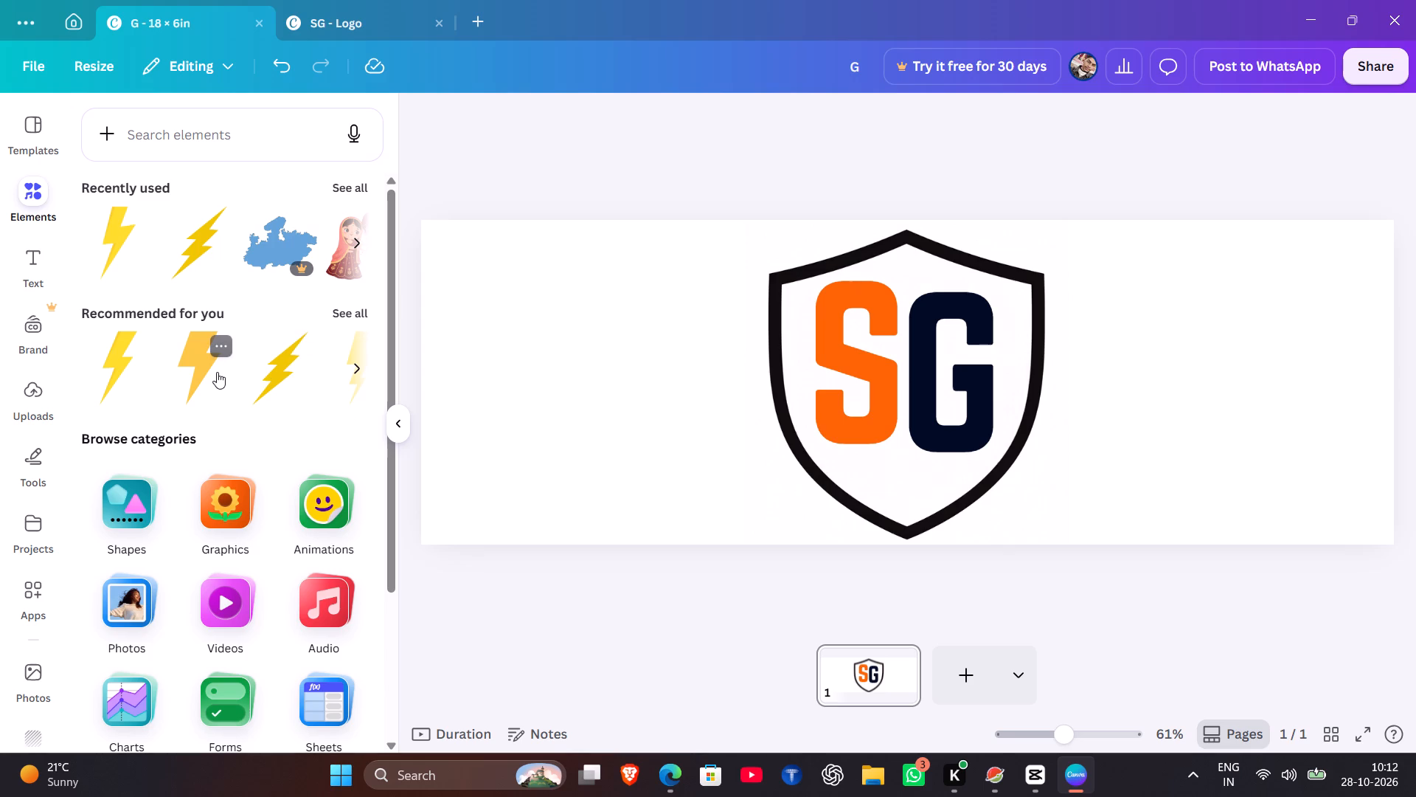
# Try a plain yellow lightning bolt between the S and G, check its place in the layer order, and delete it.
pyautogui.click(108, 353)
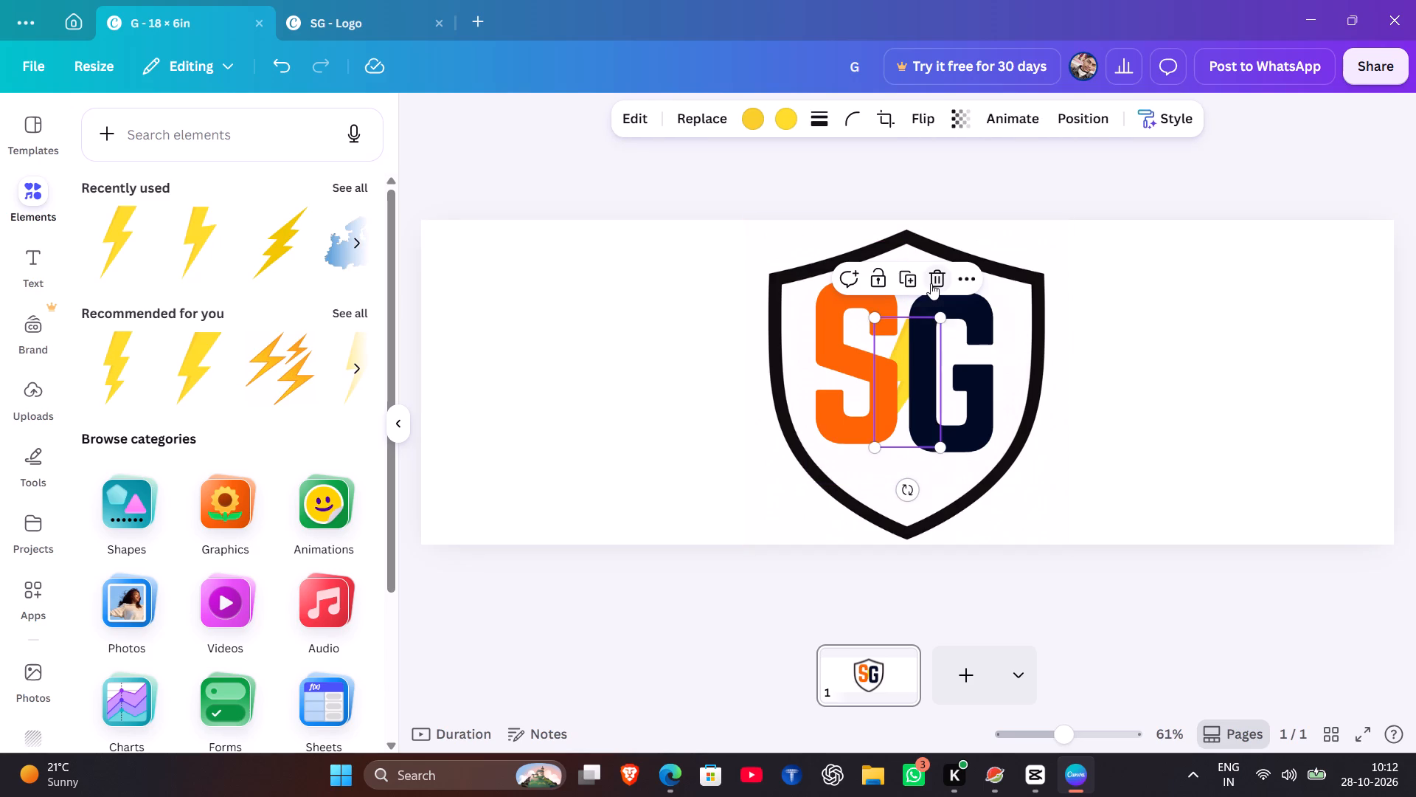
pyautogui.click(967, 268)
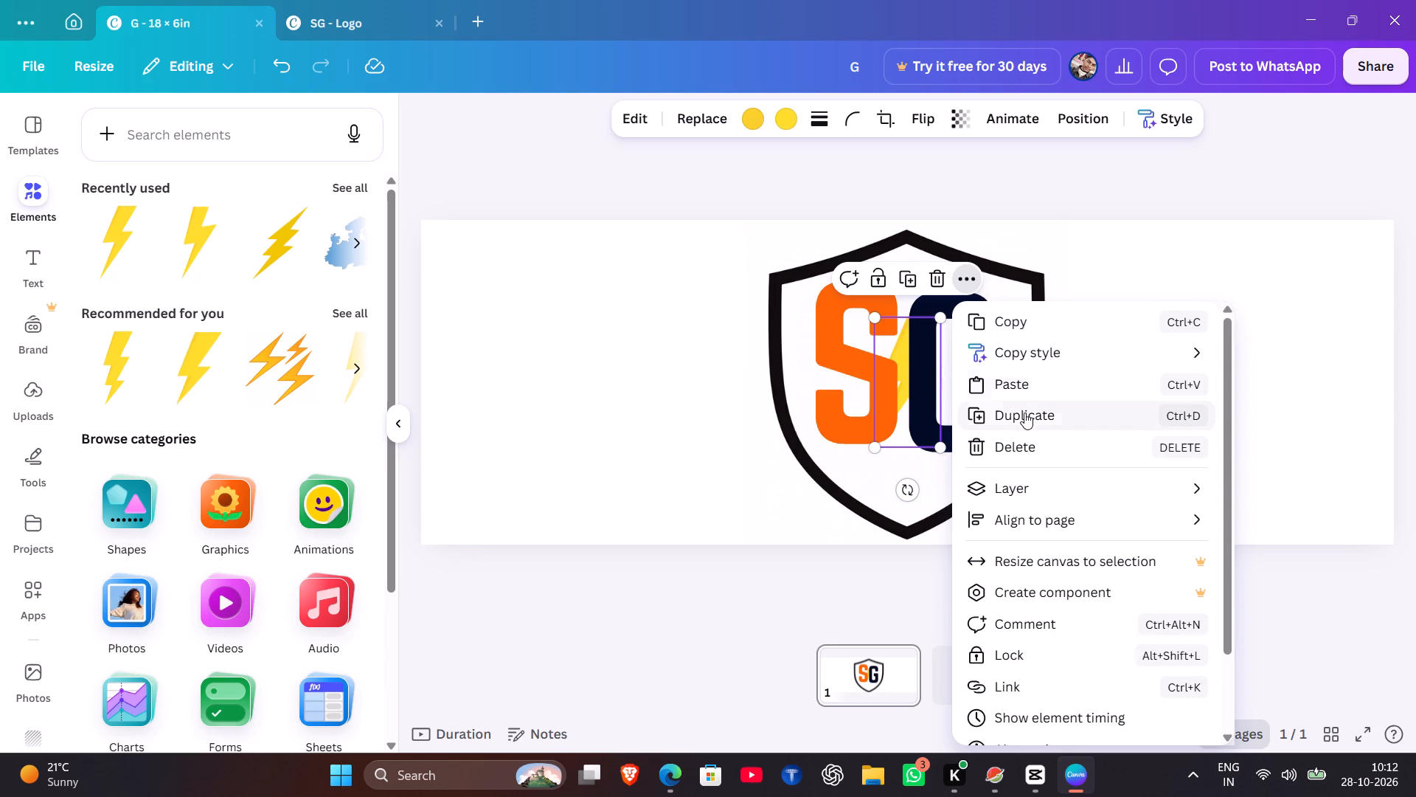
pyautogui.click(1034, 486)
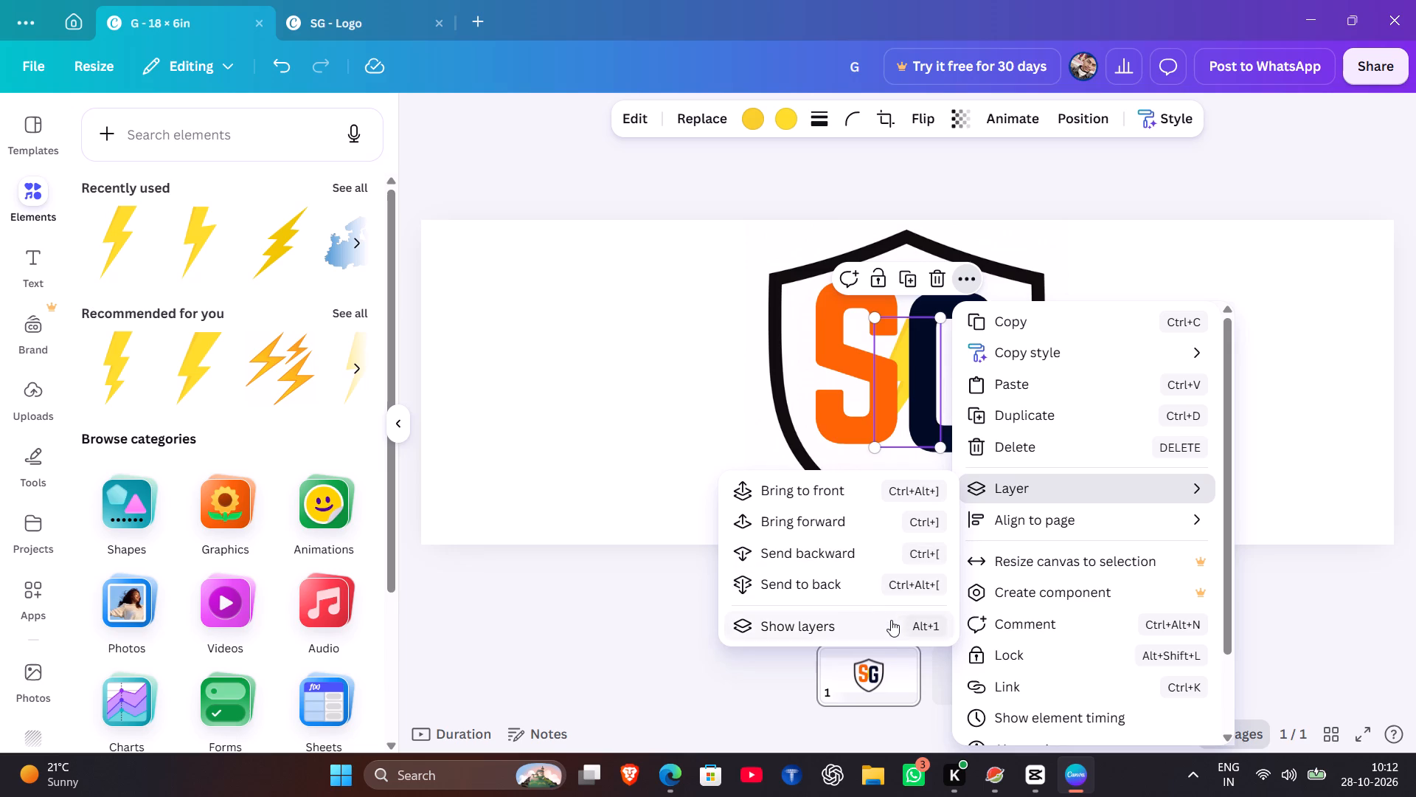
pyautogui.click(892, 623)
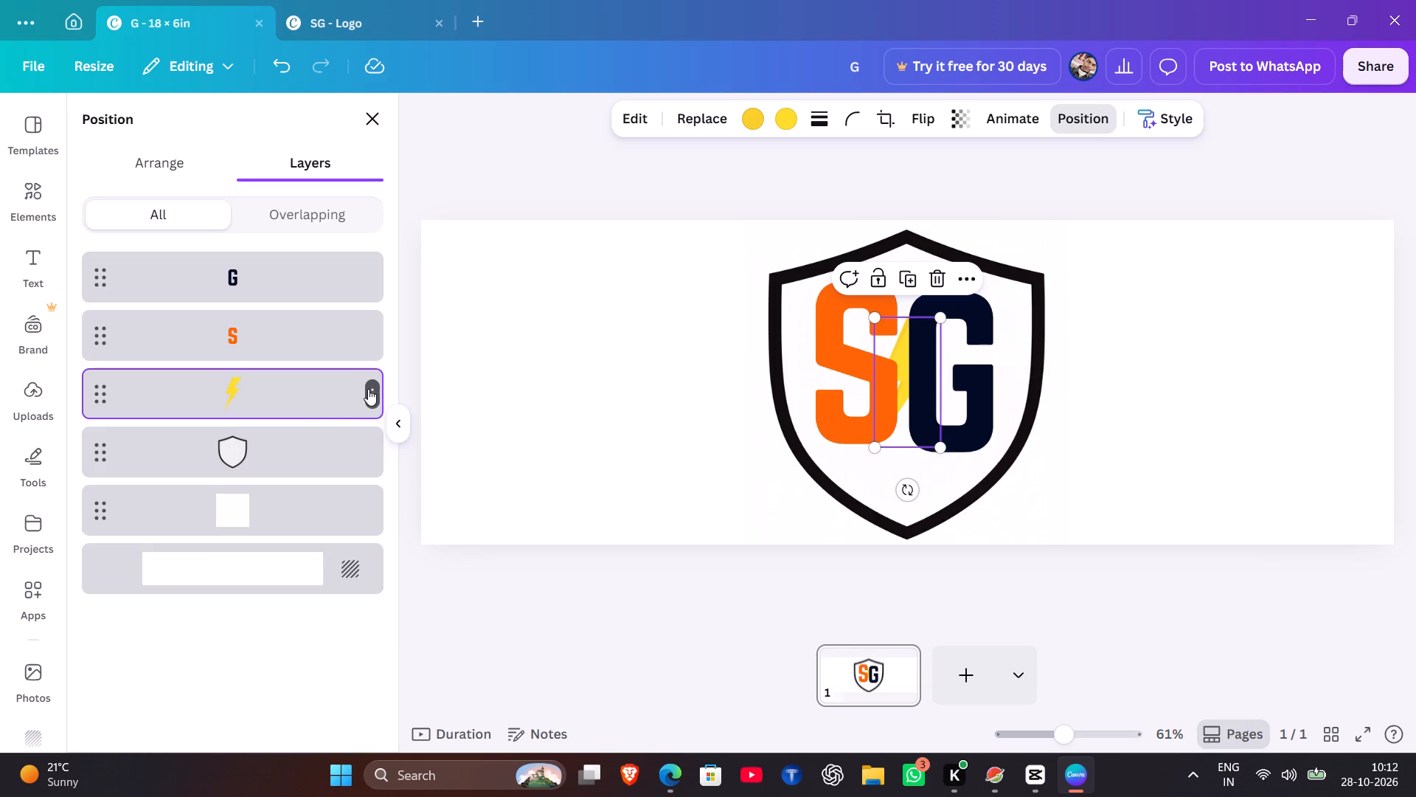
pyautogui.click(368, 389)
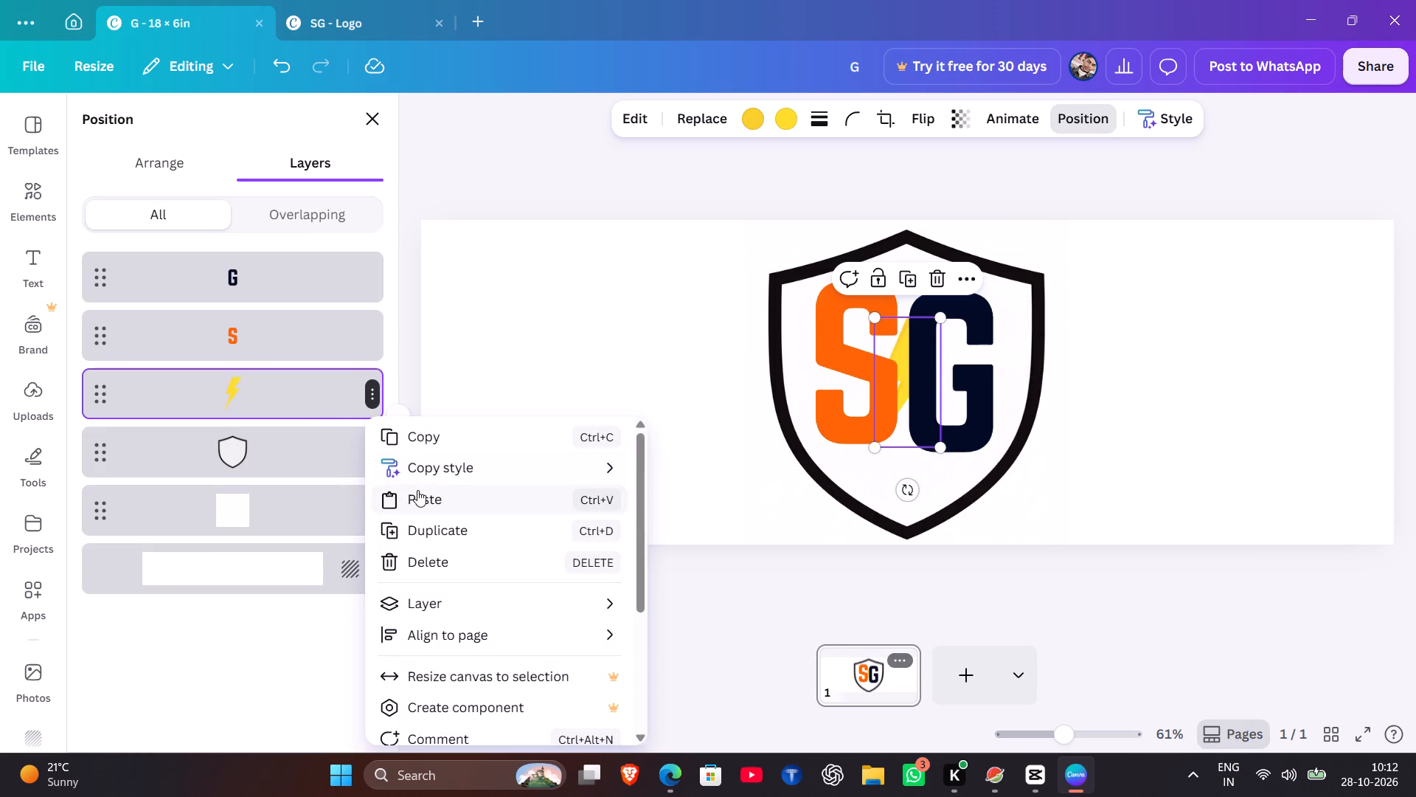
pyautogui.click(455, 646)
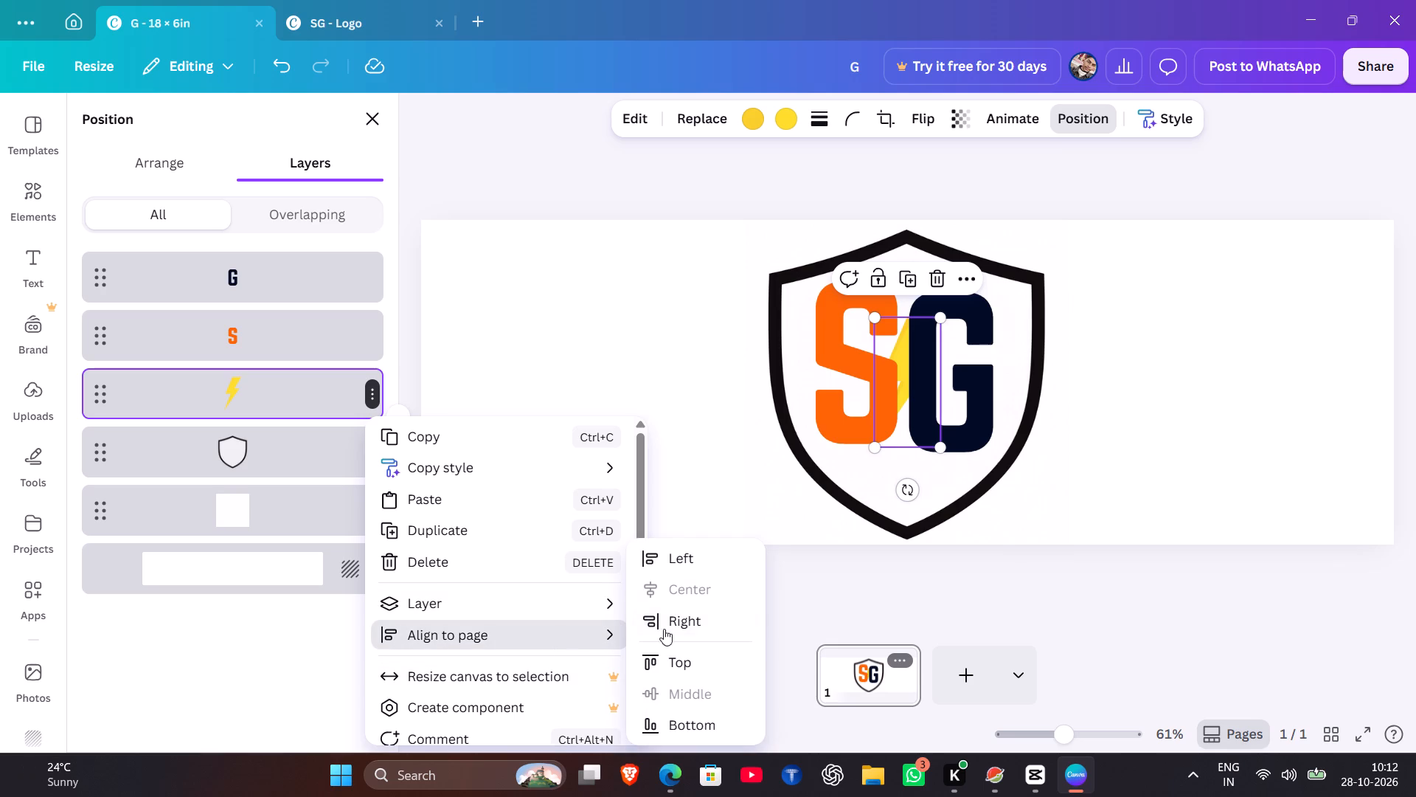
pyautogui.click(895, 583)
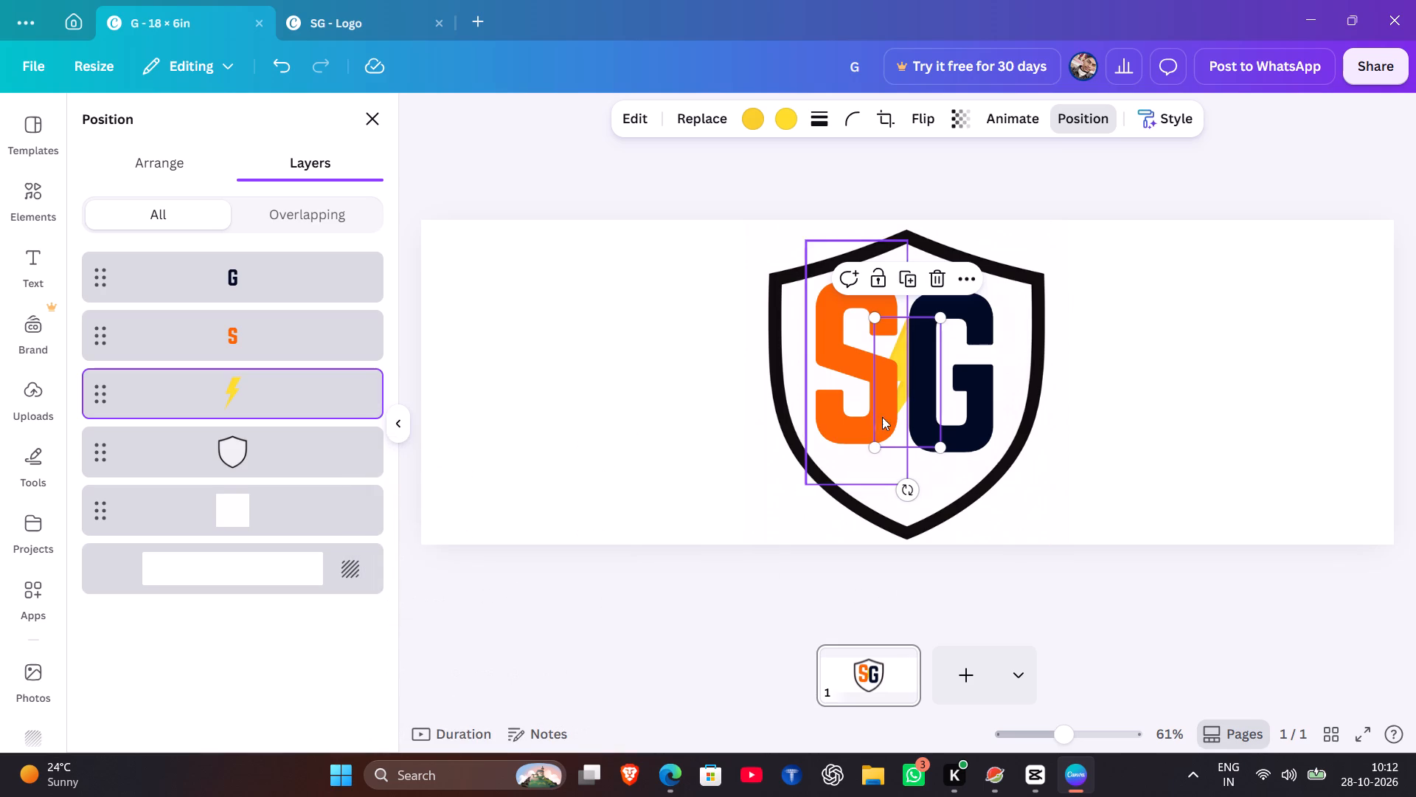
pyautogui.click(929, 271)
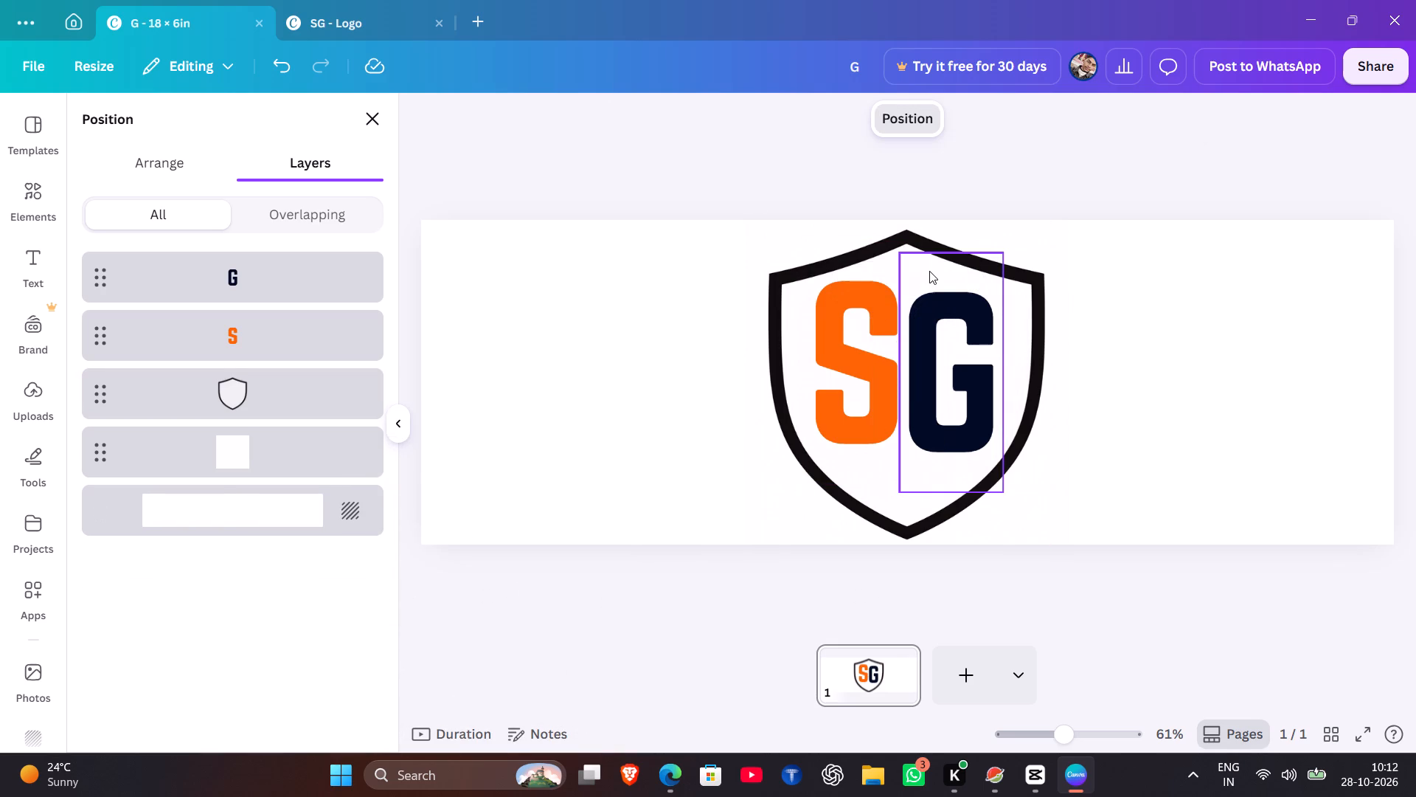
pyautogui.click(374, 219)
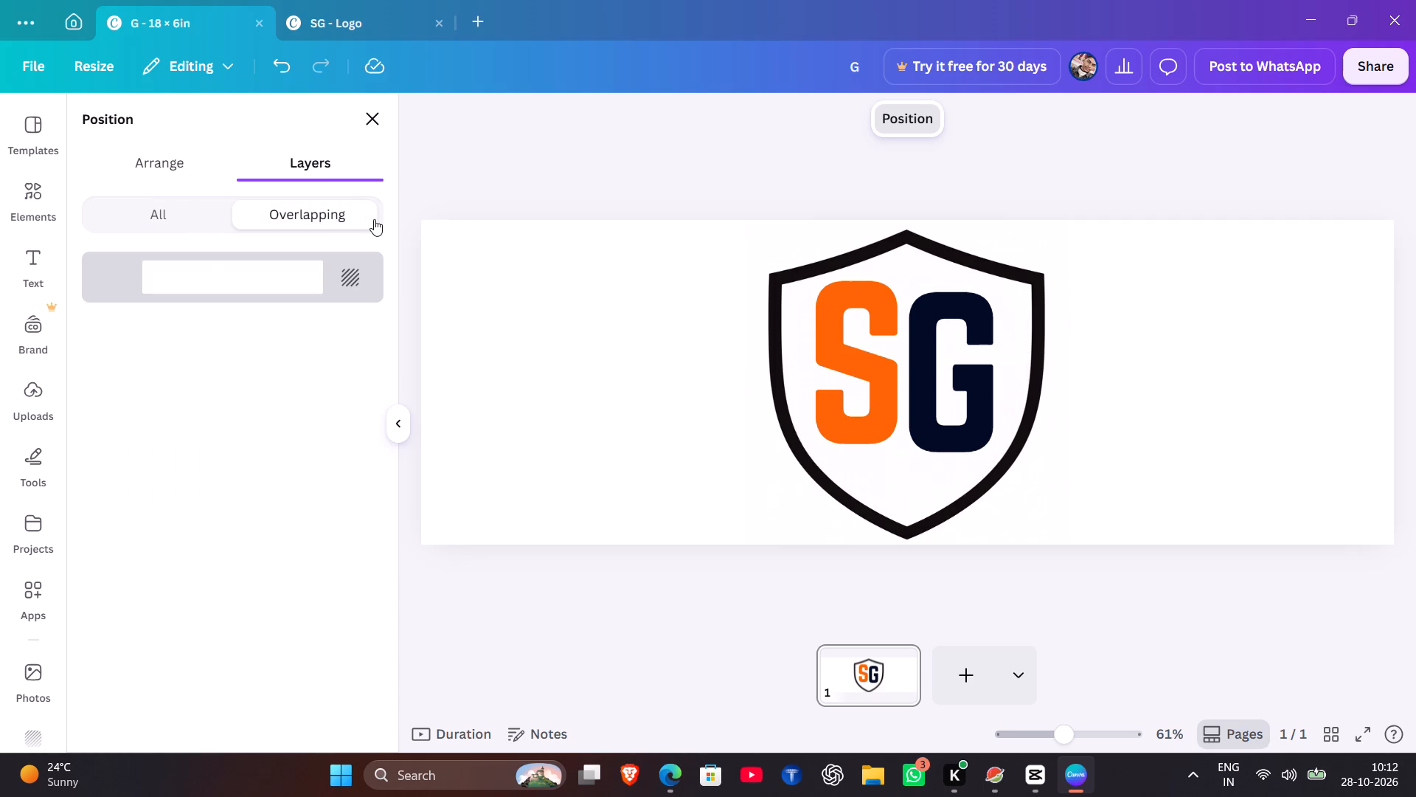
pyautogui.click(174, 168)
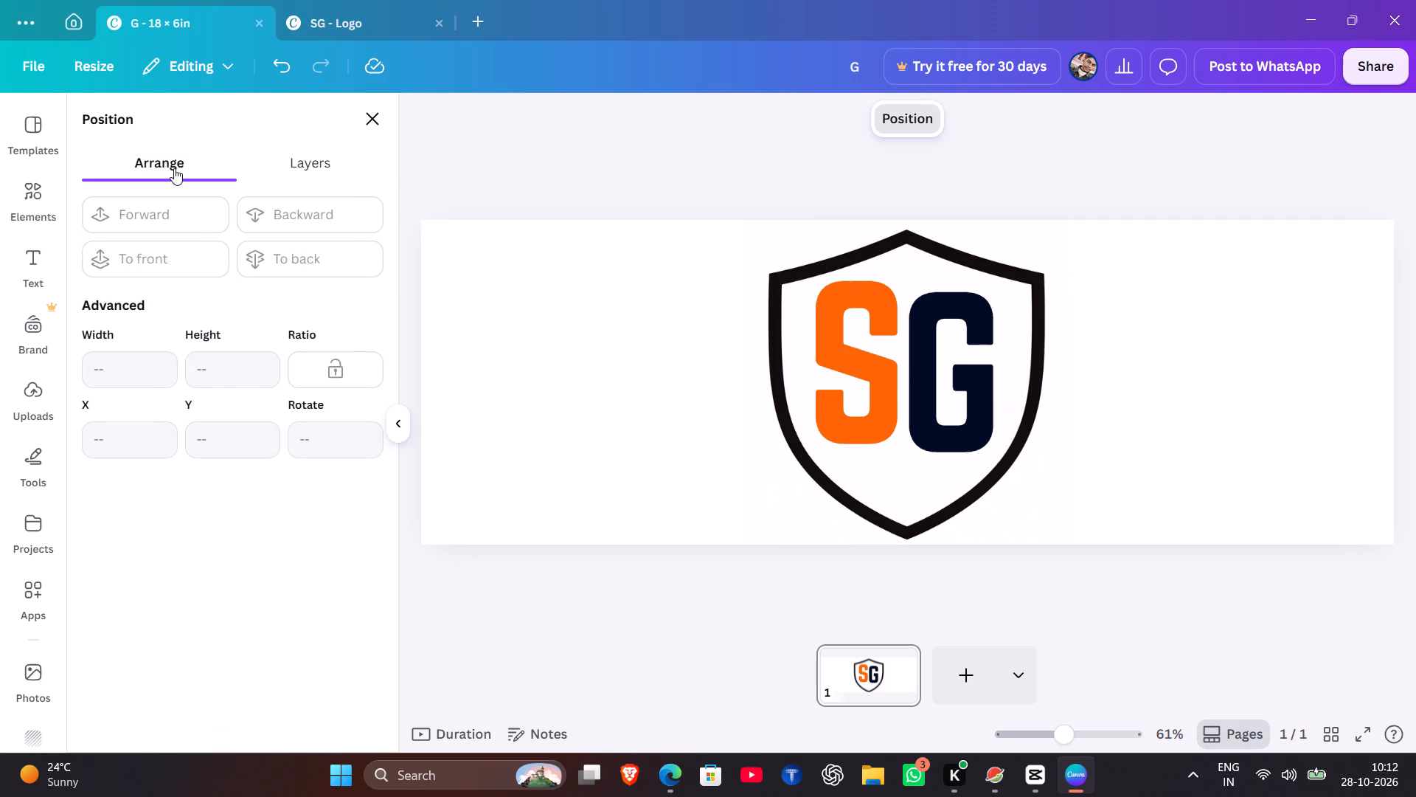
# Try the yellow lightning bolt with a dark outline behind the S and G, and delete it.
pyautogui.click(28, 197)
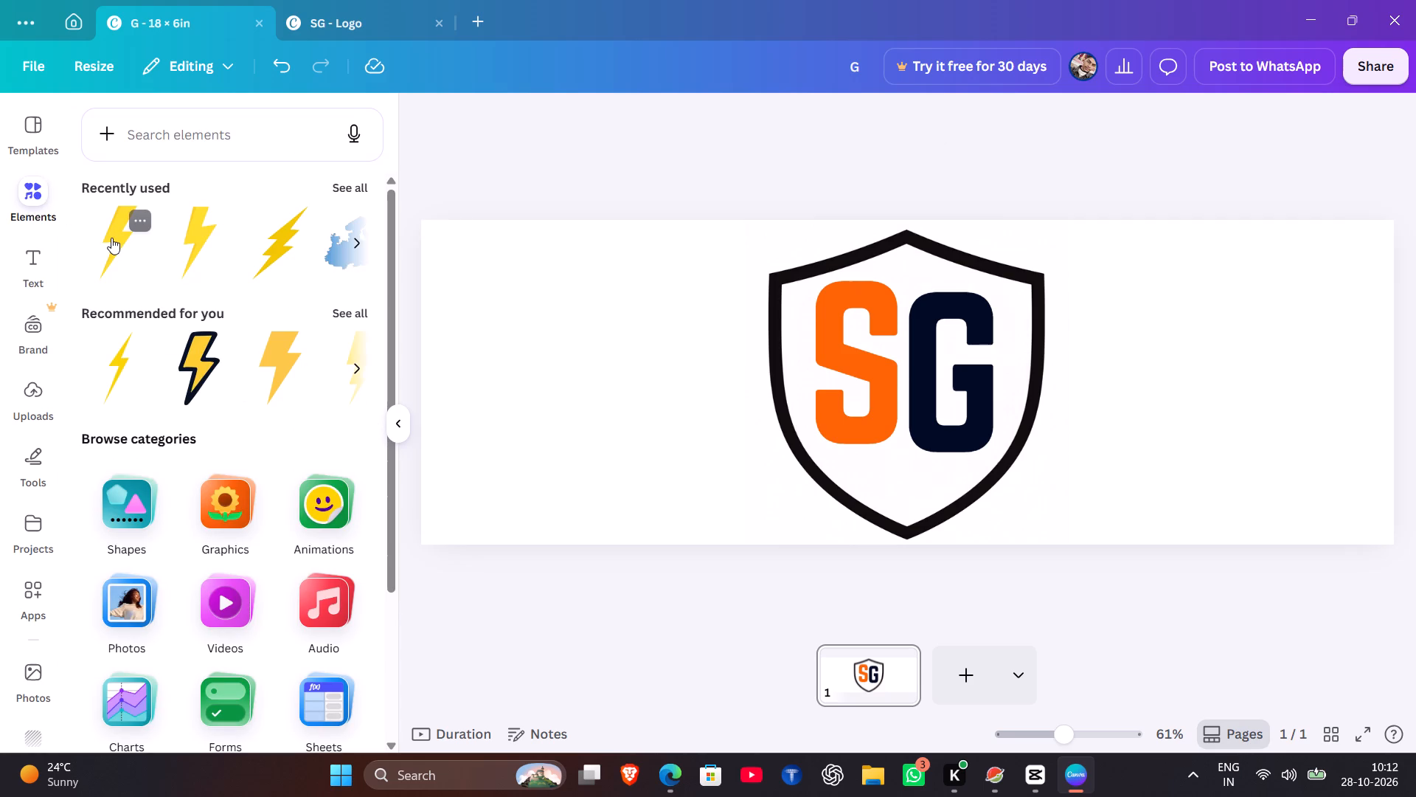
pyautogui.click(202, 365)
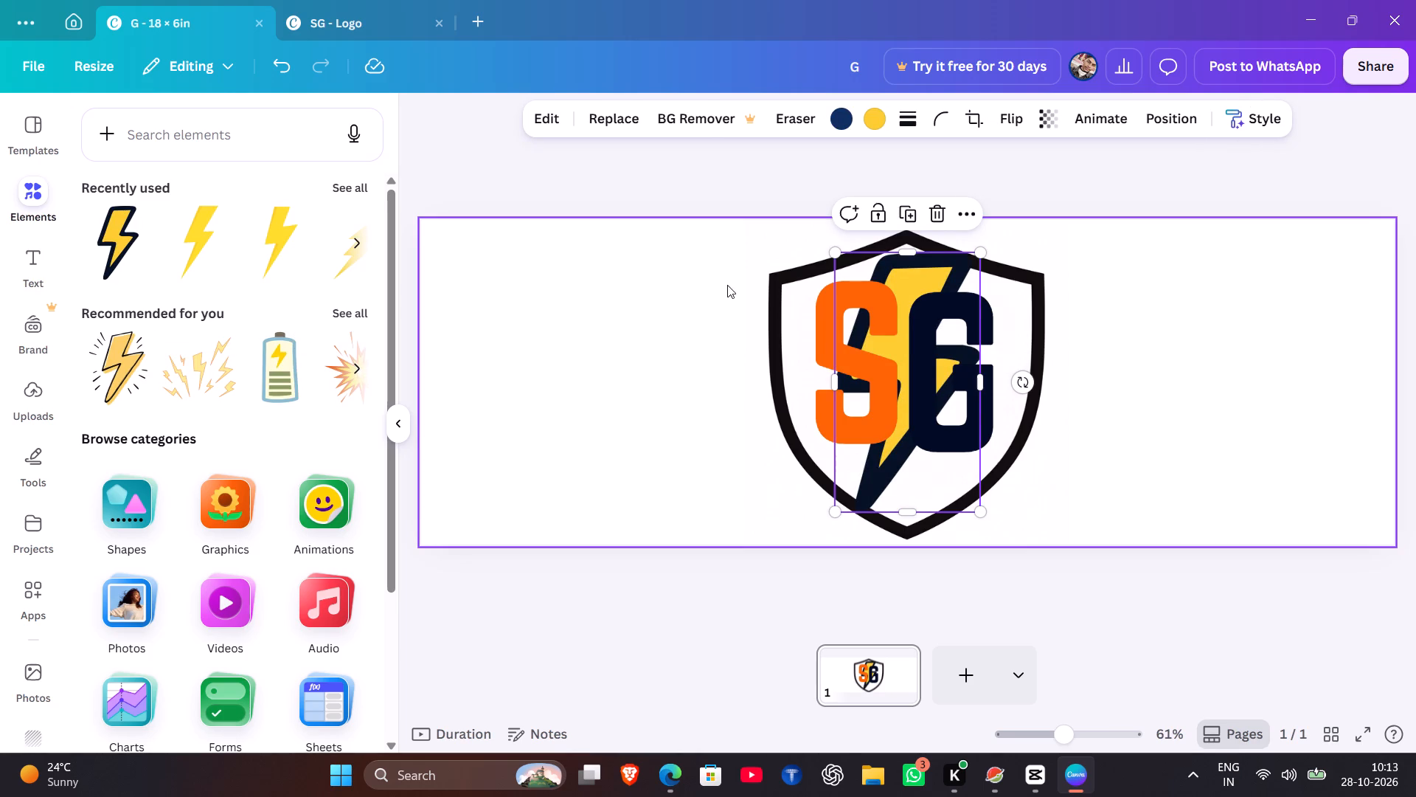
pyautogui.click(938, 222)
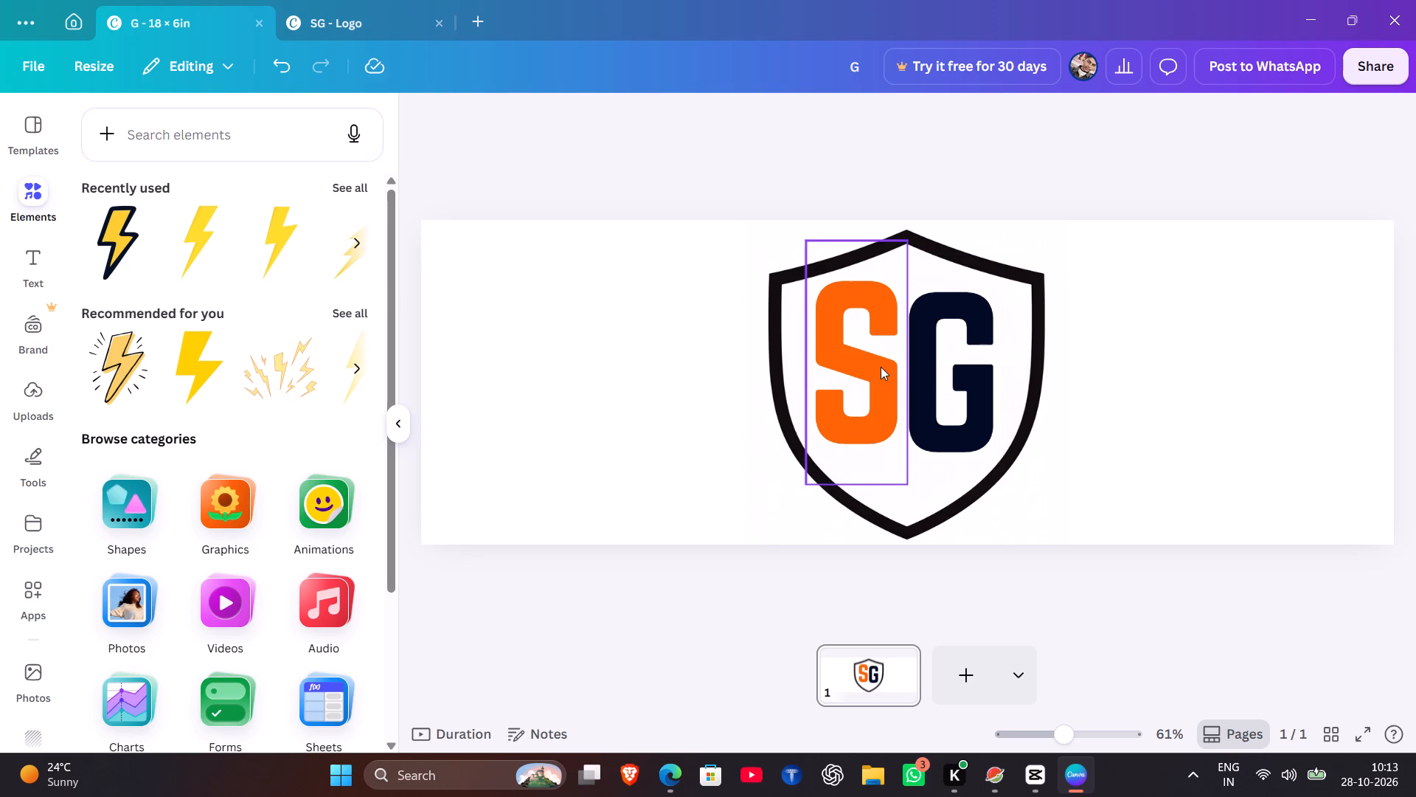
# Move the orange S up and slightly closer to the G, near the top of the shield.
pyautogui.moveTo(881, 367); pyautogui.dragTo(893, 348)
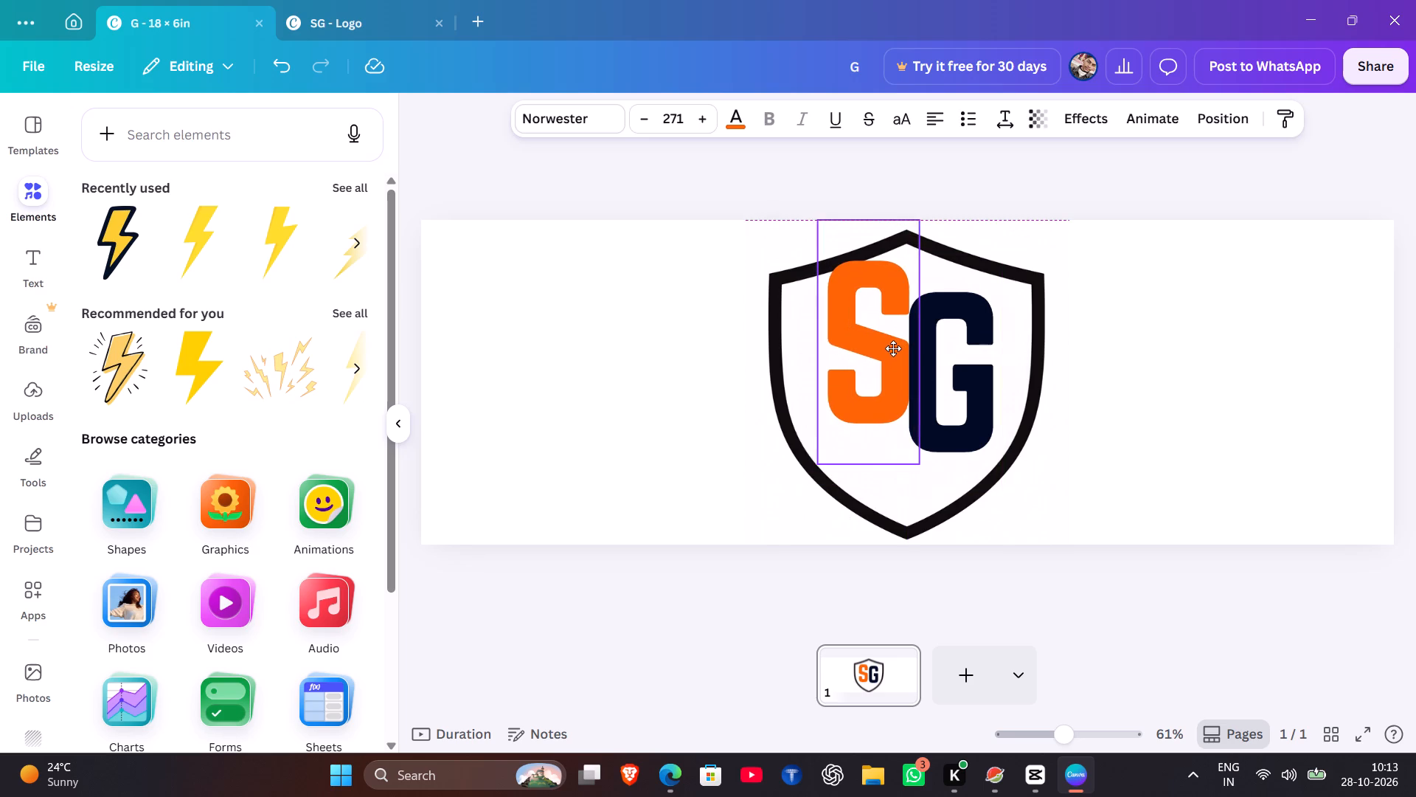
pyautogui.moveTo(893, 348); pyautogui.dragTo(891, 348)
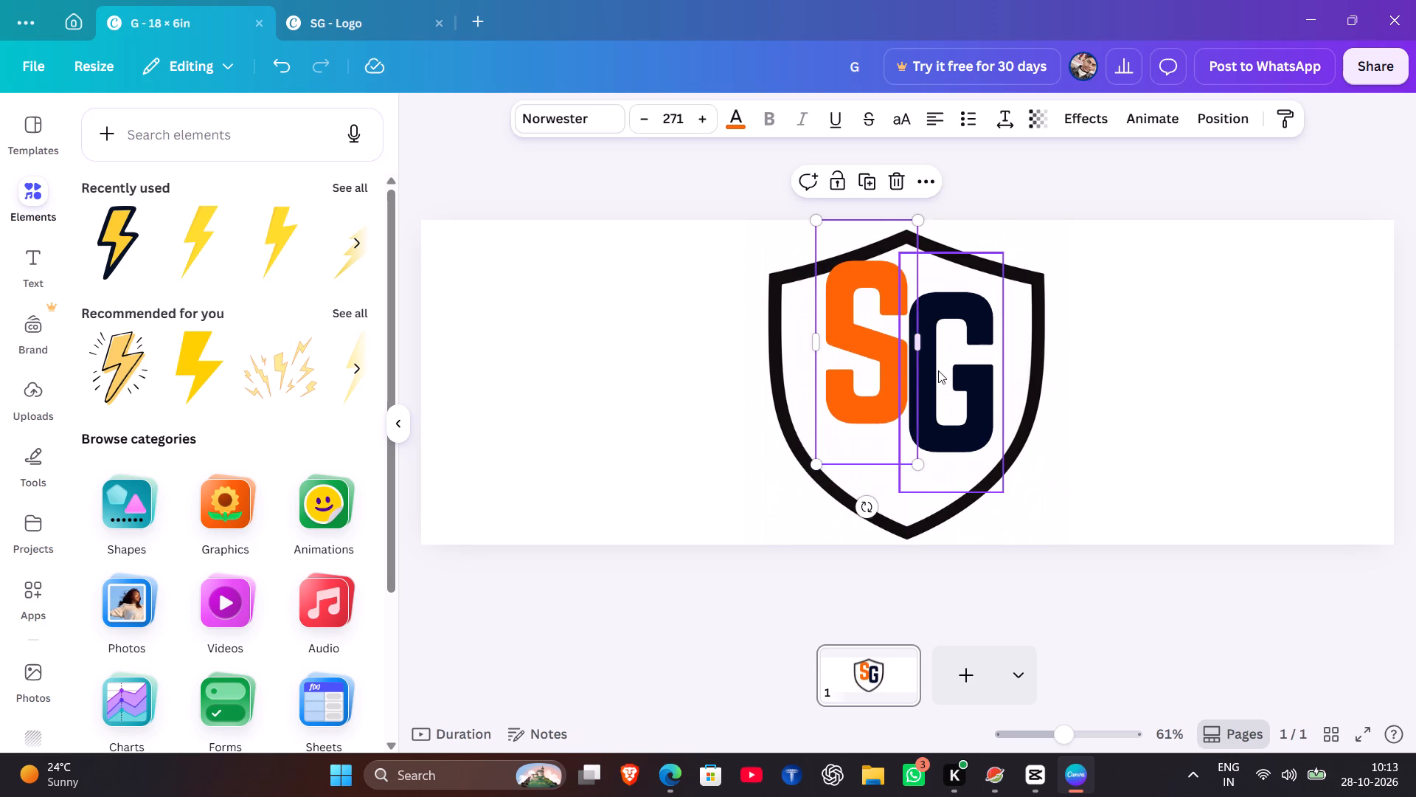
# Move the navy G down so it sits diagonally below the S, and reduce its font size to 241.
pyautogui.moveTo(938, 370); pyautogui.dragTo(937, 413)
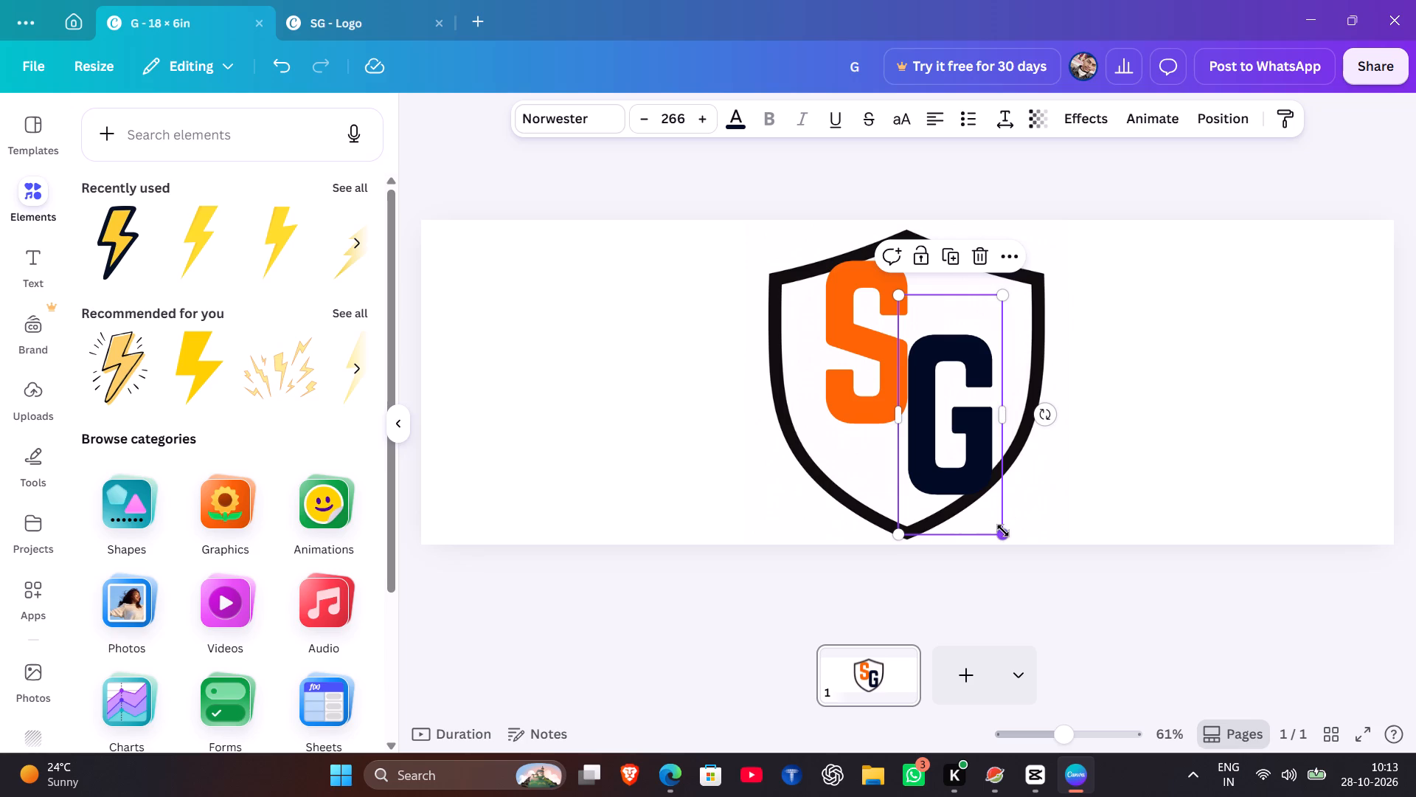
pyautogui.moveTo(1003, 531); pyautogui.dragTo(990, 506)
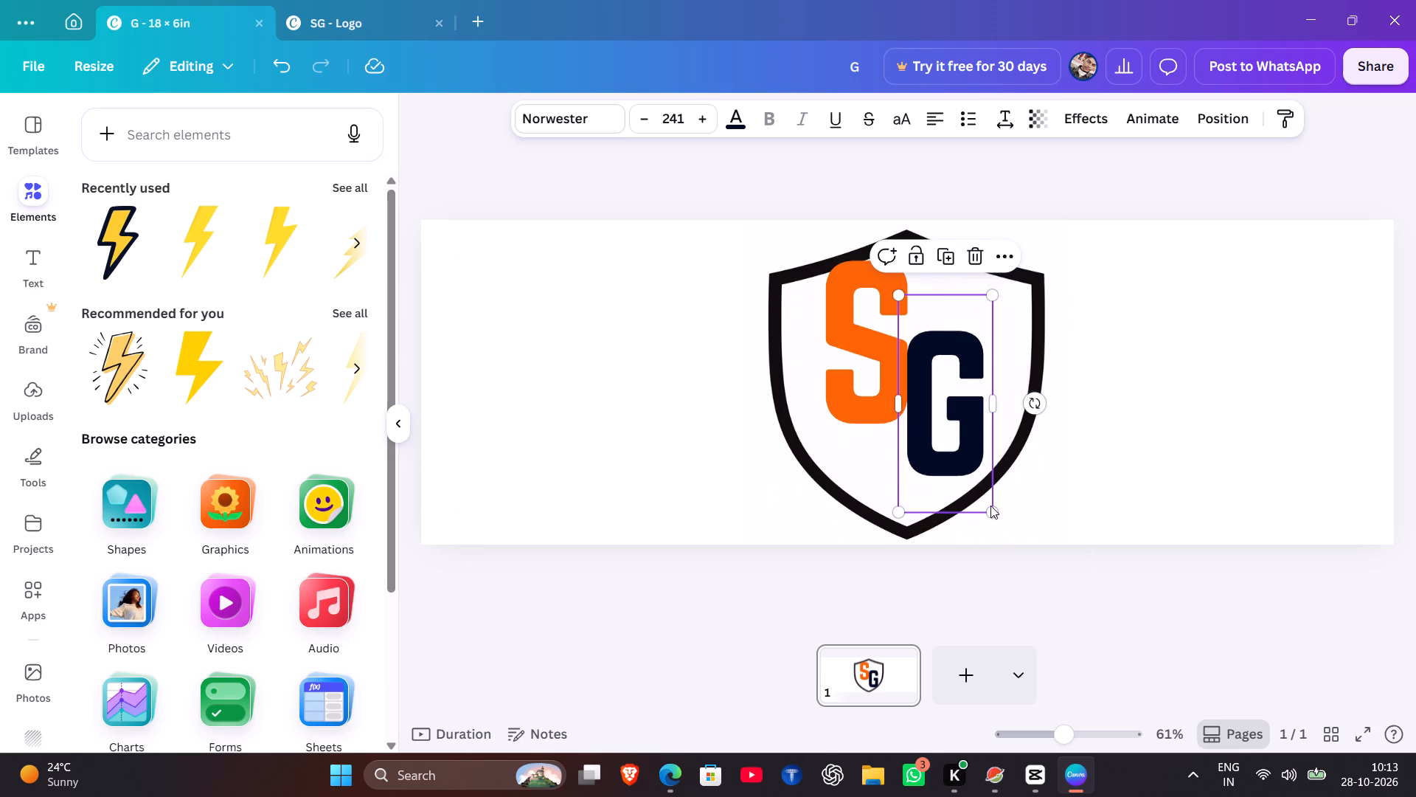
pyautogui.moveTo(954, 446); pyautogui.dragTo(959, 455)
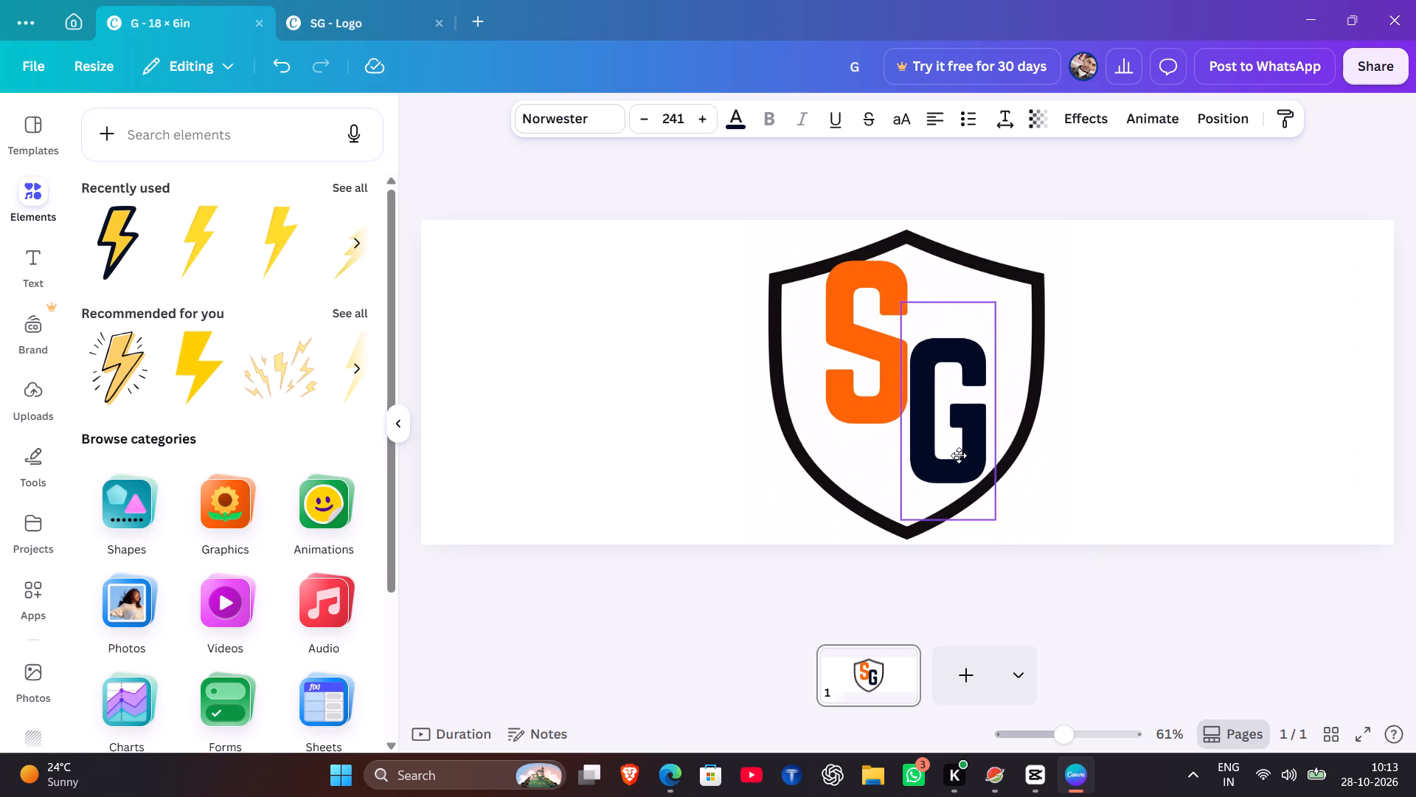
pyautogui.moveTo(959, 455); pyautogui.dragTo(954, 460)
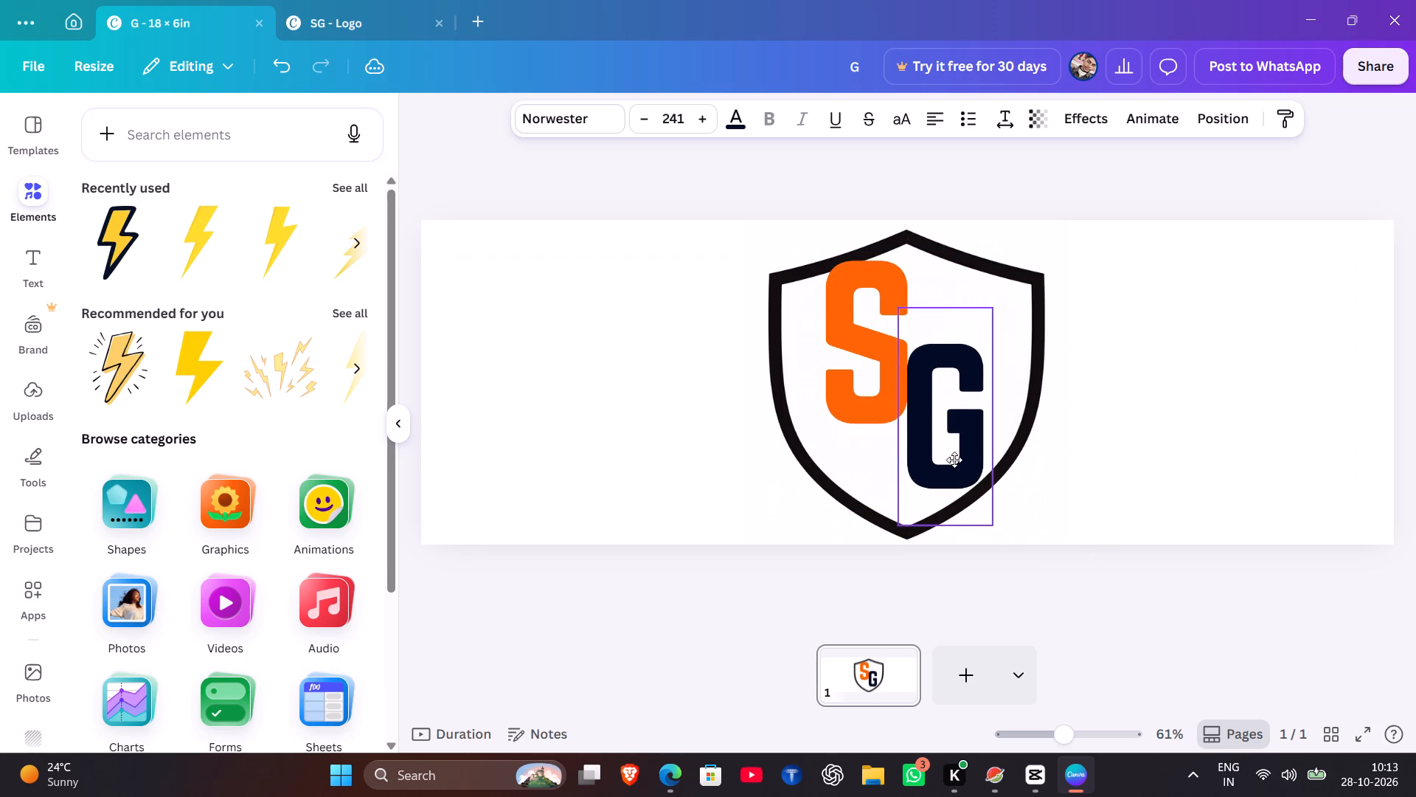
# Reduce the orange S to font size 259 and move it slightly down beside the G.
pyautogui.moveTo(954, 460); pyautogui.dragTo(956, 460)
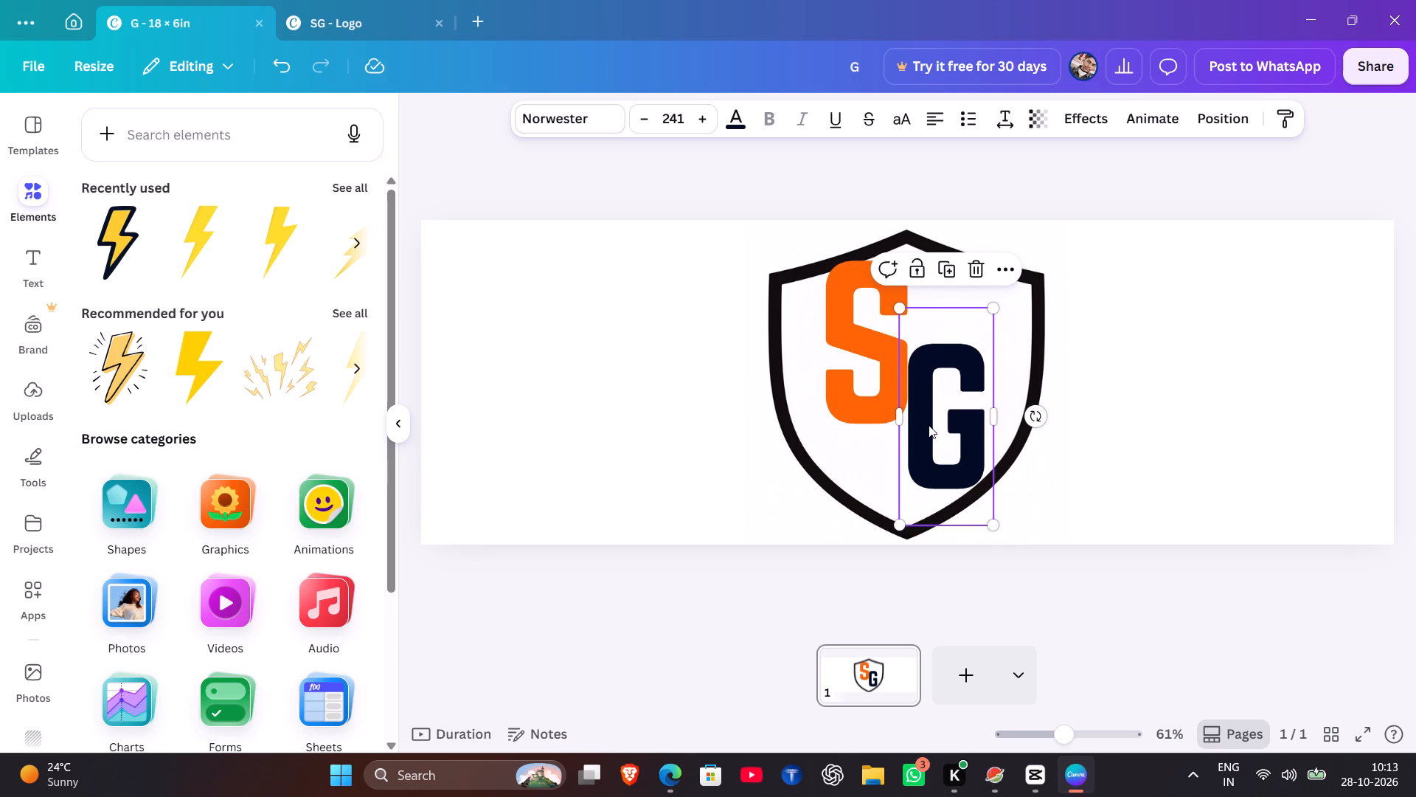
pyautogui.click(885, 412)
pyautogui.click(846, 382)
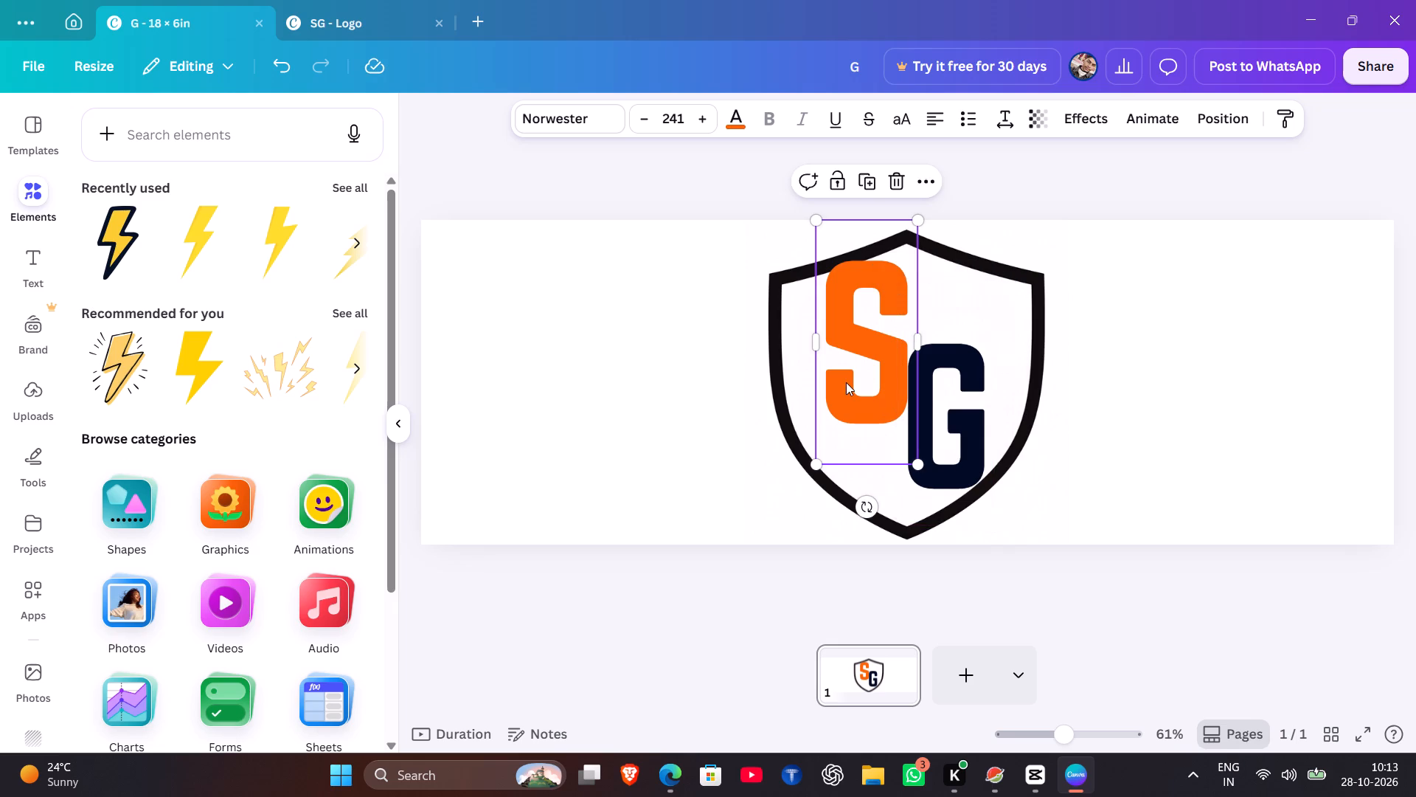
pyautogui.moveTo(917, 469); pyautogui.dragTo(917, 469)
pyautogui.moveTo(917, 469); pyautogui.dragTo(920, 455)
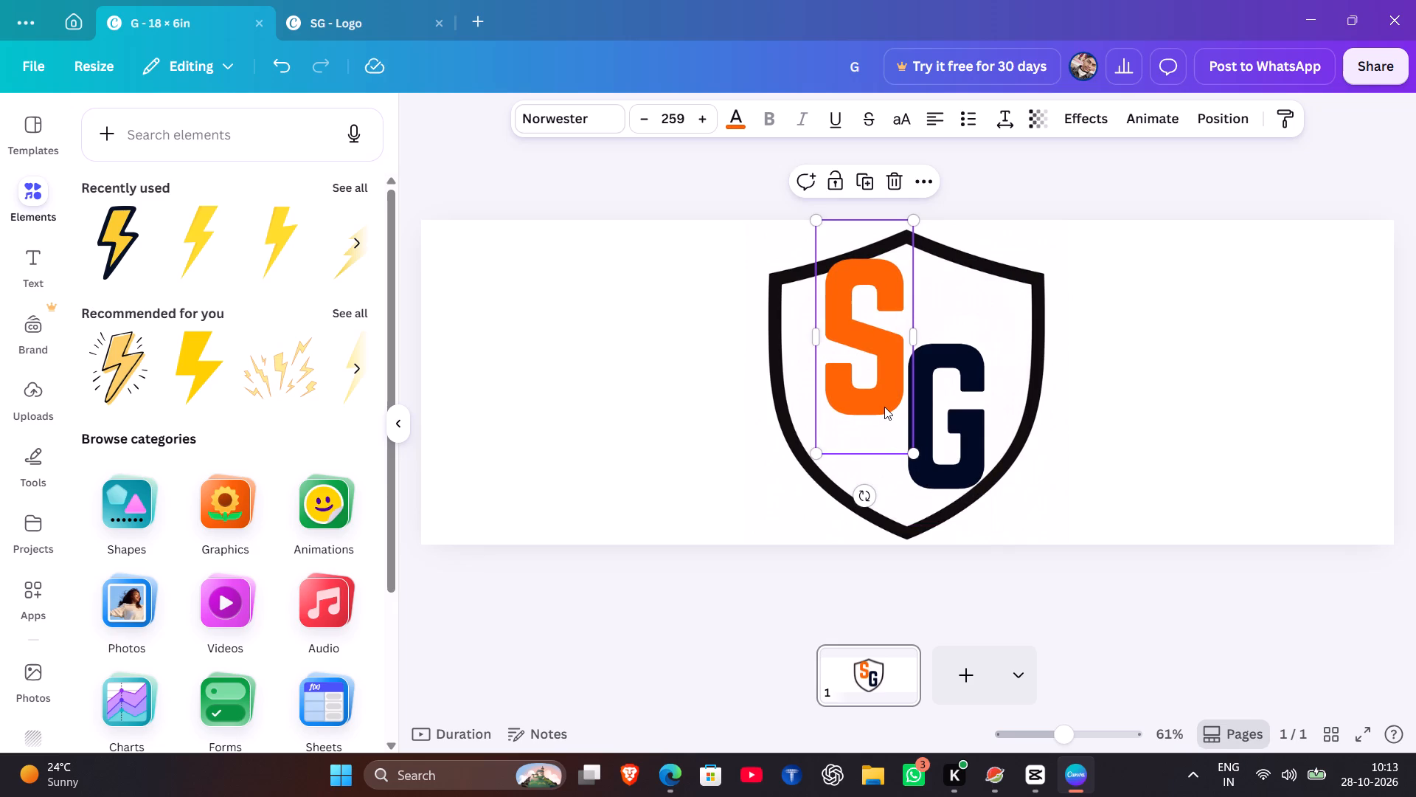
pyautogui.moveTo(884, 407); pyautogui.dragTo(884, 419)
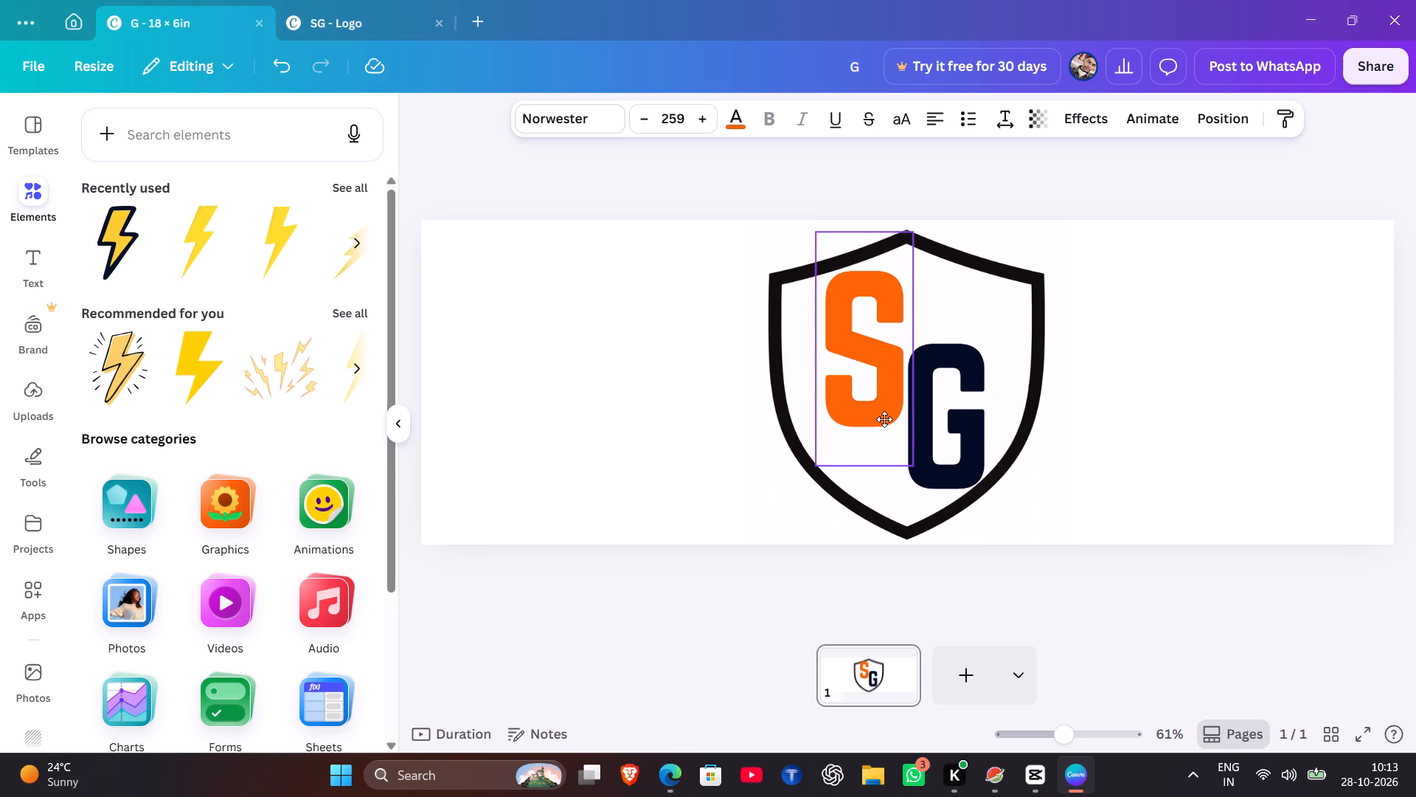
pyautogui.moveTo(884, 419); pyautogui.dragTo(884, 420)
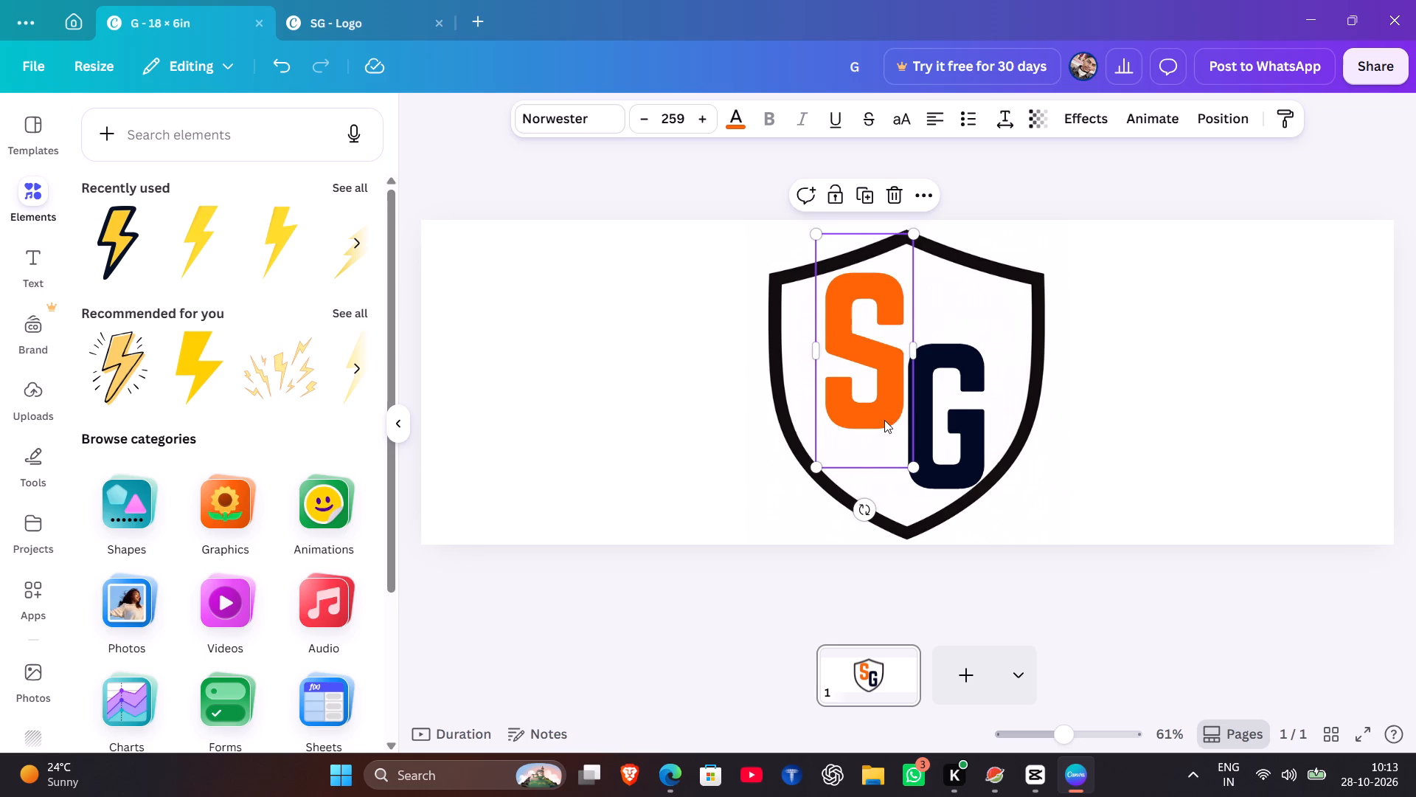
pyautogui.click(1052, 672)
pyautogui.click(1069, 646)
# Undo the recent letter edits back to the layout with the S in Space Mono and the G in Shrikhand.
pyautogui.hotkey('ctrl', 'z')
pyautogui.hotkey('ctrl', 'z')
pyautogui.hotkey('ctrl', 'z')
pyautogui.hotkey('ctrl', 'z')
pyautogui.hotkey('ctrl', 'z')
pyautogui.hotkey('ctrl', 'z')
pyautogui.hotkey('ctrl', 'z')
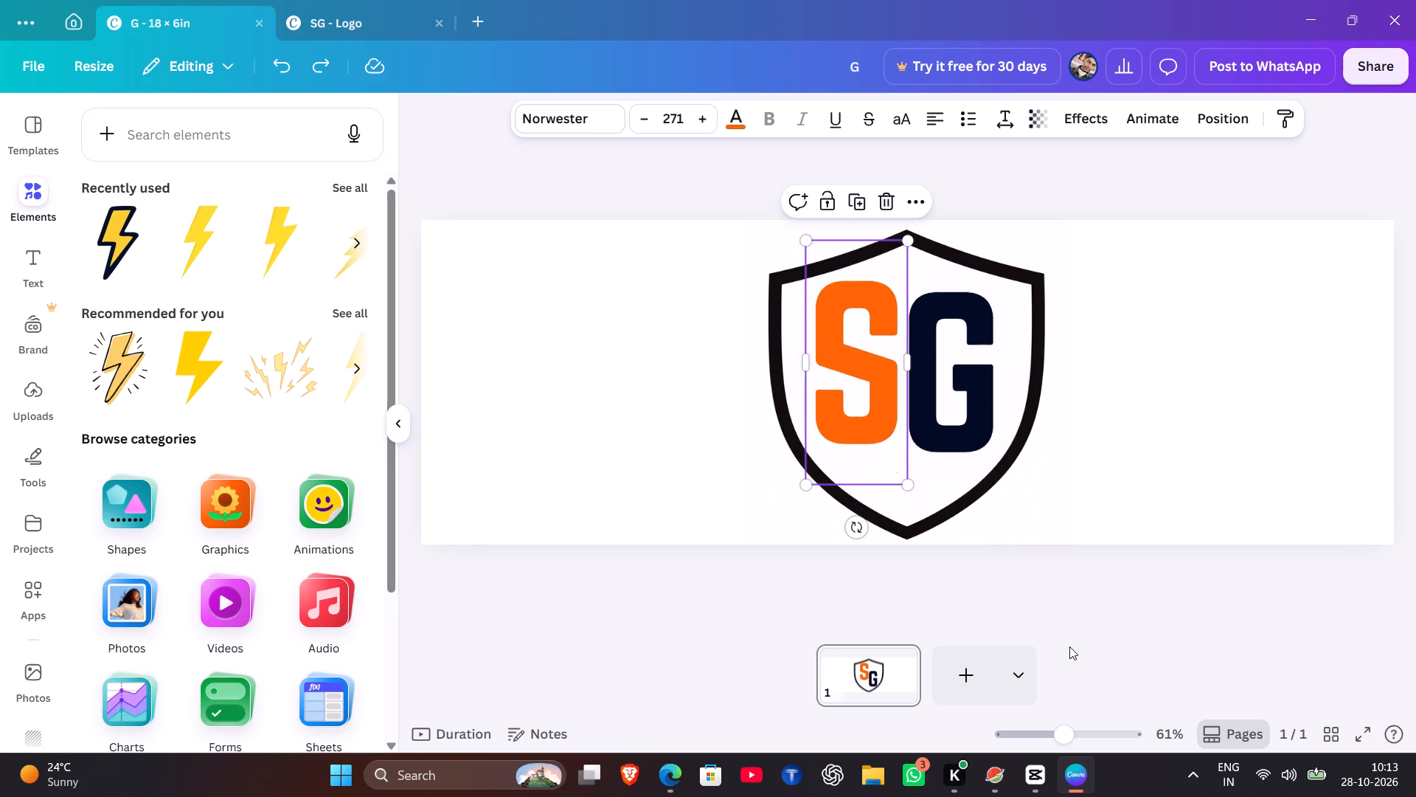
pyautogui.hotkey('ctrl', 'z')
pyautogui.hotkey('ctrl', 'z')
pyautogui.hotkey('ctrl', 'z')
pyautogui.hotkey('ctrl', 'z')
pyautogui.hotkey('ctrl', 'z')
pyautogui.hotkey('ctrl', 'z')
pyautogui.hotkey('ctrl', 'z')
pyautogui.hotkey('ctrl', 'z')
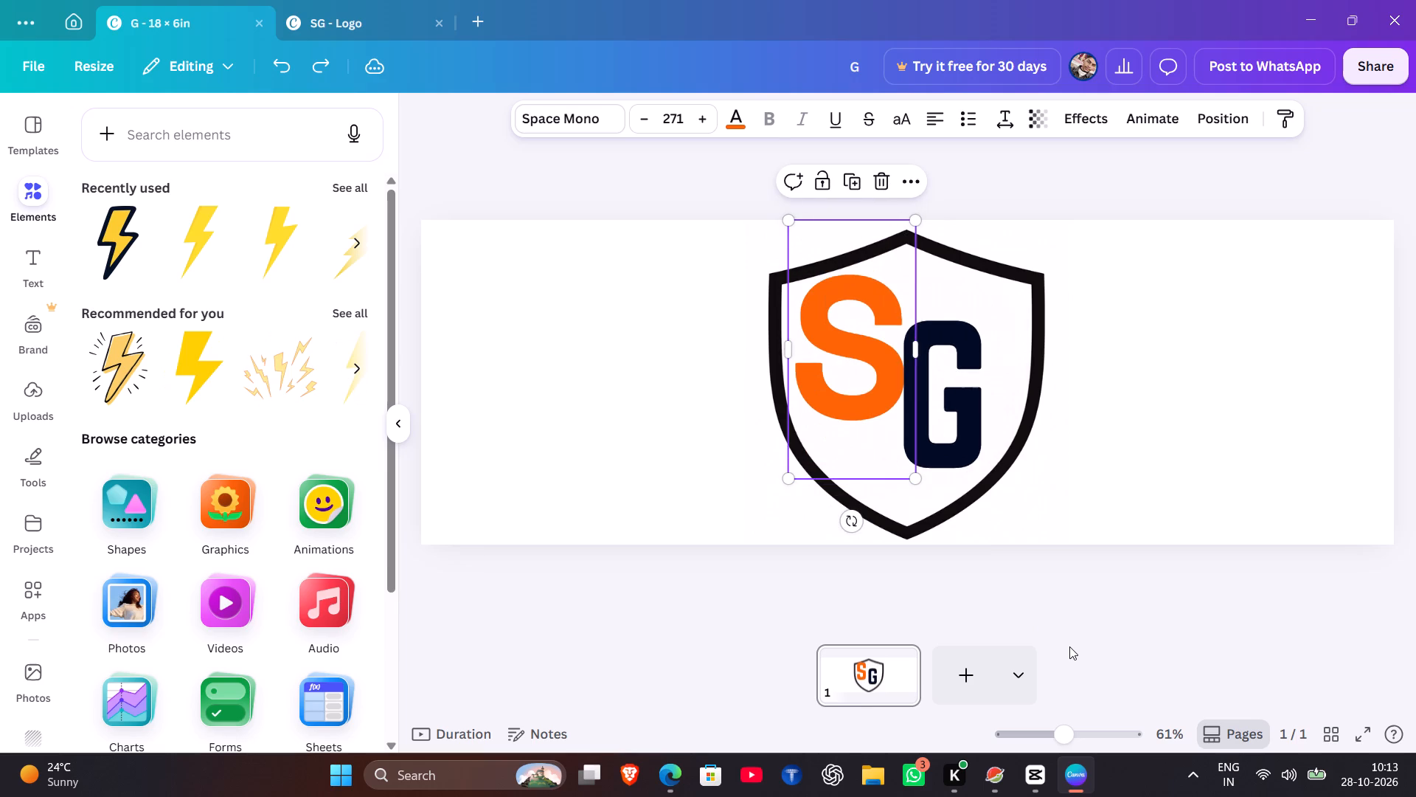
pyautogui.hotkey('ctrl', 'z')
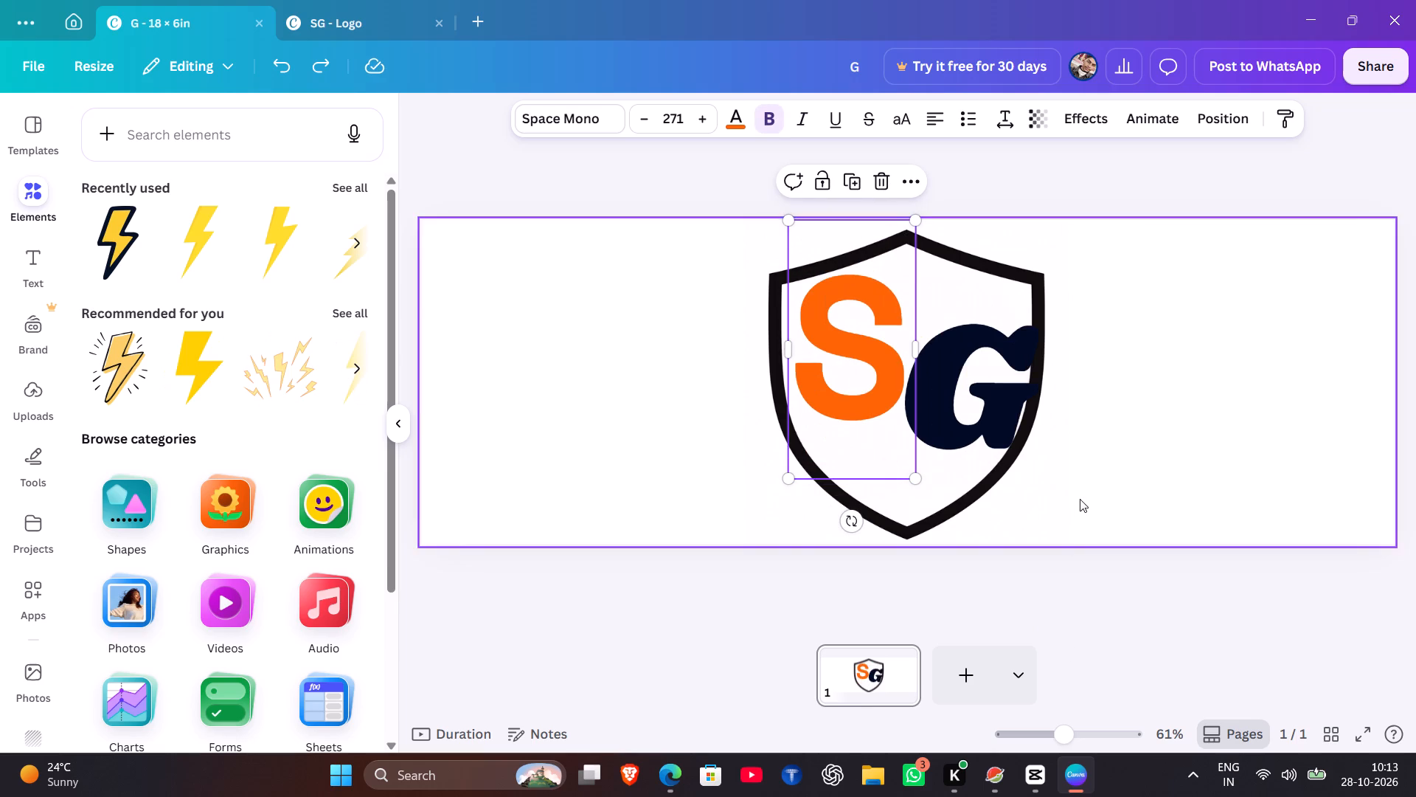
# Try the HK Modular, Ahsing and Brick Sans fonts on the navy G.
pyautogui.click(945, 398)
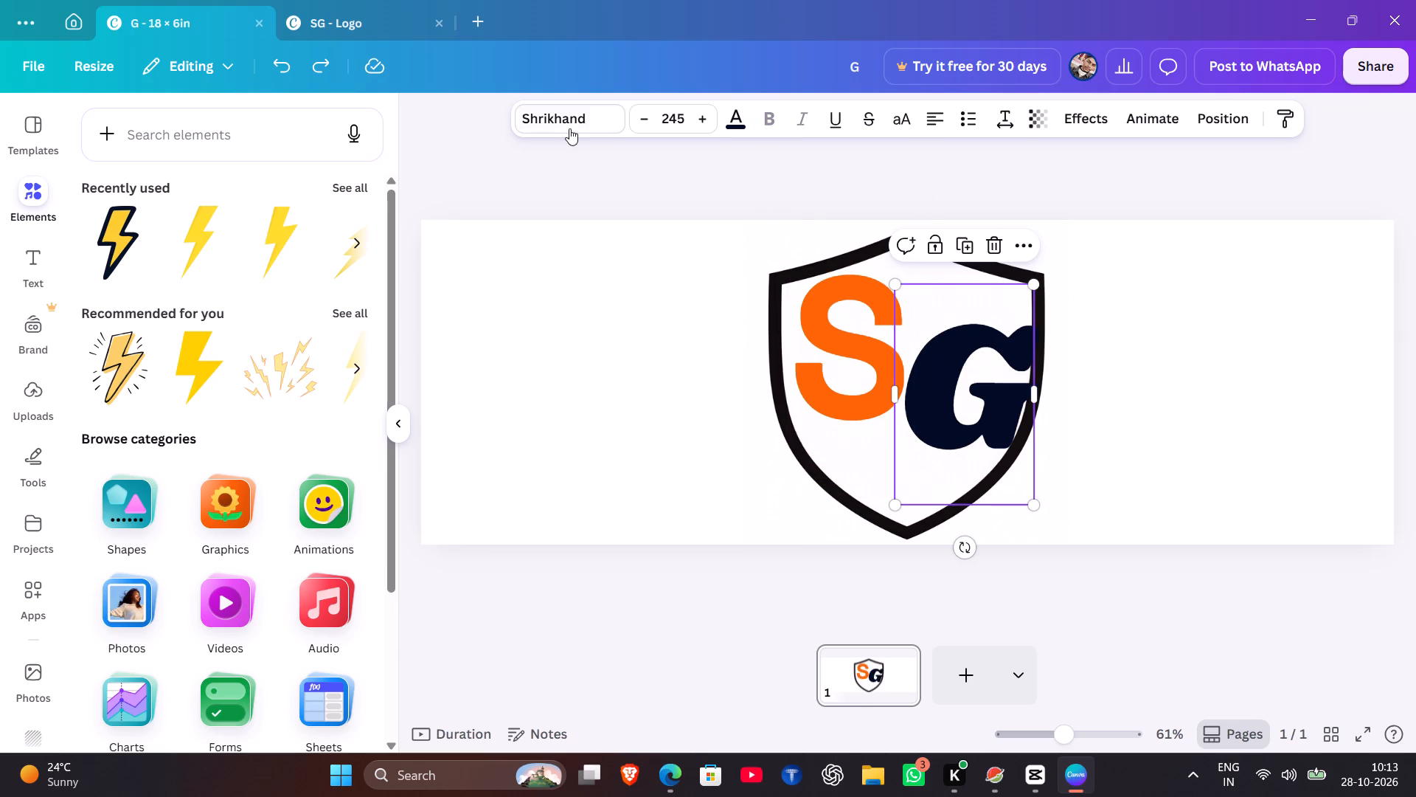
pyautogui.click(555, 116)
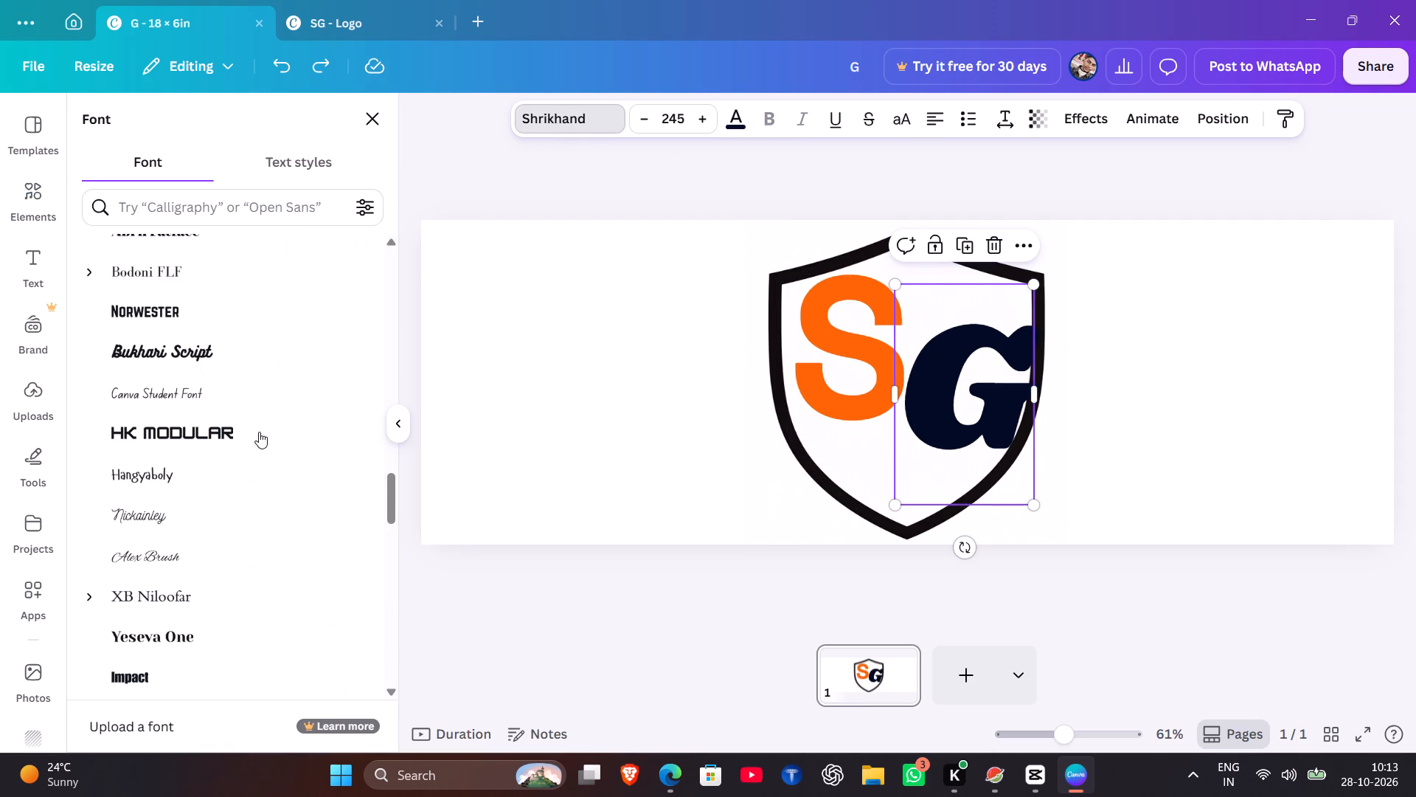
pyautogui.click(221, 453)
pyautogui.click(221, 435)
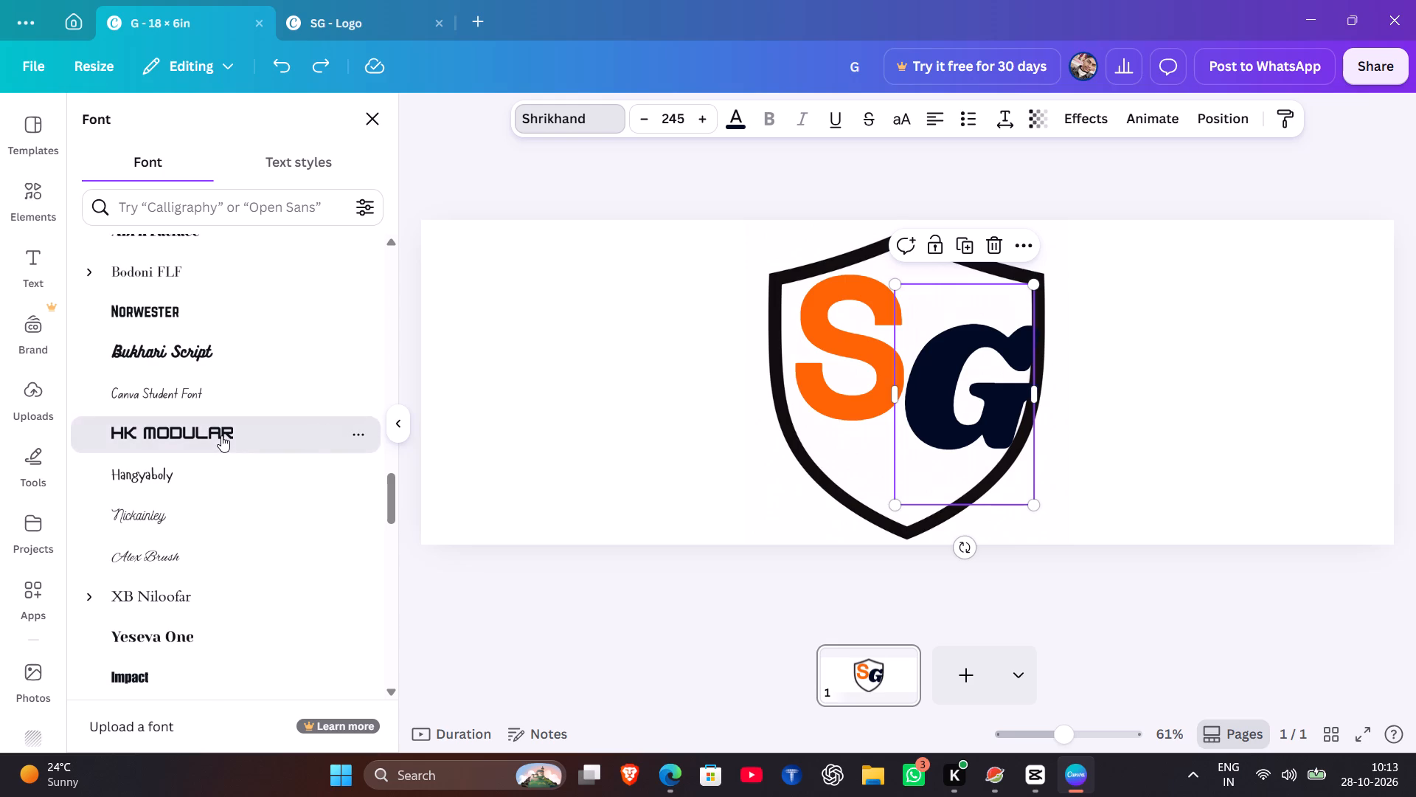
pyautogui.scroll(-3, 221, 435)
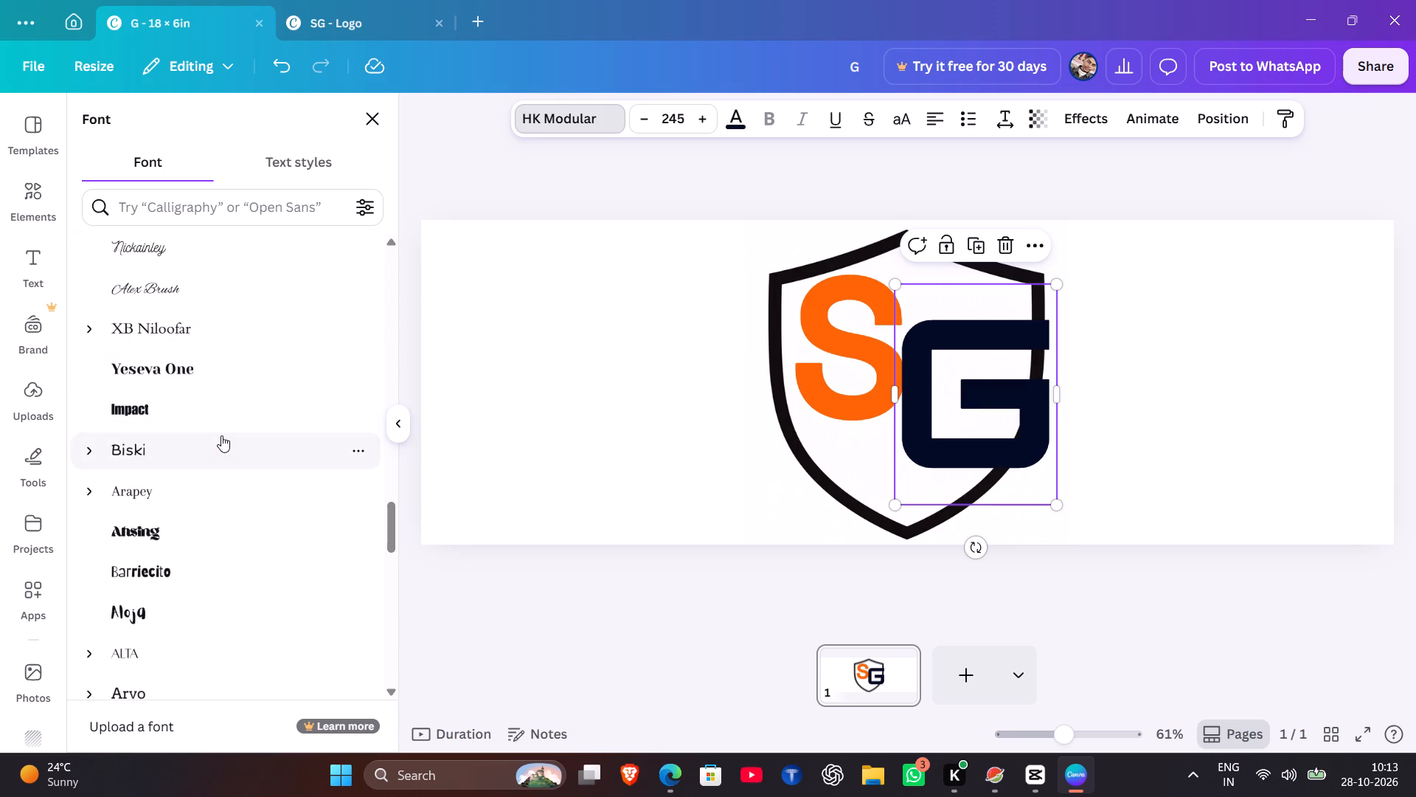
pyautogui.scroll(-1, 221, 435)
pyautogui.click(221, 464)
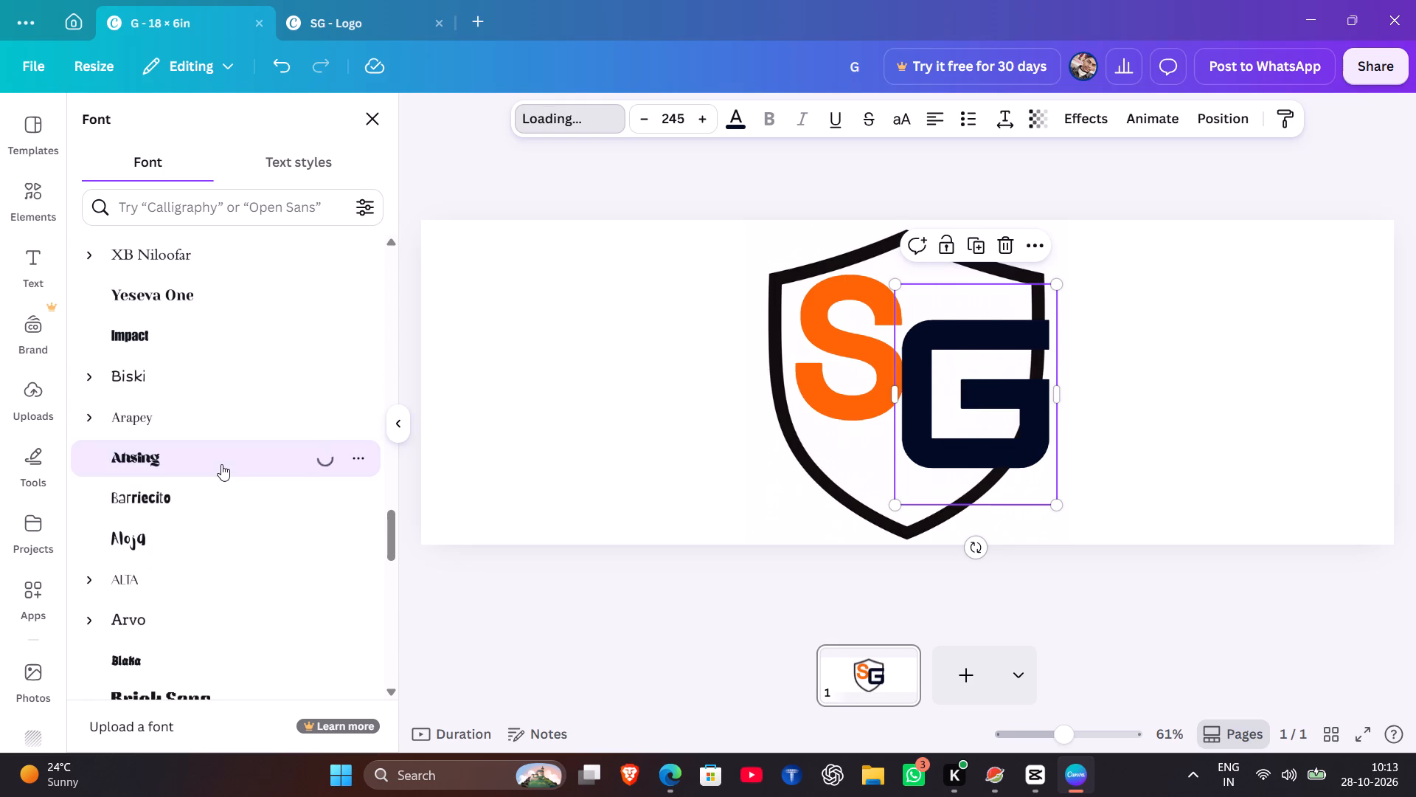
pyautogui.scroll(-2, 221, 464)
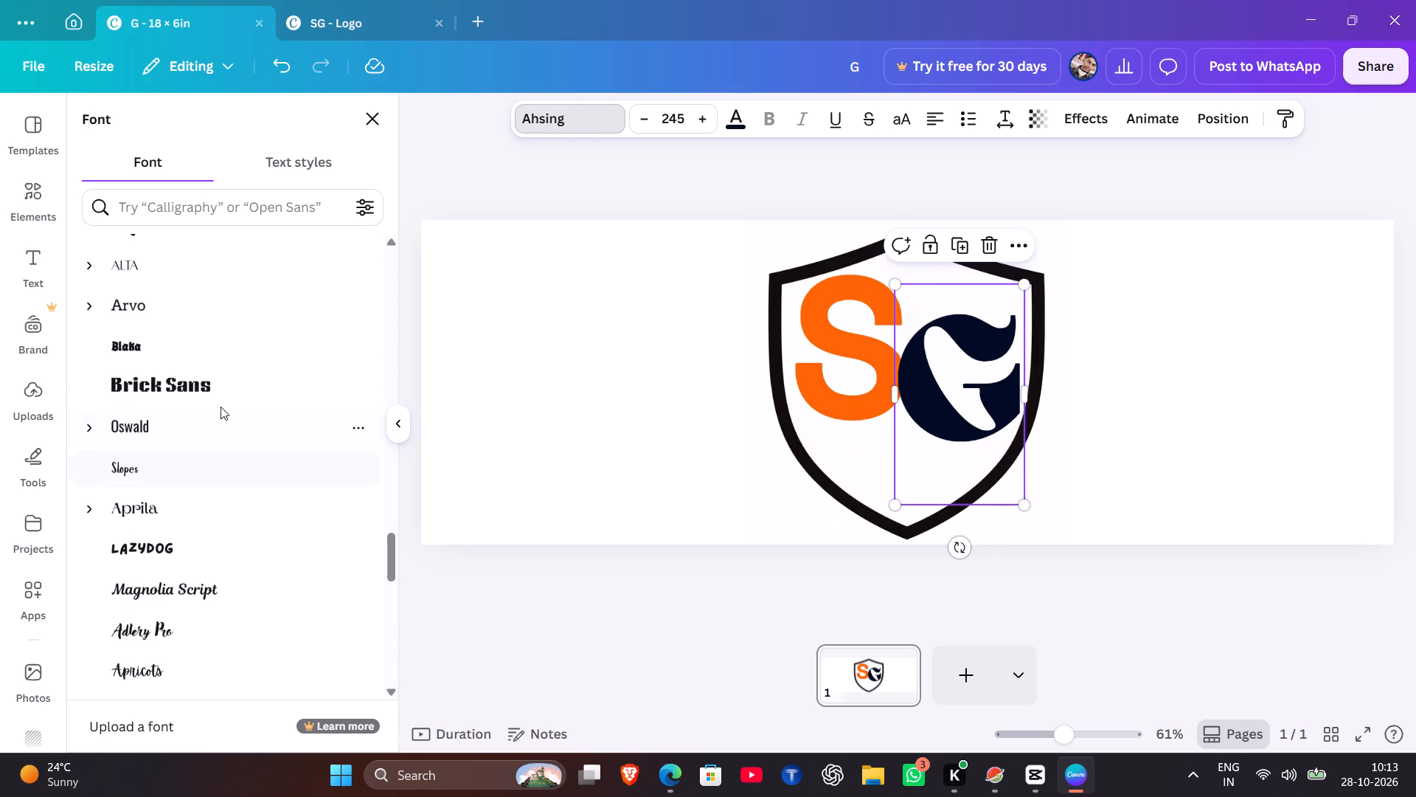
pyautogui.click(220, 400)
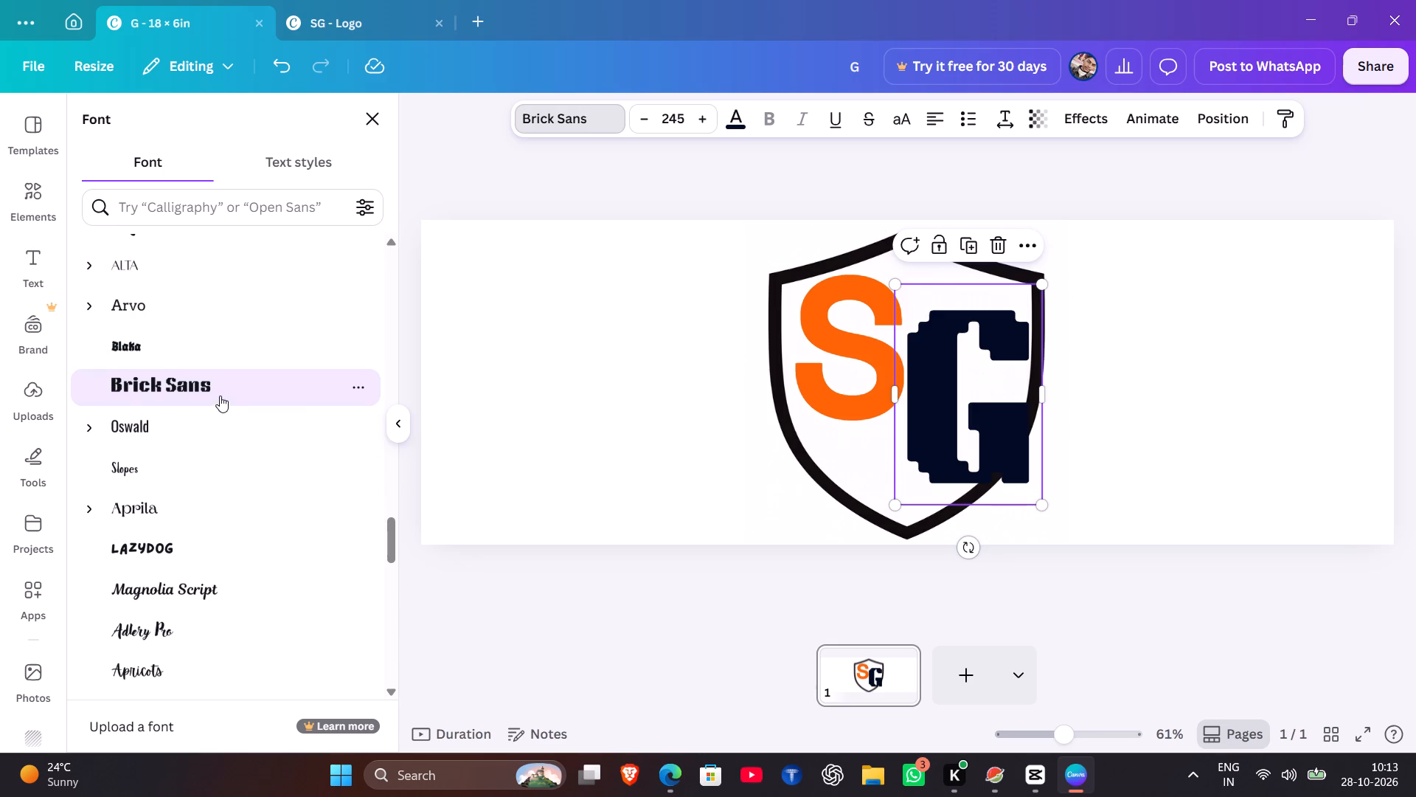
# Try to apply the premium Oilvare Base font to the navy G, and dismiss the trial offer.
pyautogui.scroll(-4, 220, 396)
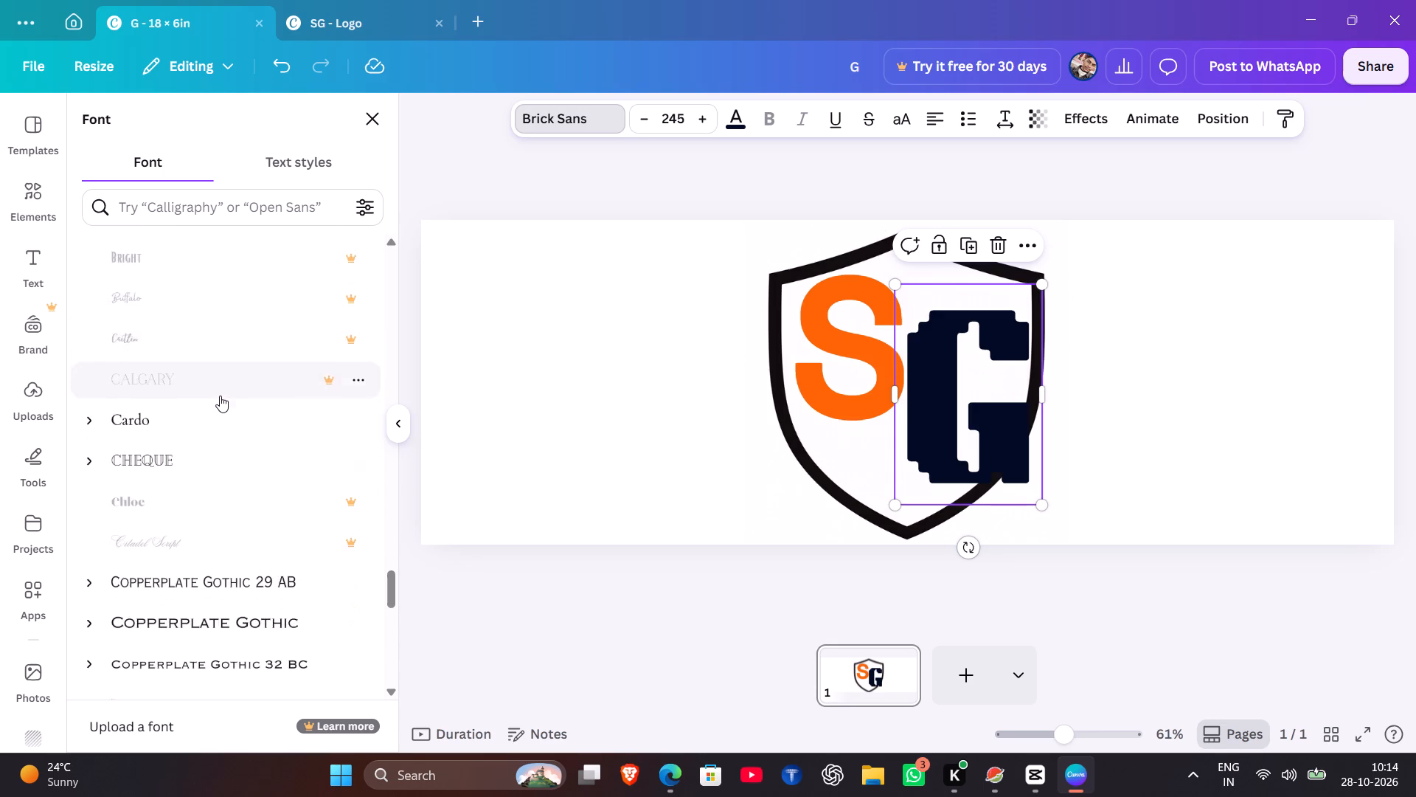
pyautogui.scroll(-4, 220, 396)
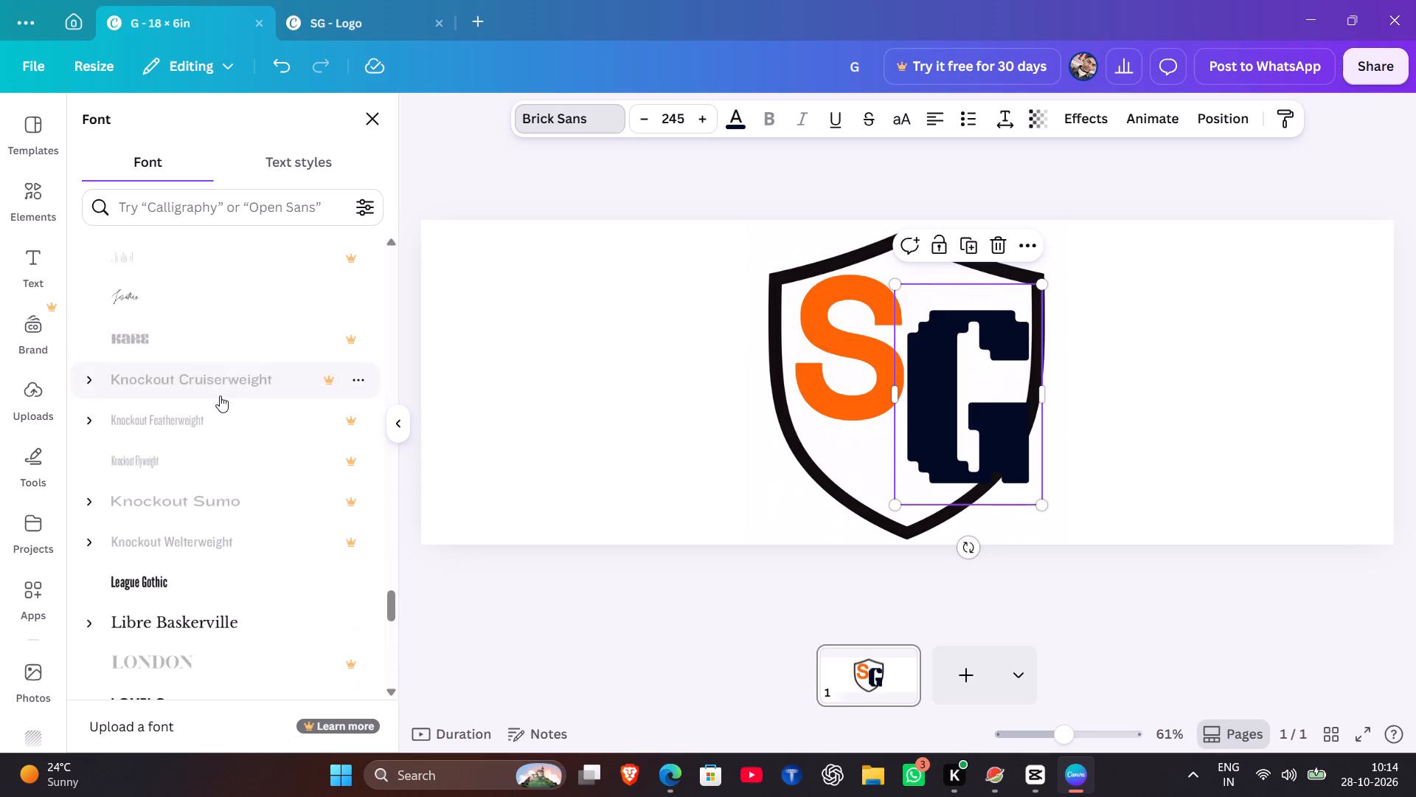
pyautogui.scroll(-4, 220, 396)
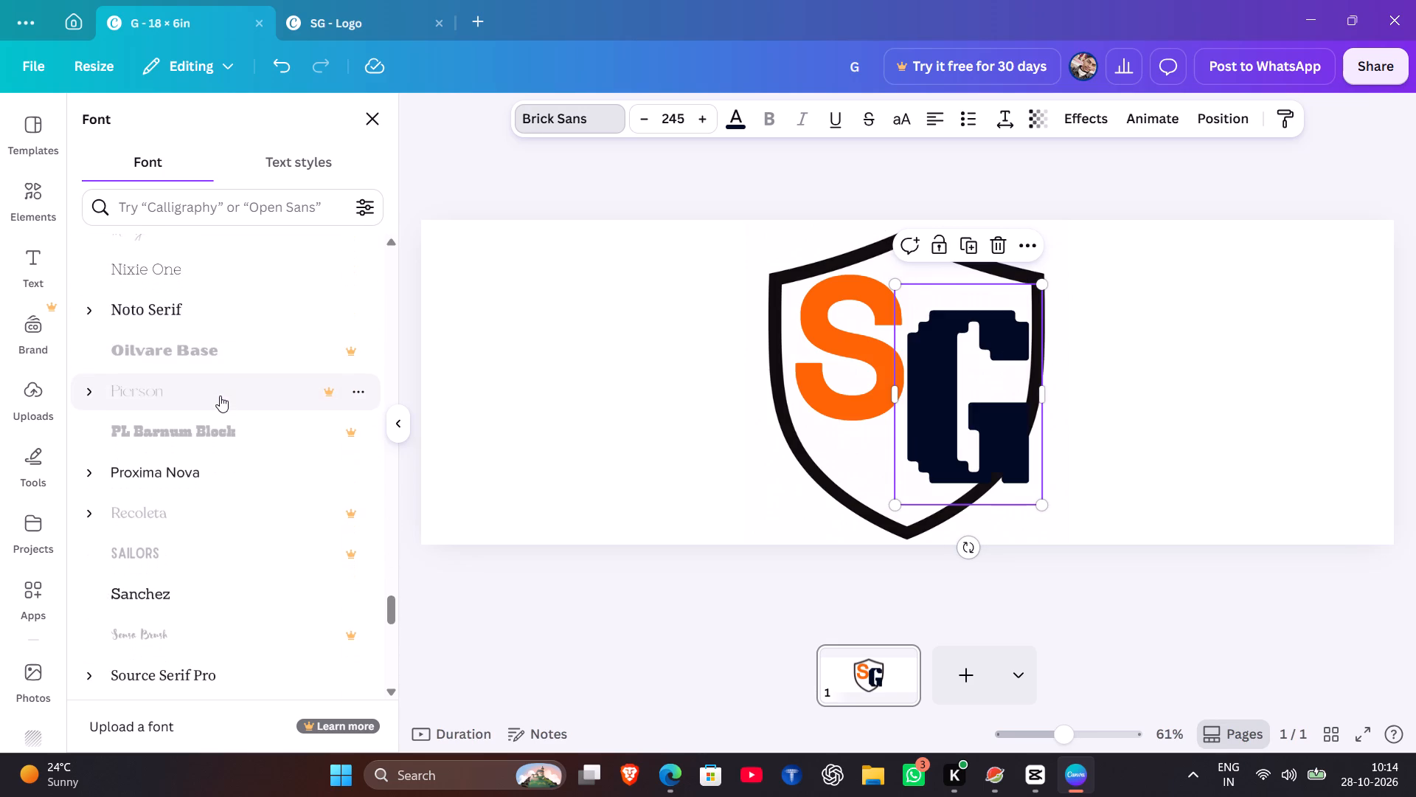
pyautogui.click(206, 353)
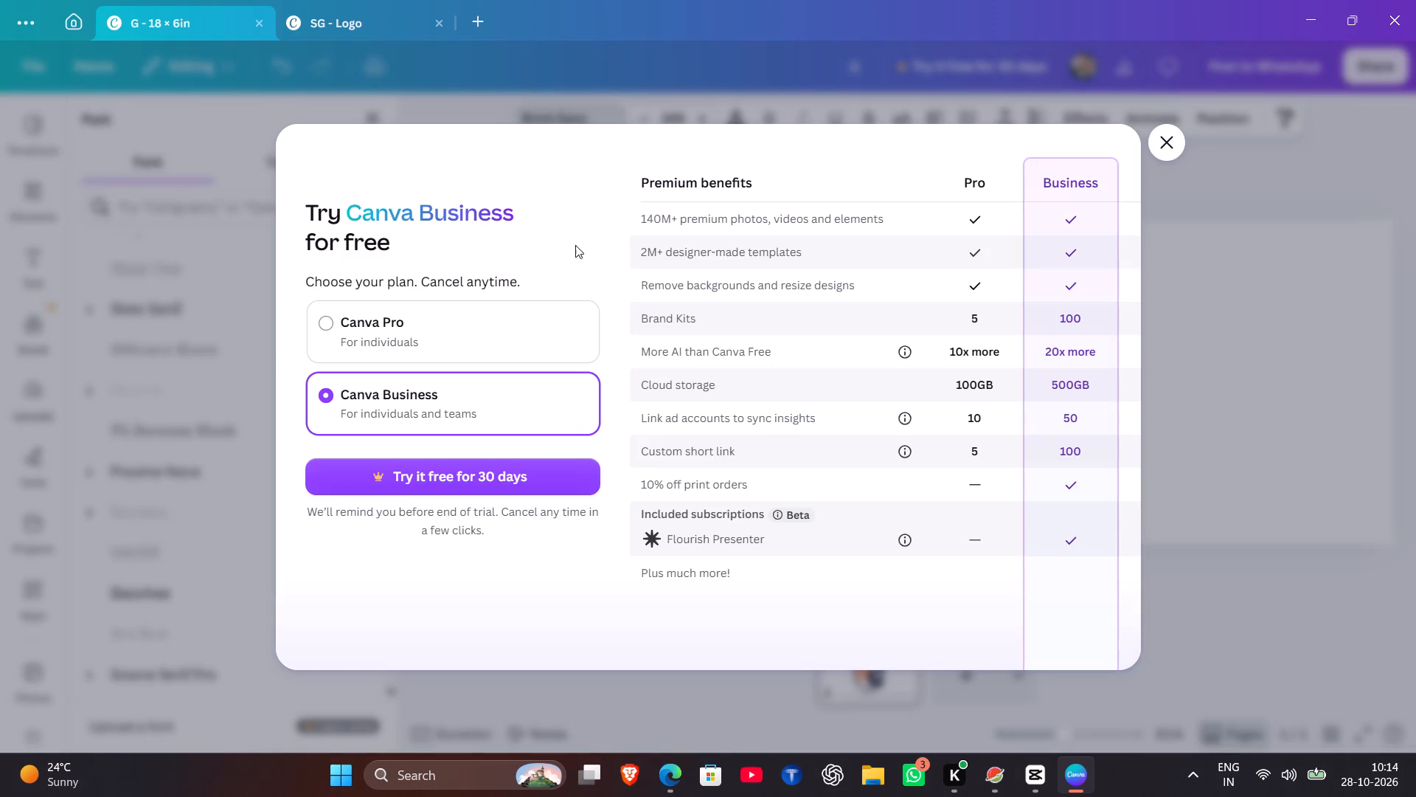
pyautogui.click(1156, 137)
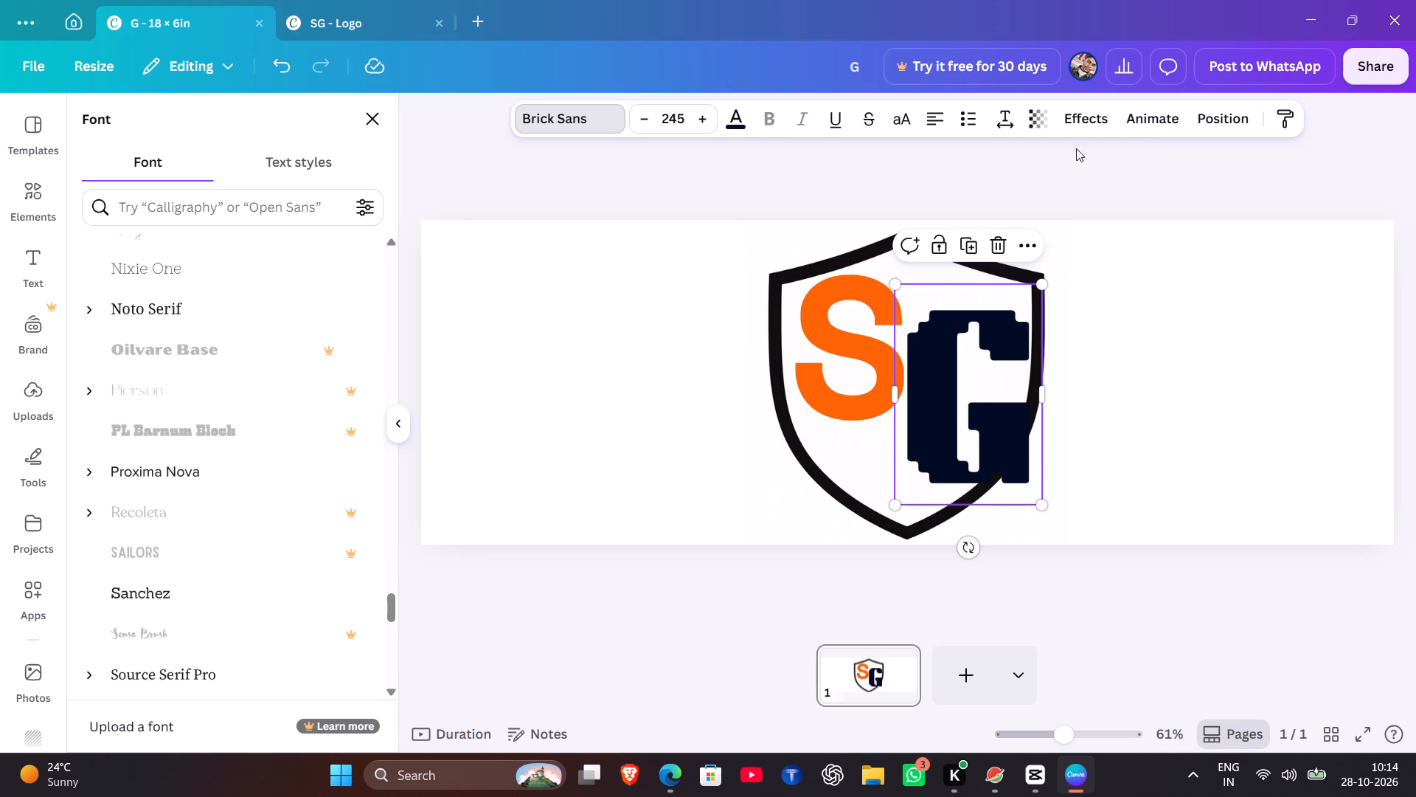
# Set the navy G in the Abril Fatface font.
pyautogui.scroll(-1, 323, 503)
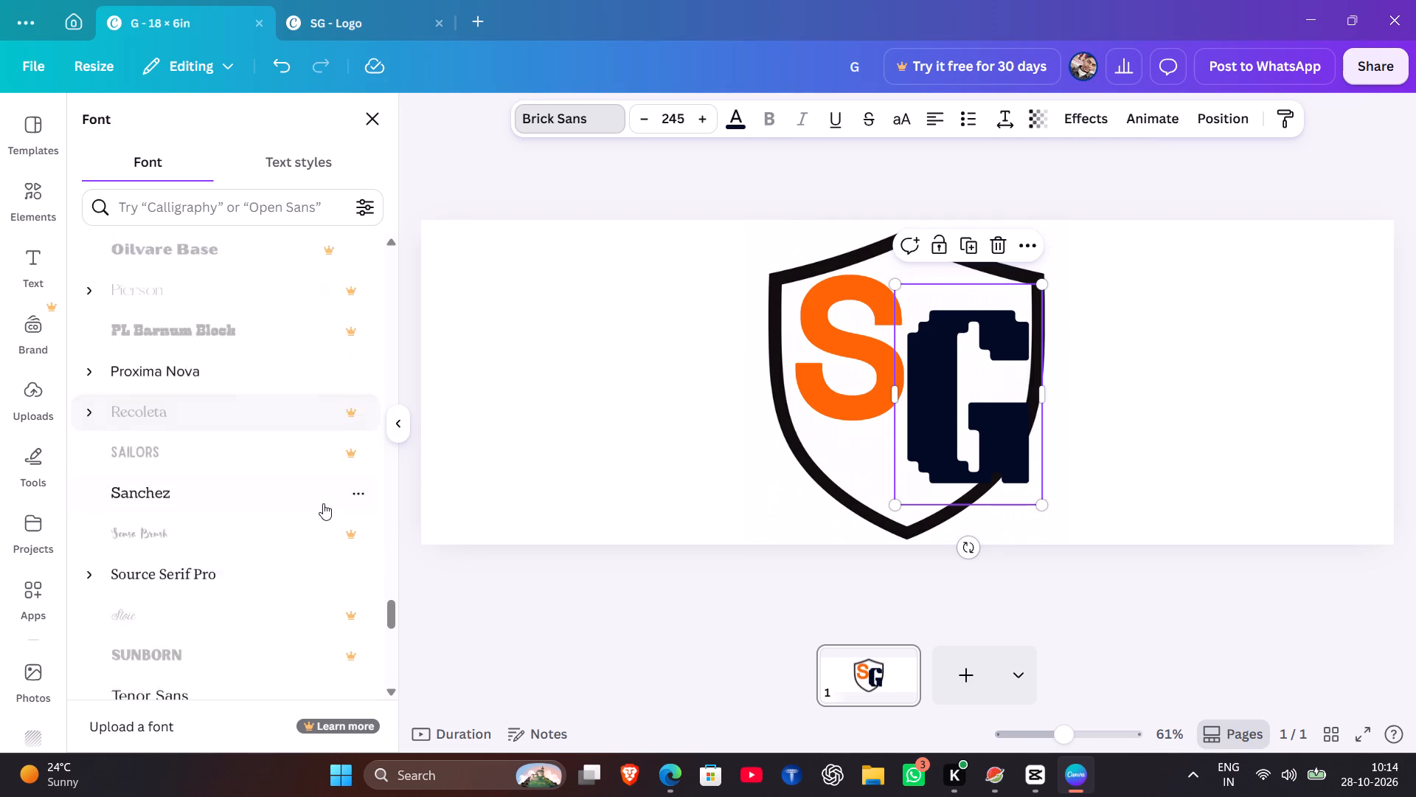
pyautogui.scroll(-5, 323, 503)
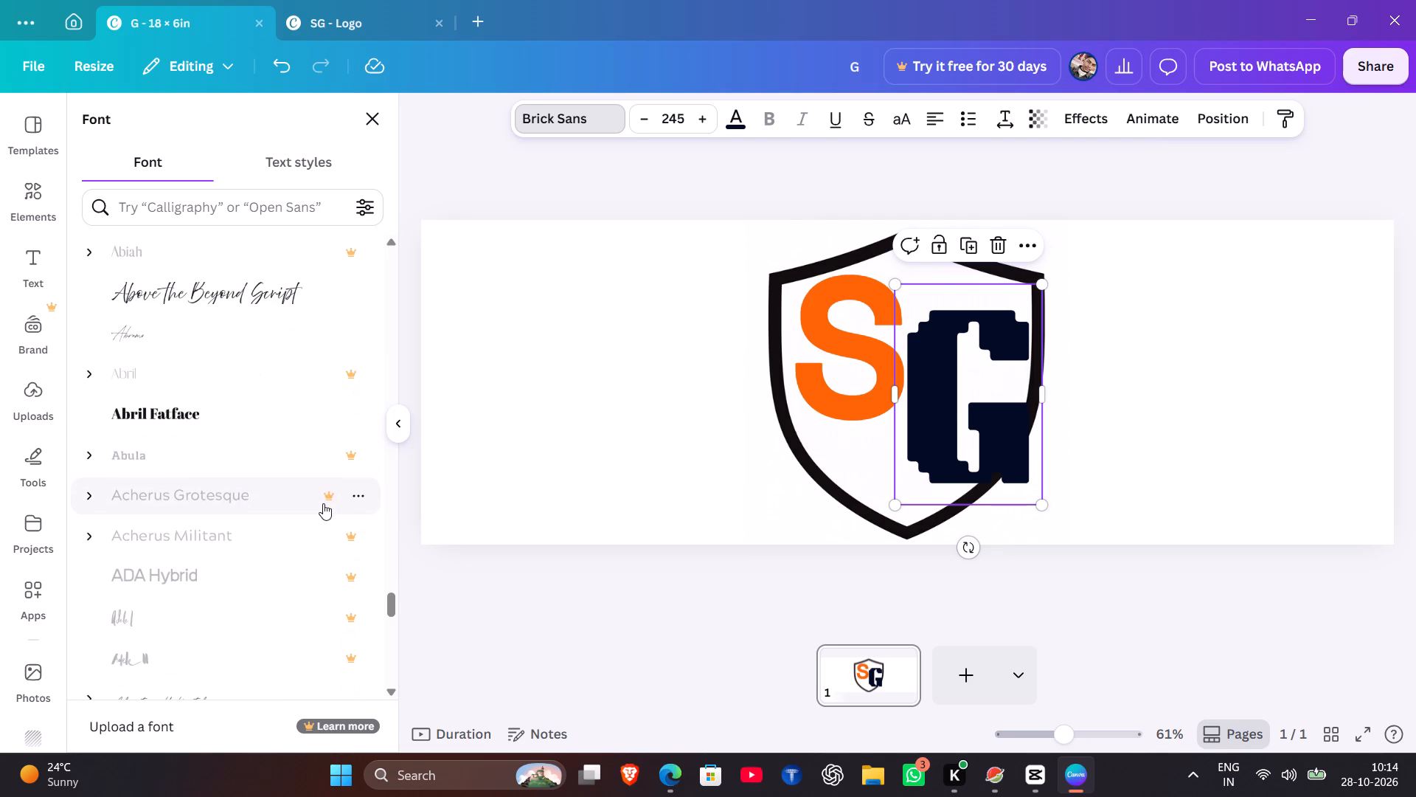
pyautogui.scroll(-1, 323, 503)
pyautogui.click(242, 416)
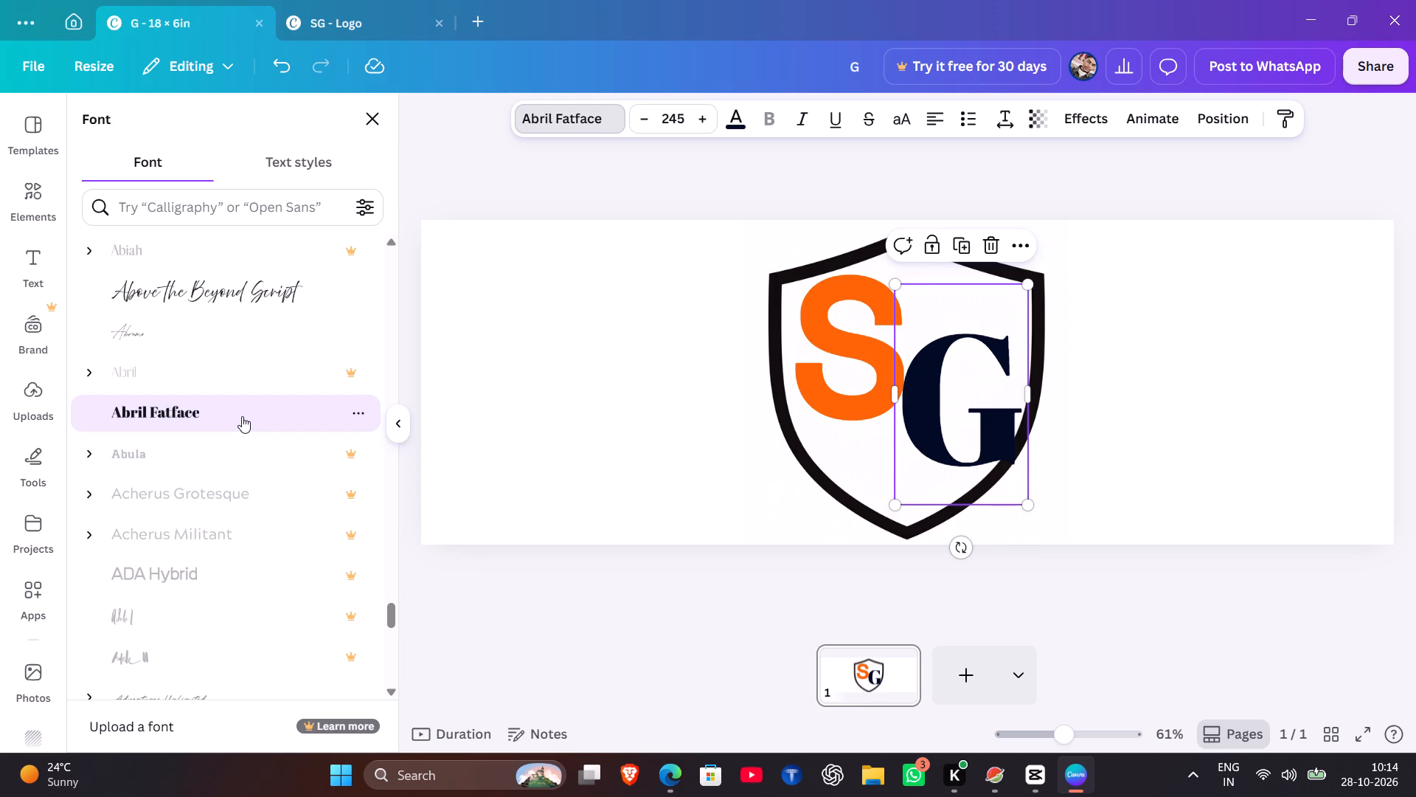
# Look further through the font list for another typeface for the navy G.
pyautogui.scroll(-2, 242, 416)
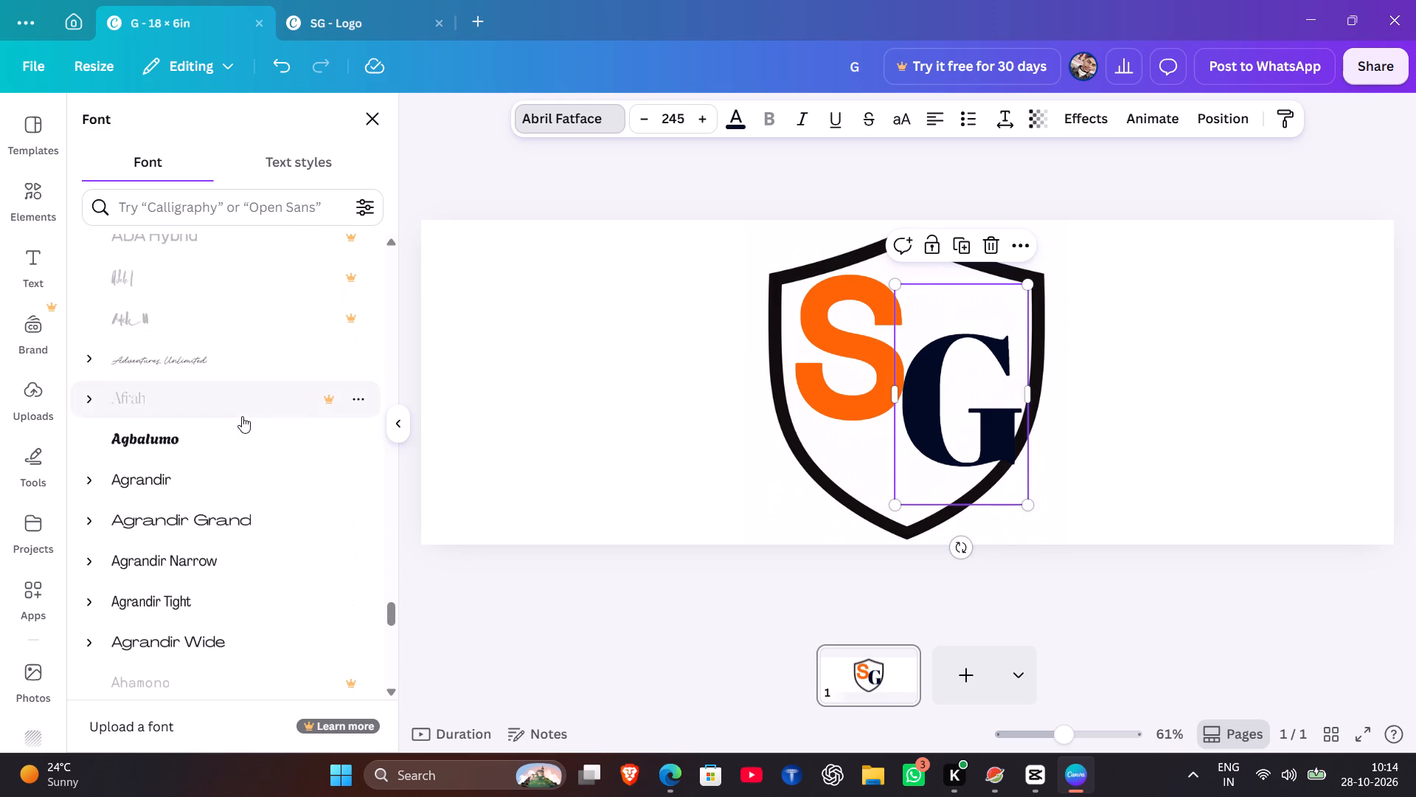
pyautogui.scroll(-3, 242, 416)
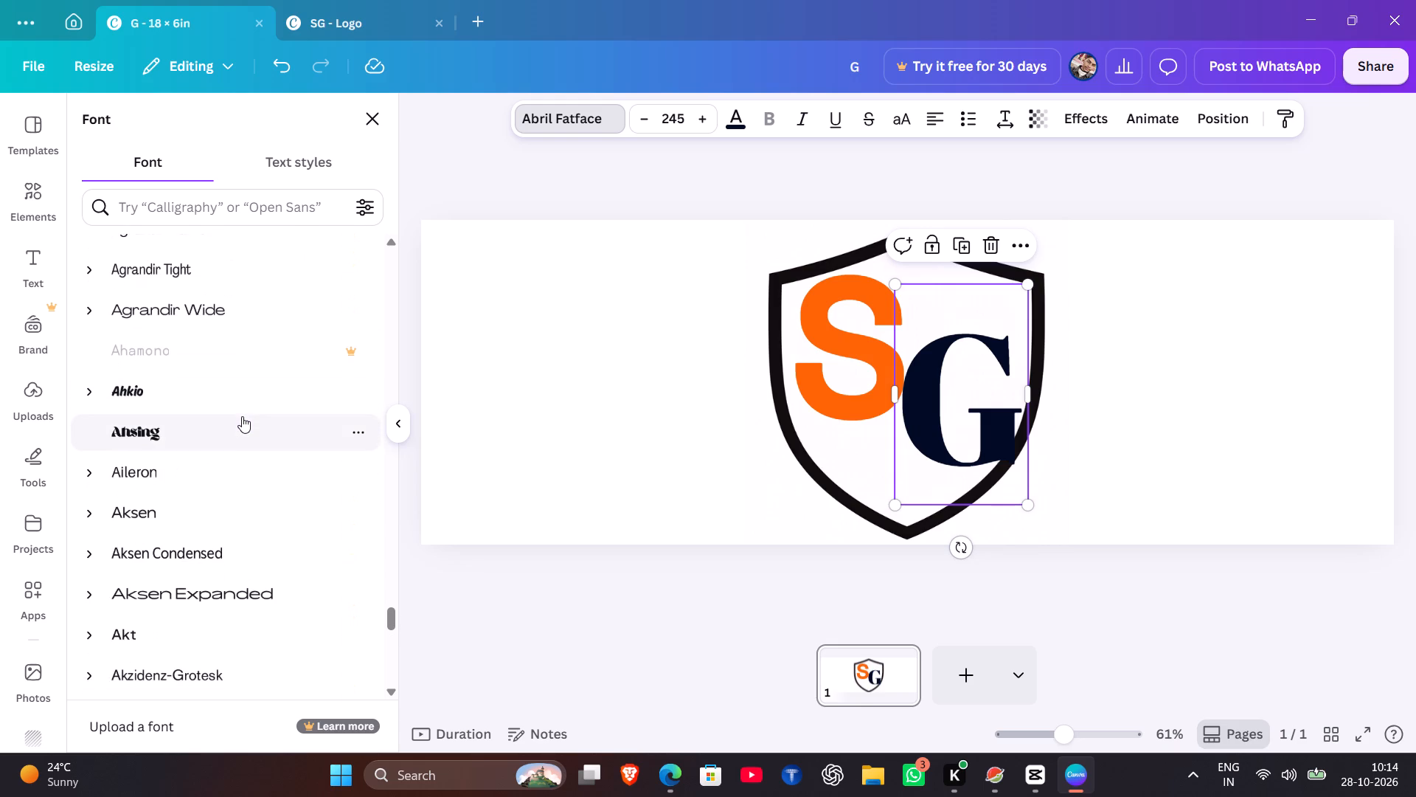
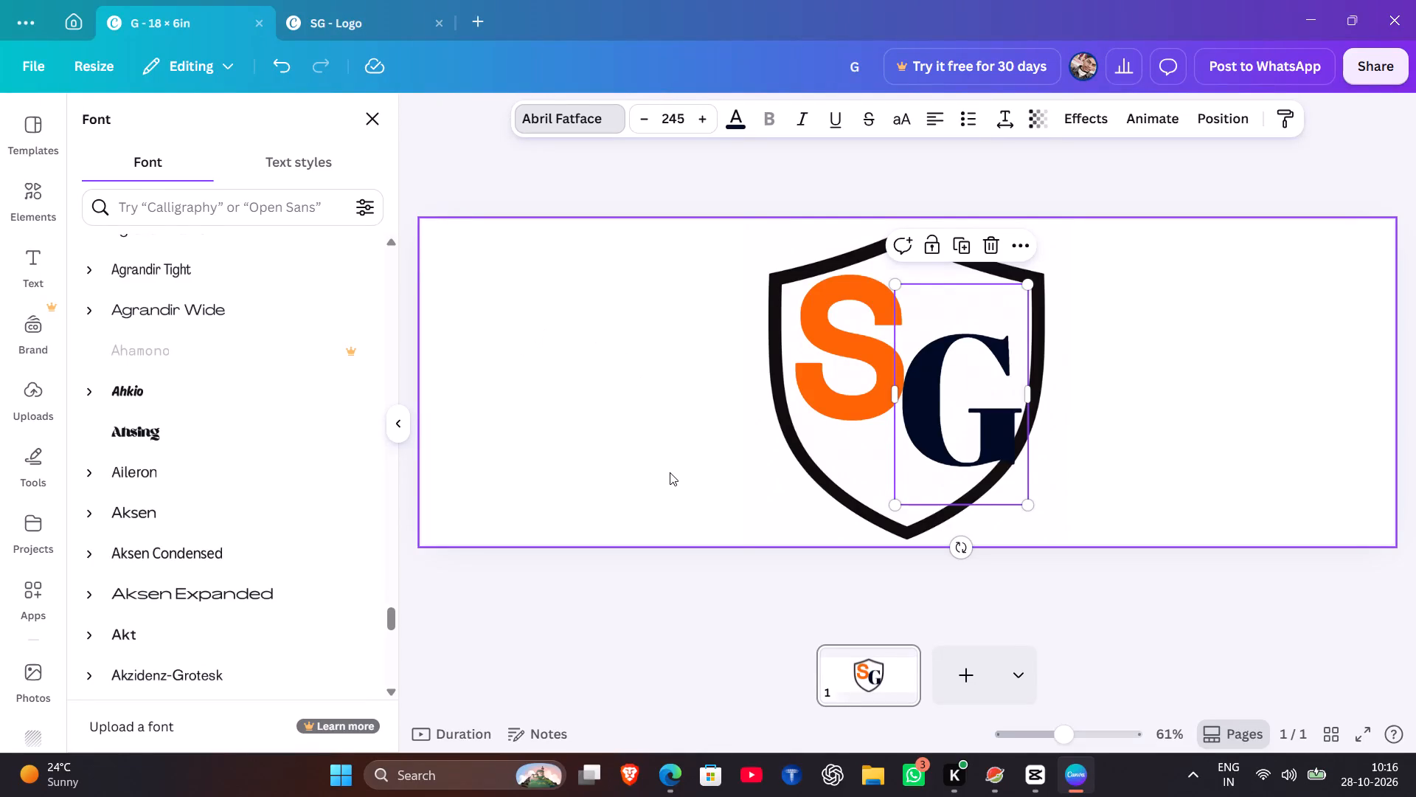
# Set the navy G in the recently used Norwester font.
pyautogui.click(667, 477)
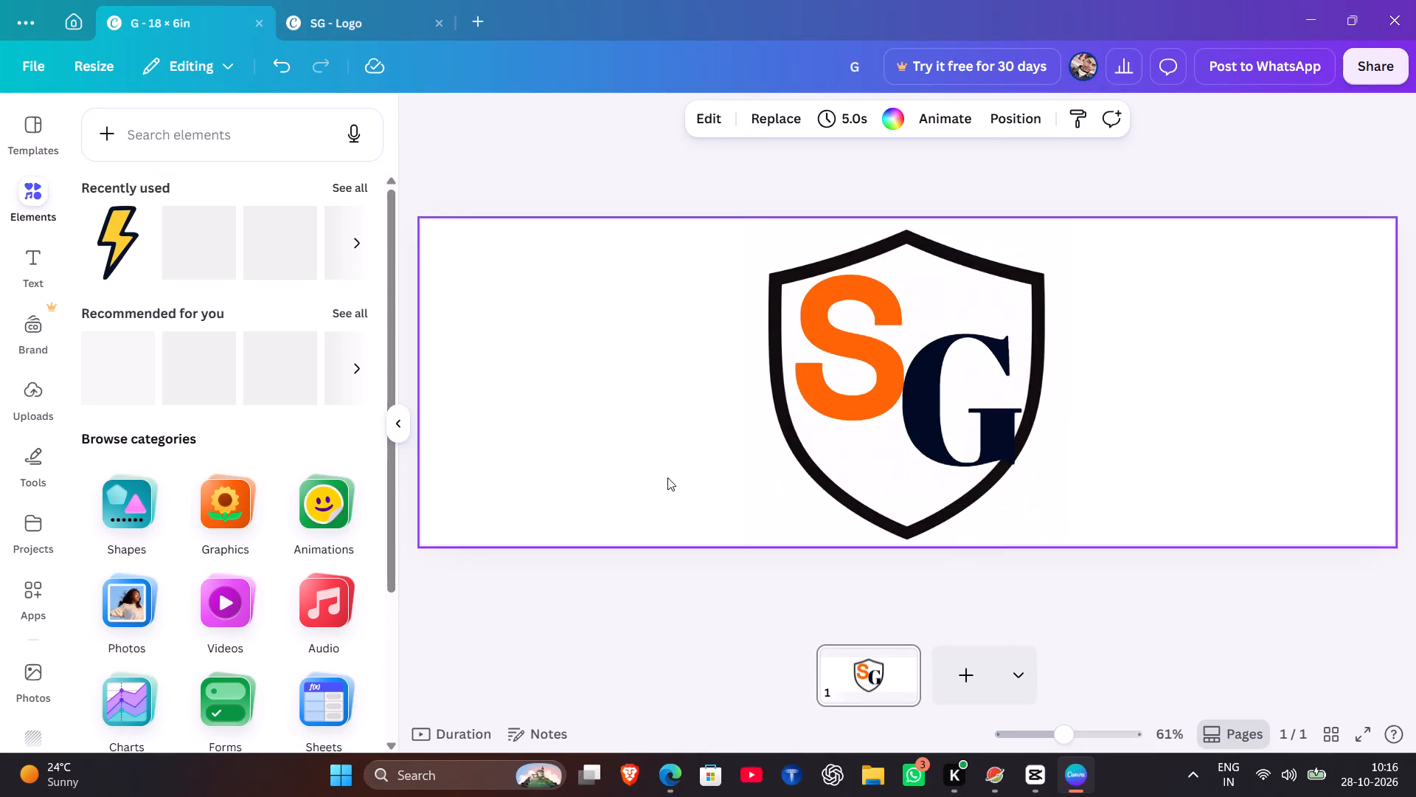
pyautogui.click(926, 362)
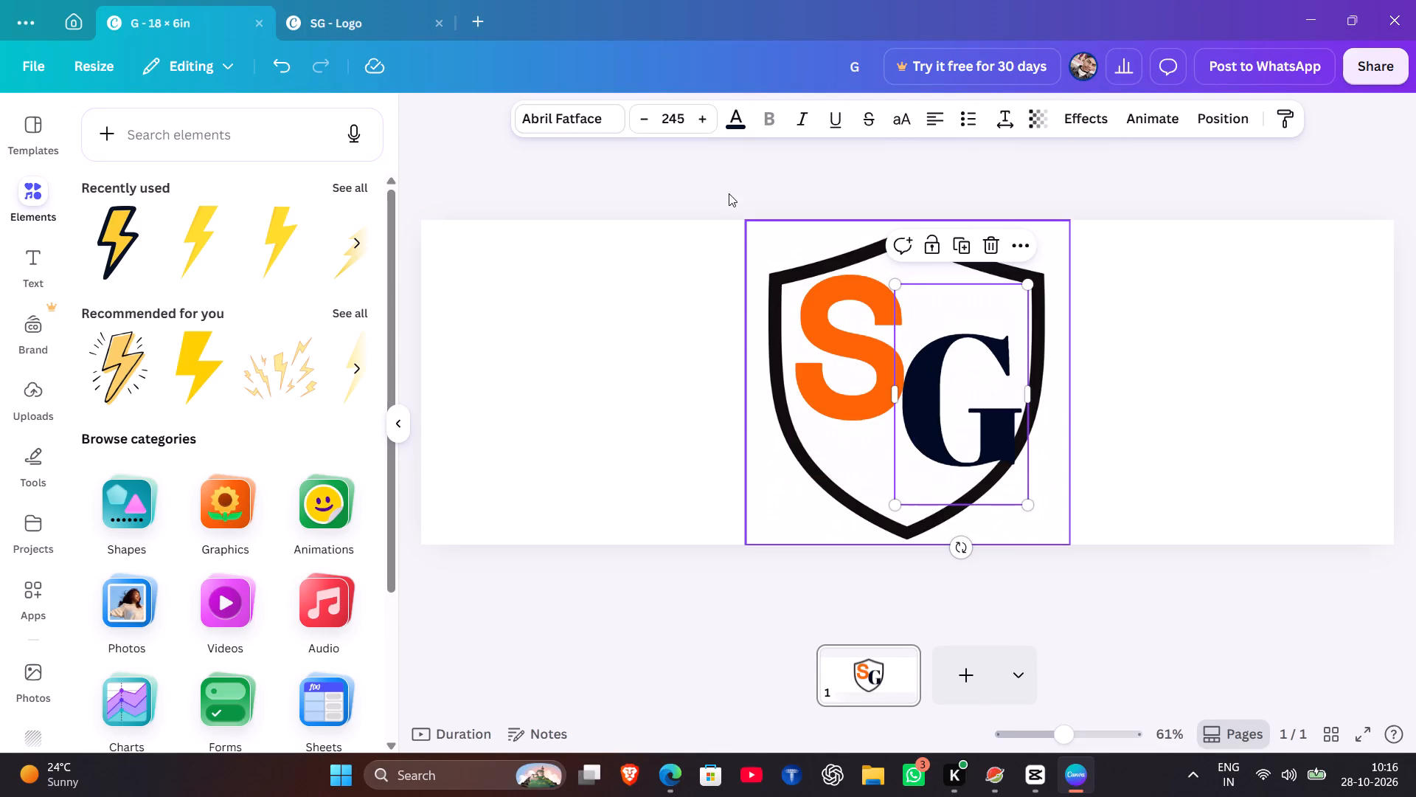
pyautogui.click(594, 123)
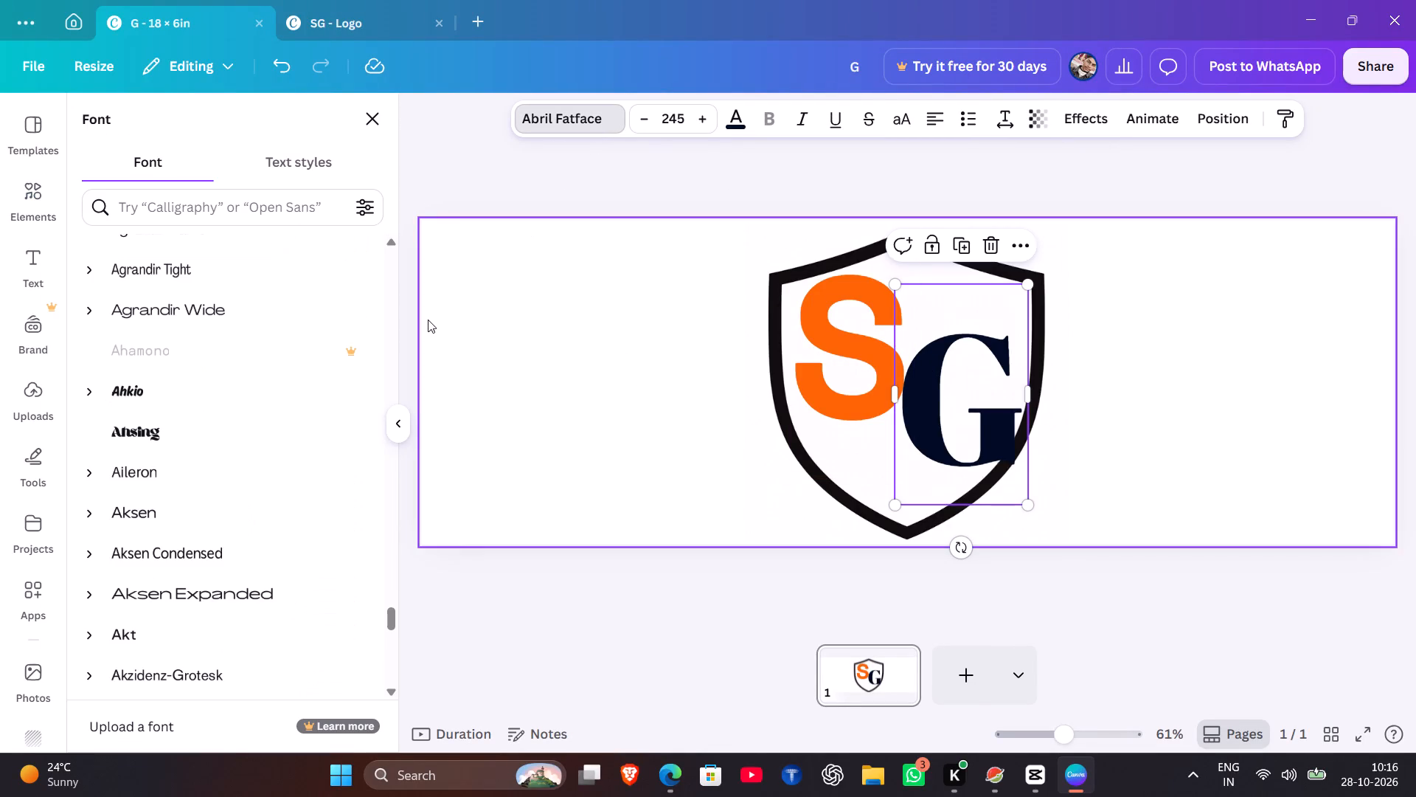
pyautogui.scroll(6, 302, 432)
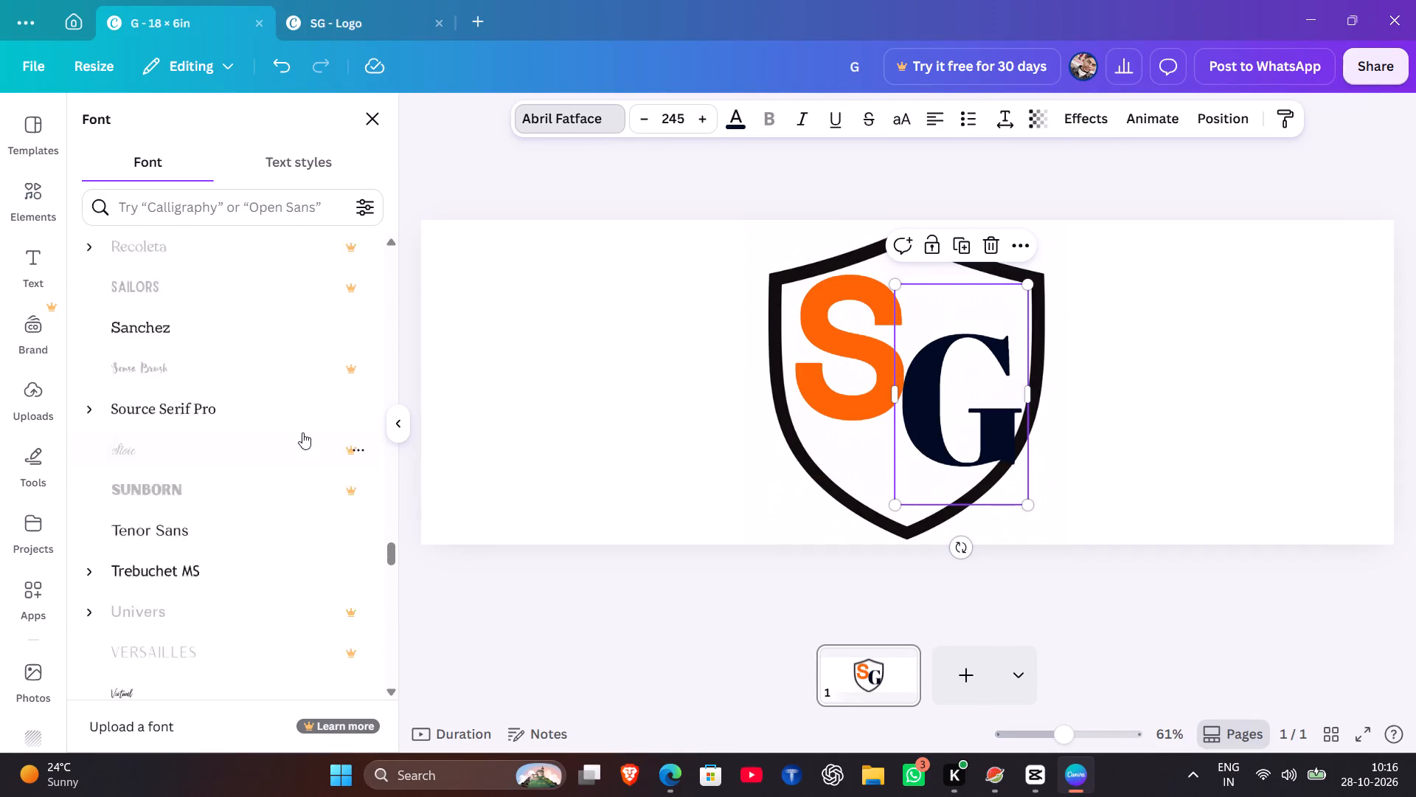
pyautogui.scroll(10, 302, 432)
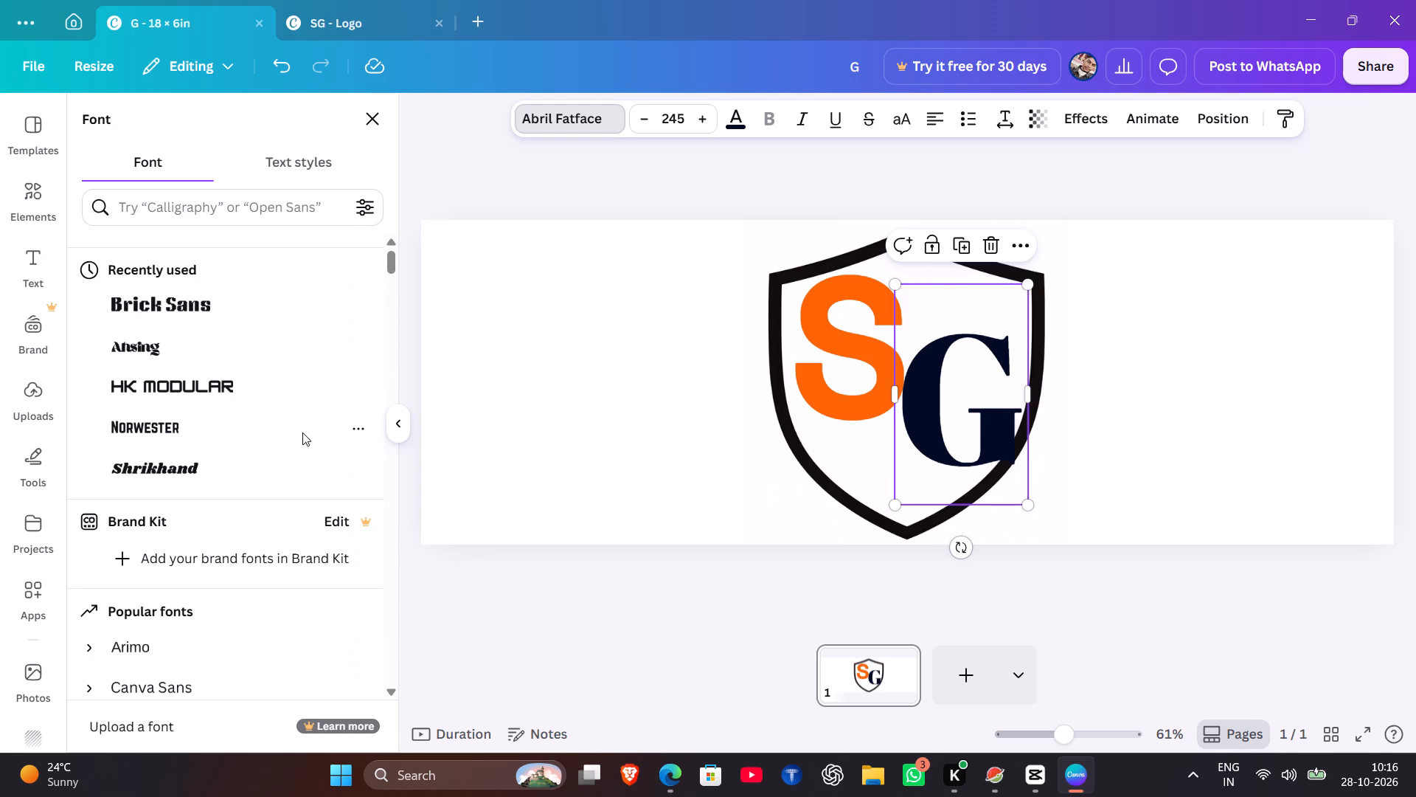
pyautogui.click(229, 594)
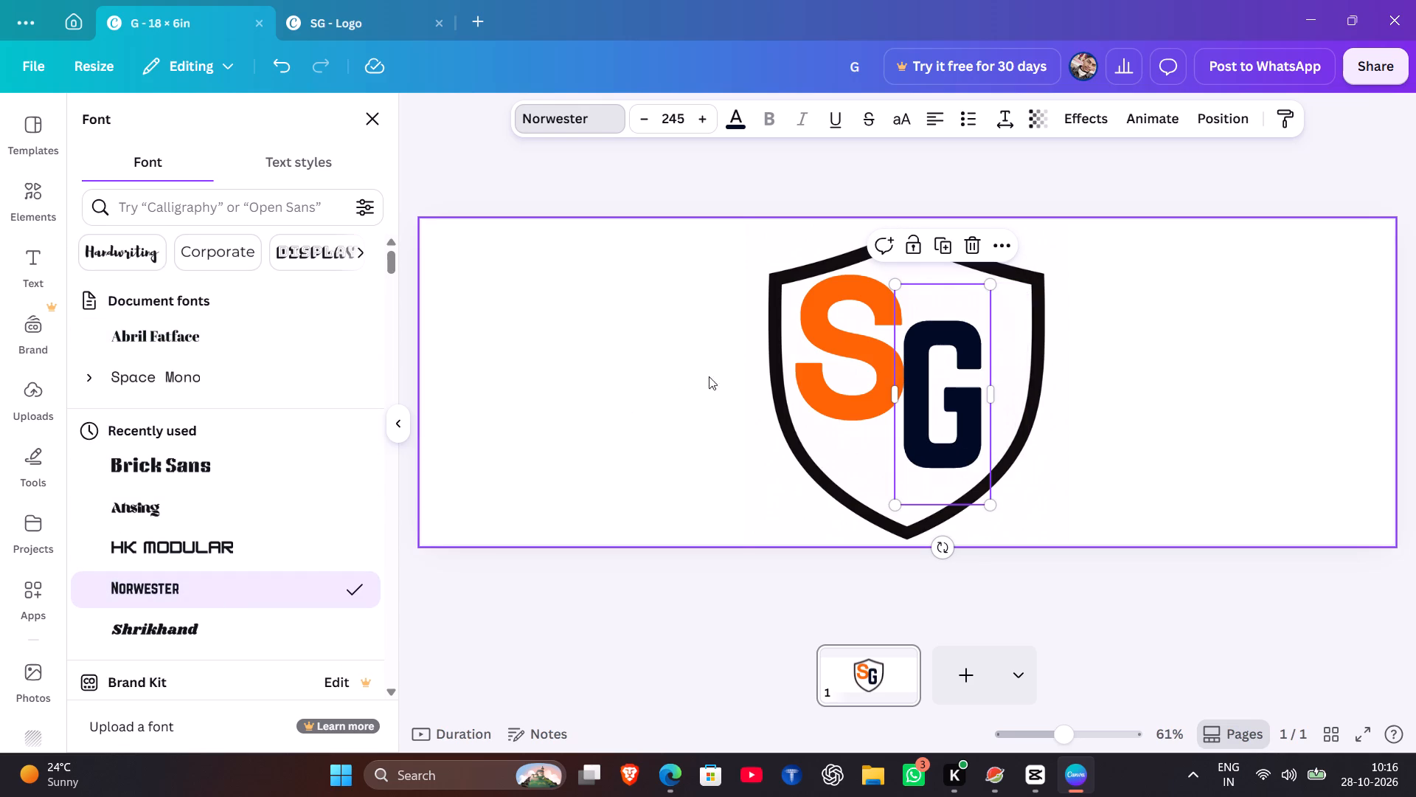
# Crop the left and right sides of the white backing image closer to the shield's outline.
pyautogui.click(762, 358)
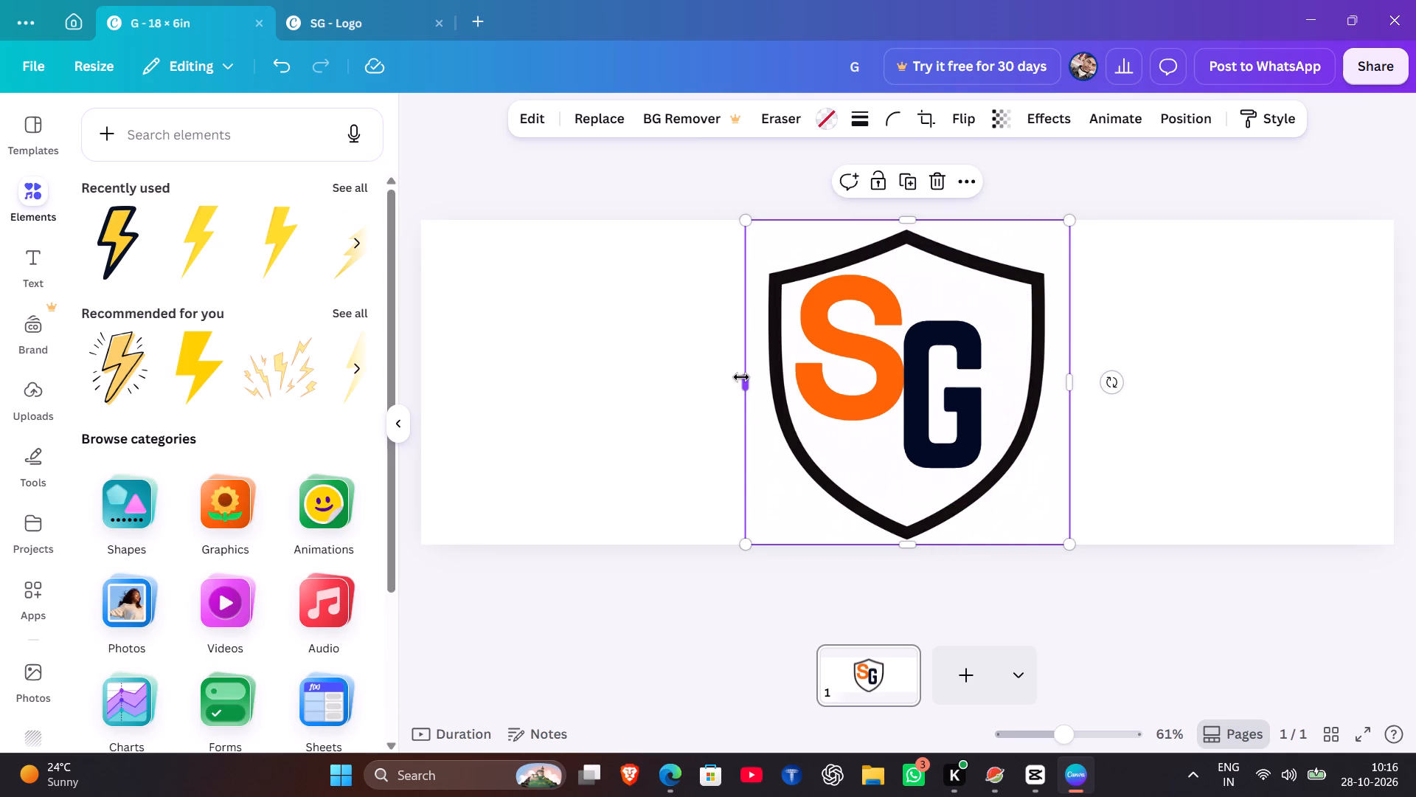
pyautogui.moveTo(741, 377); pyautogui.dragTo(753, 377)
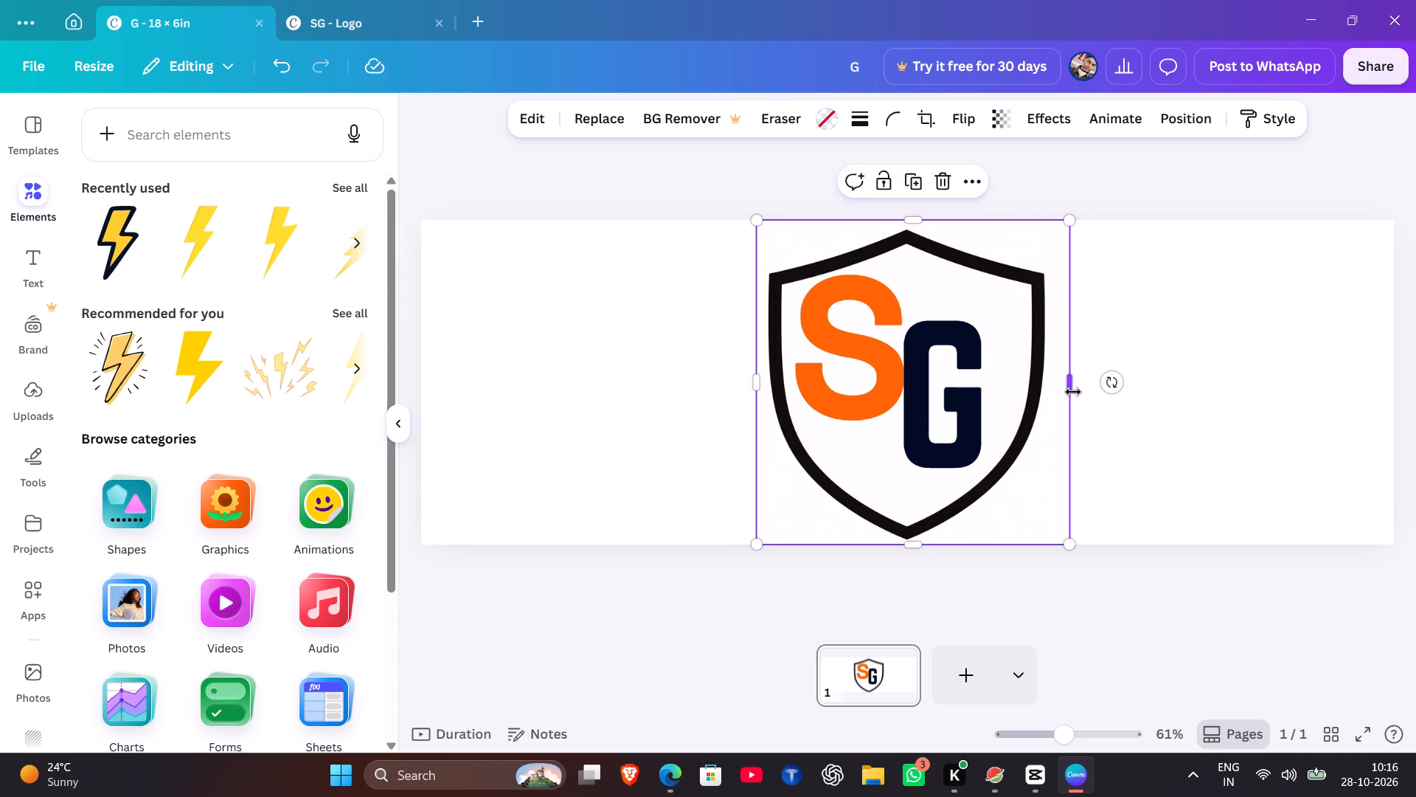
pyautogui.moveTo(1073, 393); pyautogui.dragTo(1057, 399)
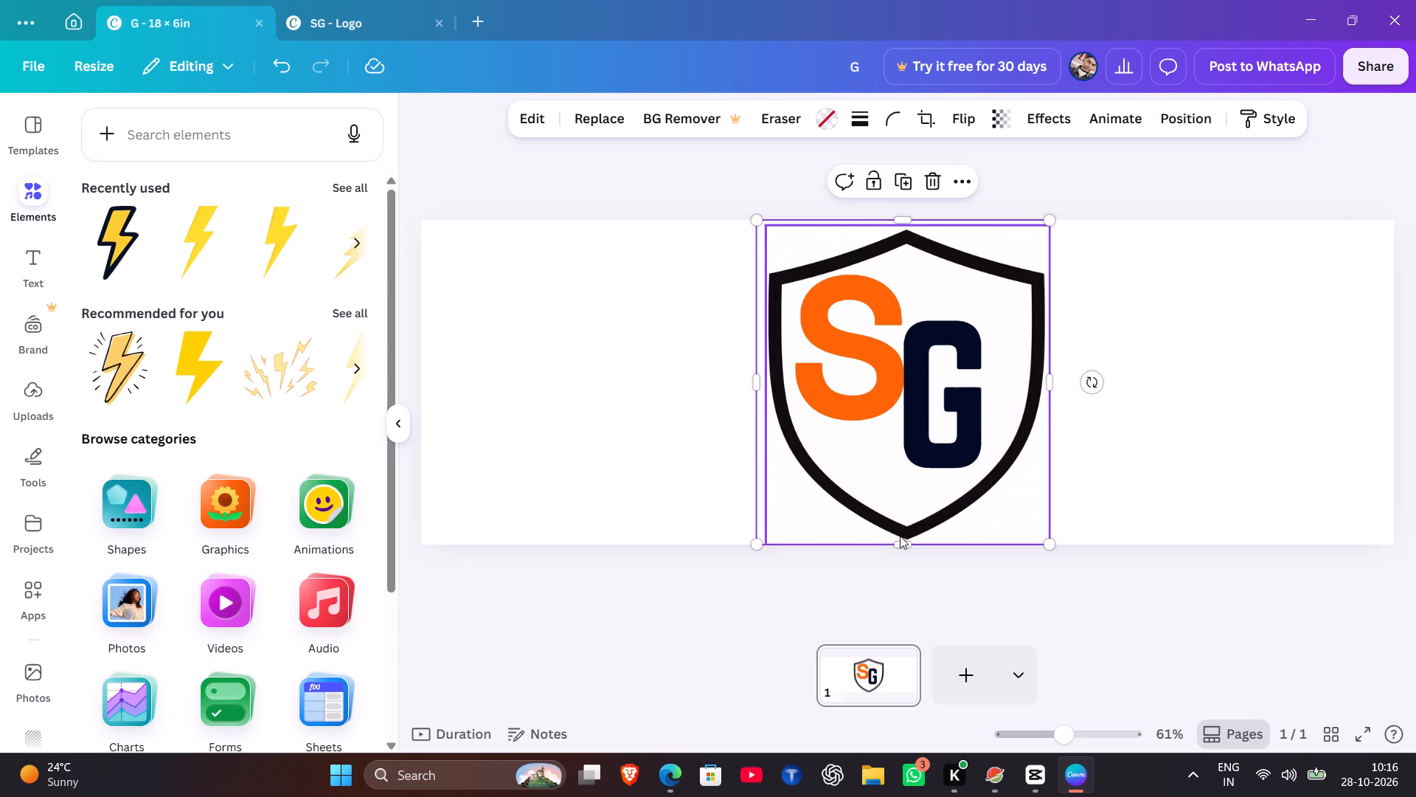
pyautogui.click(1100, 585)
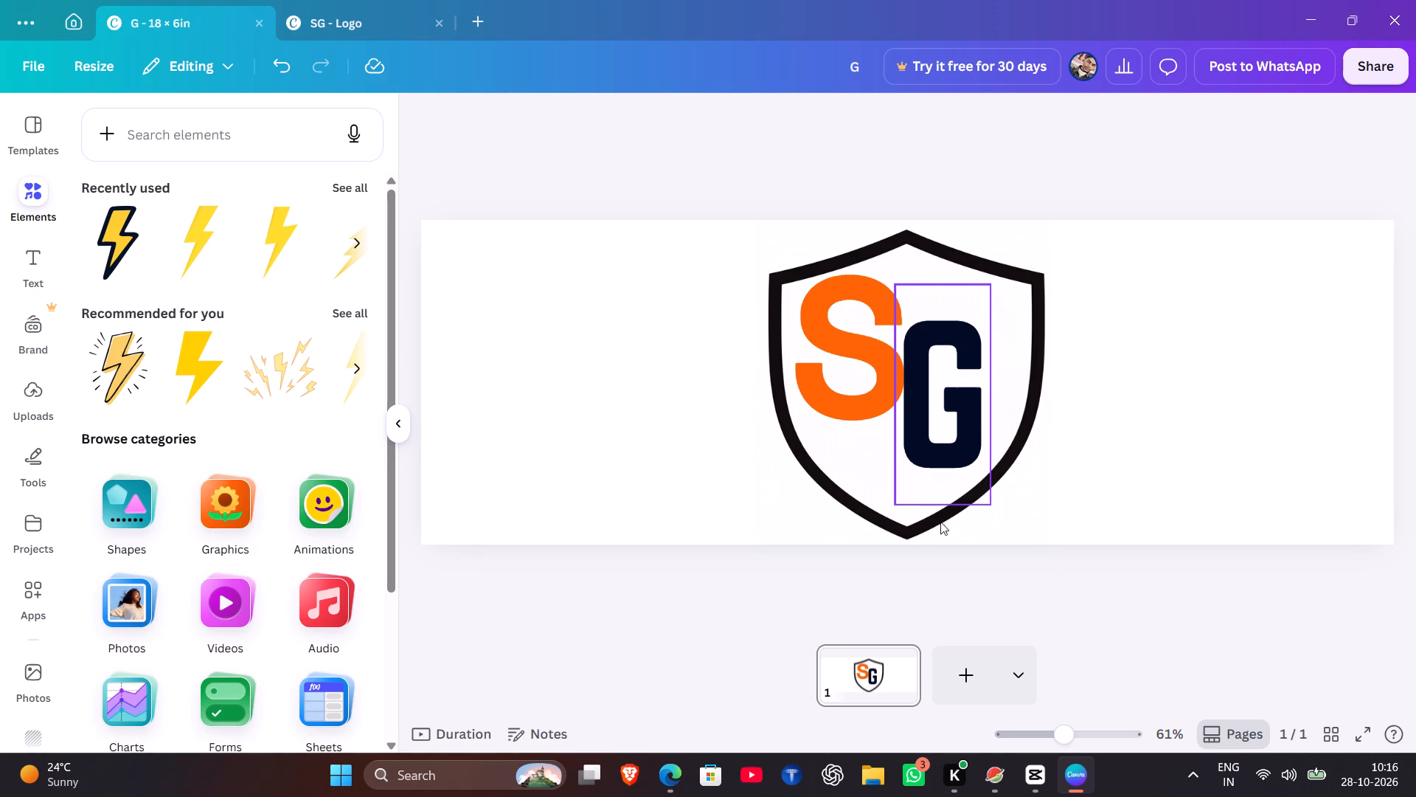
# Move the shield outline off the SG letters to the page's left end and scale it down to about 4.2 × 4.7 in.
pyautogui.click(962, 528)
pyautogui.moveTo(962, 528); pyautogui.dragTo(623, 481)
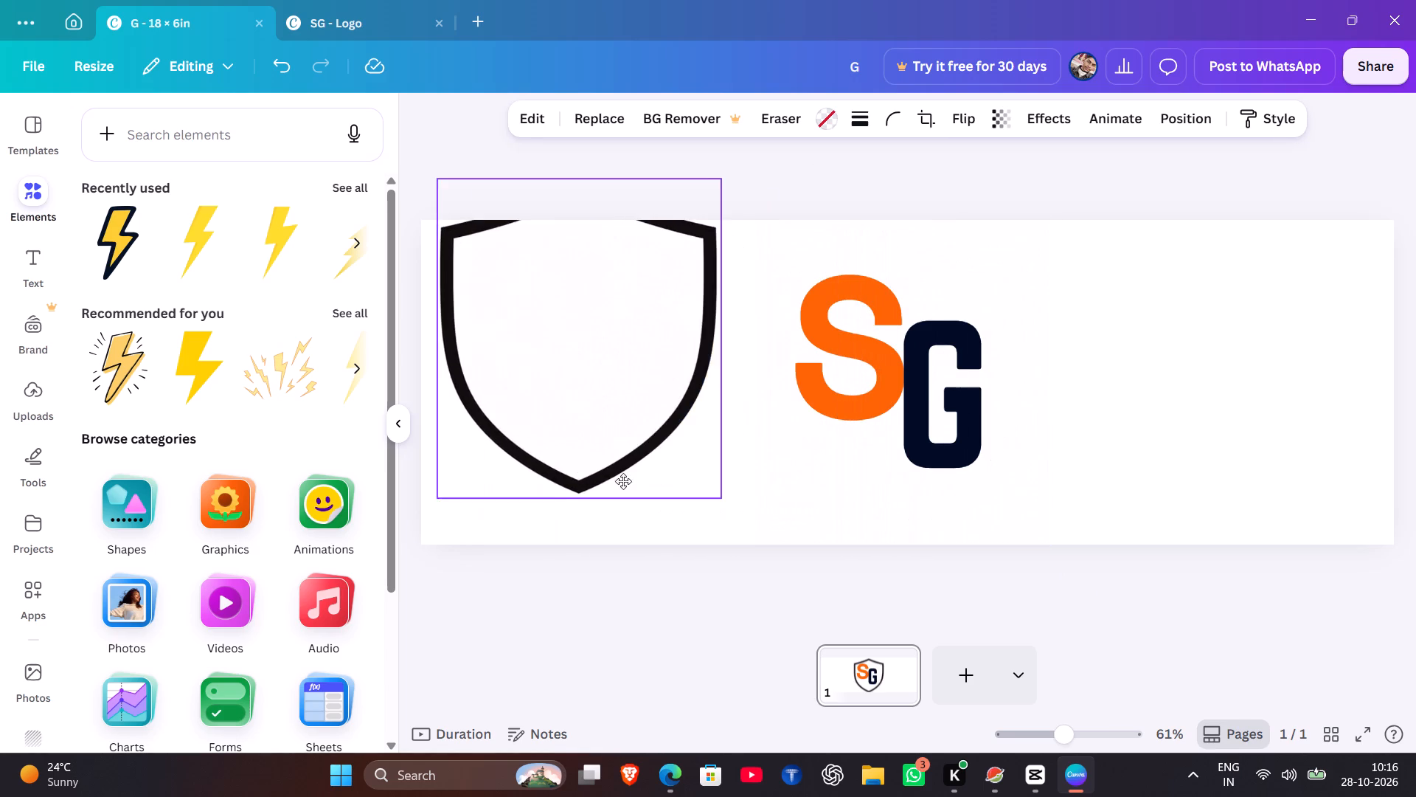
pyautogui.moveTo(623, 481); pyautogui.dragTo(621, 511)
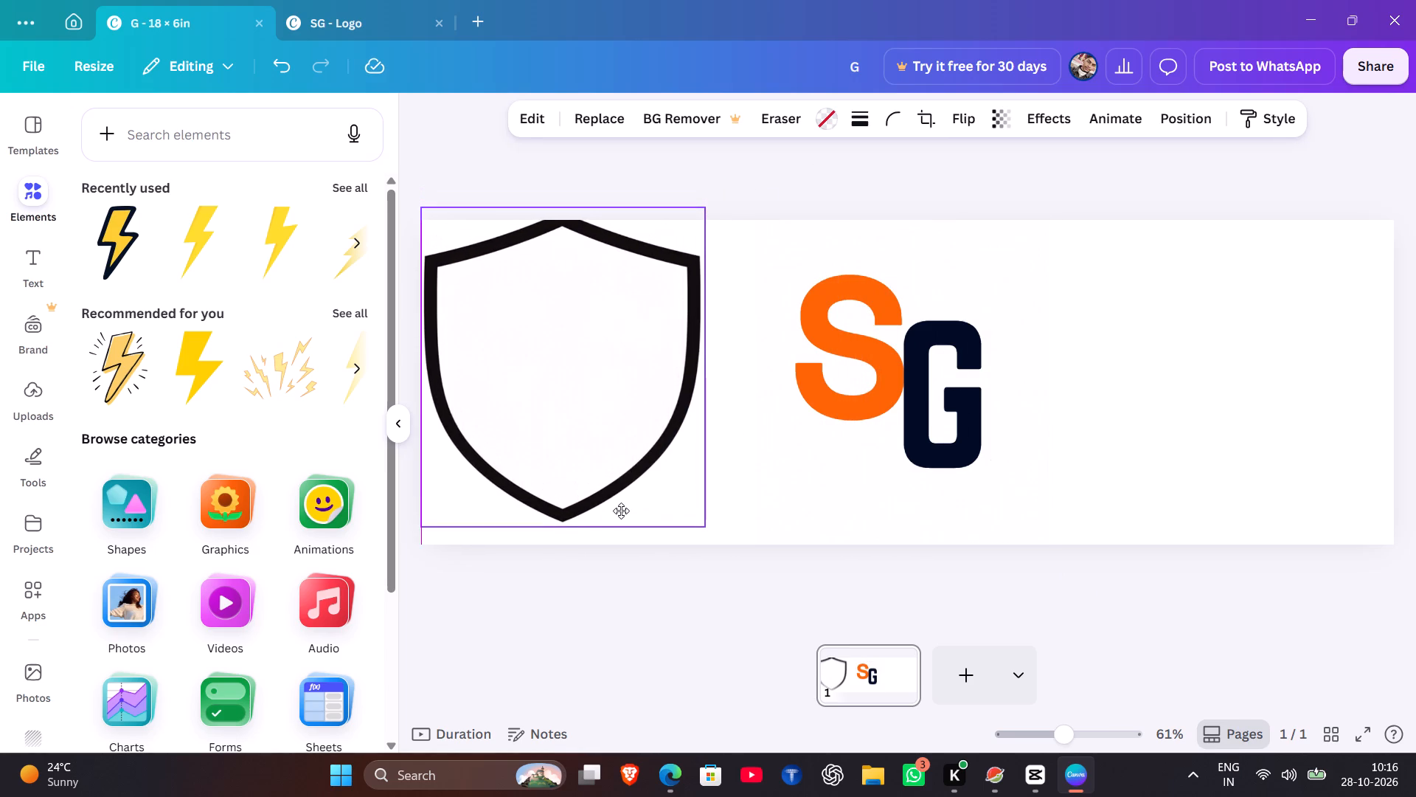
pyautogui.moveTo(621, 511); pyautogui.dragTo(626, 513)
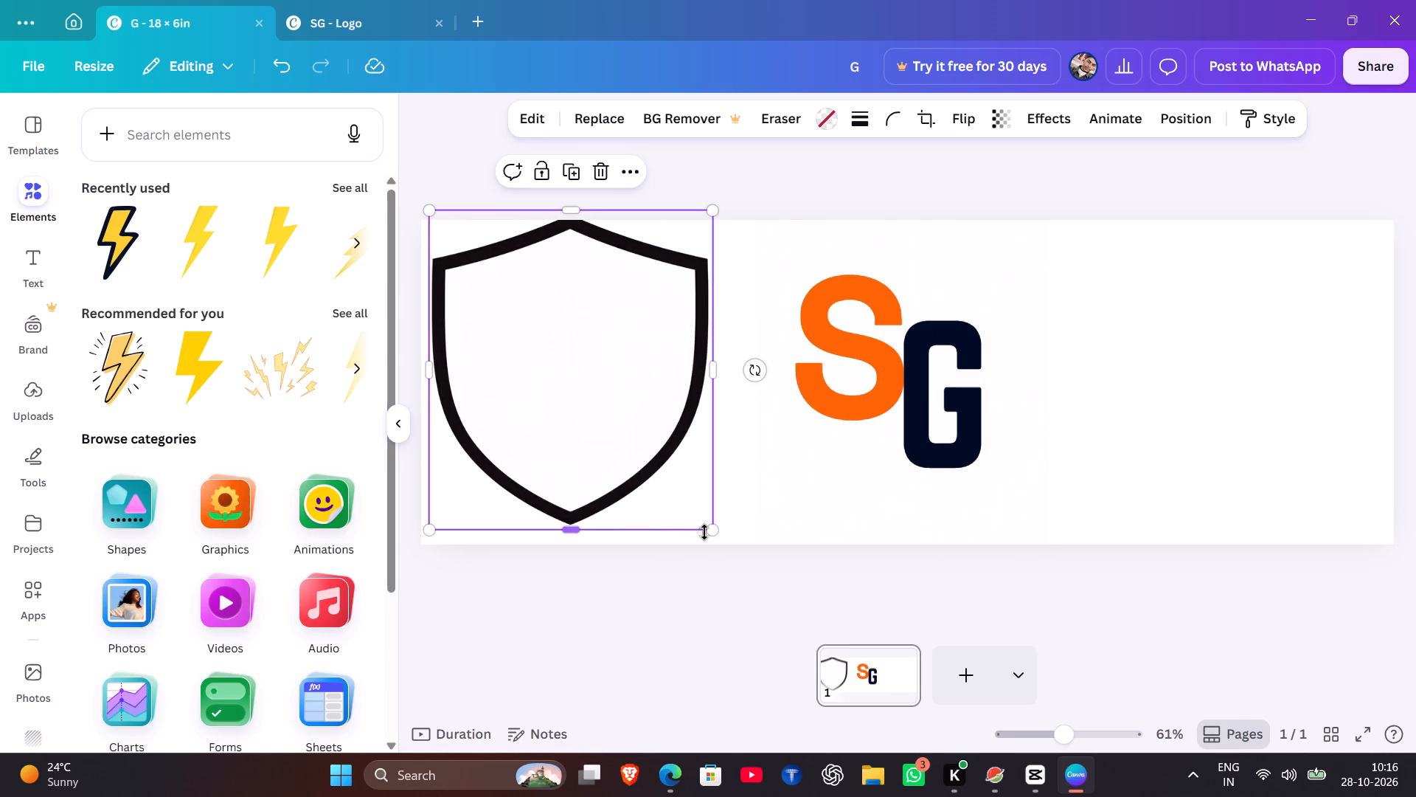
pyautogui.moveTo(709, 534); pyautogui.dragTo(661, 490)
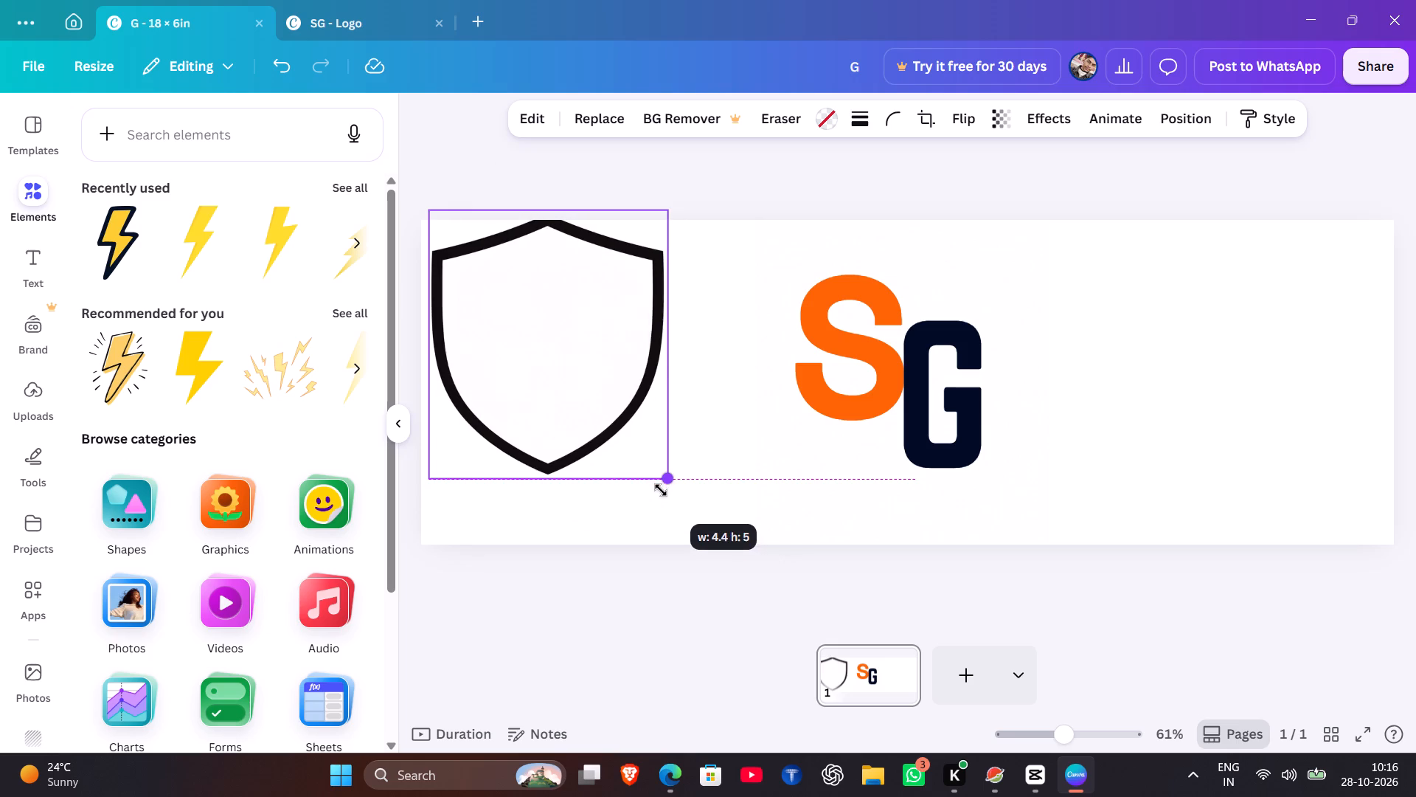
pyautogui.moveTo(661, 490); pyautogui.dragTo(640, 482)
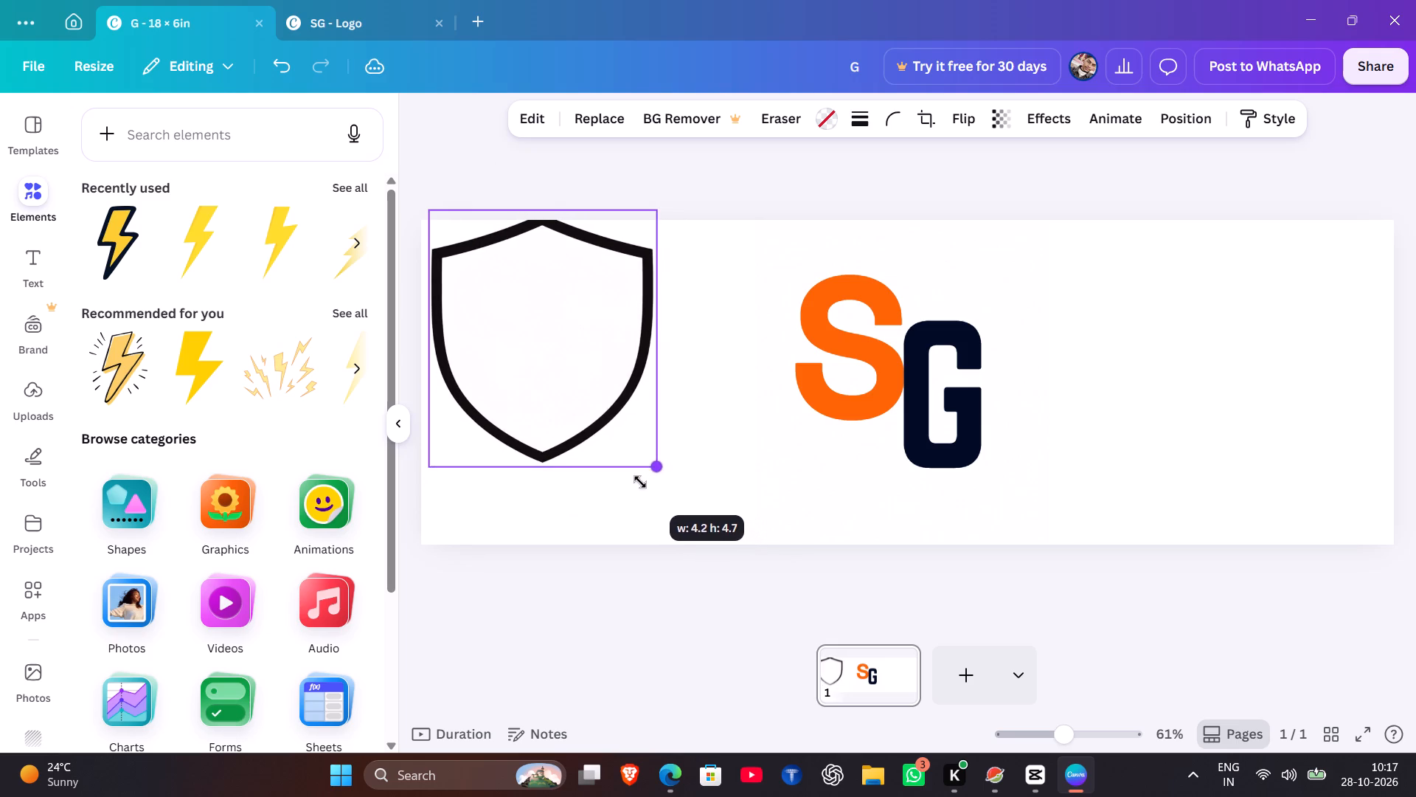